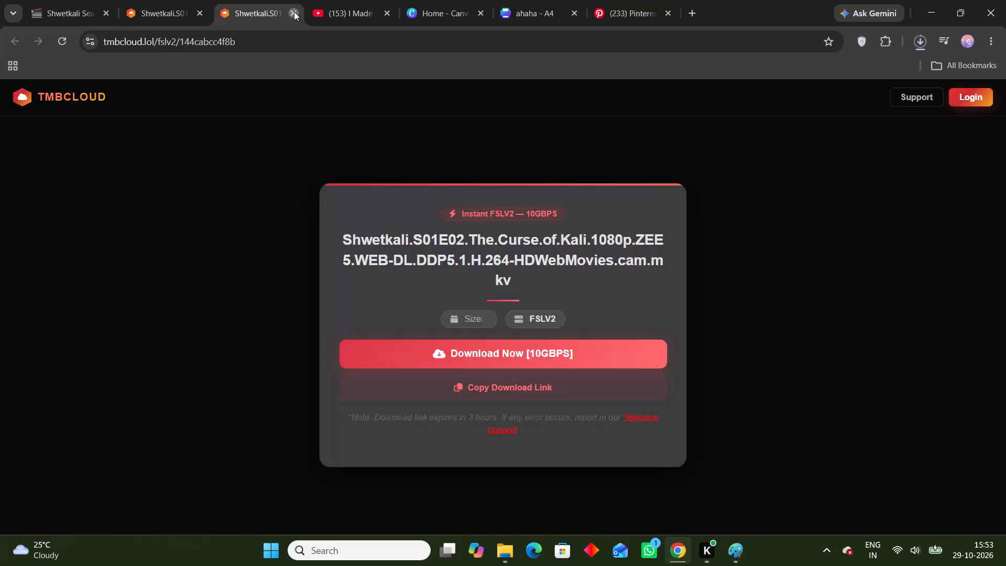
Create a new blank website design from the Canva home page and collapse its side panel.
left_click(360, 0)
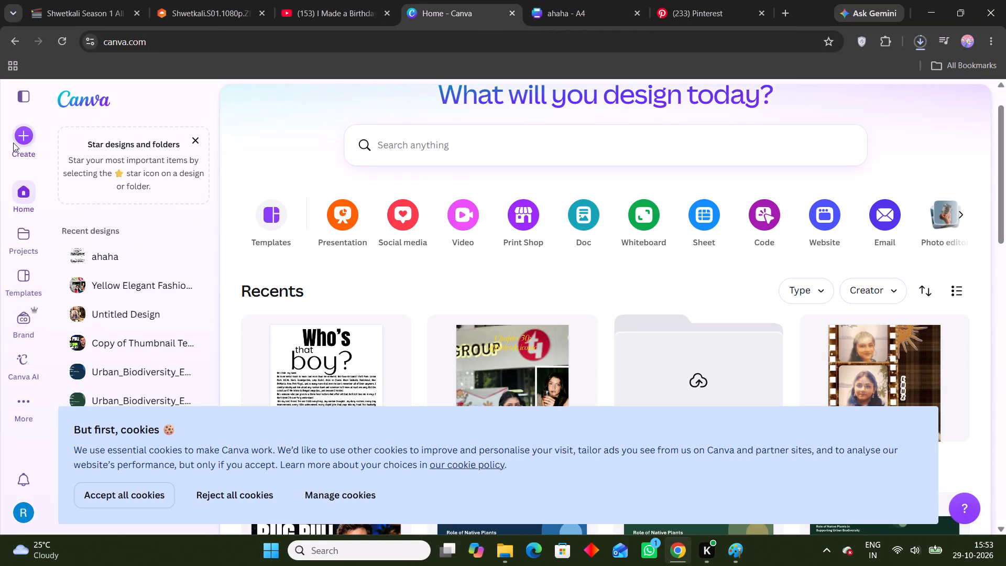
left_click(13, 143)
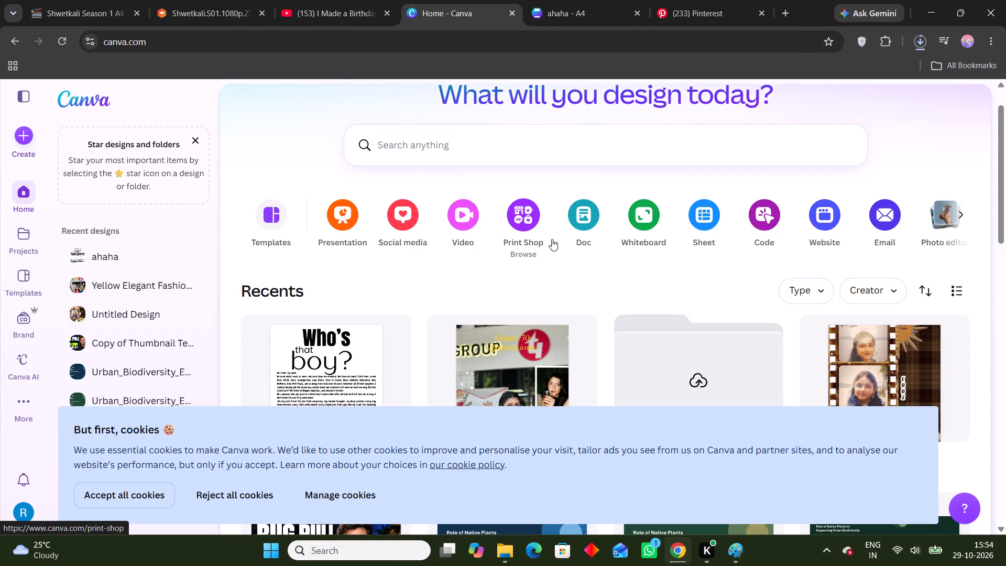
left_click(812, 219)
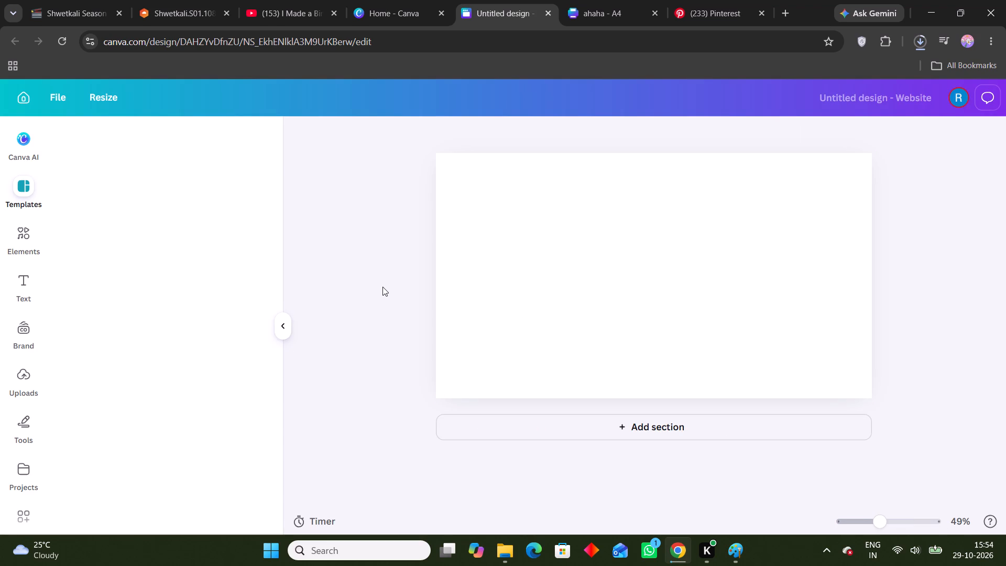
left_click(292, 333)
left_click(285, 328)
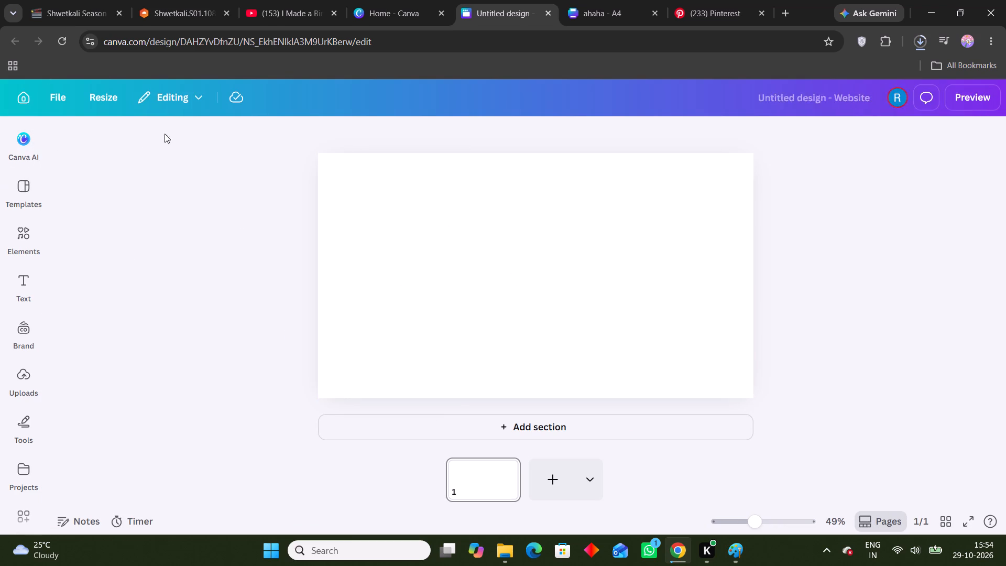
Switch to the YouTube tutorial on making a birthday surprise website in Canva, play it and change its quality to HD.
left_click_drag(465, 0, 461, 0)
left_click(436, 0)
left_click(242, 0)
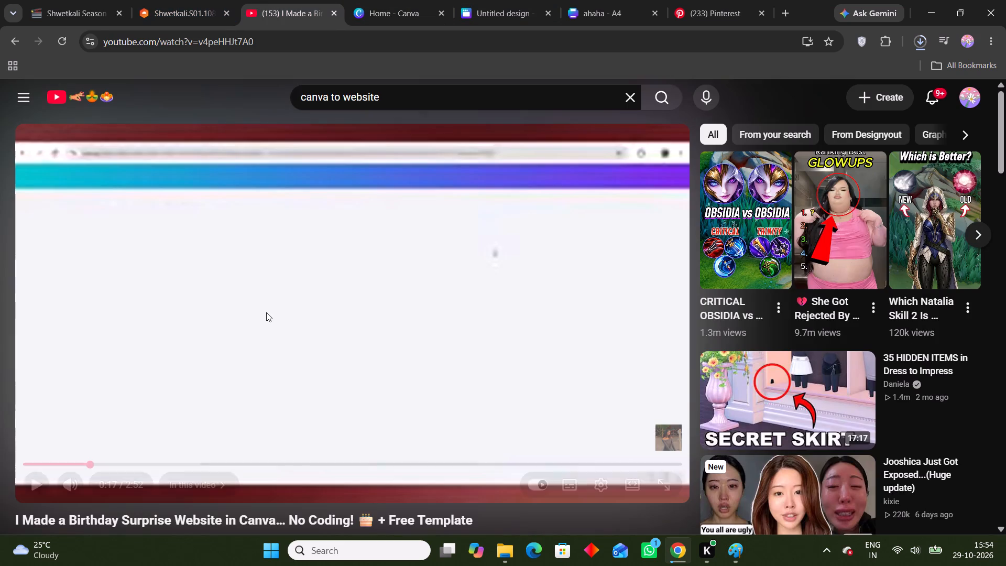
left_click(266, 312)
left_click(600, 484)
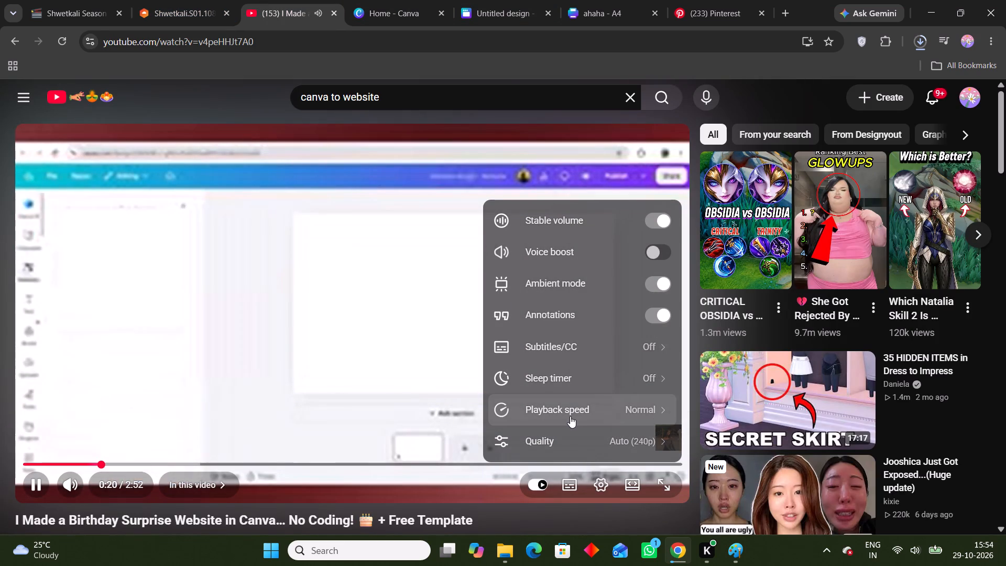
left_click(567, 434)
left_click(577, 246)
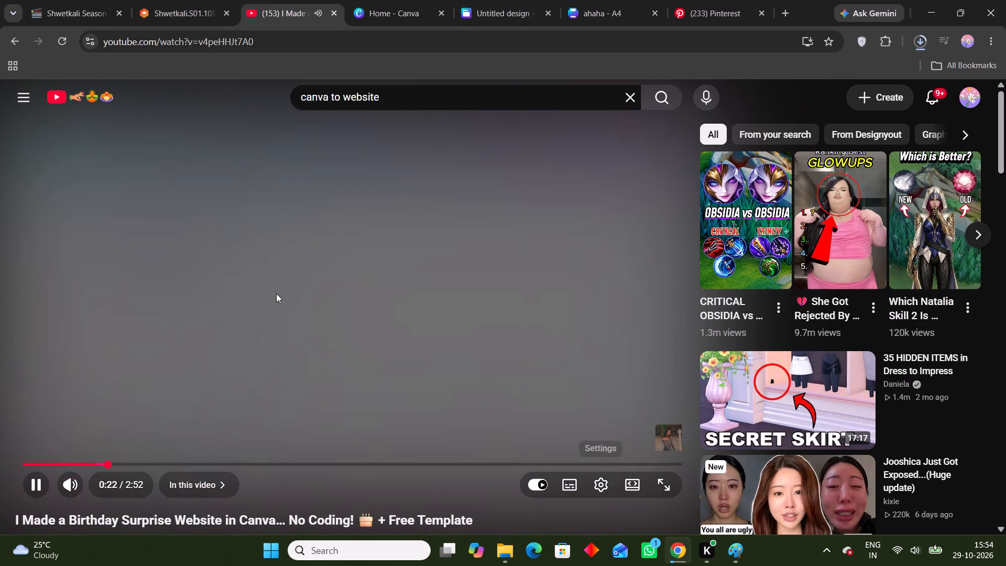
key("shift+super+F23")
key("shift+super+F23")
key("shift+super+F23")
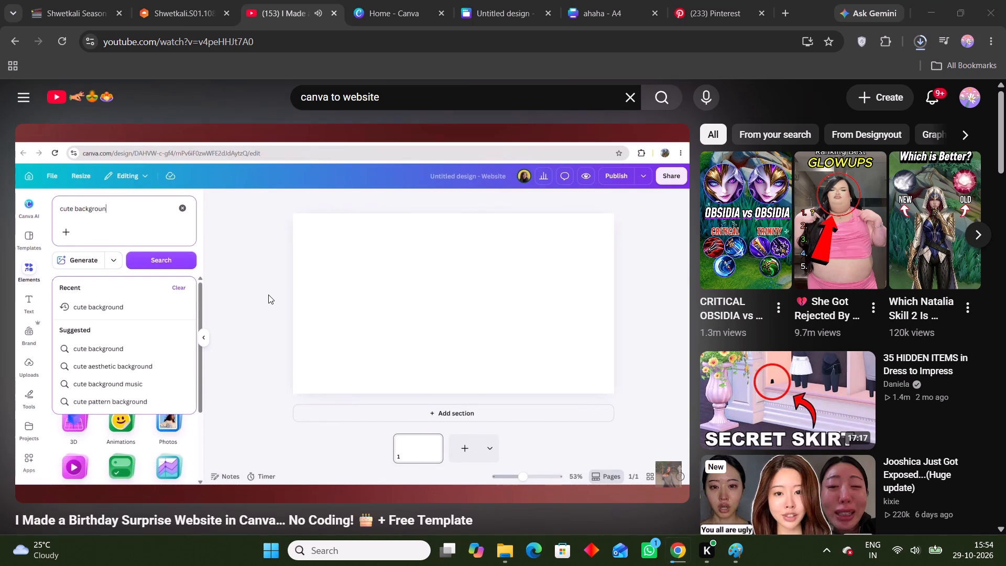
Rewind the tutorial to near its start and review the finished birthday website example up to the blank design.
left_click(302, 297)
key("Left")
key("Left")
key("Left")
key("Left")
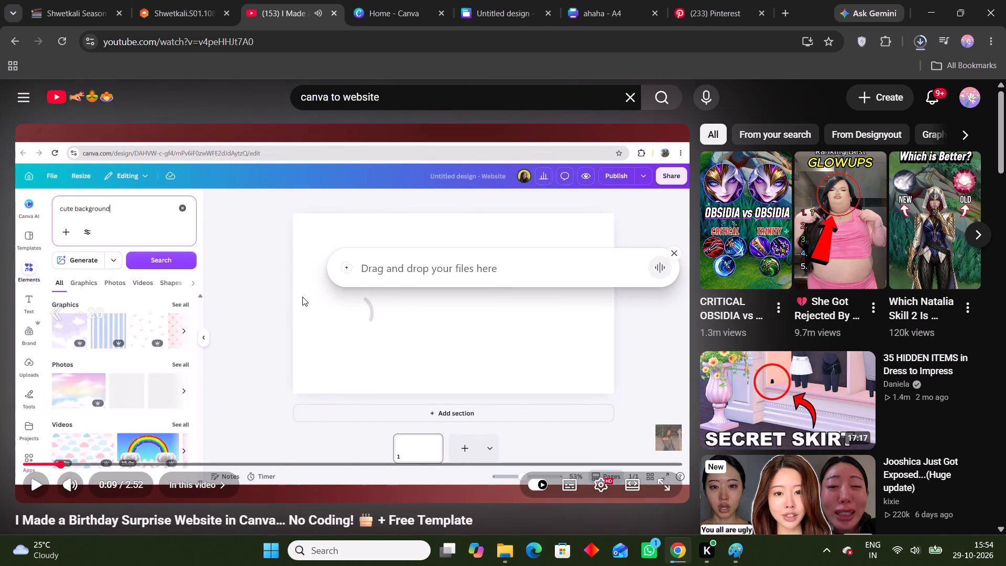
key("space")
key("Right")
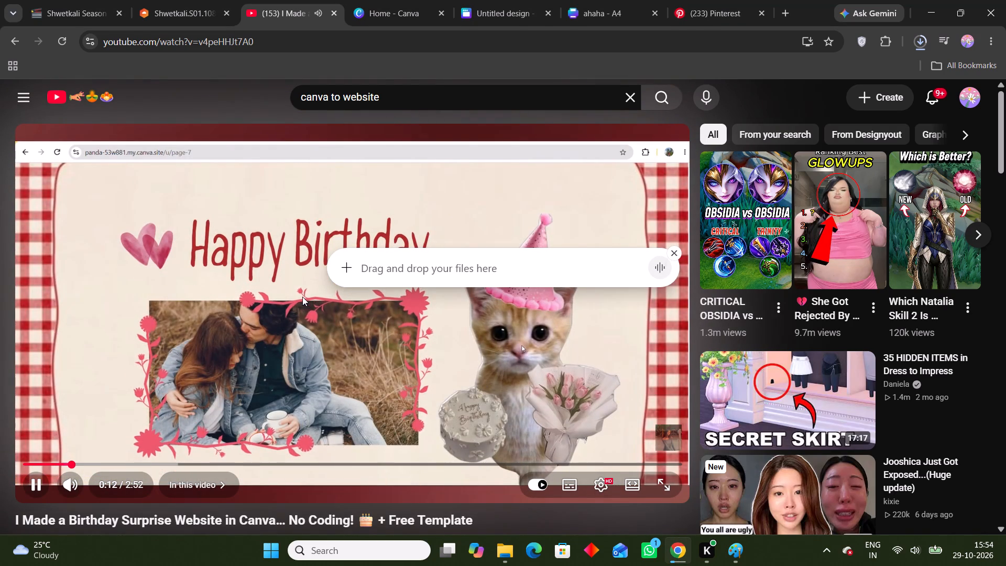
key("Right")
key("Right")
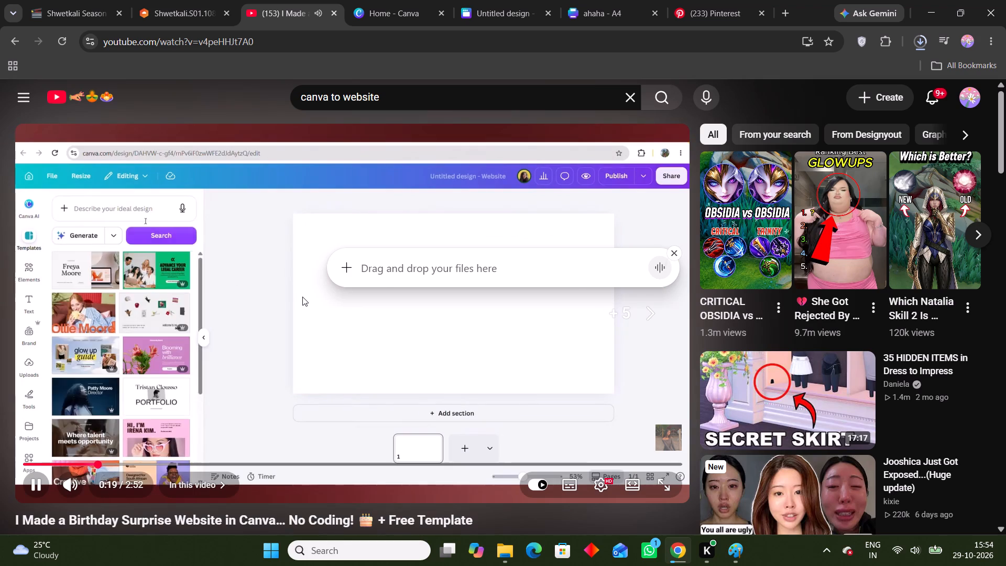
Skim ahead through the tutorial's page-building part to about 1:10, stepping back to watch how text, images and the open button are added.
key("Right")
key("Right")
key("Right")
key("Right")
key("Right")
key("Right")
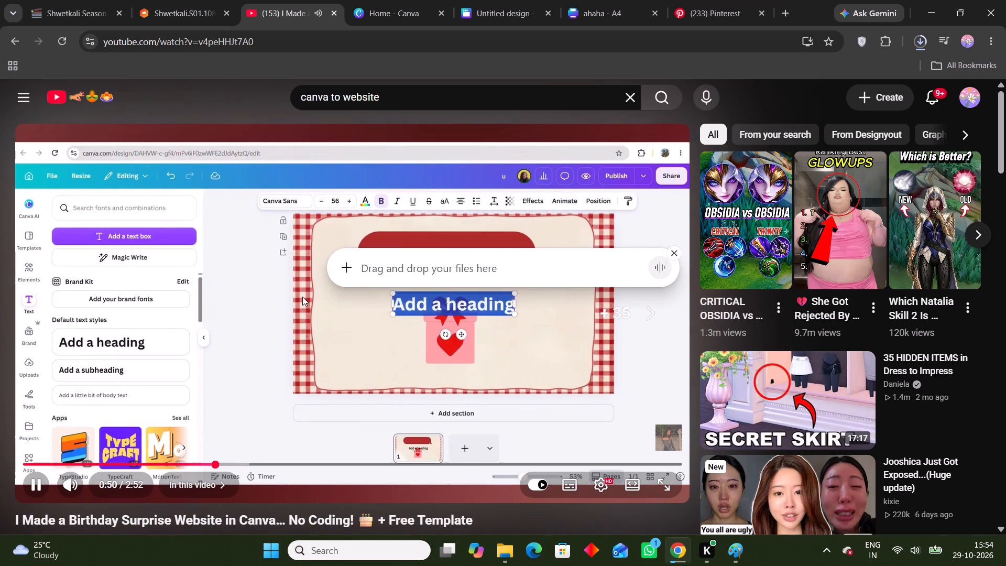
key("Right")
key("Right")
key("Right")
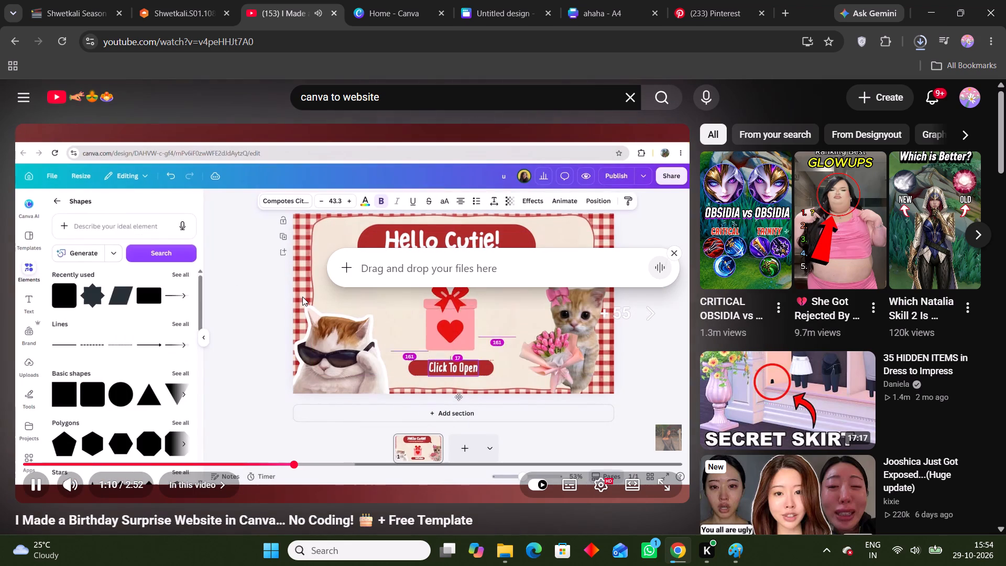
key("Left")
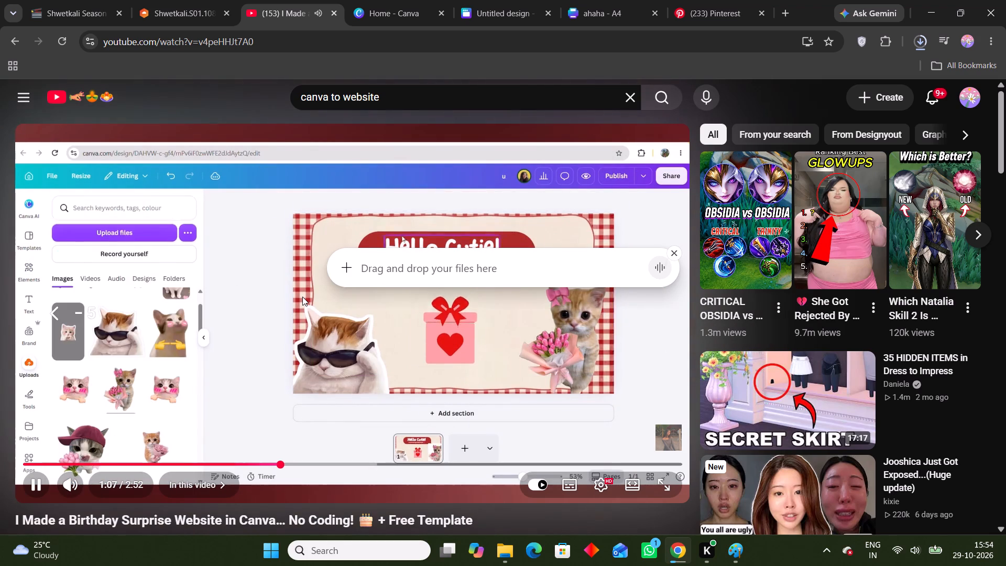
key("Left")
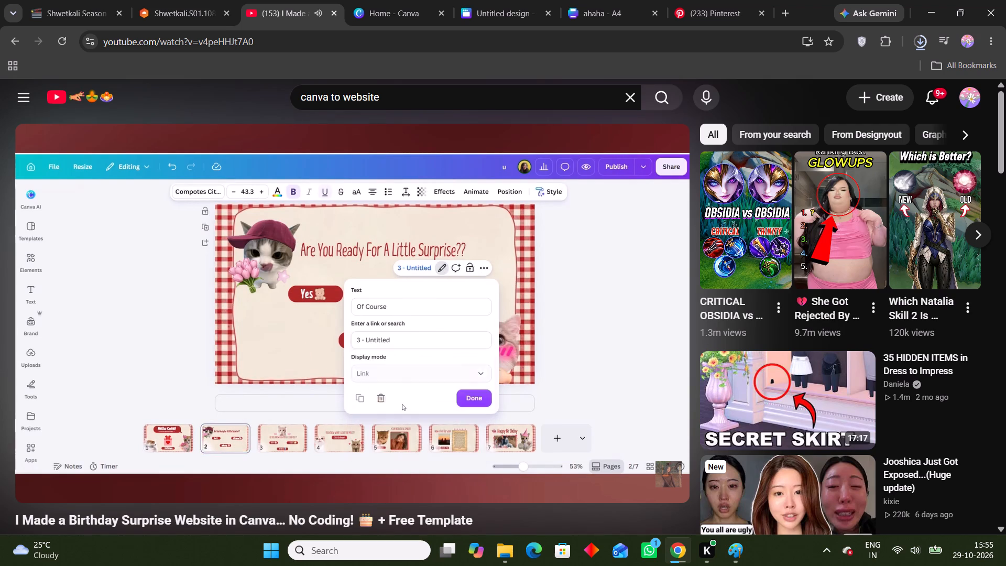
key("Right")
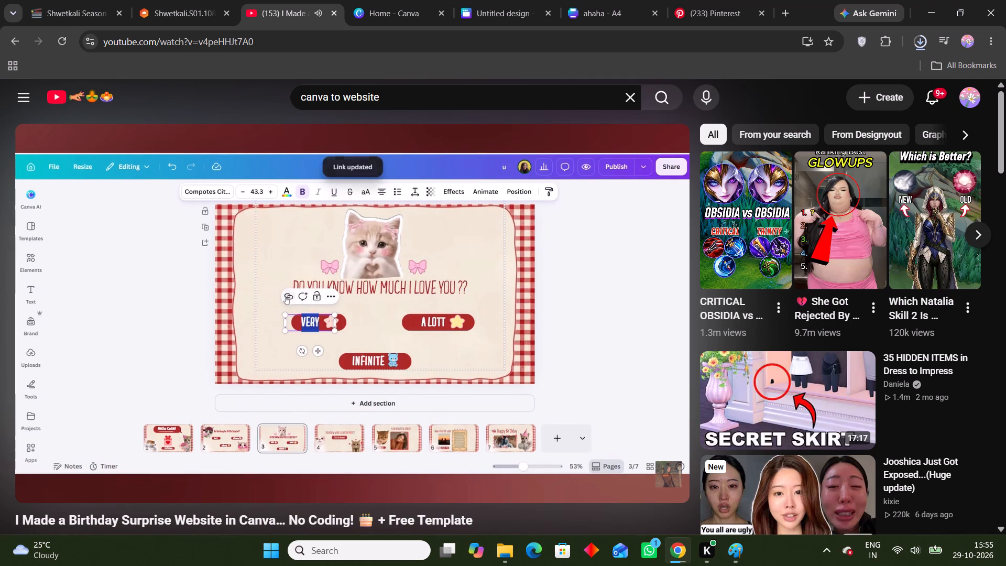
key("Right")
key("Right")
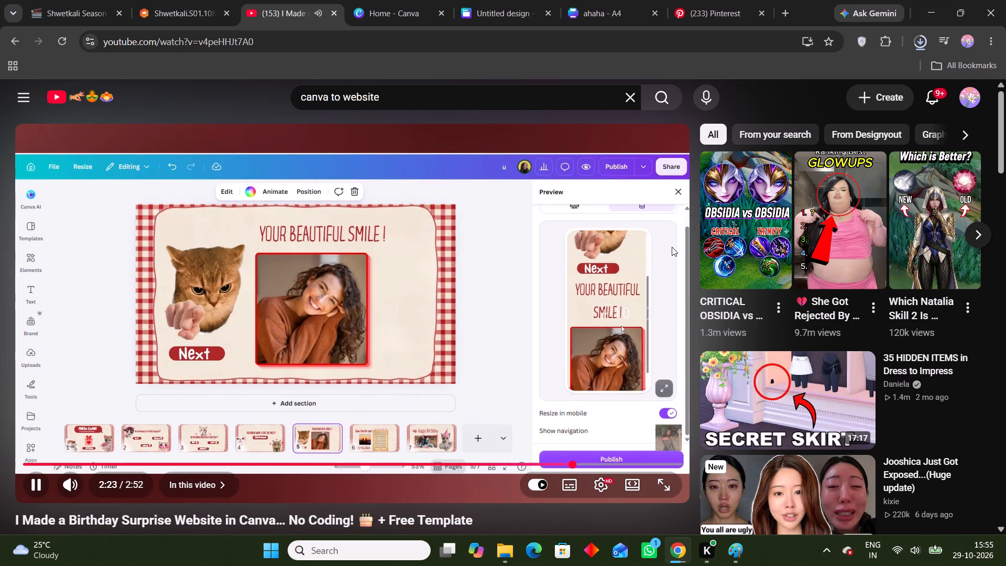
key("Left")
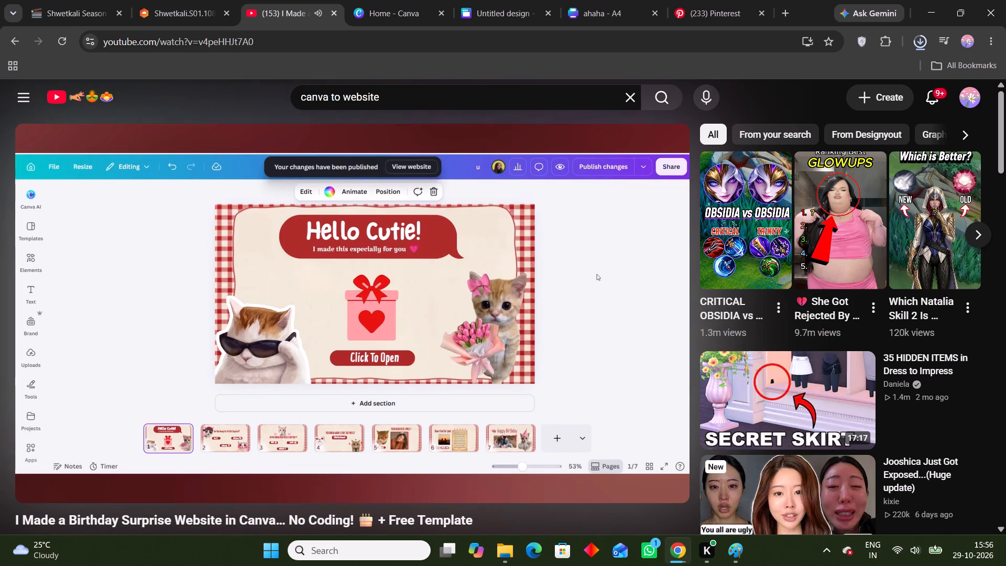
key("space")
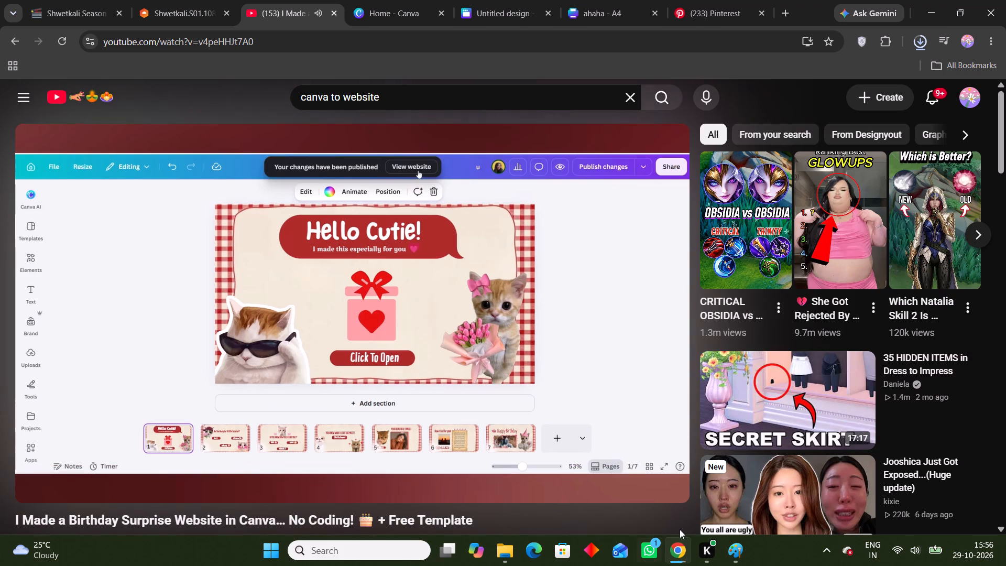
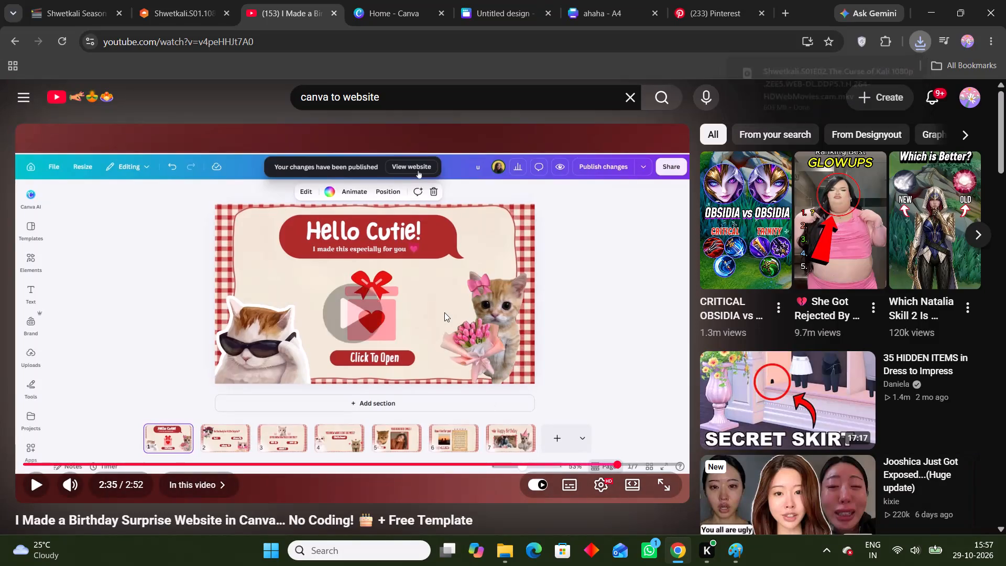
Rewind the tutorial to its page-linking part, skip ahead to the publishing part and pause it there.
key("Left")
key("Left")
key("Left")
key("Left")
key("Left")
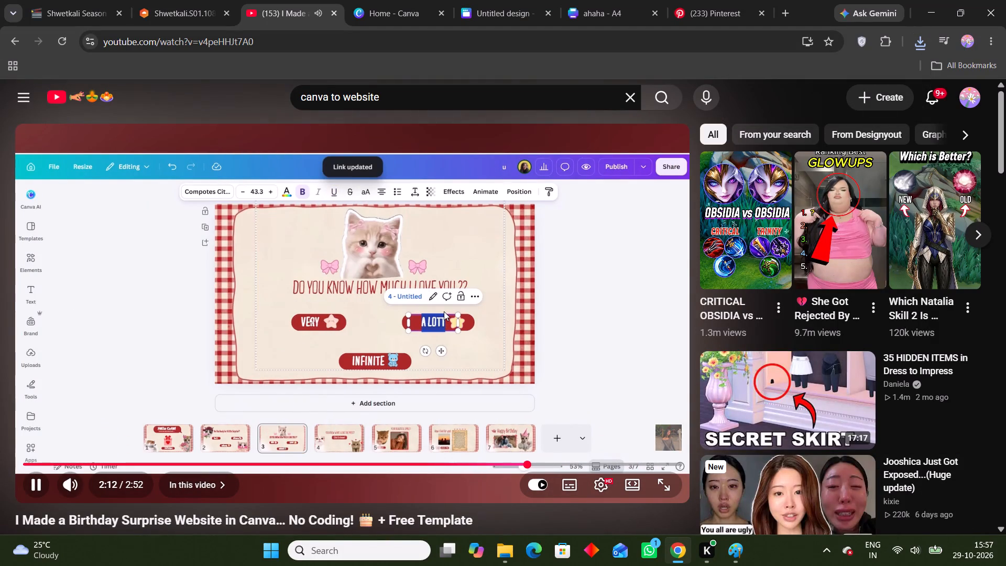
key("Left")
key("Right")
key("Right")
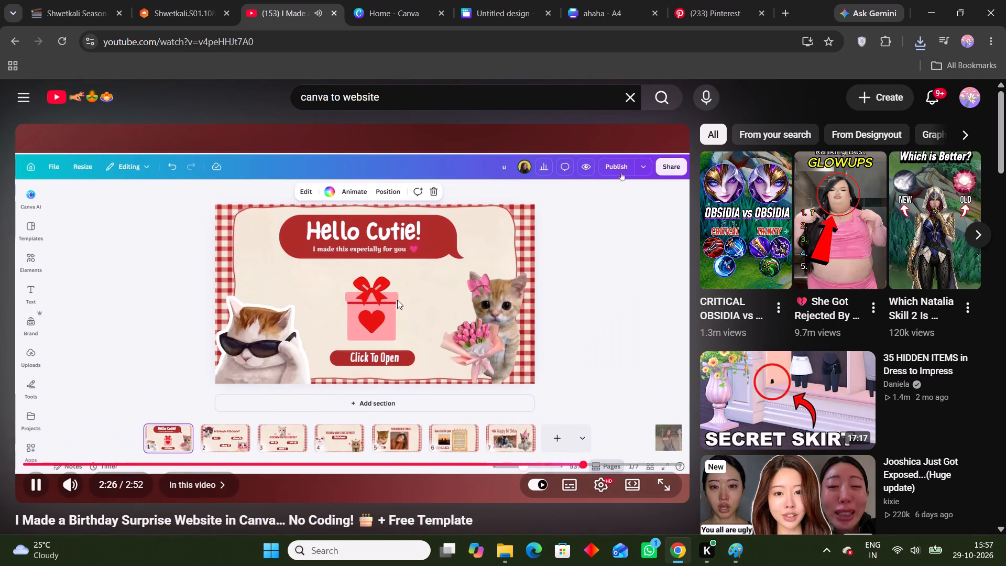
left_click(397, 300)
Switch to the untitled website design and add a blank section below the existing one.
left_click(607, 0)
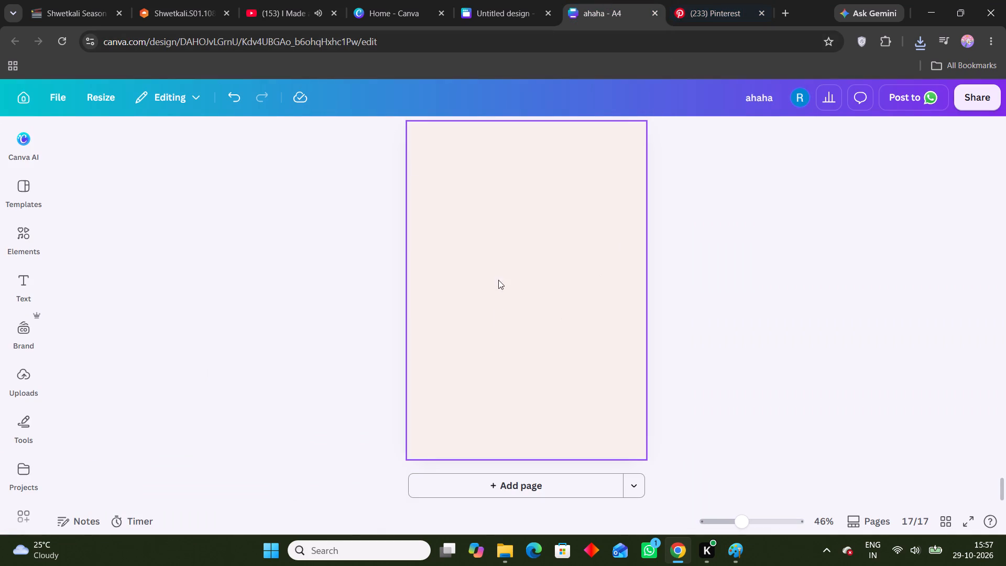
left_click(539, 0)
left_click(474, 350)
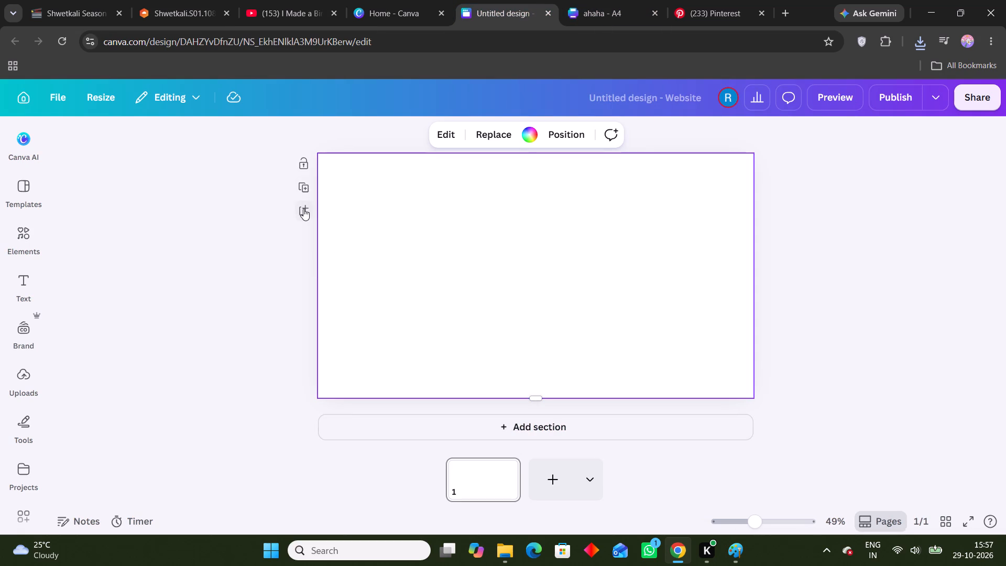
left_click(303, 209)
scroll(441, 276, "up", 4)
scroll(550, 275, "up", 2)
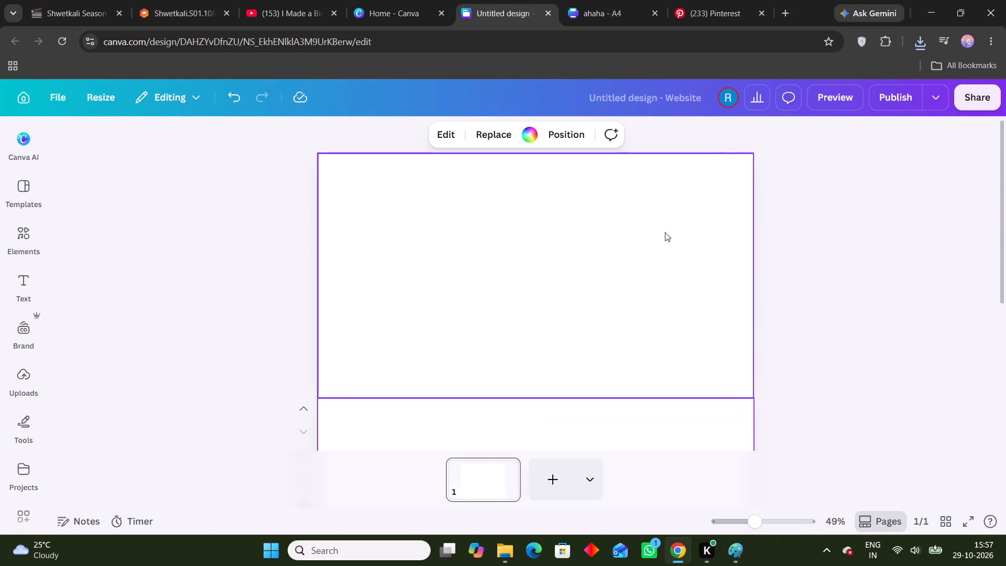
Publish the blank website, check its mobile preview meanwhile and close the published-site details.
left_click(896, 101)
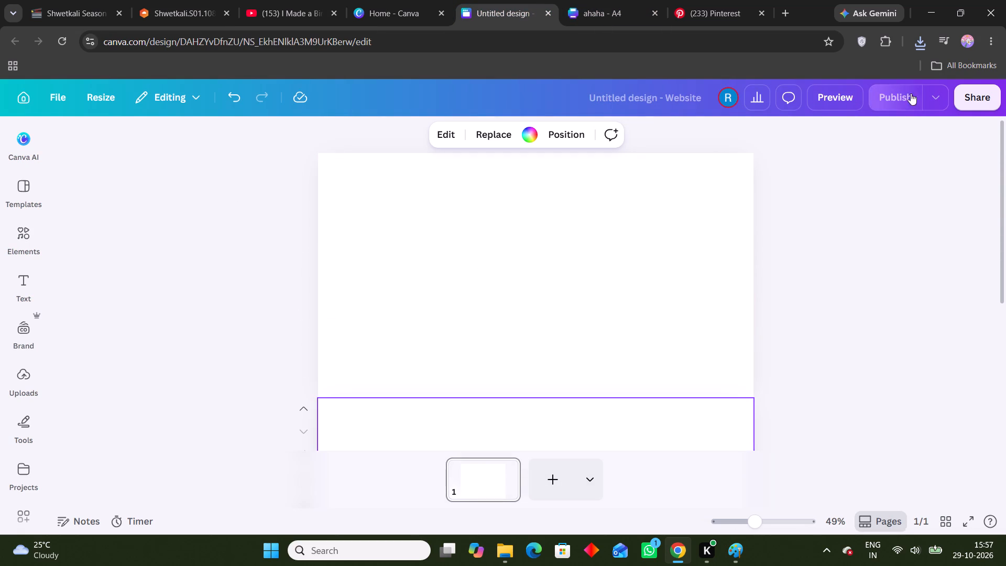
left_click(848, 95)
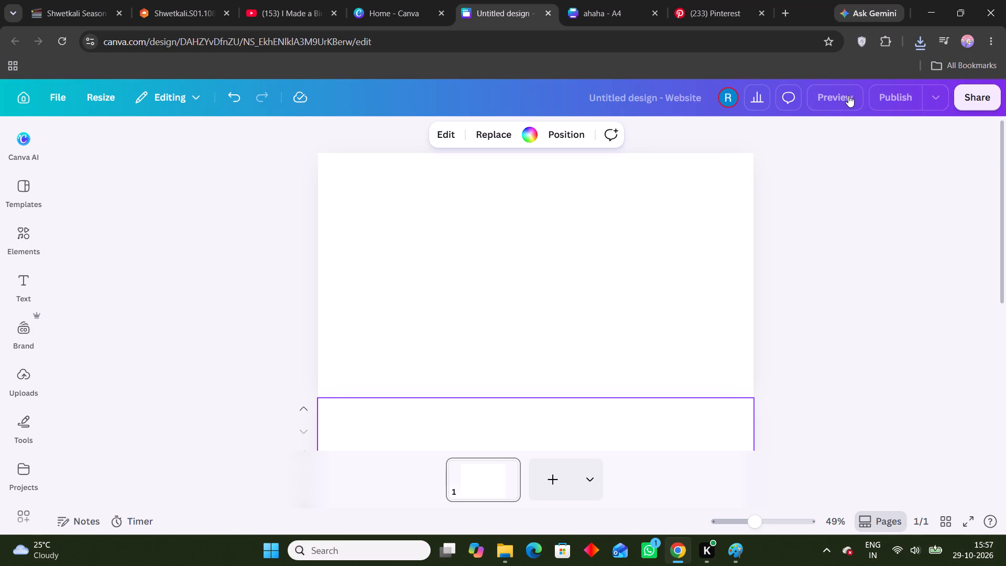
left_click(838, 184)
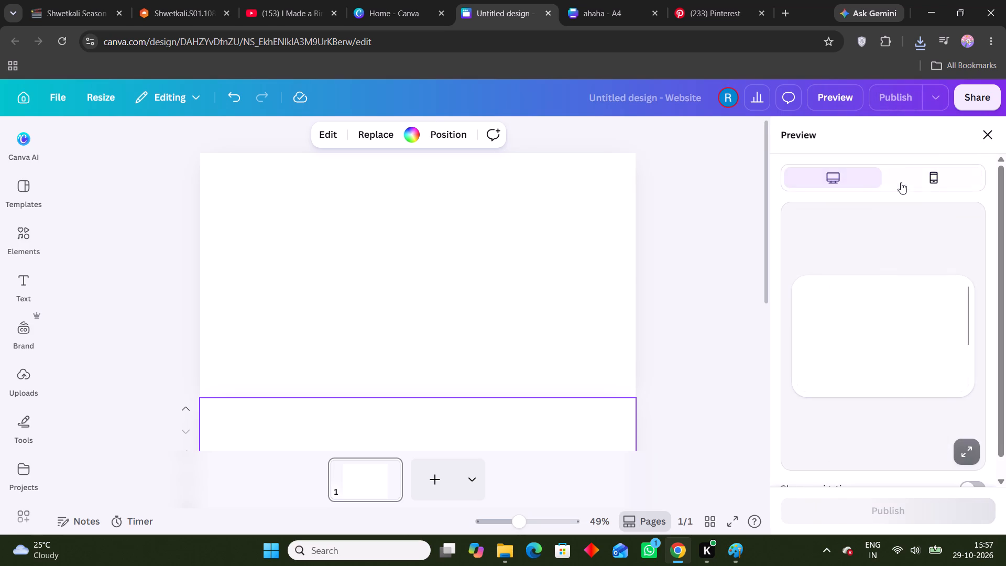
left_click(916, 179)
left_click(892, 320)
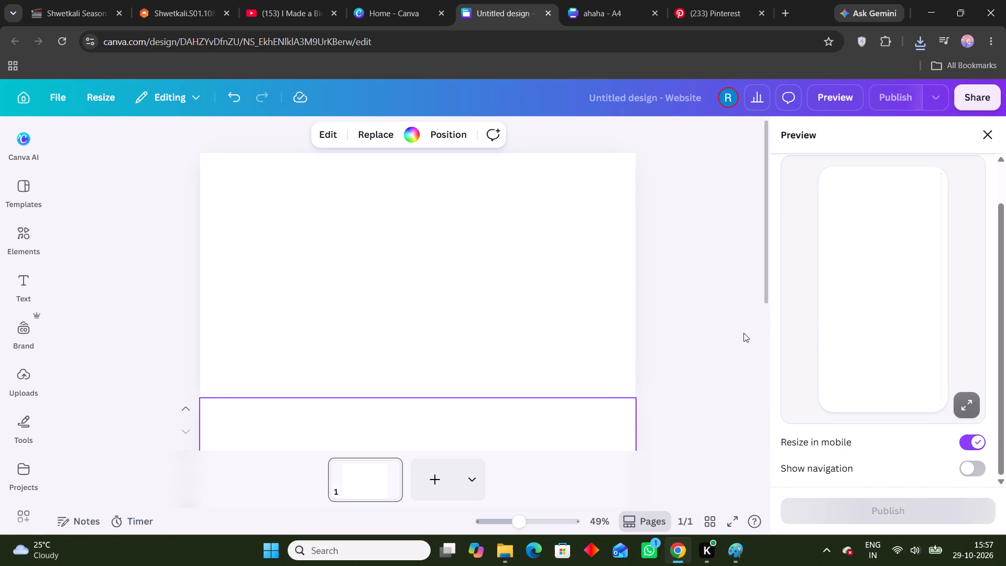
scroll(743, 331, "up", 1)
scroll(544, 297, "down", 2)
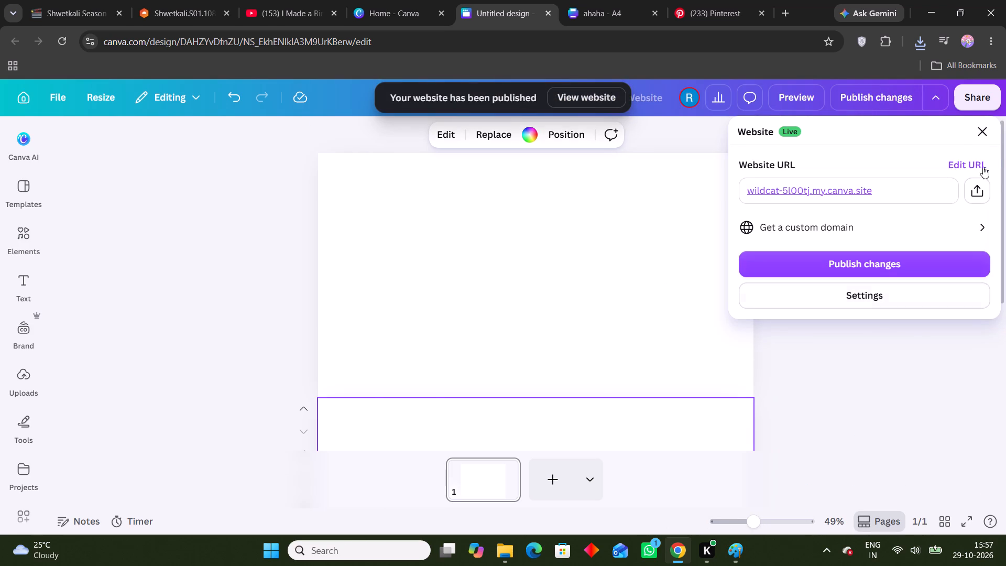
left_click(978, 143)
scroll(749, 277, "up", 4)
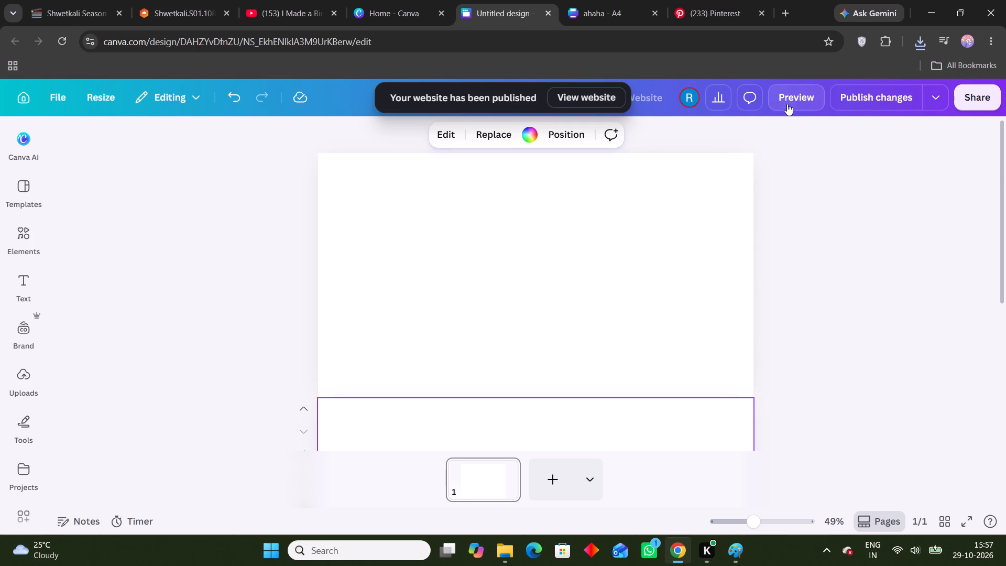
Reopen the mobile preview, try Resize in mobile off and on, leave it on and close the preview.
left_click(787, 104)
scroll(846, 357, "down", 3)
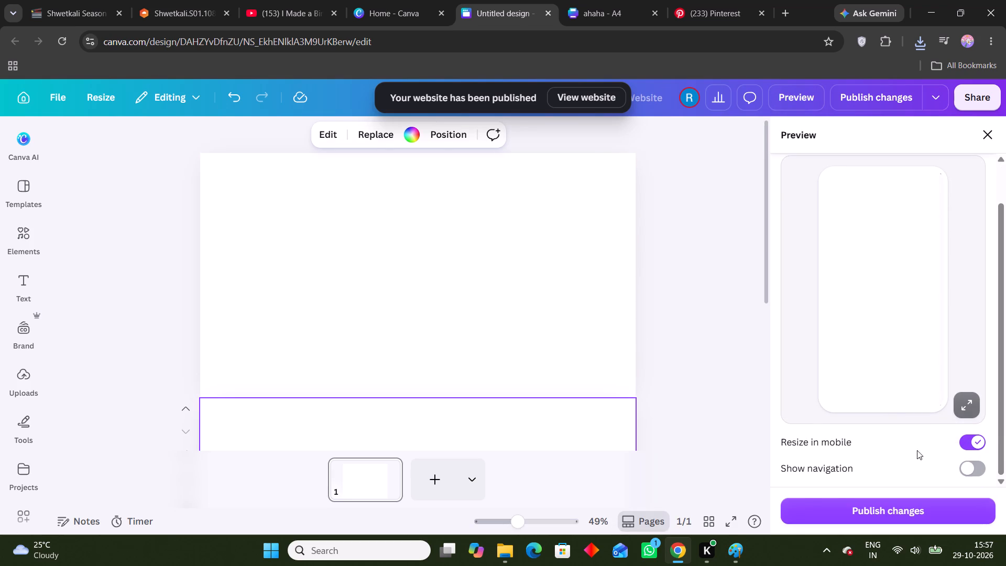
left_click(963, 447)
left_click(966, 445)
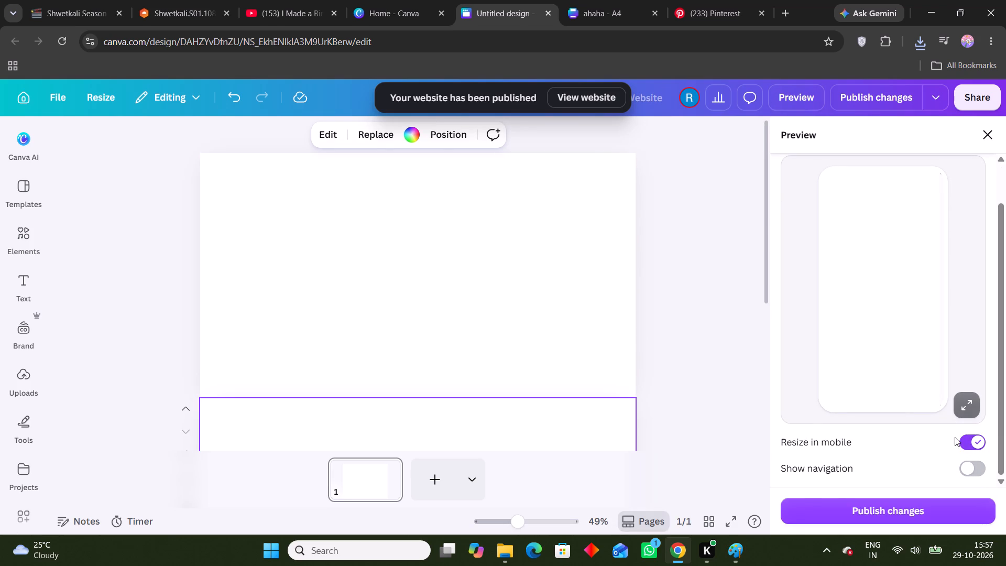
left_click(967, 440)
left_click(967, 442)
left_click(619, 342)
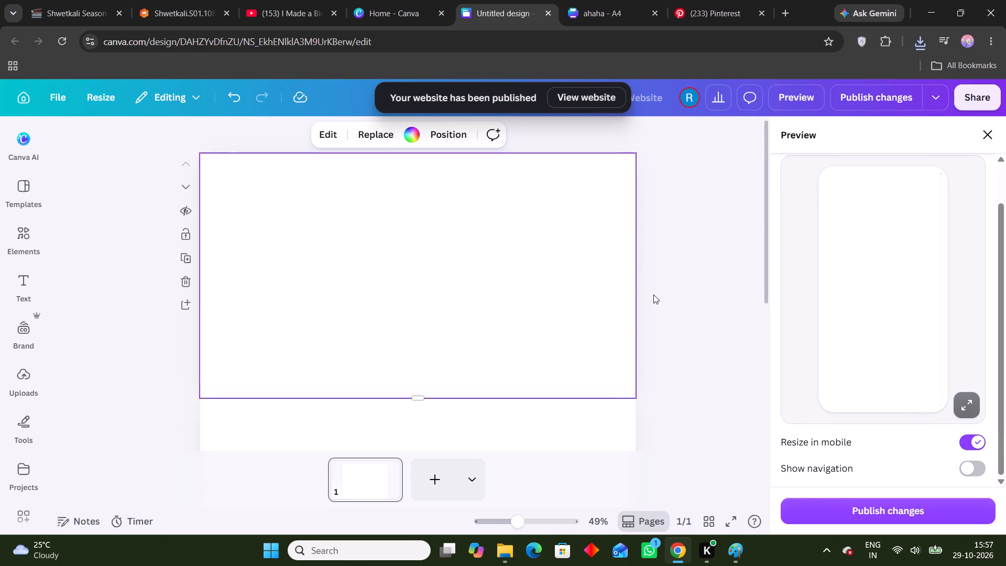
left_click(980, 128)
Return to the YouTube tutorial, rewind it to the start and rewatch up to the page background being added, then pause.
left_click(584, 0)
left_click(416, 0)
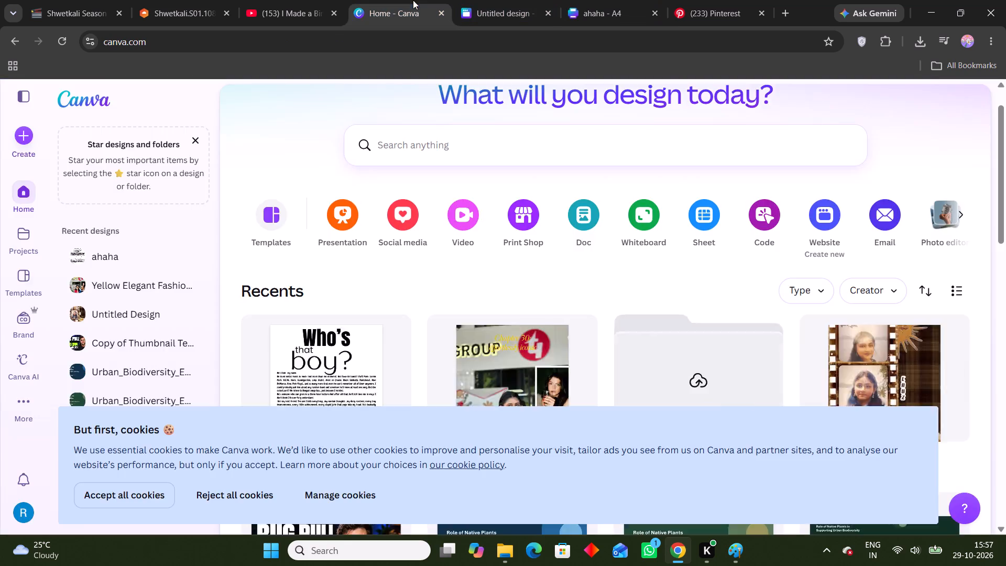
left_click(469, 0)
left_click_drag(119, 231, 121, 204)
left_click(162, 0)
left_click(269, 0)
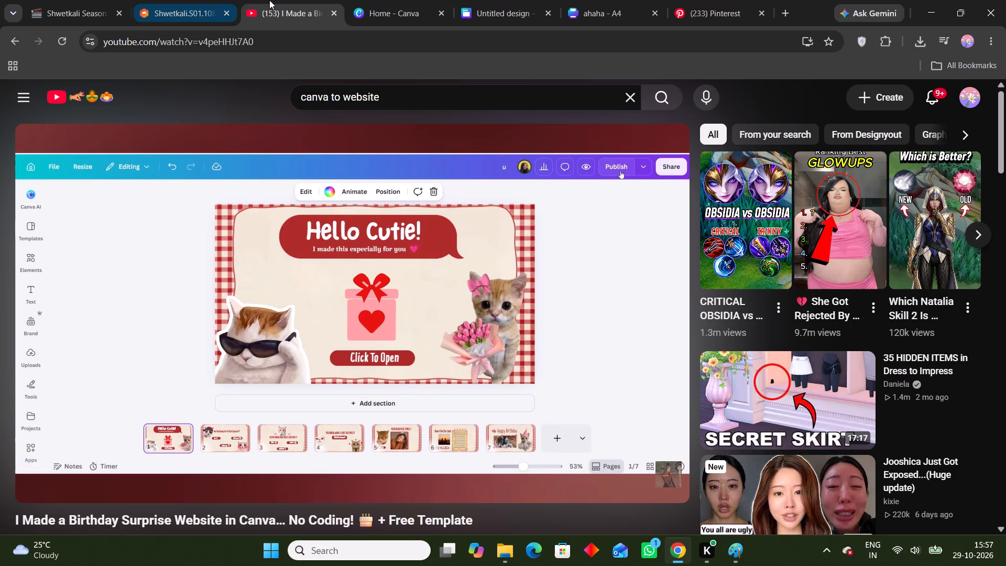
key("Left")
key("Left")
key("Left")
key("Left")
key("Left")
key("Left")
key("Left")
key("Left")
key("Left")
key("Left")
key("Left")
key("Left")
key("Left")
key("Left")
key("Left")
key("Left")
key("Left")
key("Left")
key("Left")
key("Left")
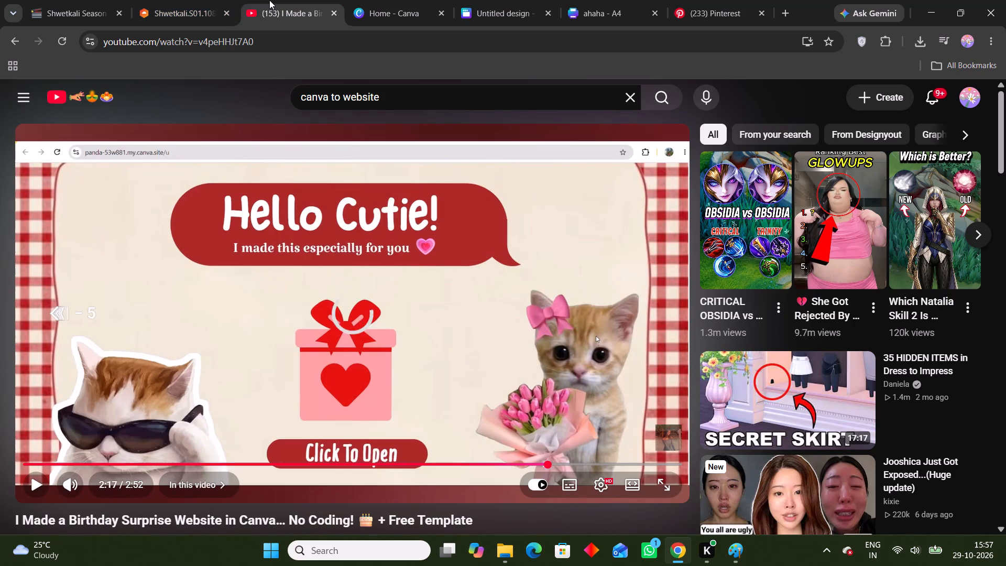
key("space")
key("Right")
key("Right")
key("Right")
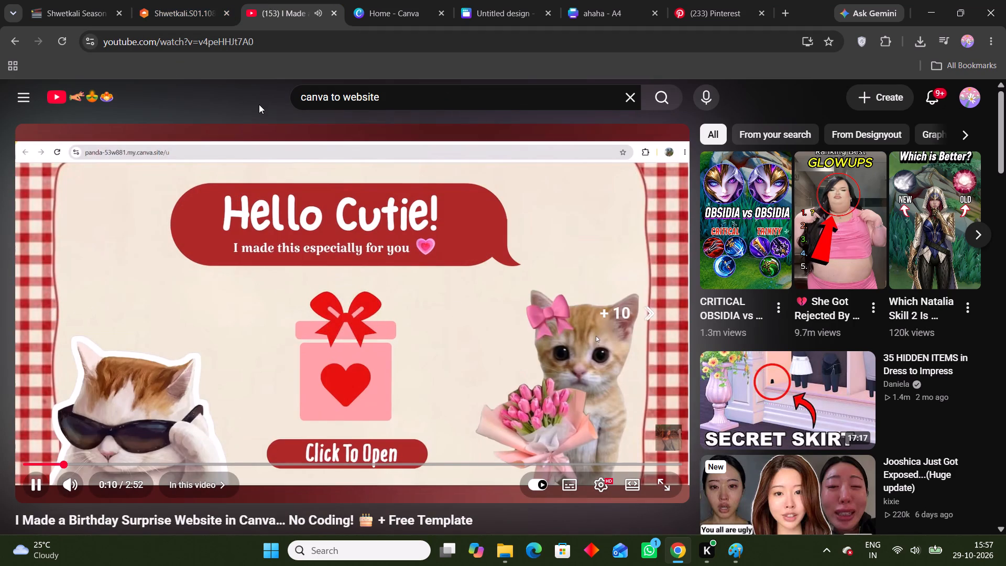
key("Right")
key("Right")
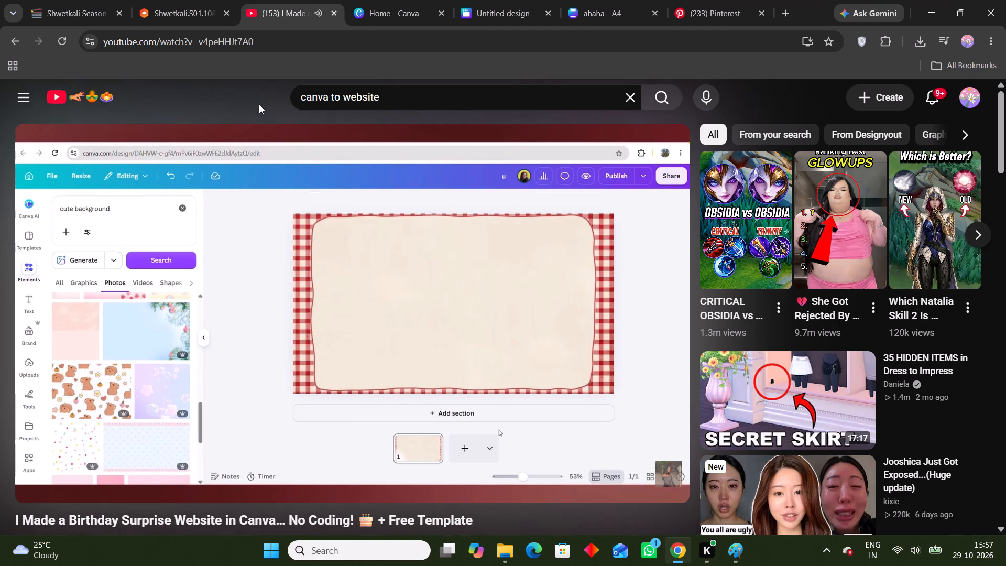
key("space")
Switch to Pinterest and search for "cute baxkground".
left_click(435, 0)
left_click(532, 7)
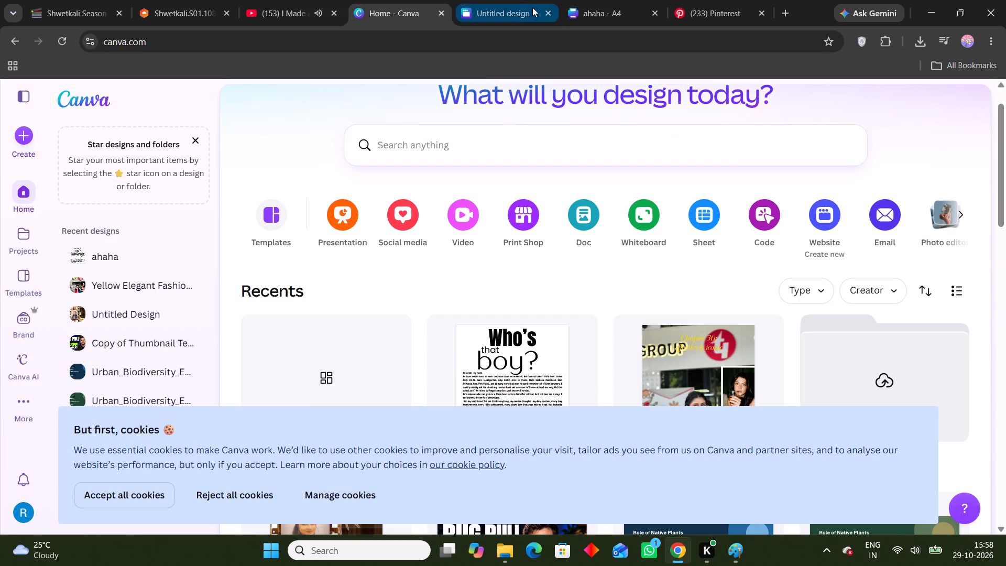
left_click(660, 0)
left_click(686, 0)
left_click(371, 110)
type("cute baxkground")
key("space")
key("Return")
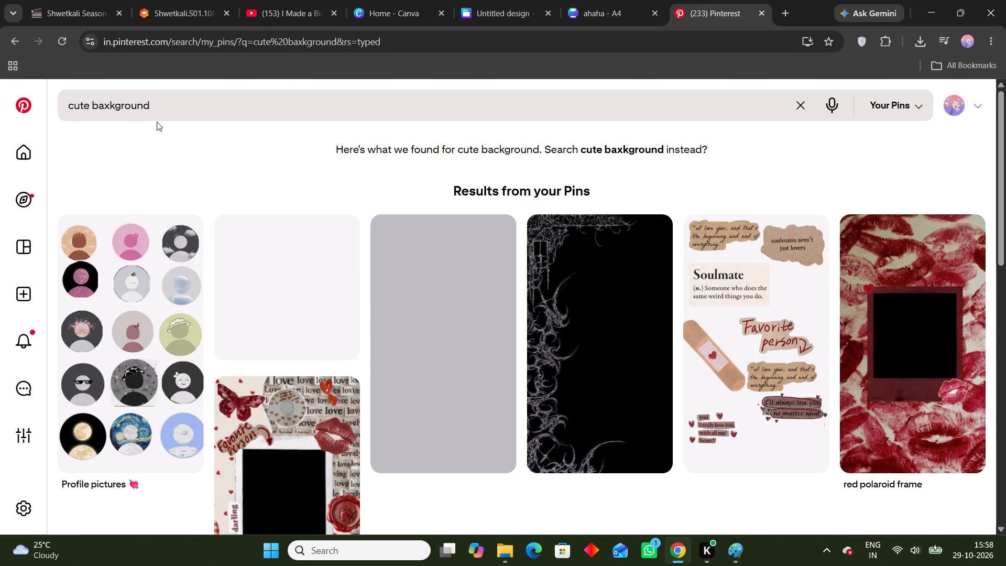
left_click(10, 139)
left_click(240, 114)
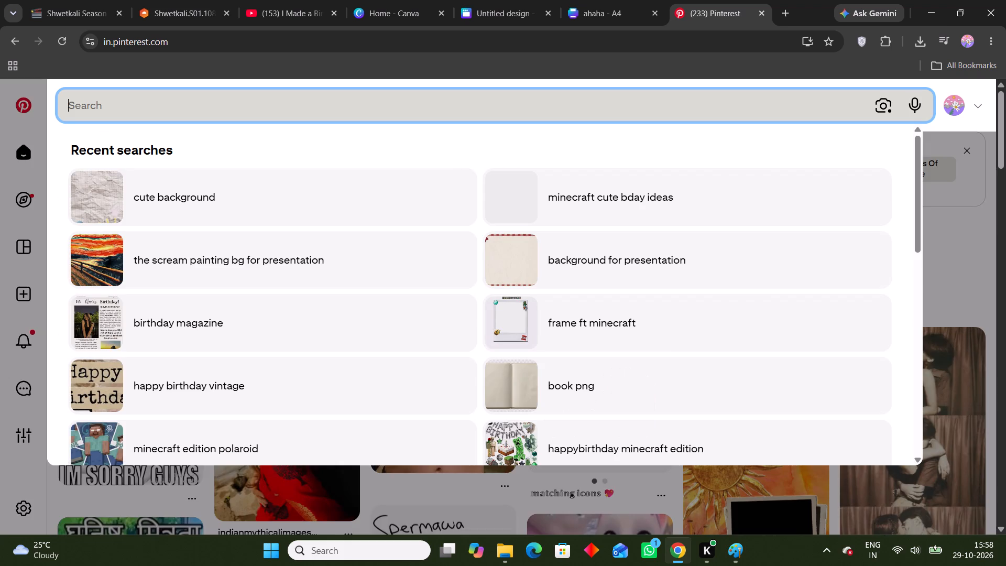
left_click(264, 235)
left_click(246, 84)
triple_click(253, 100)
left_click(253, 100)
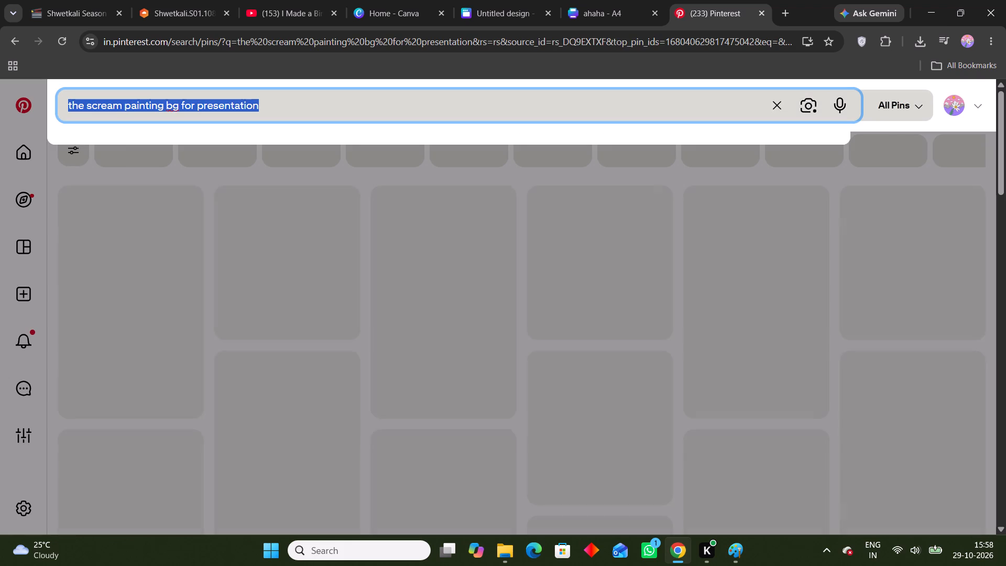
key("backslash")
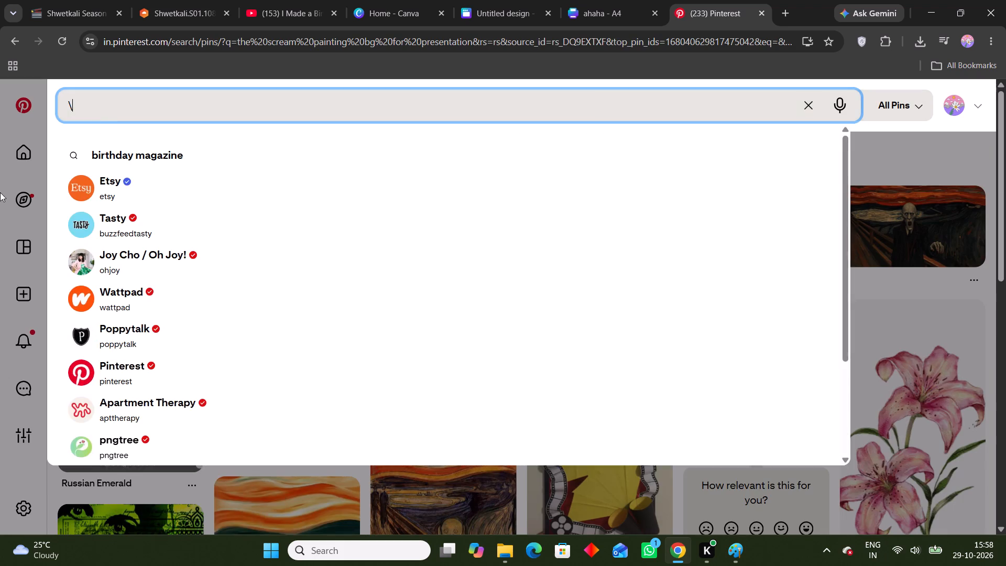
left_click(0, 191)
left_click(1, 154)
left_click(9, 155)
Run the recent search "cute background" across all pins and look through the results for a website background.
left_click(194, 111)
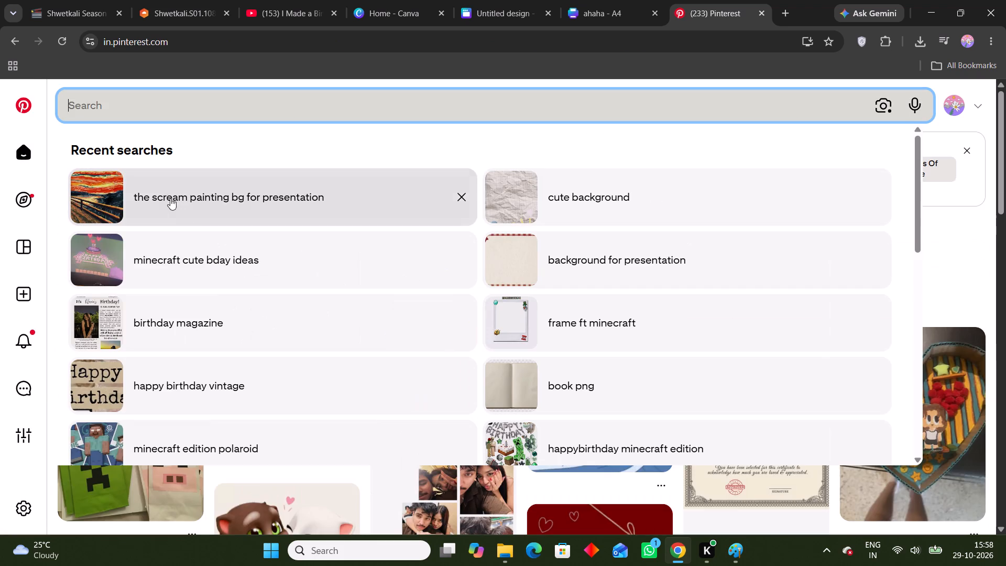
left_click(469, 191)
left_click(535, 193)
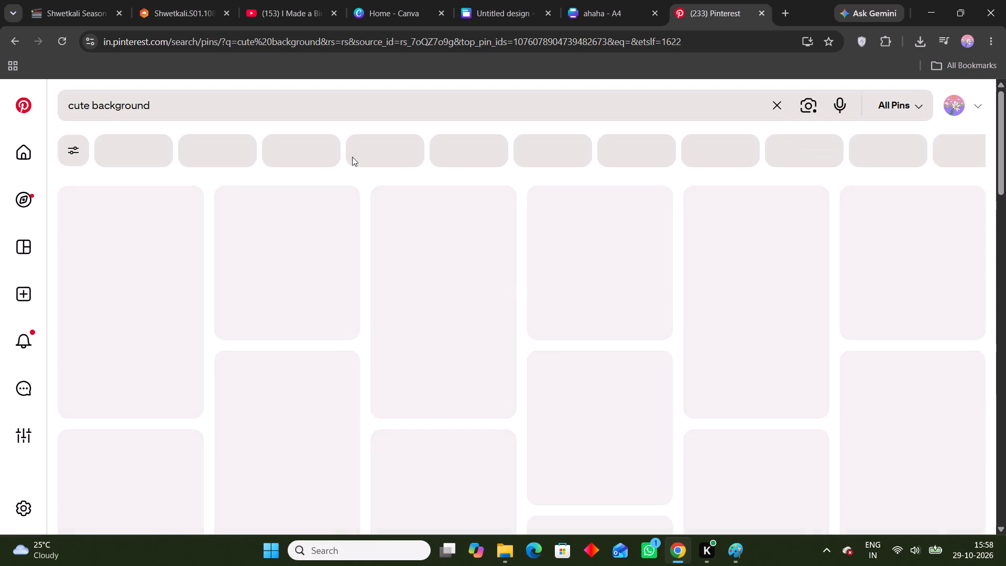
scroll(570, 331, "down", 4)
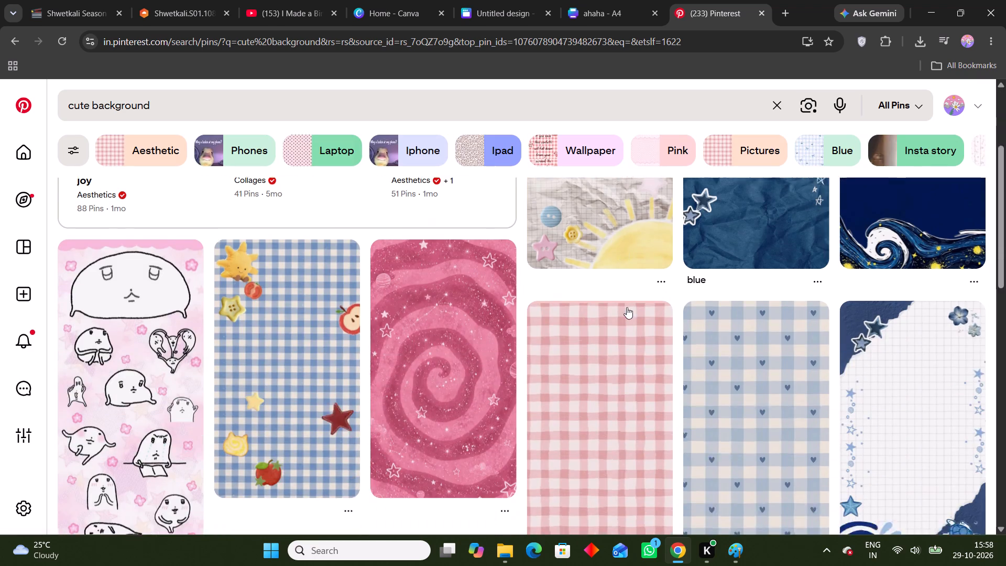
scroll(627, 307, "down", 5)
scroll(722, 288, "down", 4)
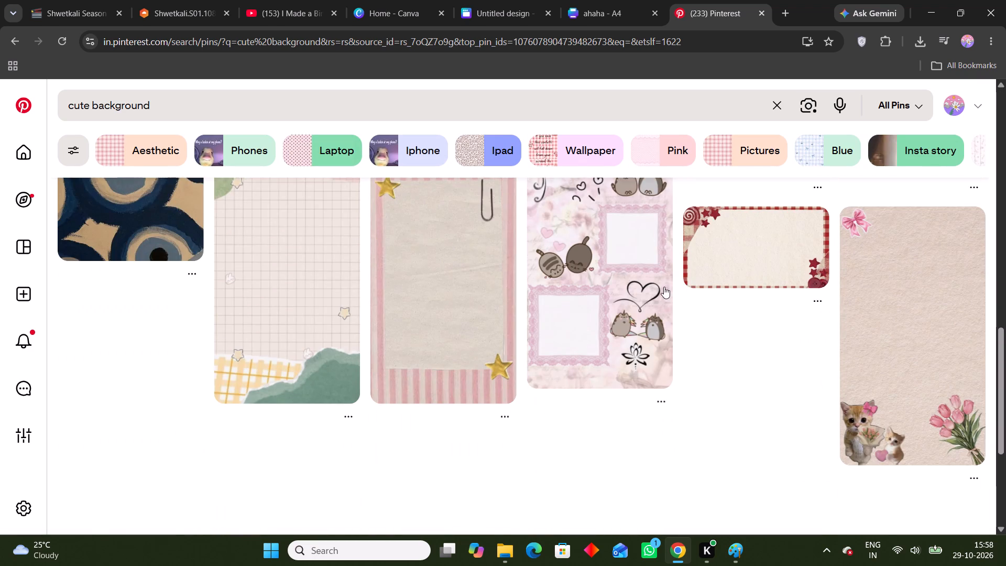
scroll(663, 288, "down", 5)
scroll(559, 296, "up", 6)
scroll(526, 301, "down", 4)
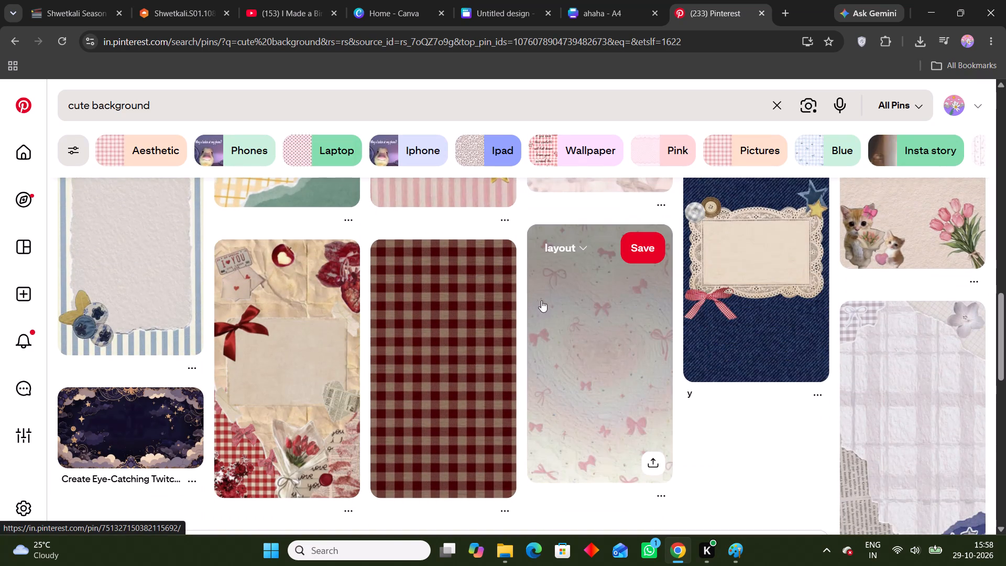
scroll(846, 321, "down", 4)
scroll(555, 316, "down", 4)
scroll(478, 303, "up", 15)
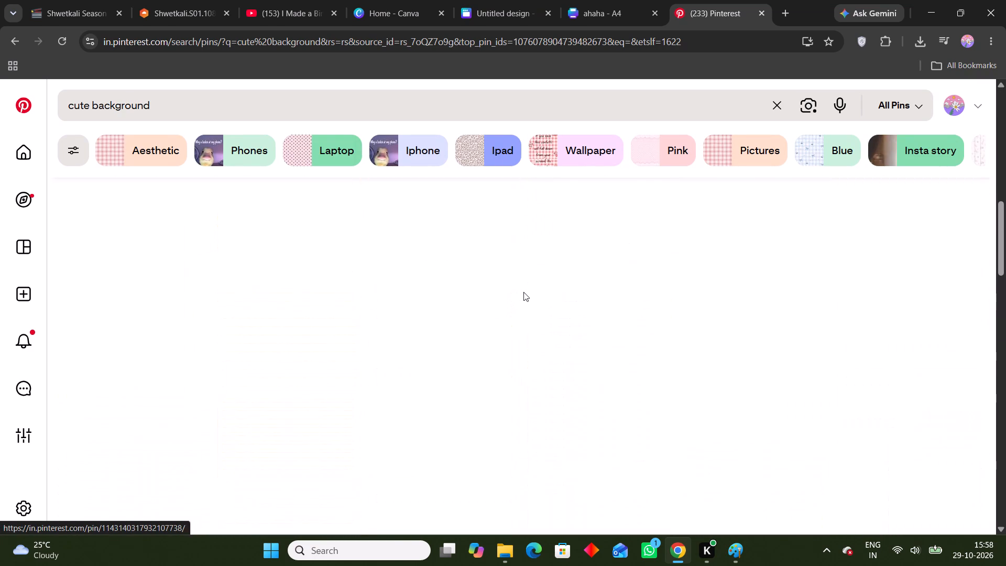
scroll(523, 292, "up", 4)
scroll(590, 313, "up", 5)
scroll(646, 444, "down", 3)
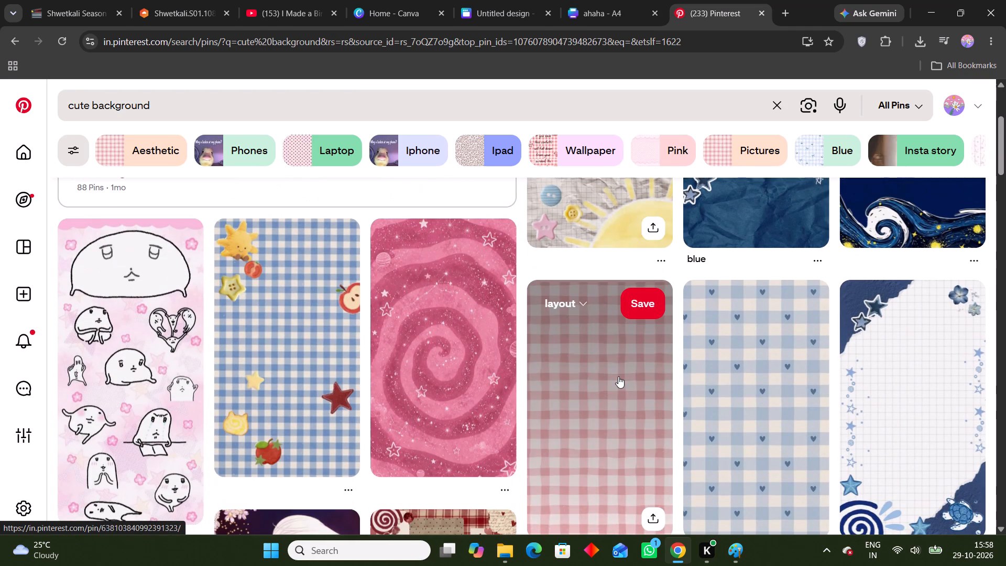
Open the pink gingham background pin and copy its image.
left_click(618, 376)
left_click(260, 302)
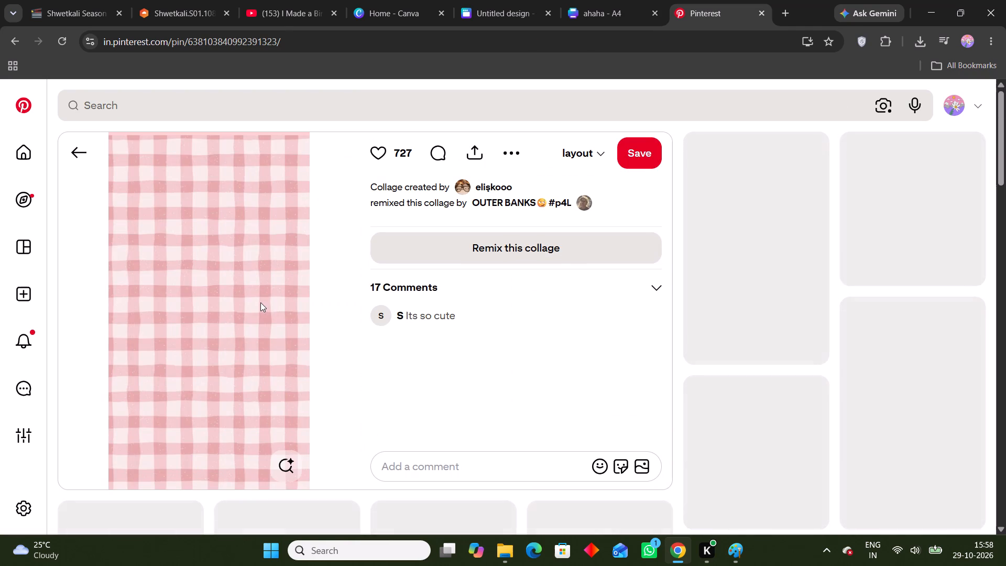
right_click(260, 302)
left_click(298, 343)
Switch to the untitled website design, close the ahaha A4 design and paste the pink gingham image onto the first section.
left_click(421, 0)
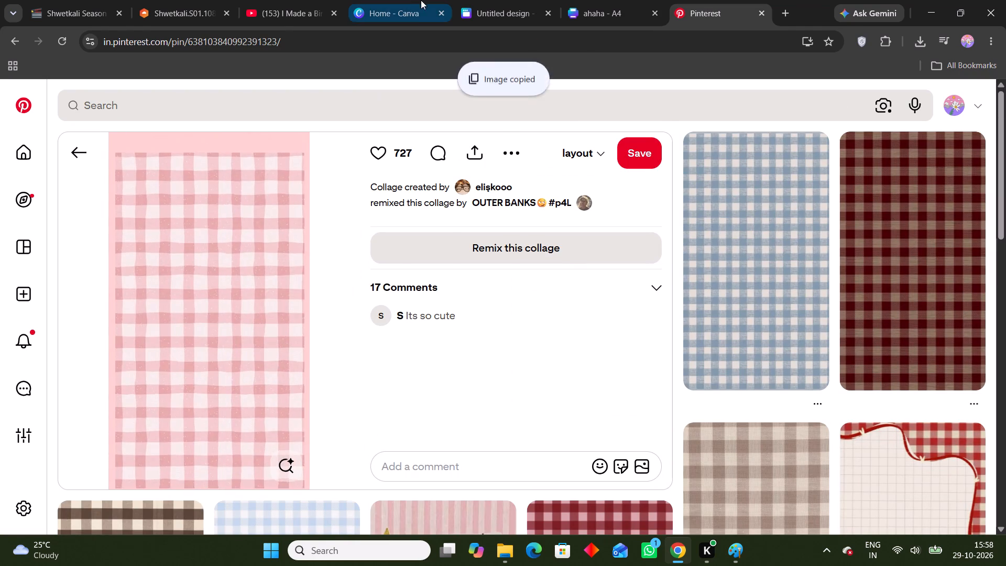
left_click(454, 0)
left_click(535, 0)
left_click(653, 12)
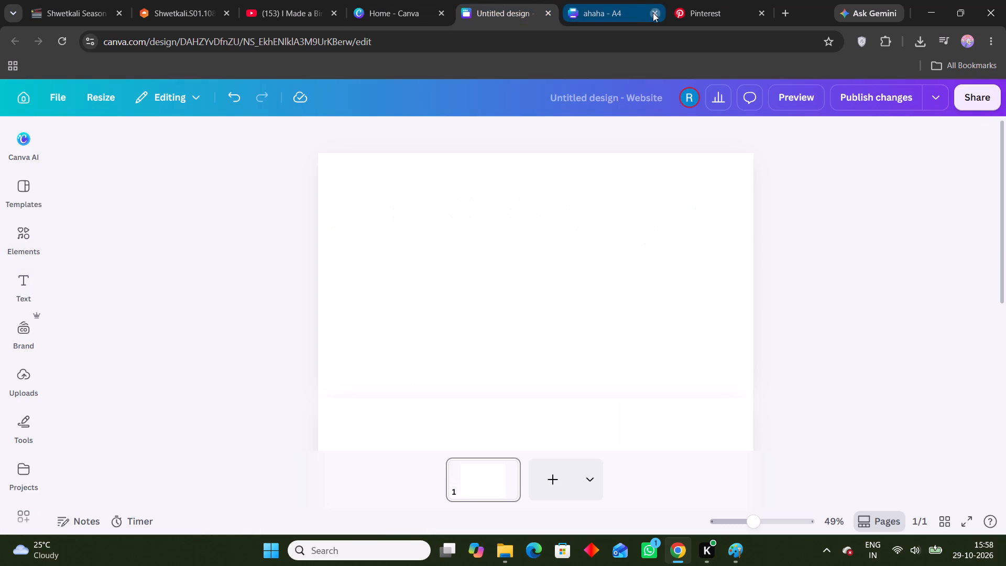
key("ctrl+v")
left_click(305, 339)
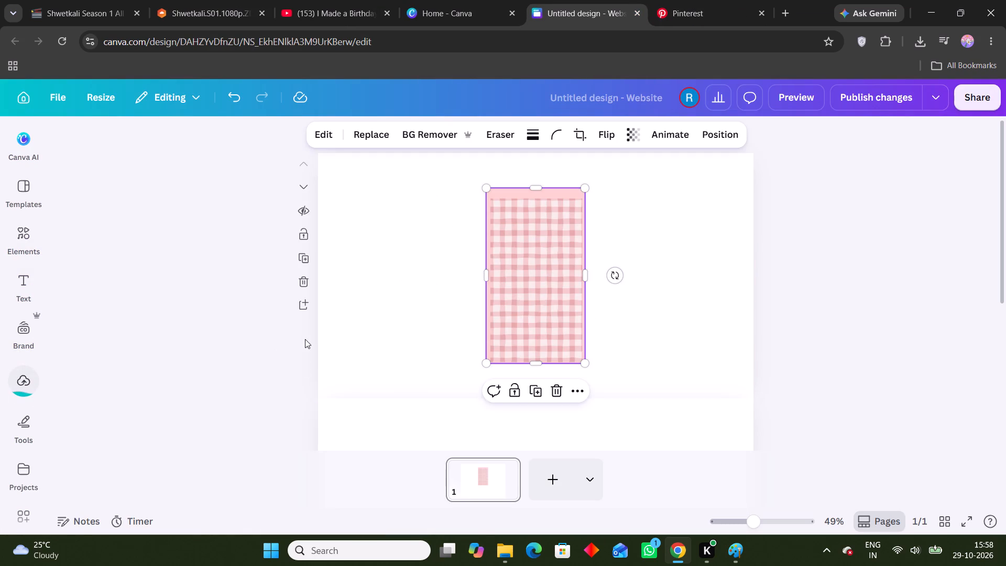
Undo the pasted pink gingham image and the added second section so the website has one blank section.
left_click(367, 446)
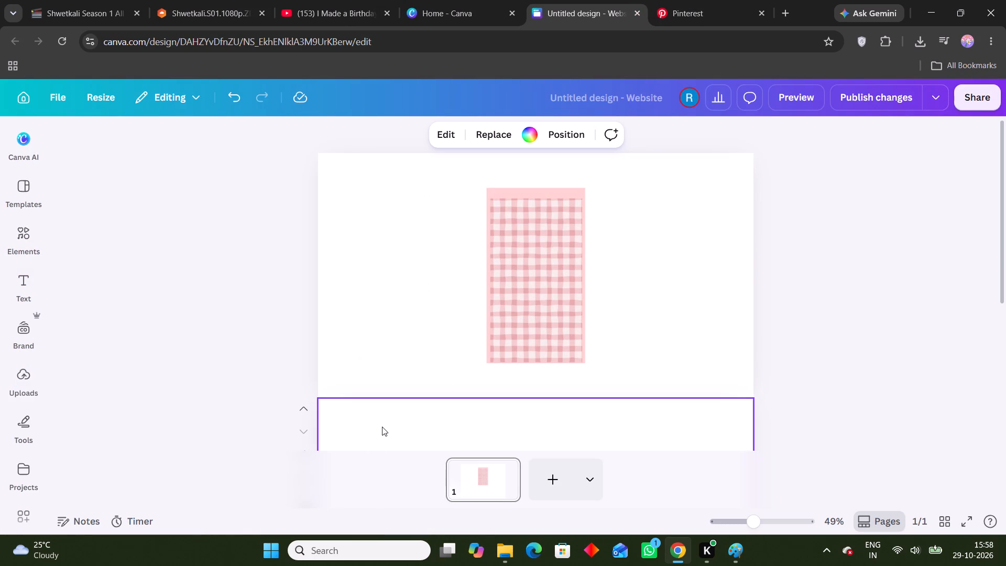
key("period")
key("ctrl+z")
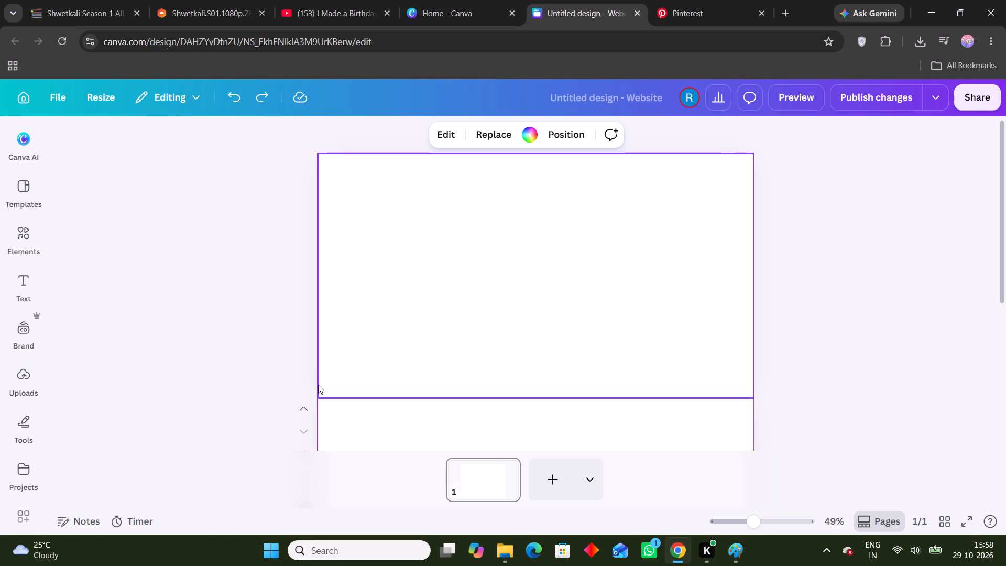
key("ctrl+z")
key("ctrl+z")
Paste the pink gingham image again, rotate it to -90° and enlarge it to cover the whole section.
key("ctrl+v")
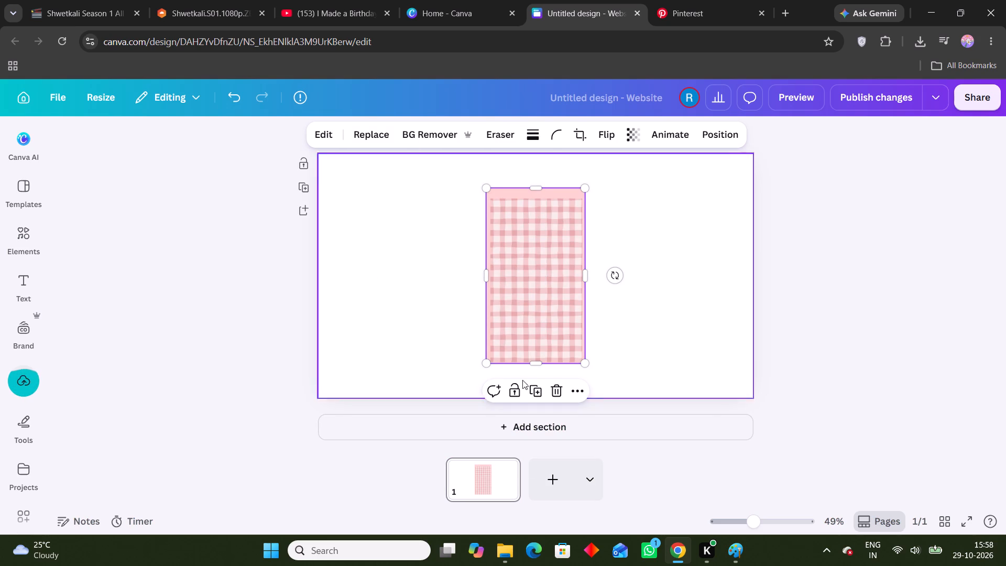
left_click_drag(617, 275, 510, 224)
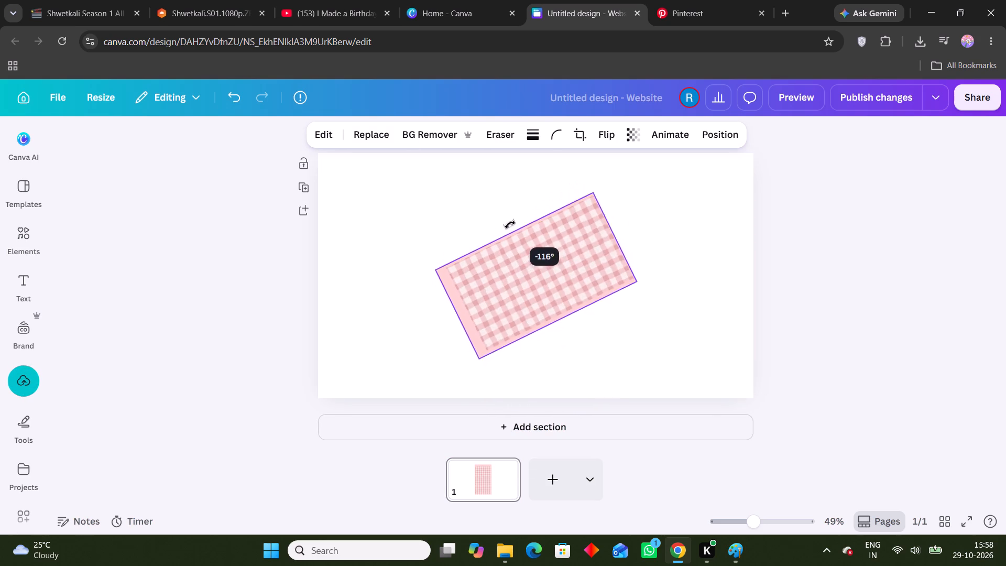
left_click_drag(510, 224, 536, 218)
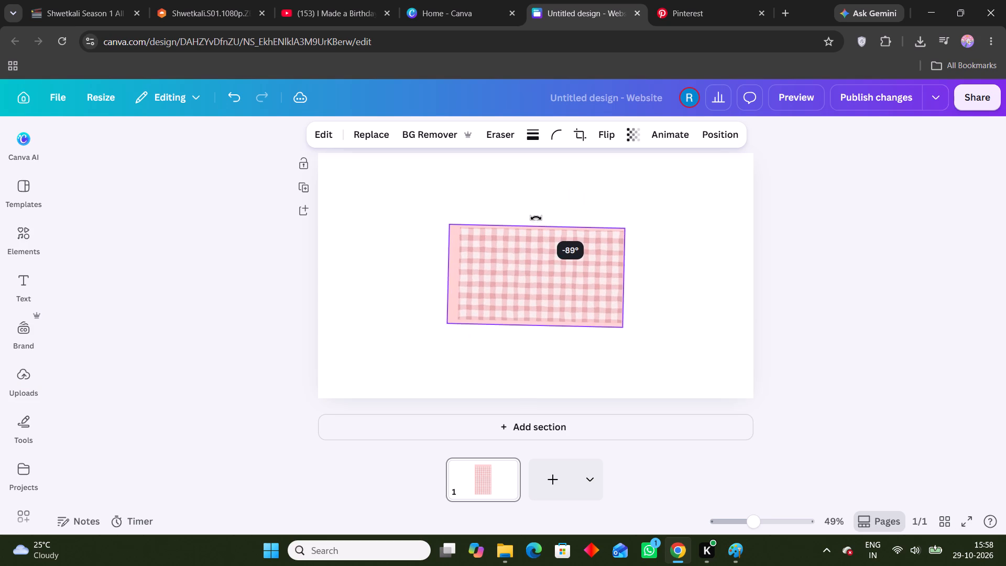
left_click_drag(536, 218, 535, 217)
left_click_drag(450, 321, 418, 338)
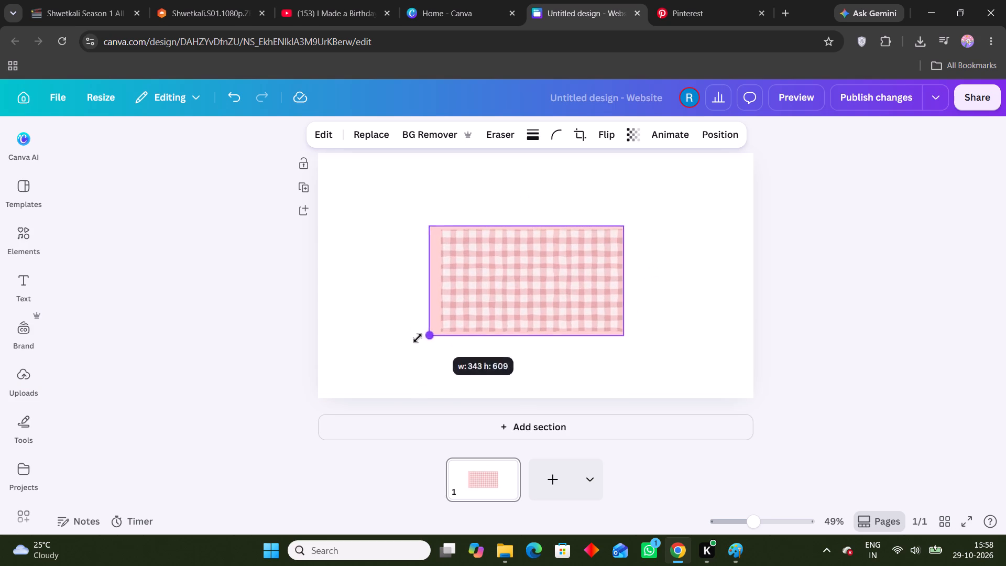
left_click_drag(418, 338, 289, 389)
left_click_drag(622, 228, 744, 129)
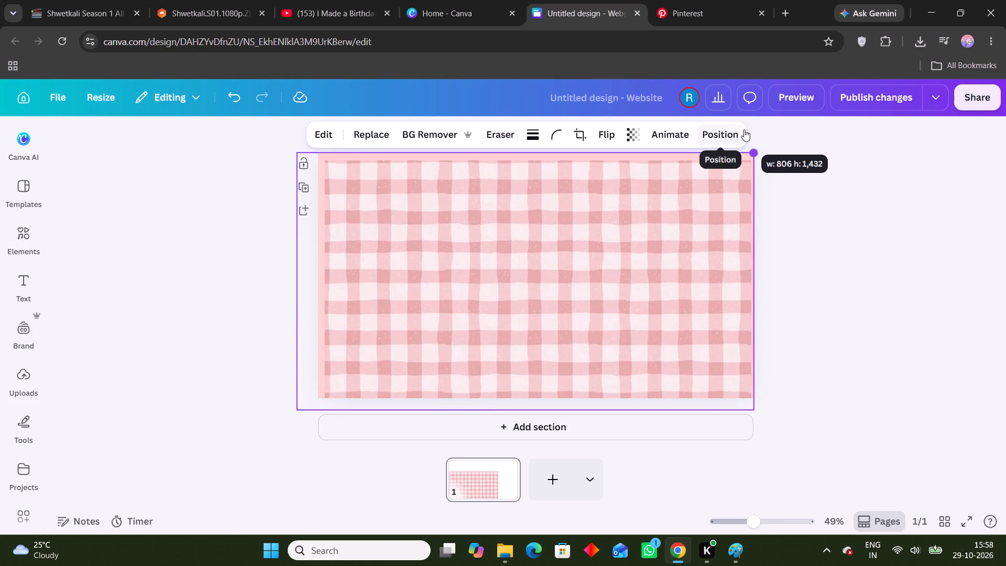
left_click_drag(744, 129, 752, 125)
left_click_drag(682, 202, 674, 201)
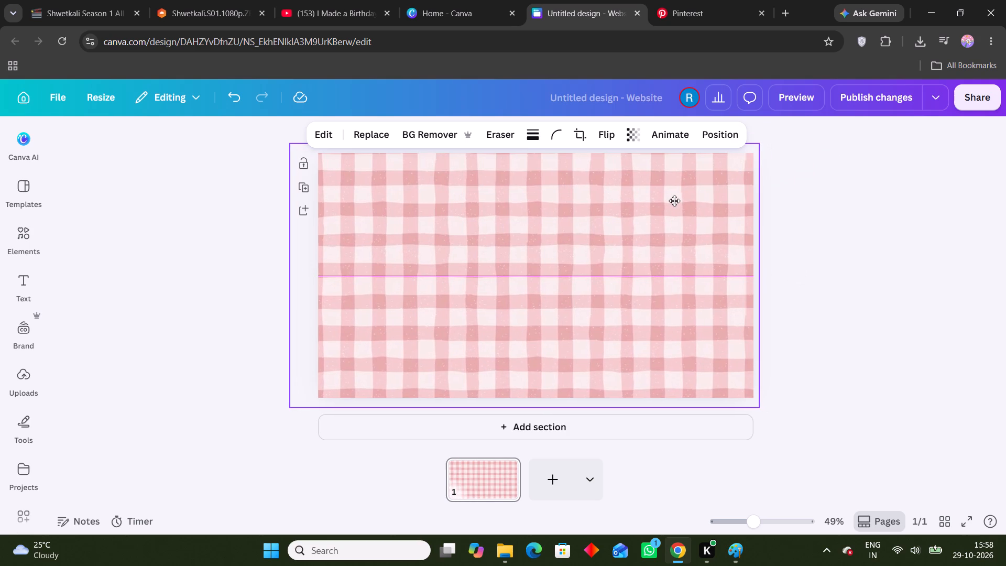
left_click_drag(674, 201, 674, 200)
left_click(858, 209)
Switch to Pinterest, open the red gingham pin with the wavy-edged grid paper and copy its image.
left_click(690, 0)
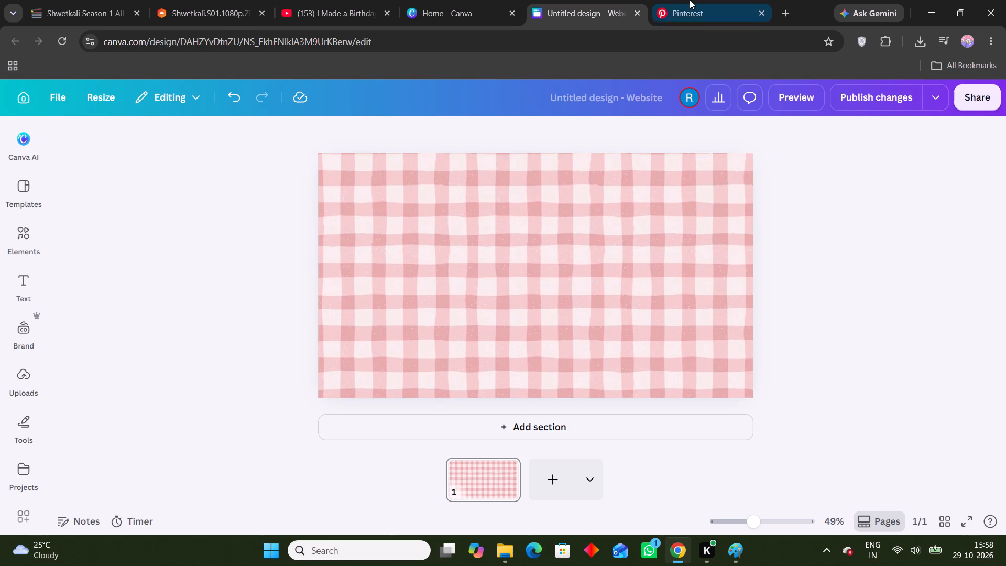
scroll(693, 239, "down", 8)
scroll(706, 259, "up", 4)
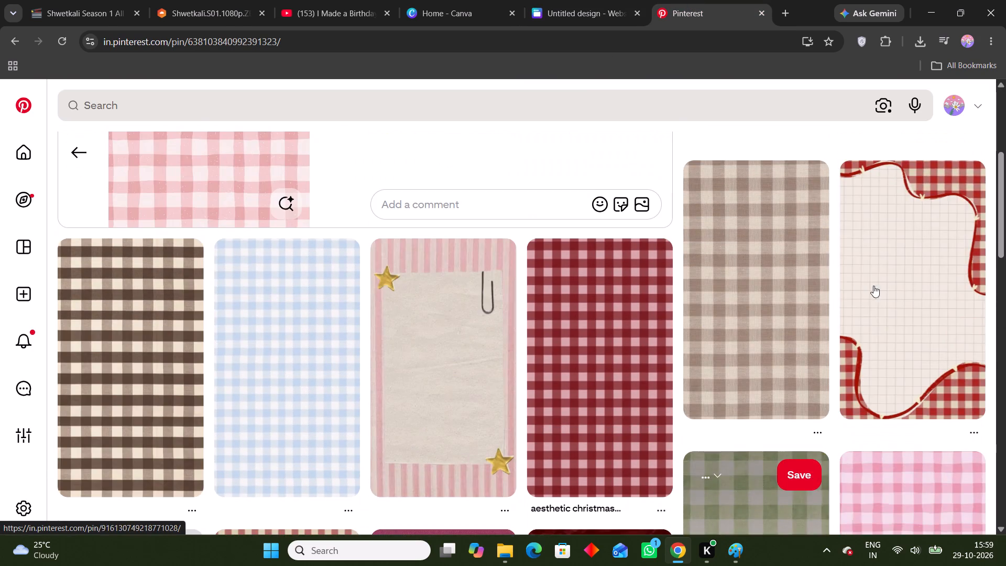
scroll(887, 300, "down", 9)
scroll(446, 309, "up", 10)
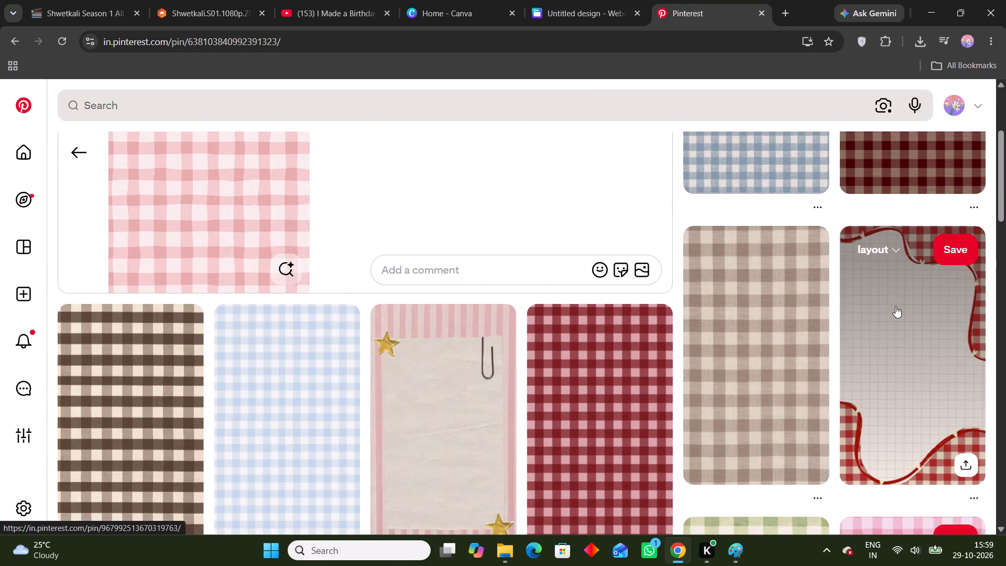
left_click(895, 306)
right_click(238, 313)
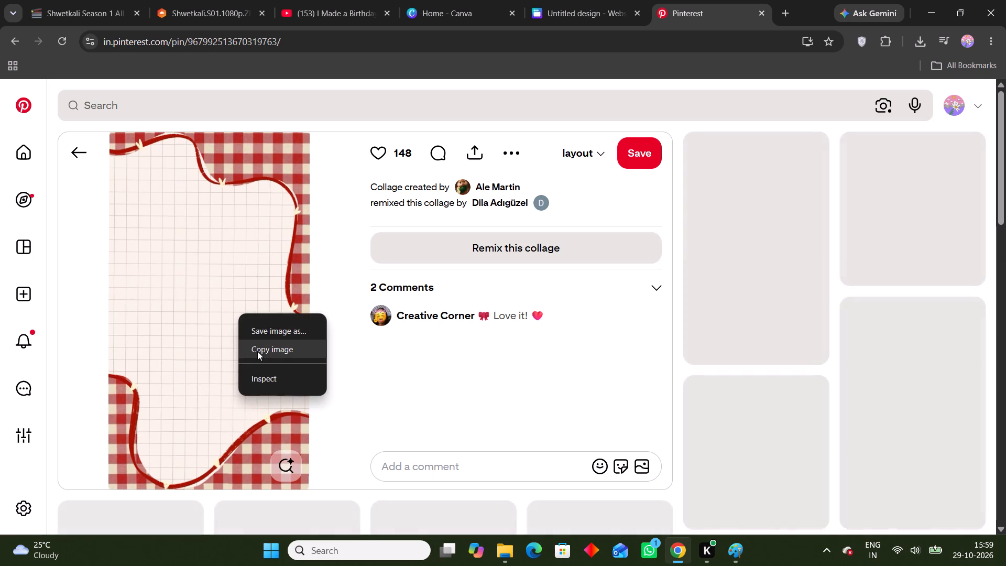
left_click(257, 351)
Look through the pins related to the red gingham grid-paper collage for other background options.
left_click(572, 0)
left_click(683, 0)
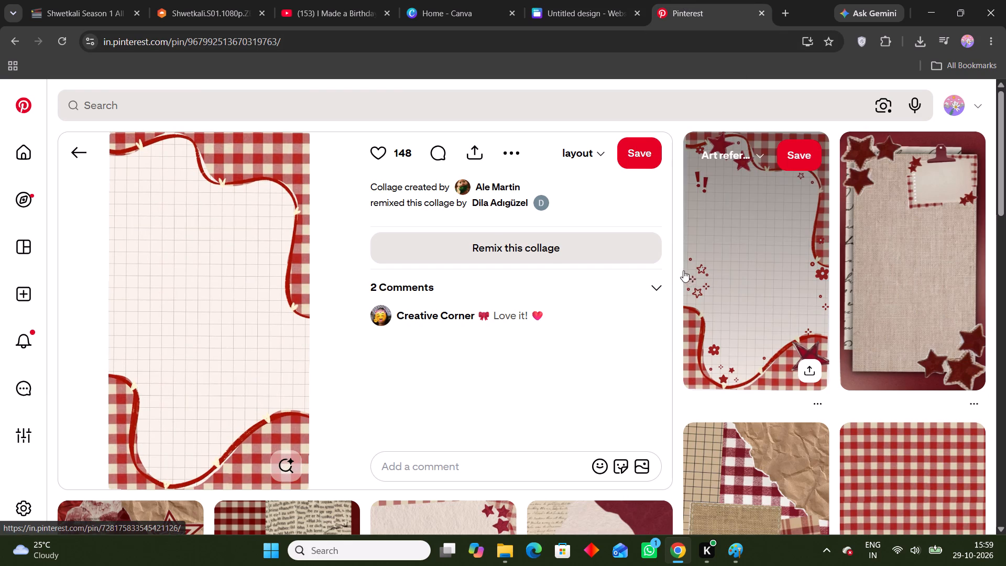
scroll(684, 270, "down", 4)
scroll(692, 278, "up", 4)
scroll(692, 277, "down", 5)
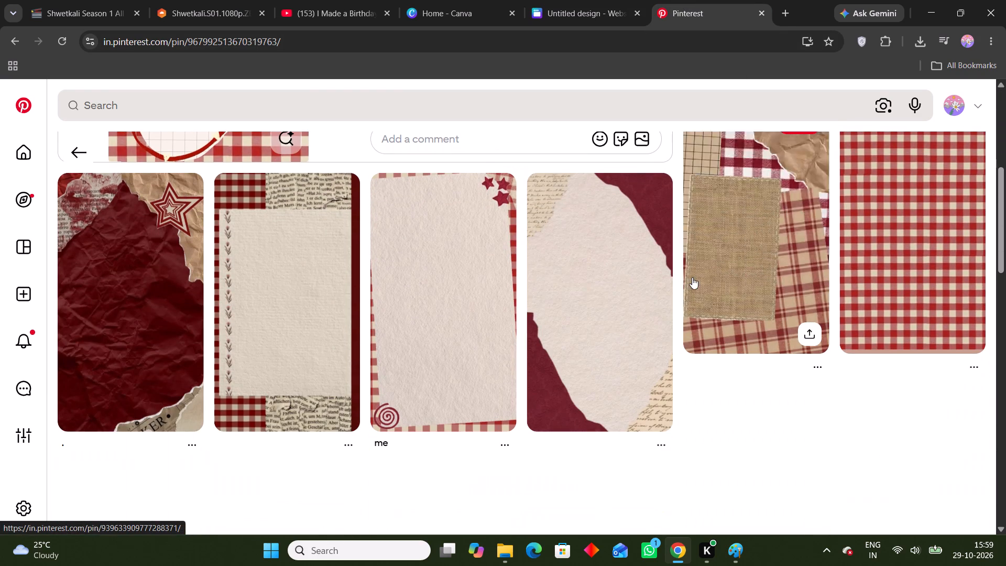
scroll(677, 274, "down", 5)
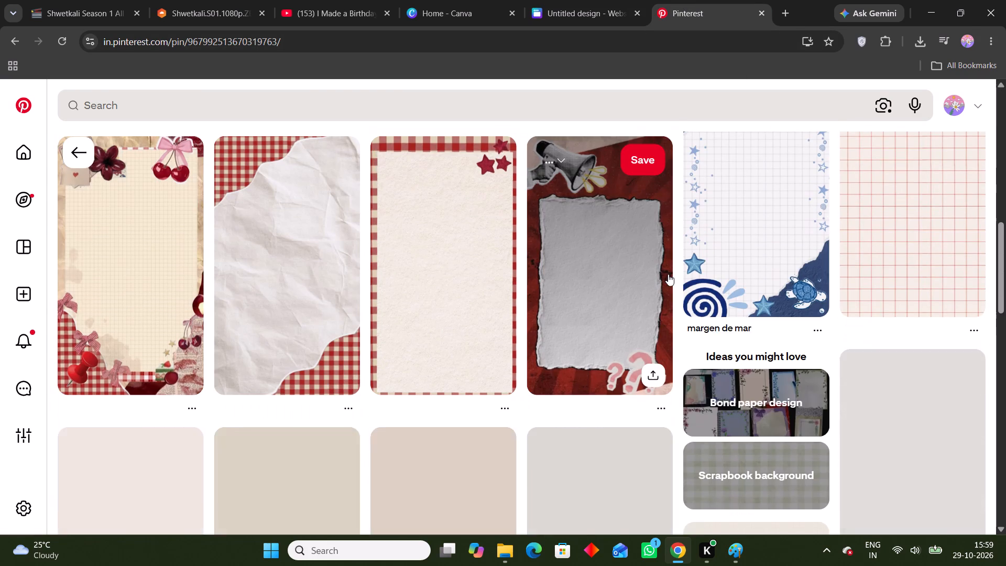
scroll(665, 274, "up", 7)
scroll(689, 291, "down", 8)
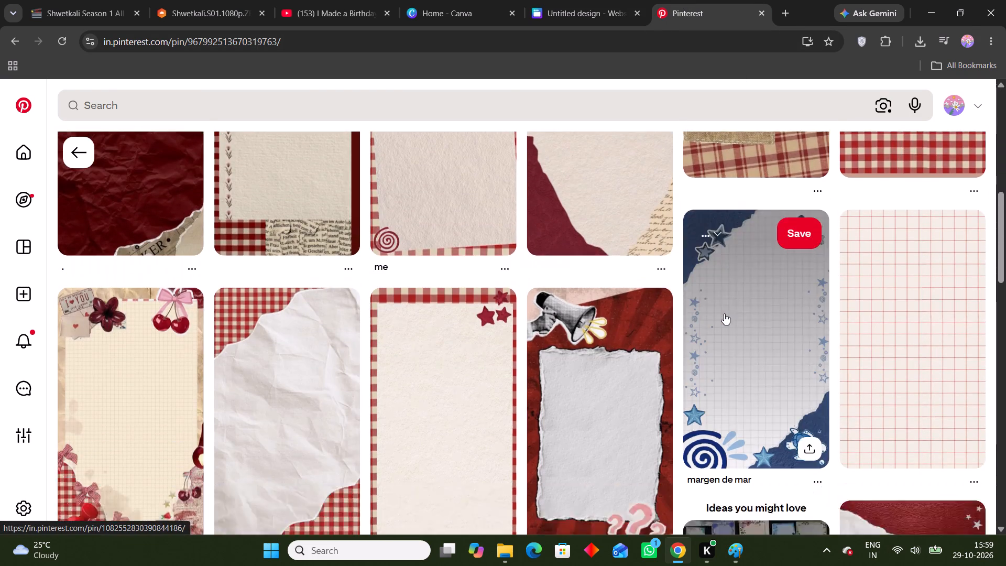
scroll(719, 310, "up", 11)
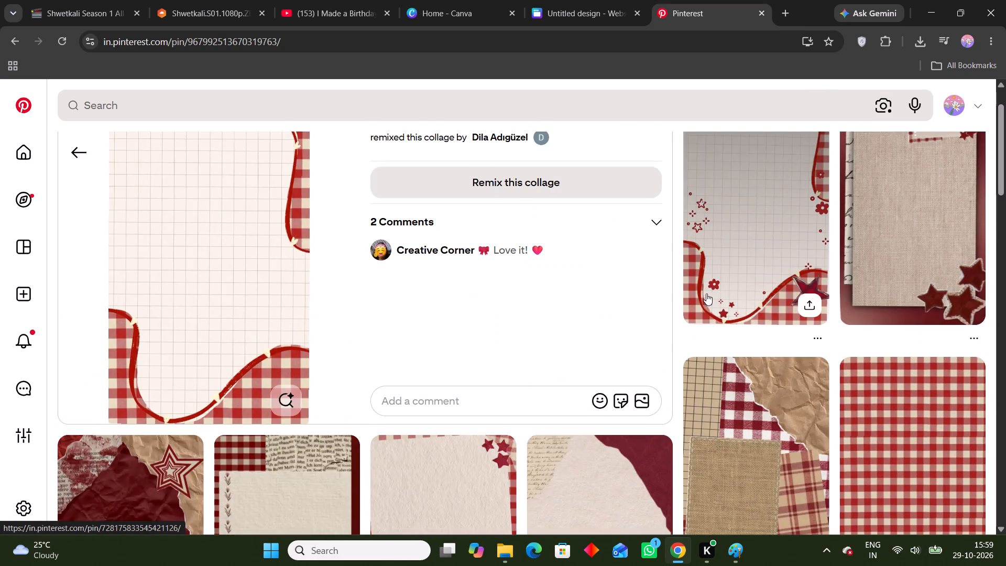
scroll(706, 293, "up", 2)
Switch to the website design, delete the pink gingham image and paste the red gingham grid-paper image in its place.
left_click(601, 0)
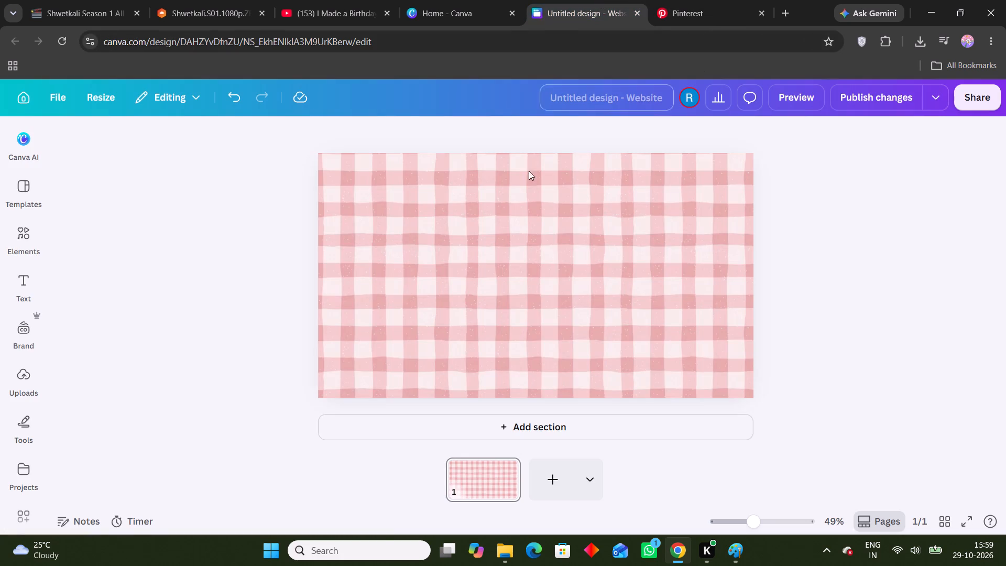
right_click(546, 249)
left_click(546, 249)
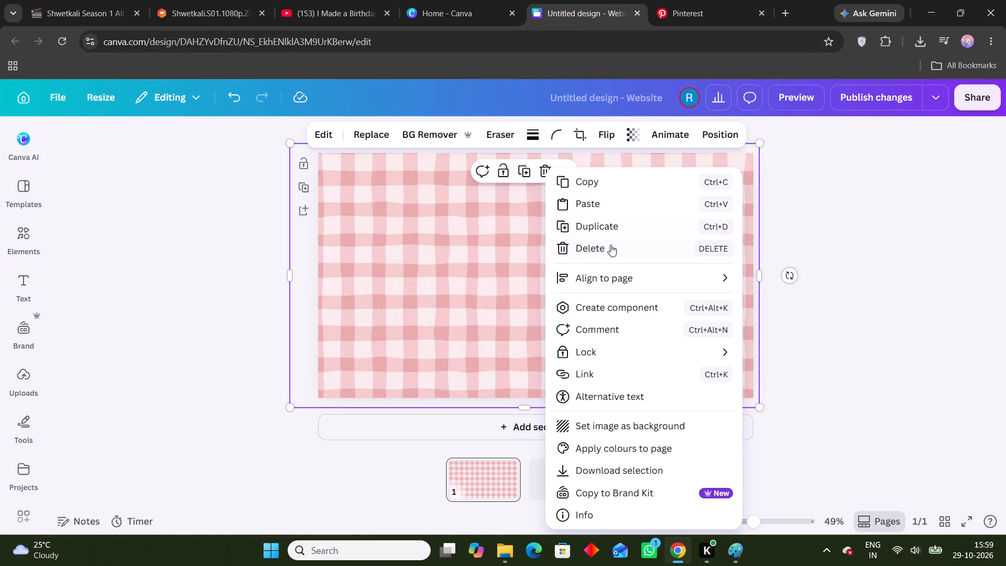
left_click(610, 245)
key("ctrl+v")
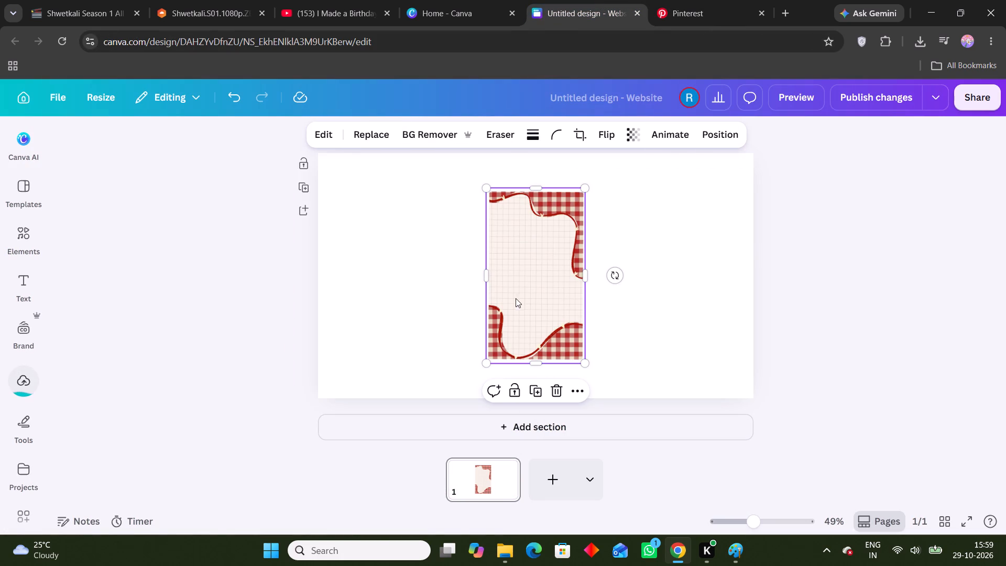
Rotate the red gingham image to 90° and enlarge it to about 828 × 1,428 so it covers the whole section.
left_click_drag(618, 279, 530, 194)
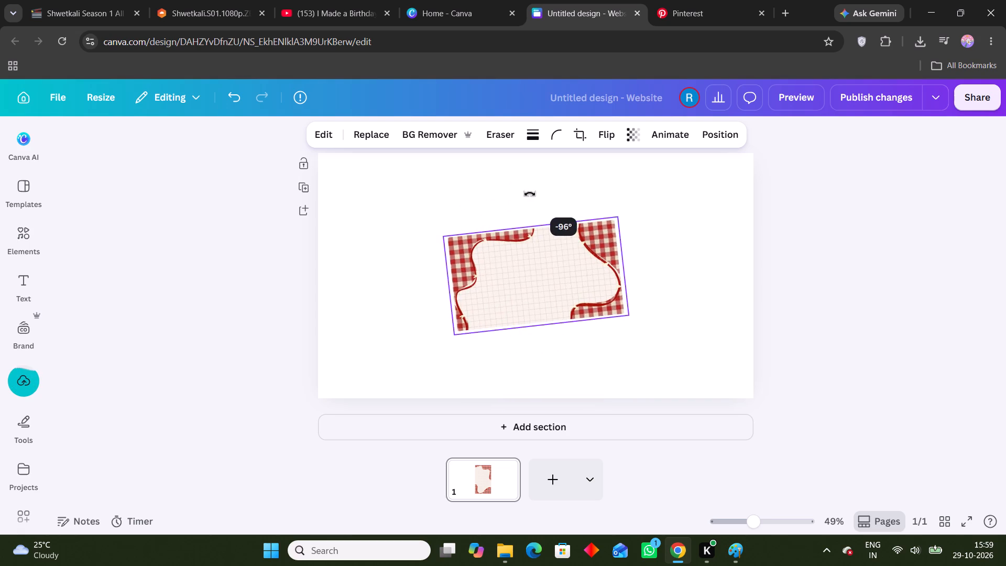
left_click_drag(530, 194, 535, 333)
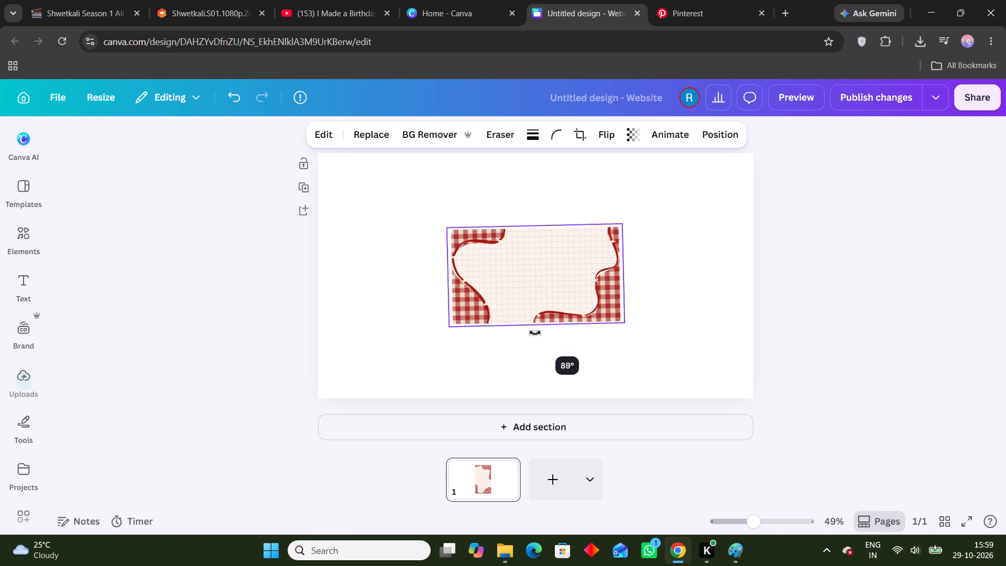
left_click_drag(535, 333, 533, 333)
left_click_drag(452, 324, 452, 324)
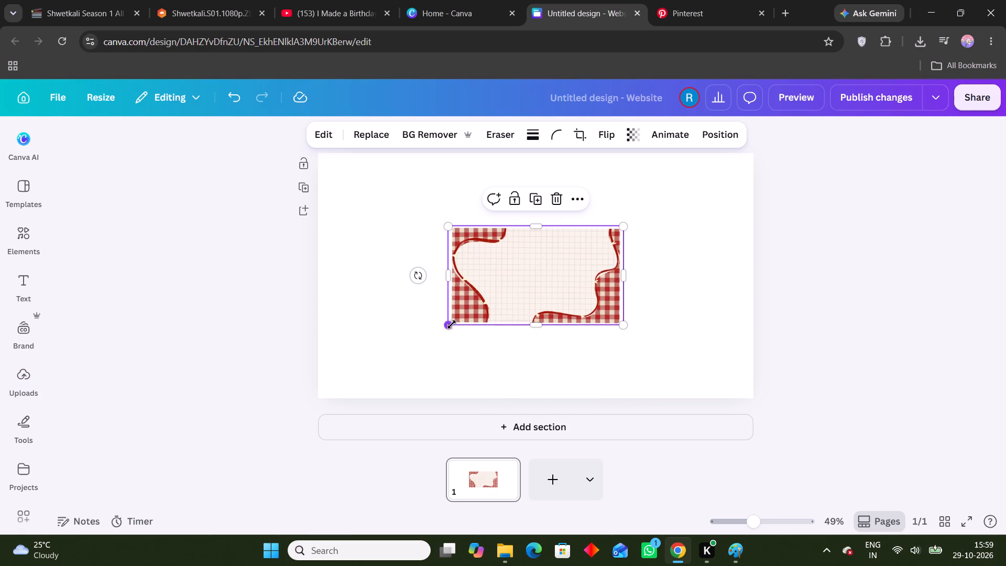
left_click_drag(452, 324, 313, 391)
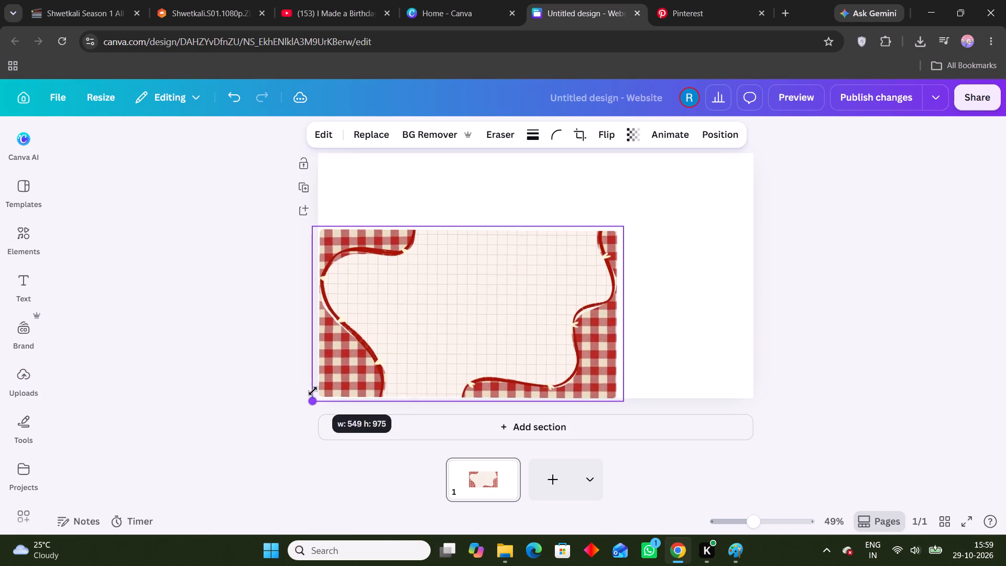
left_click_drag(313, 391, 311, 396)
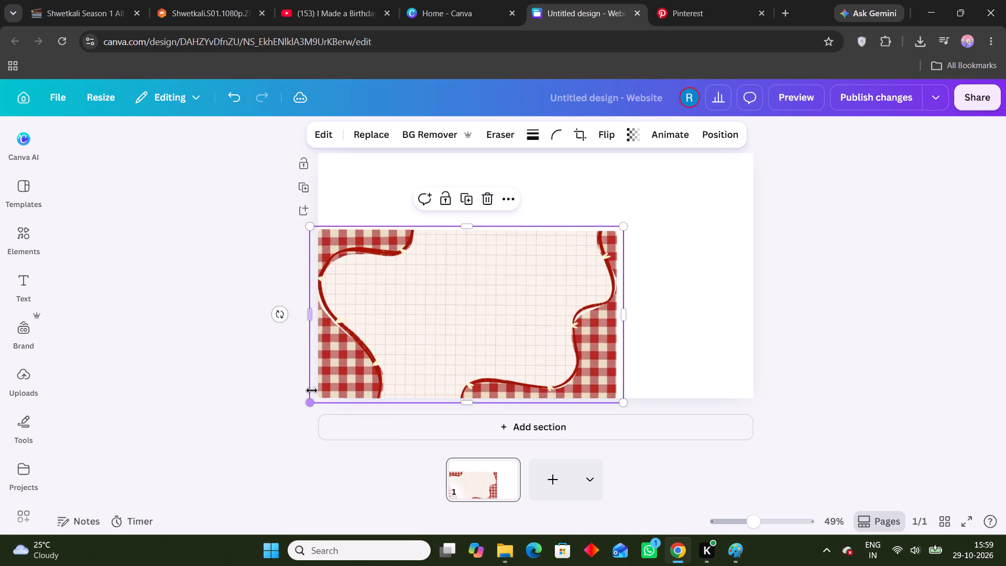
left_click_drag(625, 229, 734, 167)
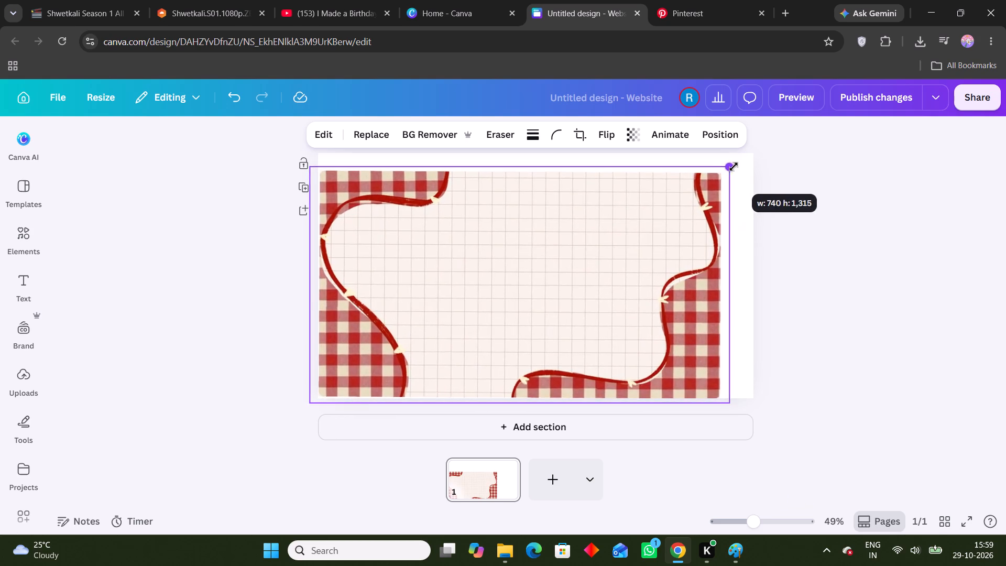
left_click_drag(734, 167, 762, 143)
left_click(679, 234)
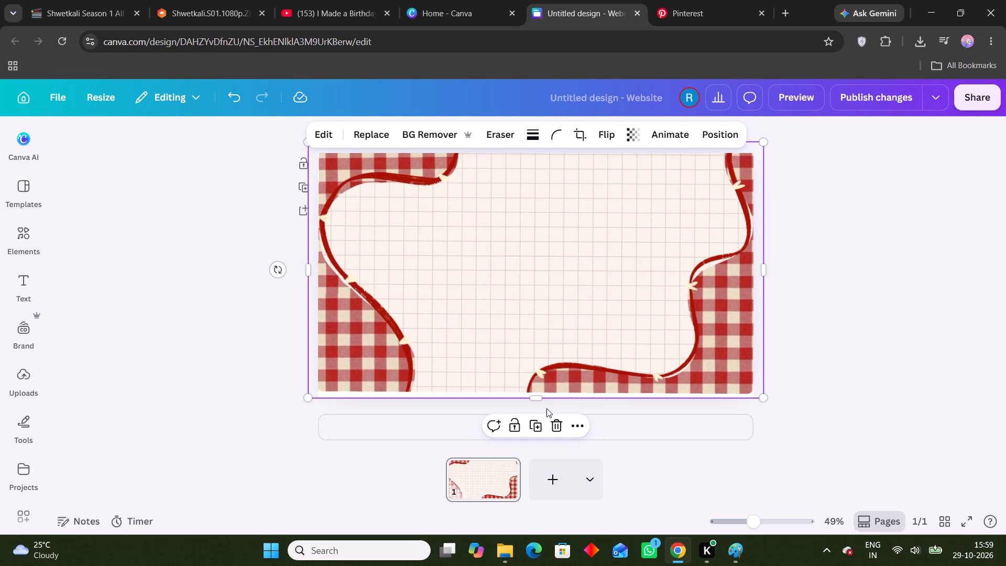
left_click_drag(543, 400, 540, 408)
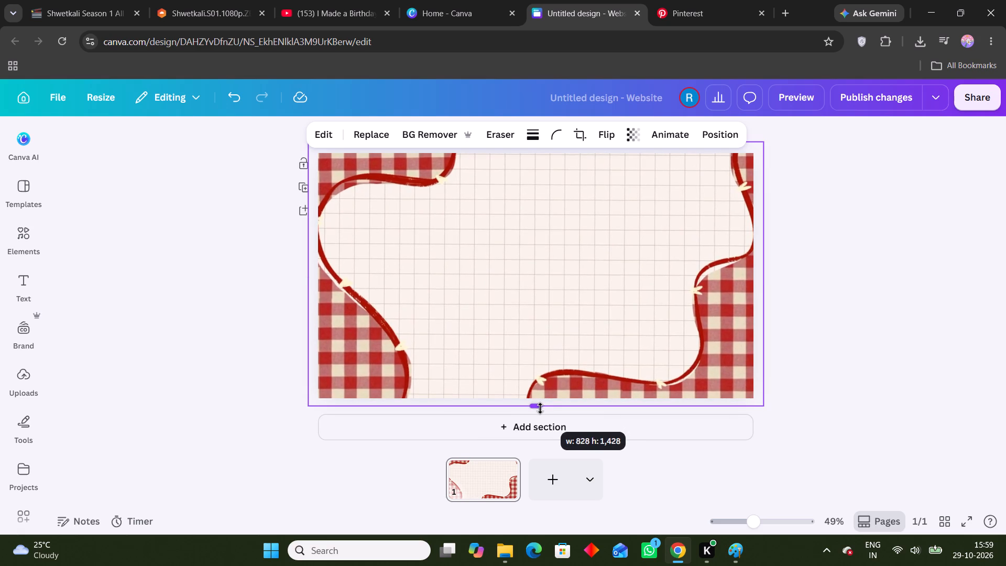
left_click_drag(540, 408, 539, 409)
left_click(858, 299)
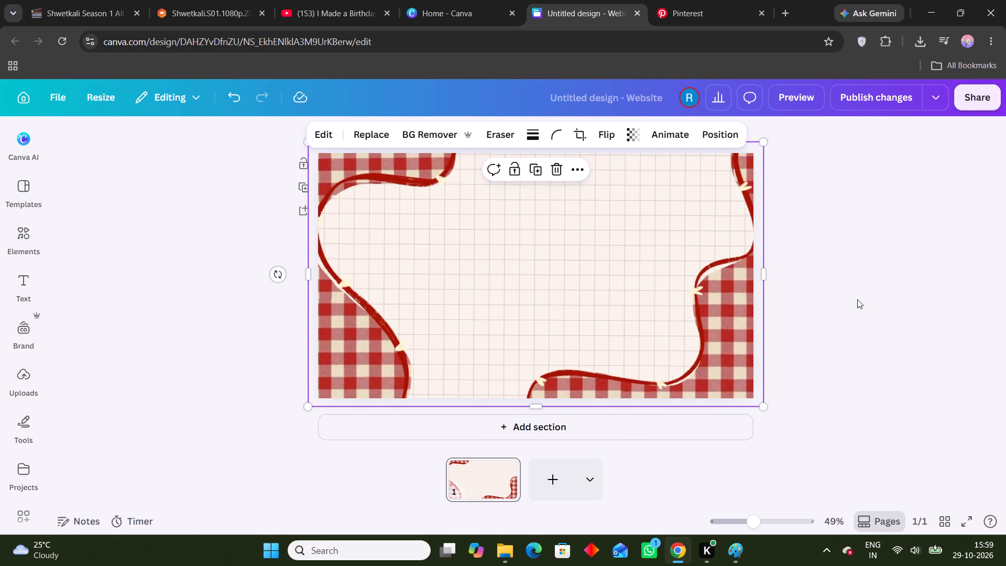
left_click_drag(535, 33, 535, 28)
left_click(815, 234)
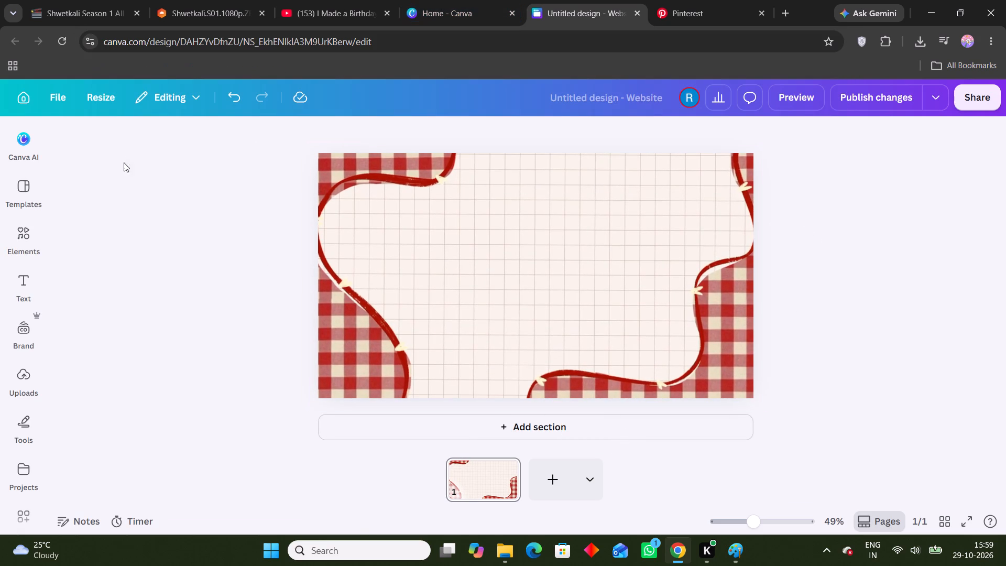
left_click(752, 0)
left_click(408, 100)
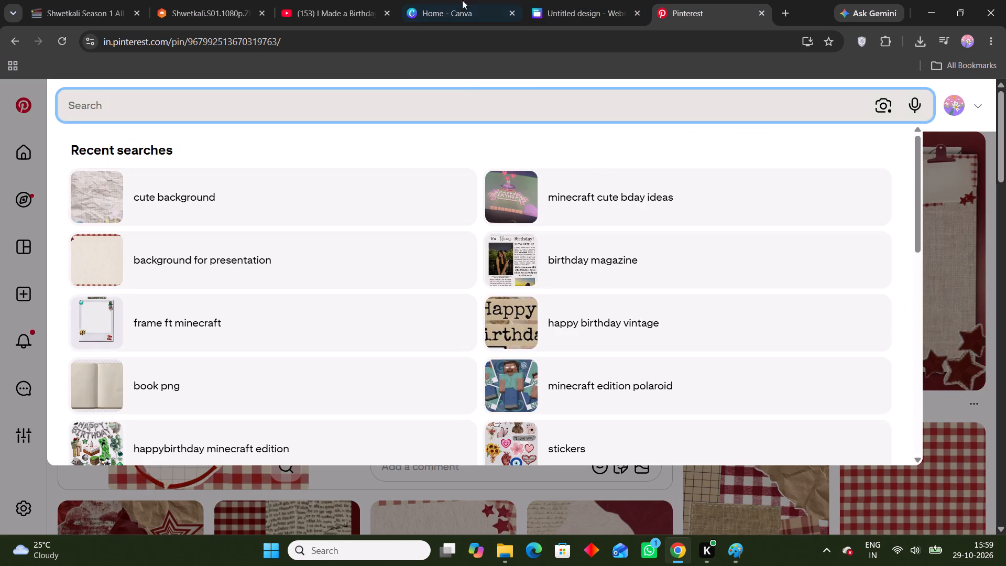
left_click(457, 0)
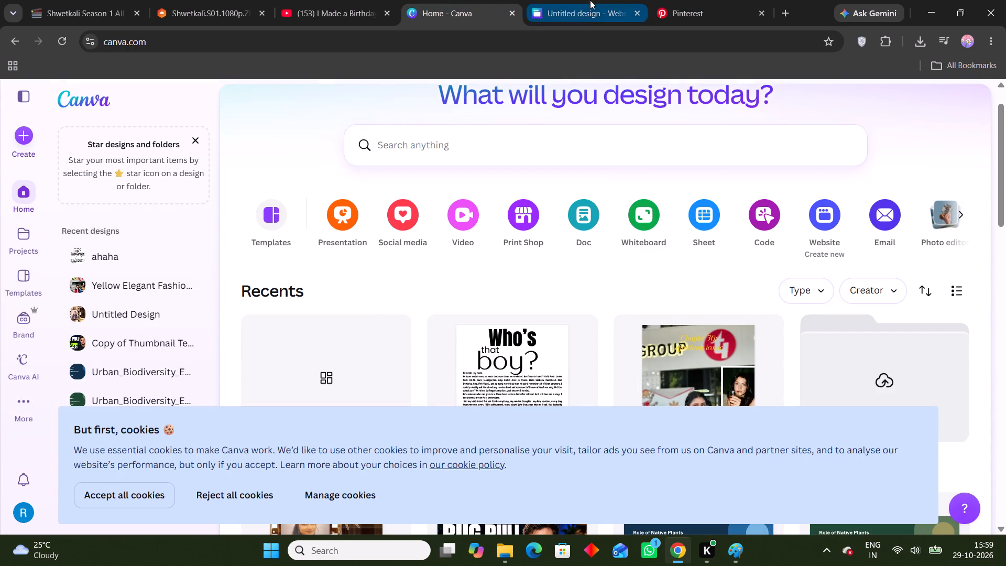
In the website design, add the uploaded grey-and-white cat with the pink bow and tulips and place it in the section's lower-right corner.
left_click(590, 0)
left_click(32, 199)
left_click(26, 246)
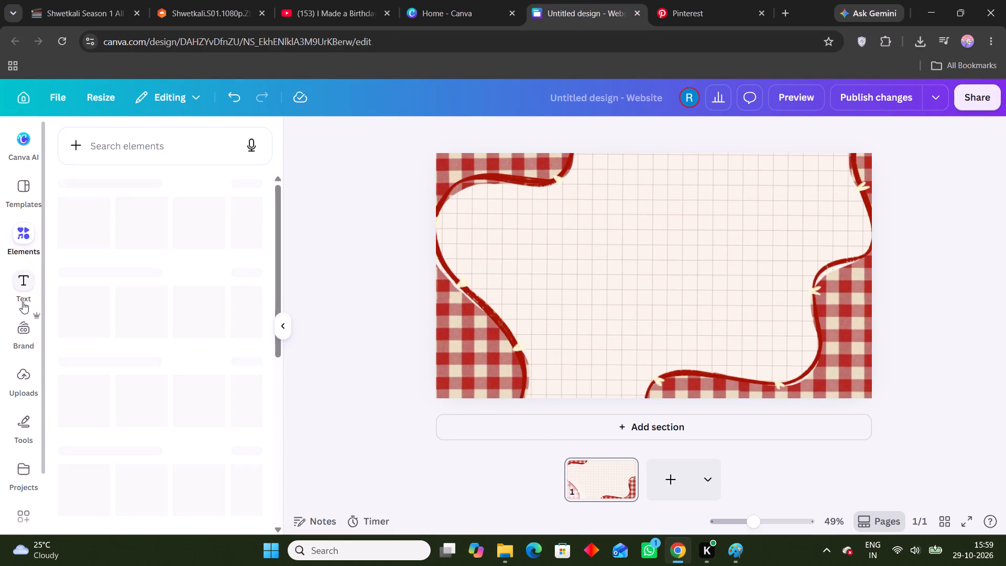
left_click(20, 389)
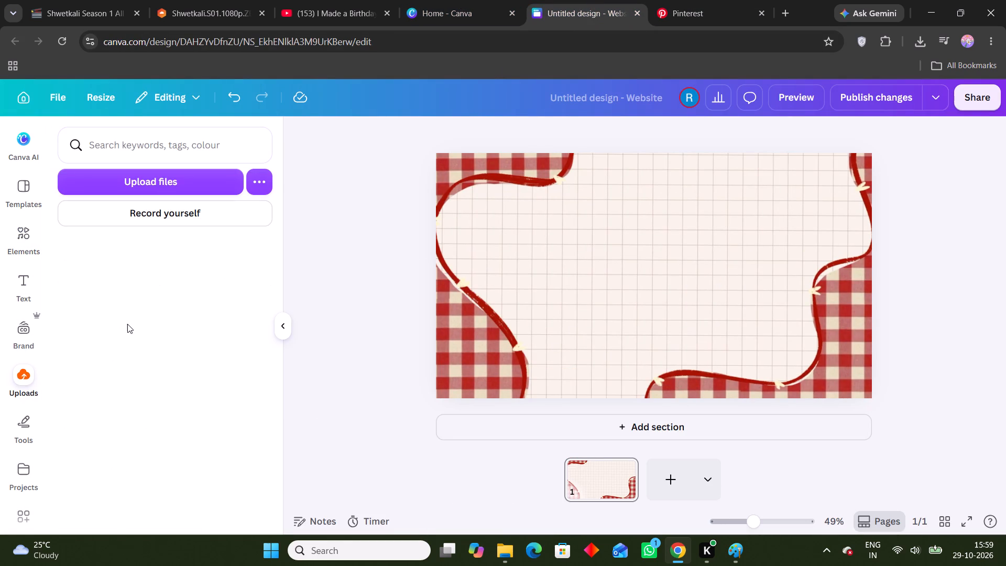
scroll(180, 369, "down", 6)
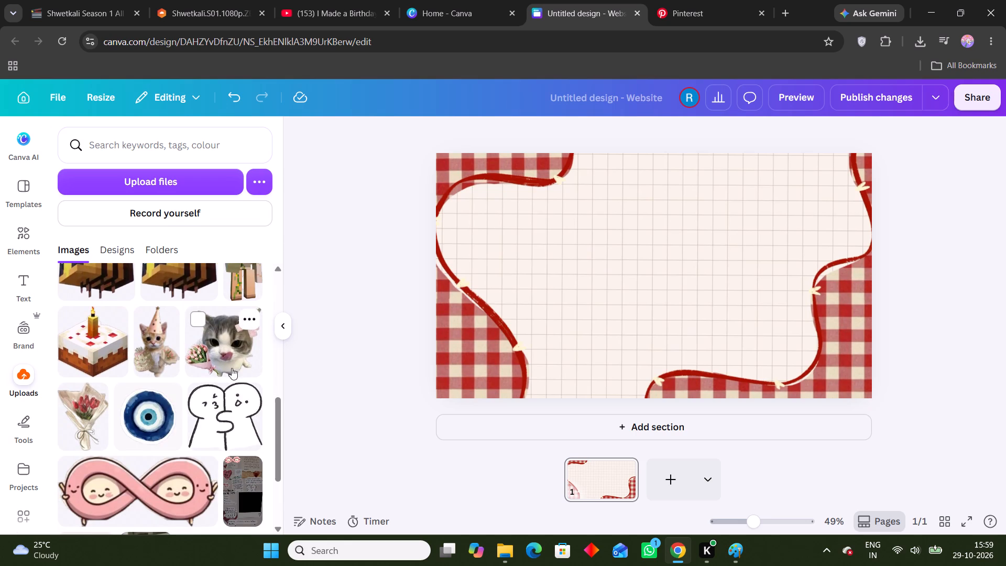
left_click(228, 356)
left_click_drag(679, 280, 697, 282)
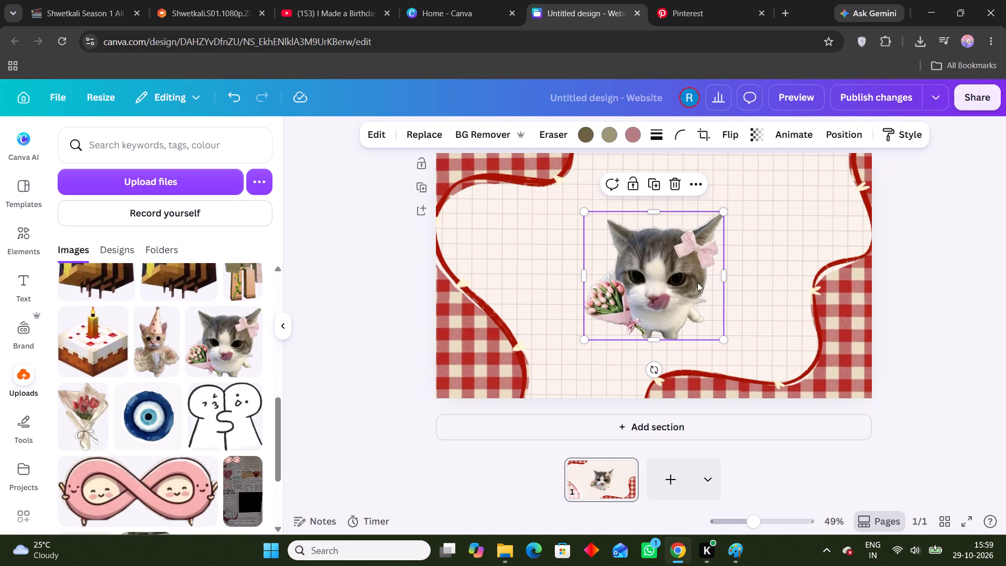
left_click_drag(697, 282, 829, 341)
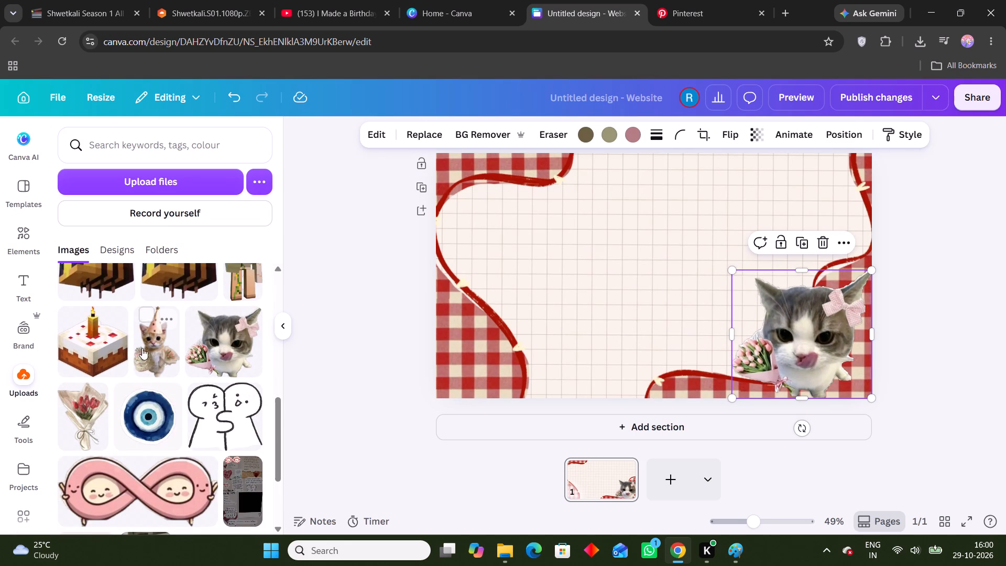
Add the uploaded party-hat kitten holding a cake and place it at the lower-left of the section.
left_click(156, 343)
left_click_drag(655, 280, 485, 319)
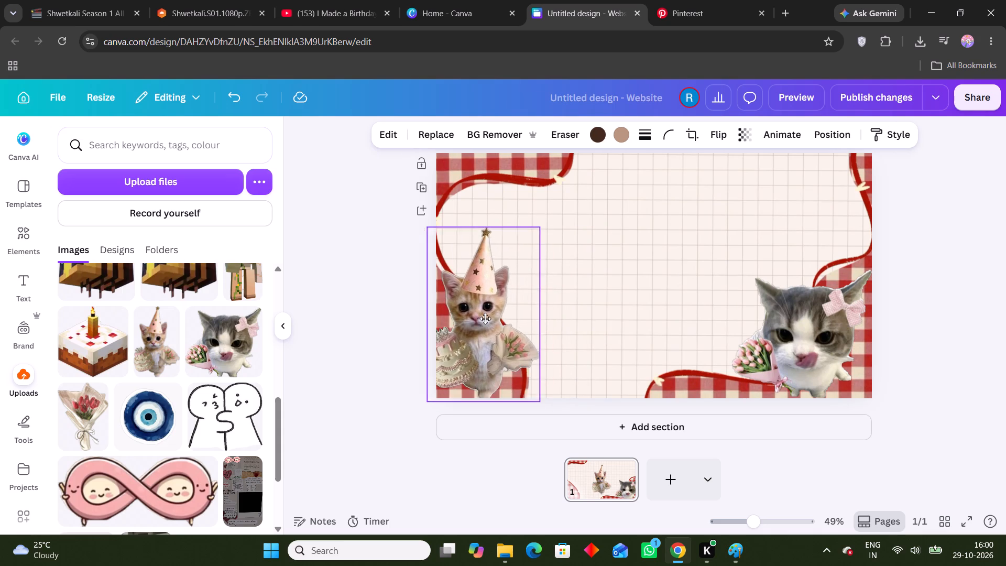
left_click_drag(485, 319, 500, 314)
left_click(409, 330)
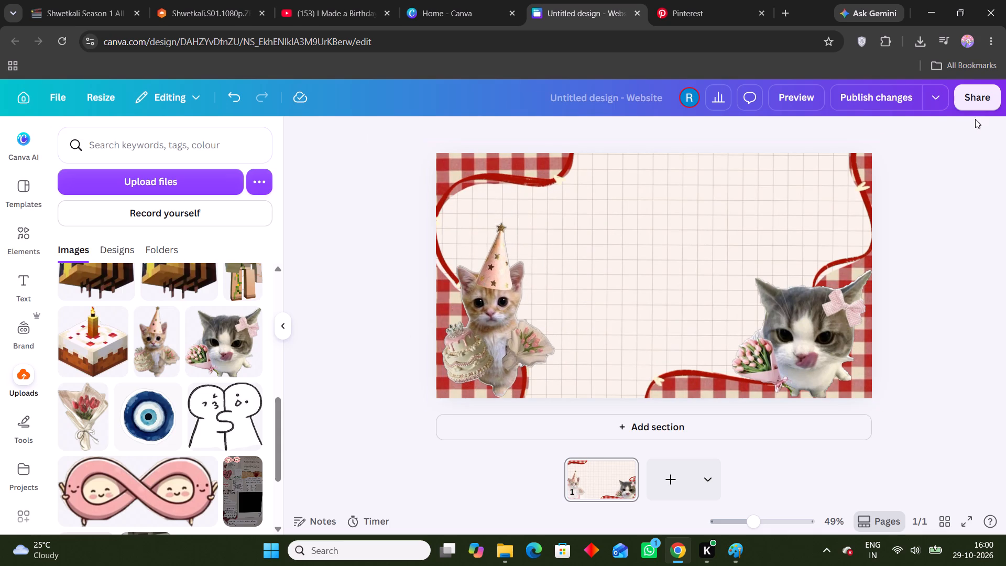
Preview the website at mobile size and turn off Resize in mobile.
left_click(812, 101)
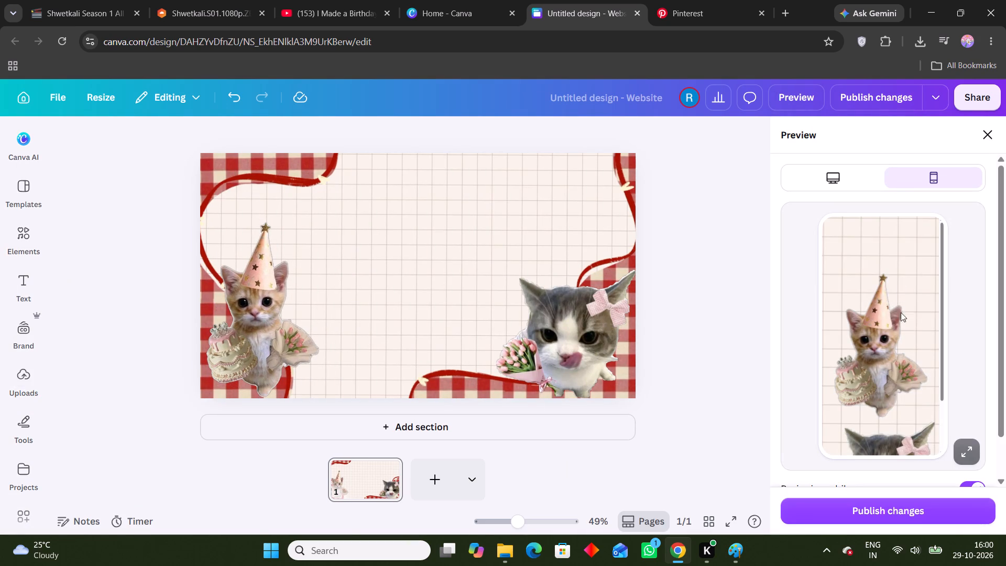
scroll(916, 393, "down", 2)
left_click(971, 482)
scroll(898, 438, "down", 3)
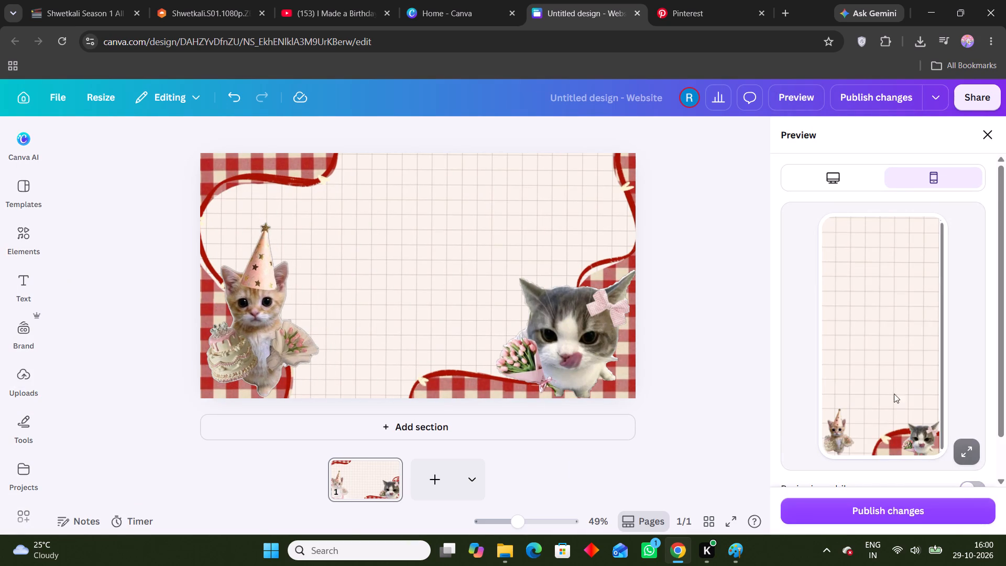
scroll(909, 361, "down", 2)
scroll(913, 356, "up", 1)
scroll(913, 354, "down", 1)
left_click(913, 323)
Compare the desktop and mobile previews, and inspect the mobile layout in the enlarged phone view.
left_click(837, 178)
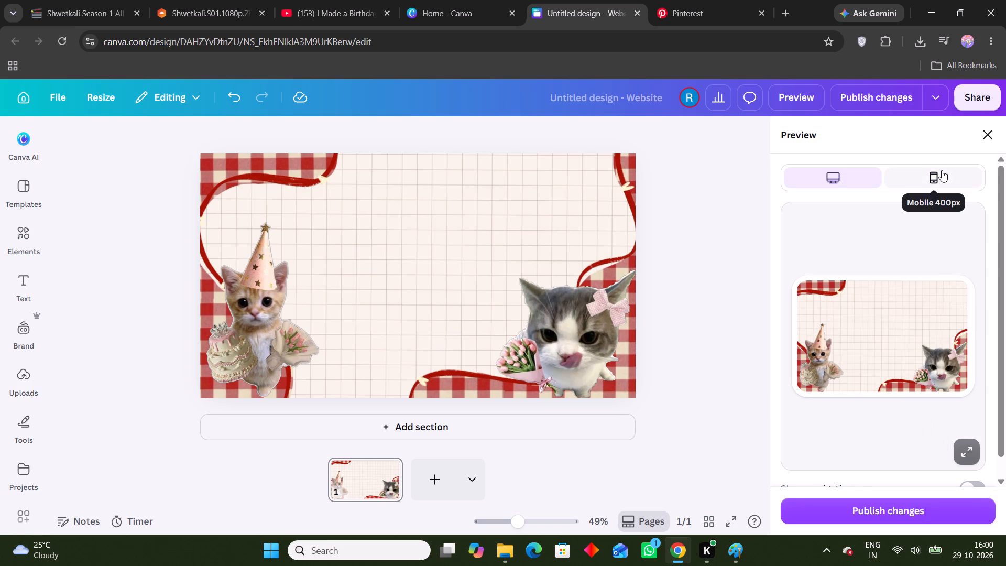
left_click(942, 170)
scroll(889, 346, "down", 9)
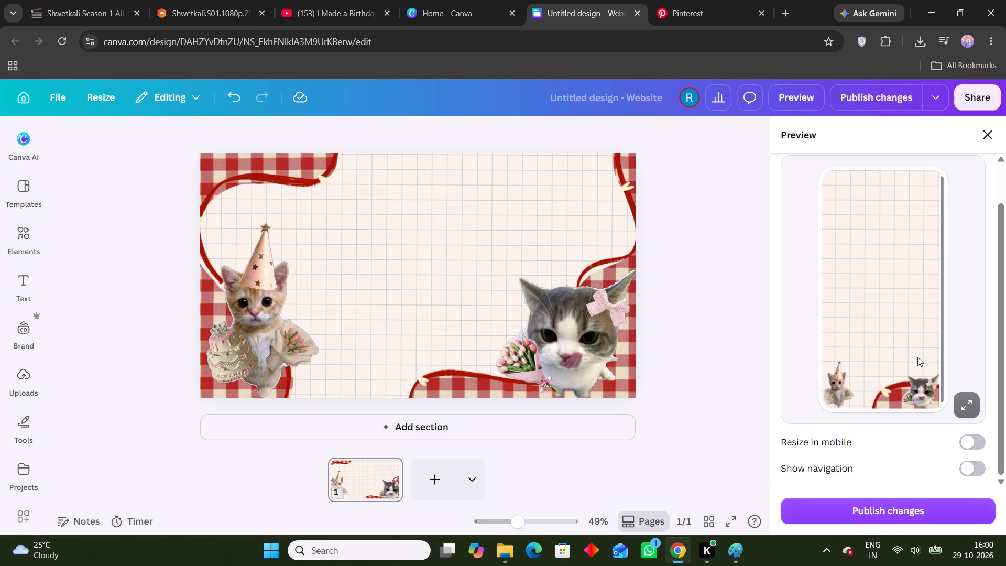
left_click(959, 400)
scroll(564, 332, "down", 2)
scroll(528, 339, "up", 3)
left_click(527, 337)
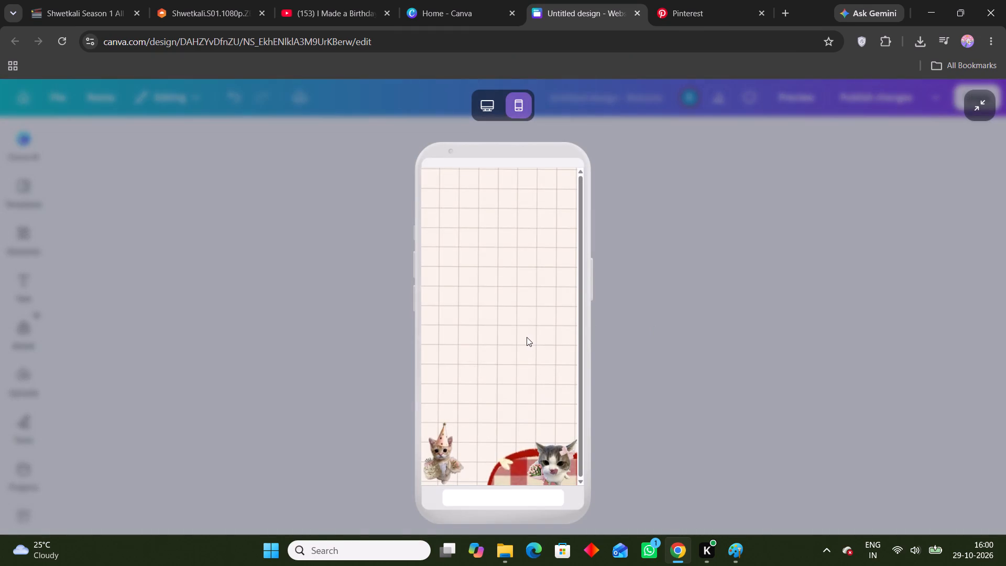
scroll(527, 398, "down", 4)
left_click(516, 499)
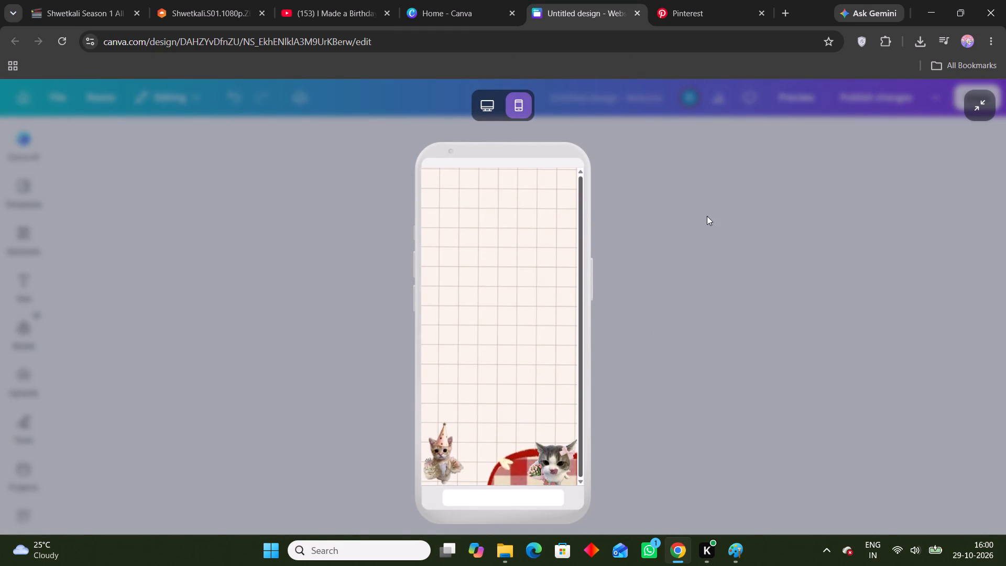
left_click(978, 111)
scroll(914, 301, "down", 4)
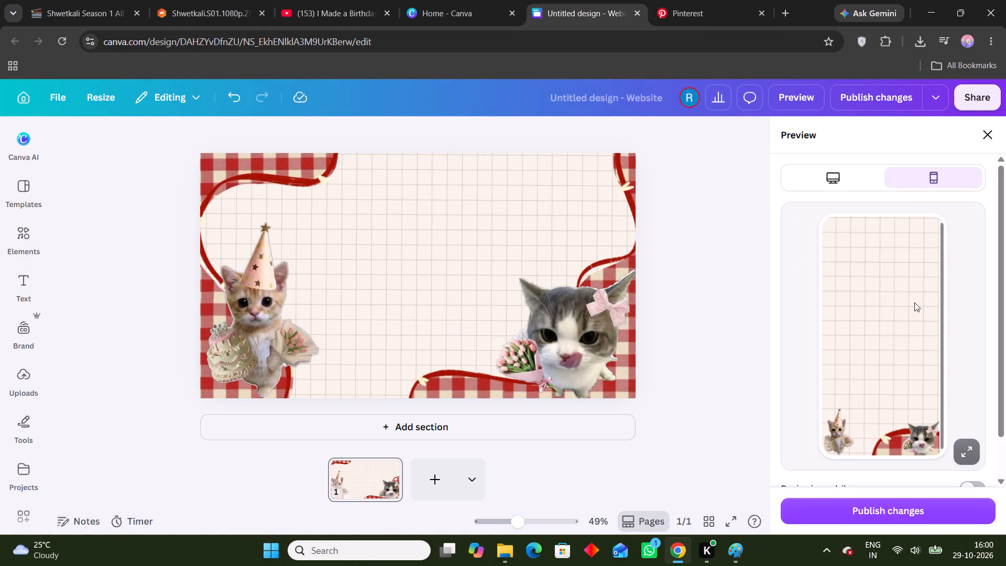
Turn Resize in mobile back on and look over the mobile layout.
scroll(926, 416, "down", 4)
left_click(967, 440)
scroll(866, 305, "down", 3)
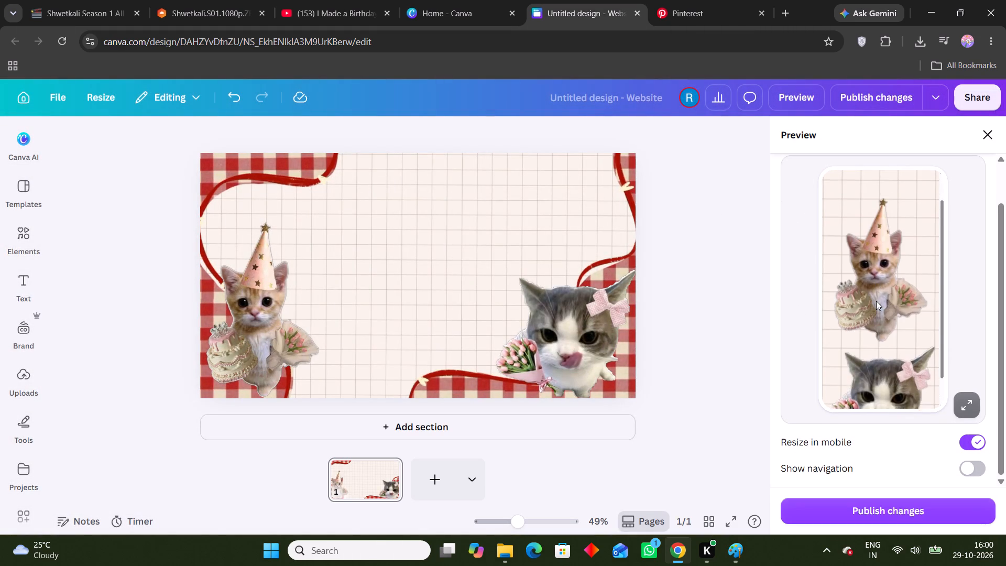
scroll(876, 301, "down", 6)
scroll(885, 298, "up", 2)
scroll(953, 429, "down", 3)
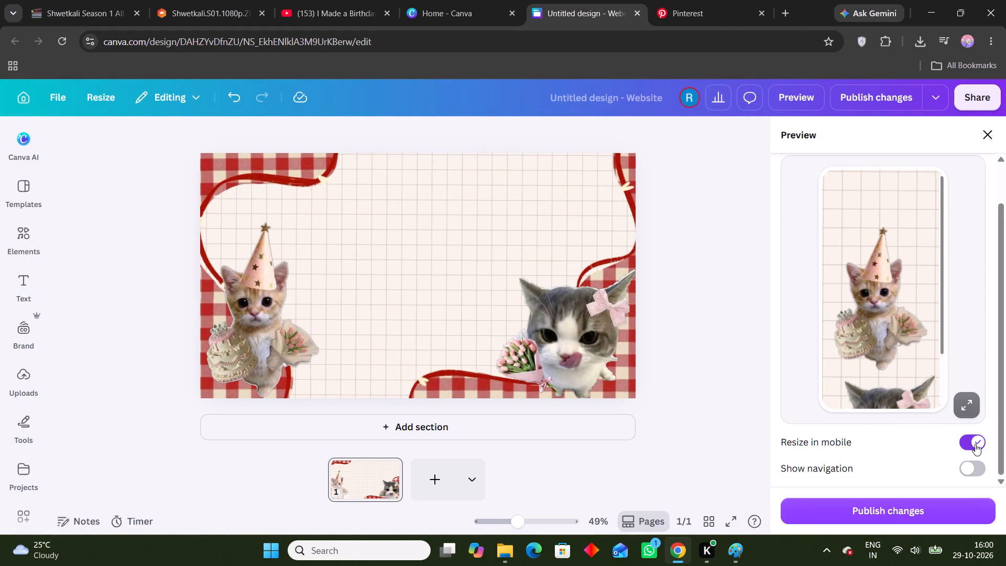
Turn off Resize in mobile and close the website preview.
left_click(975, 444)
left_click(721, 361)
left_click(978, 133)
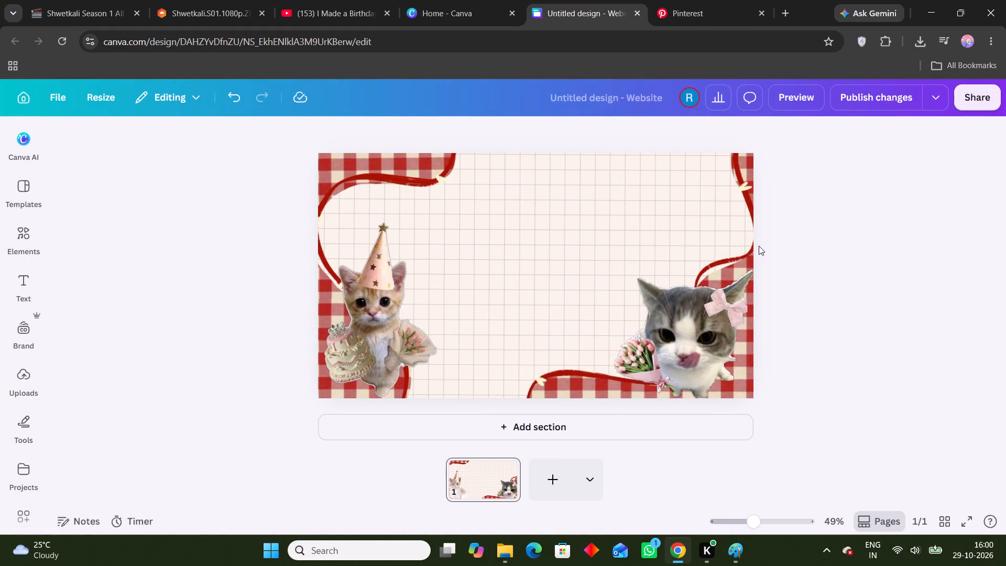
Nudge the party-hat kitten flush into the section's lower-left corner.
left_click(868, 261)
left_click(705, 308)
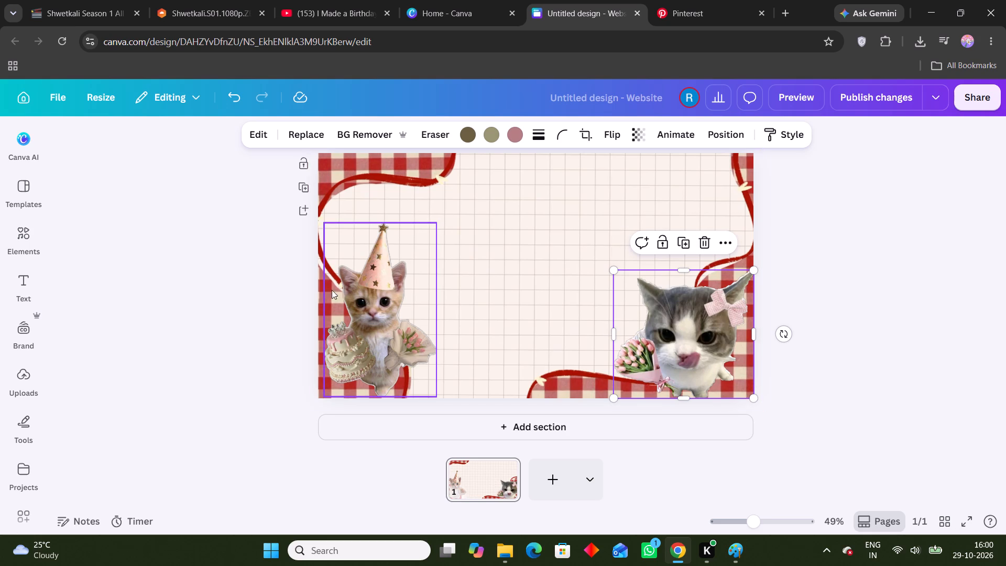
left_click(240, 272)
left_click(330, 248)
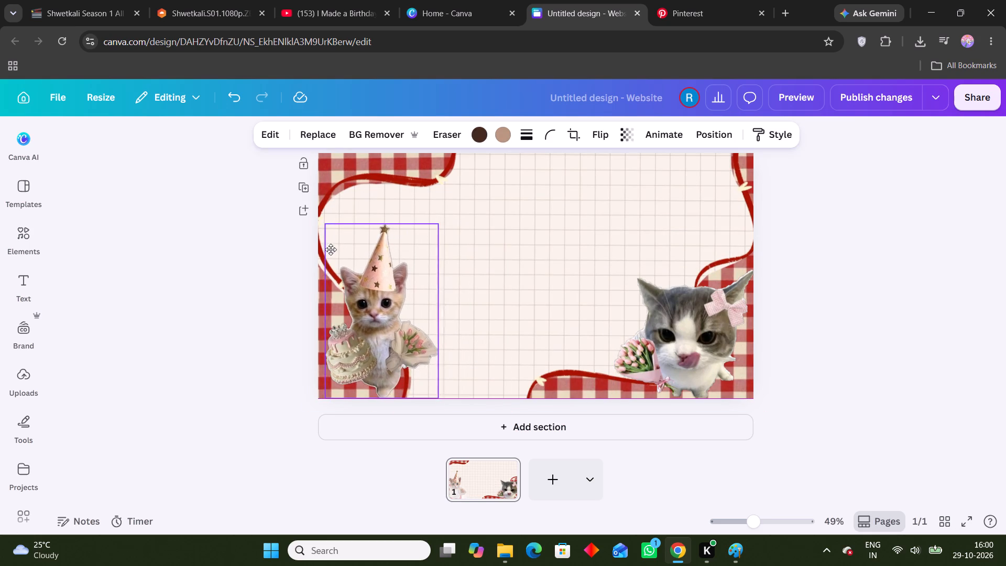
left_click(245, 262)
Select both cat images together and apply the Shake Zoom photo animation, set to On enter.
left_click_drag(276, 243, 753, 371)
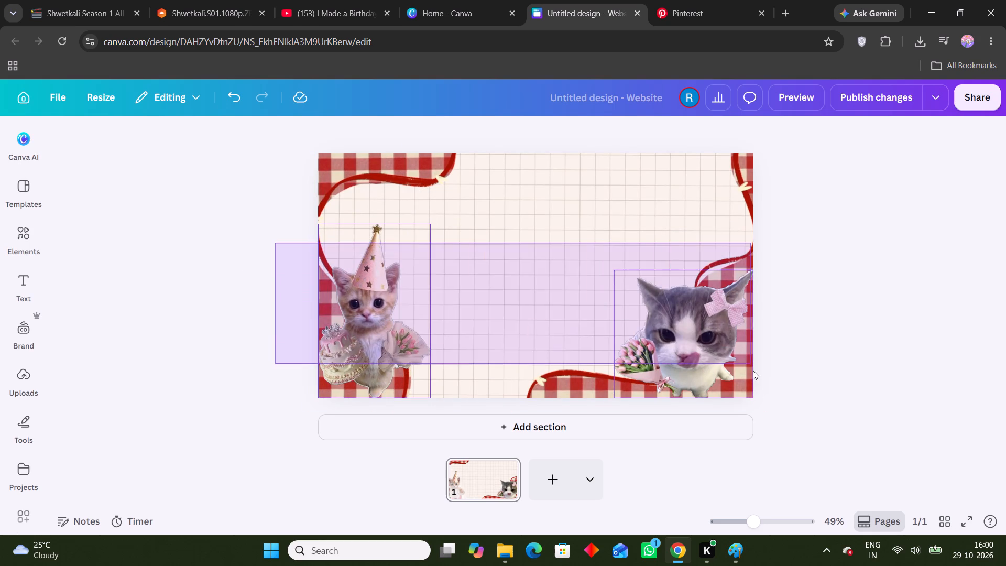
left_click_drag(753, 371, 753, 371)
right_click(357, 298)
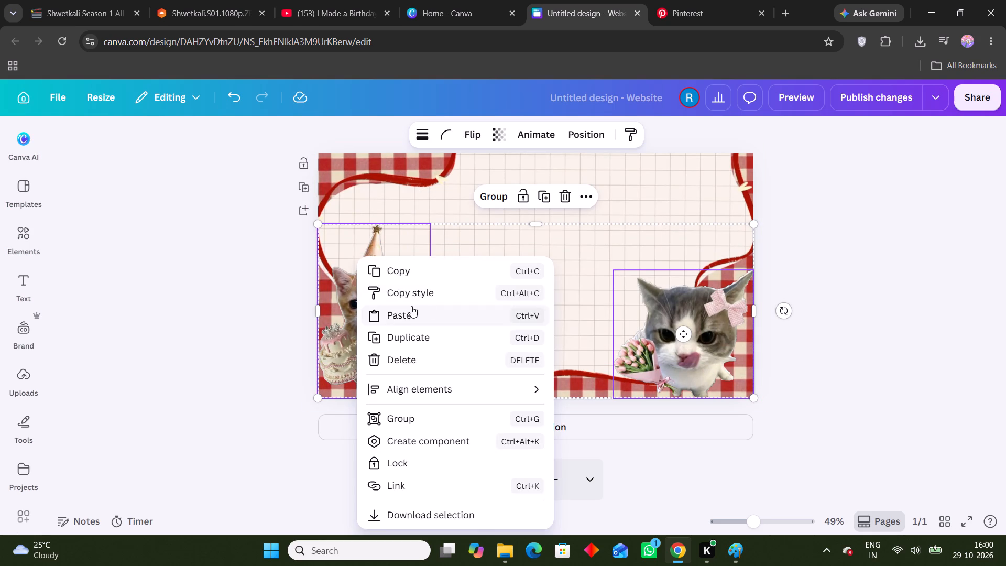
left_click(546, 131)
left_click(540, 137)
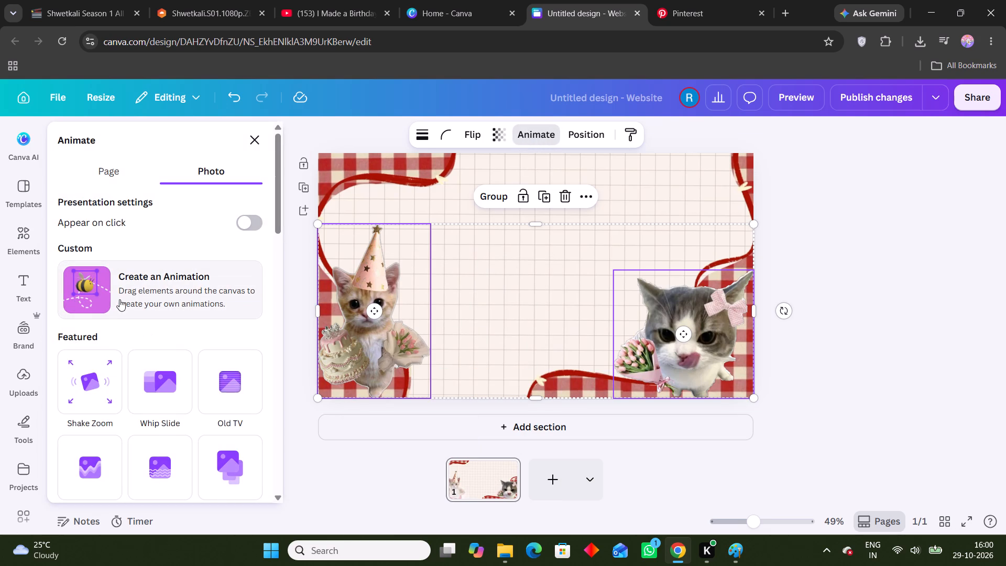
left_click(90, 393)
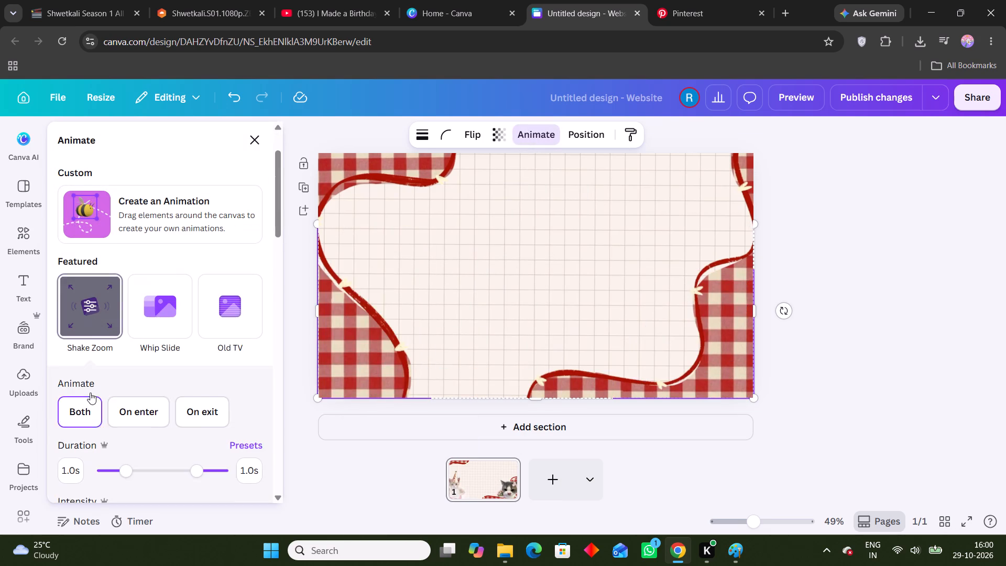
left_click(135, 388)
scroll(146, 324, "down", 2)
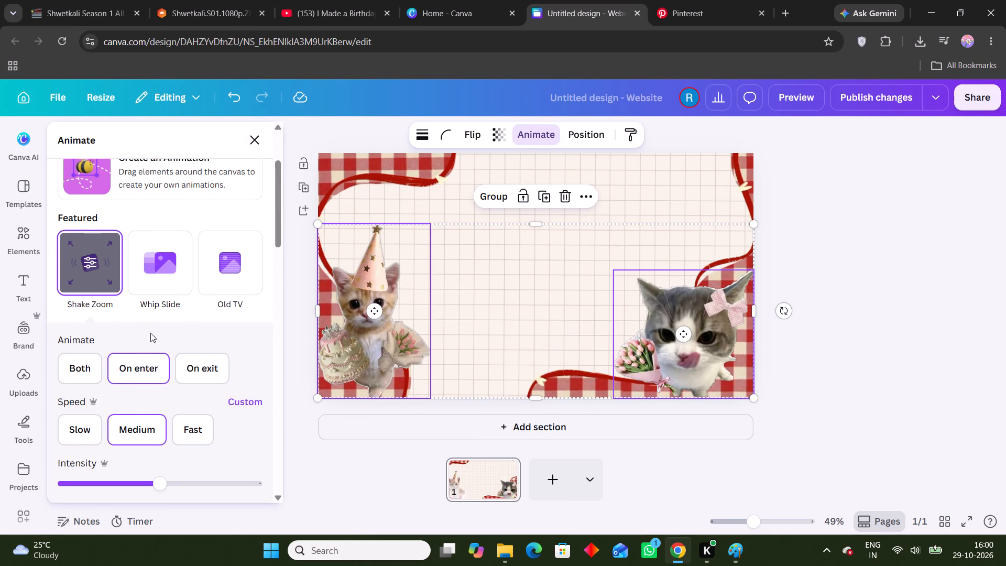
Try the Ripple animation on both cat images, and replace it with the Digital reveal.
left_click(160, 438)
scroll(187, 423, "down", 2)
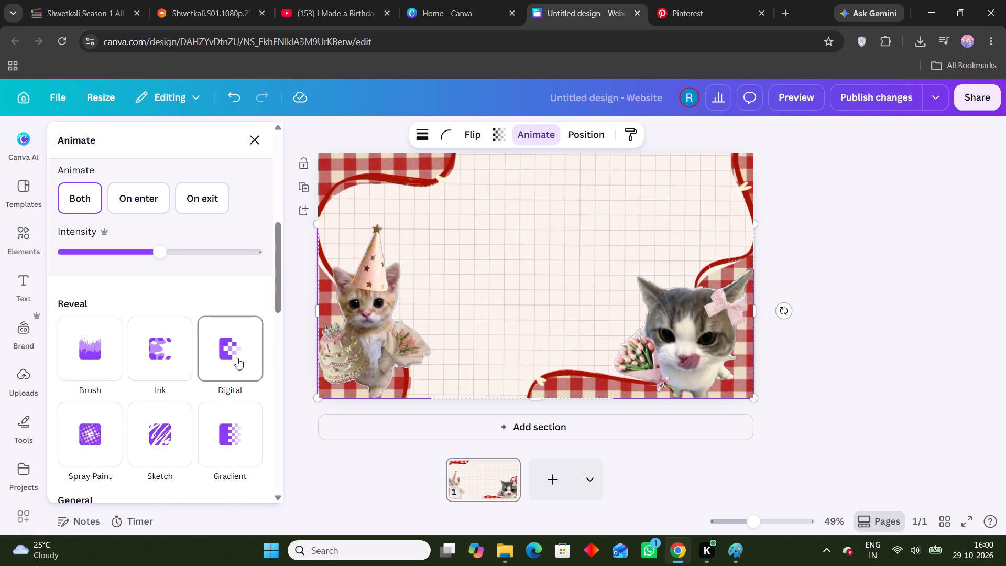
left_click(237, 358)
Preview other Featured, Reveal and General animation effects on both cat images.
scroll(220, 379, "down", 3)
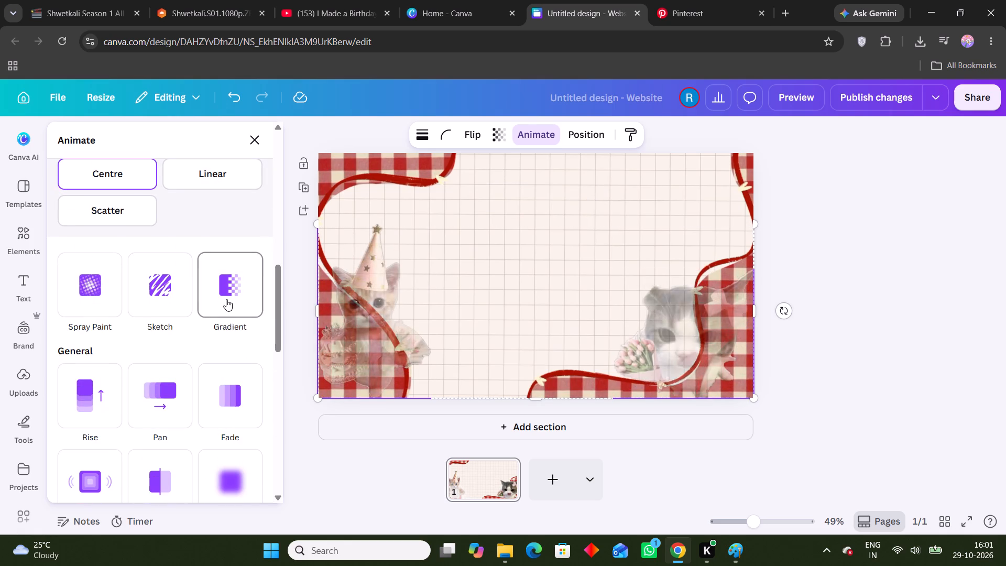
scroll(126, 312, "up", 2)
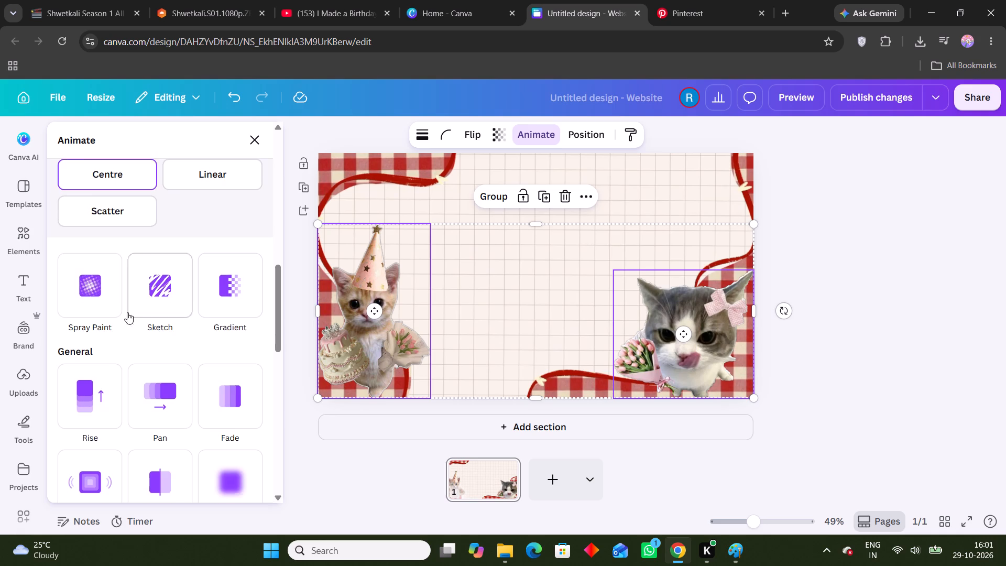
scroll(127, 312, "up", 7)
scroll(194, 315, "down", 3)
scroll(232, 350, "down", 1)
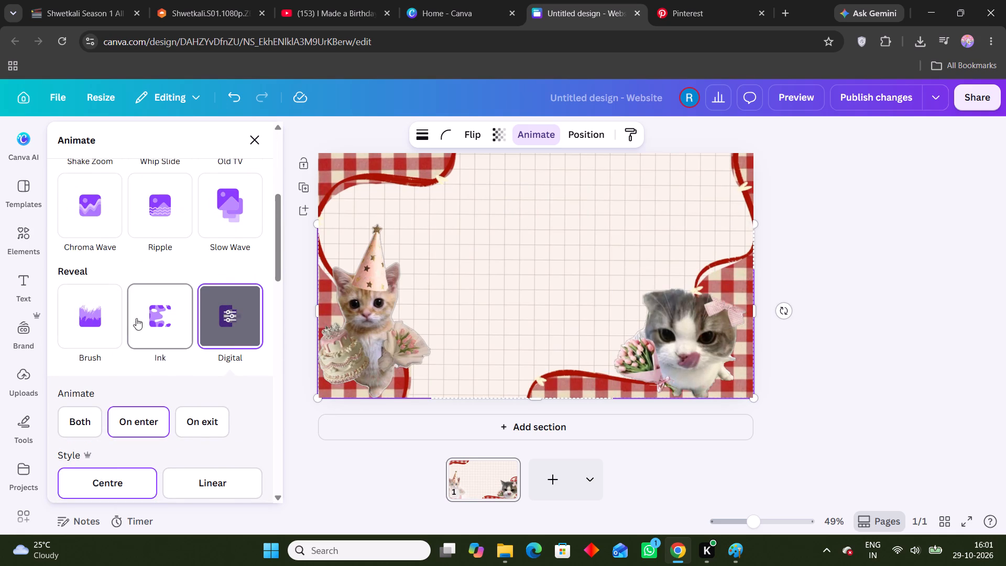
scroll(112, 320, "up", 2)
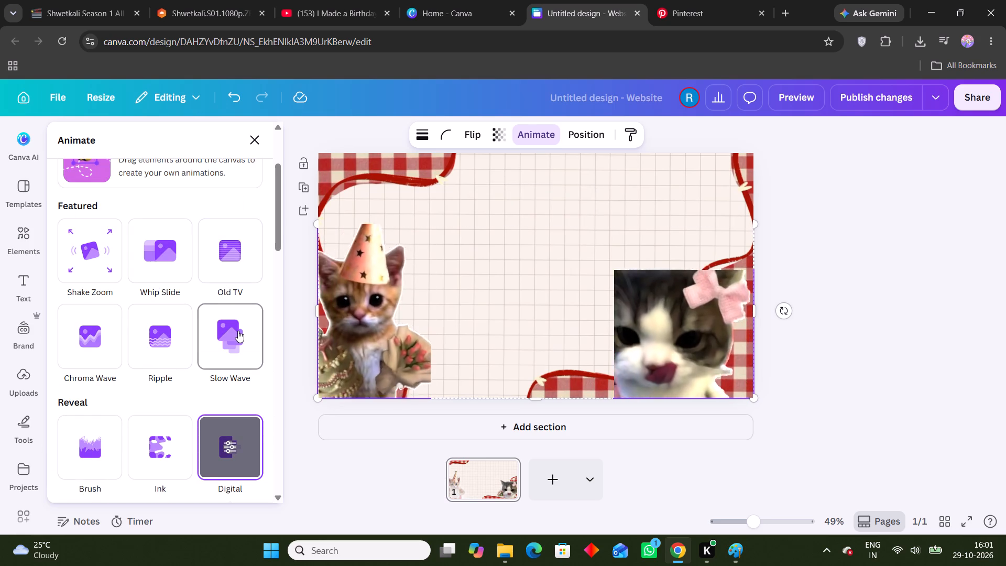
scroll(104, 339, "down", 3)
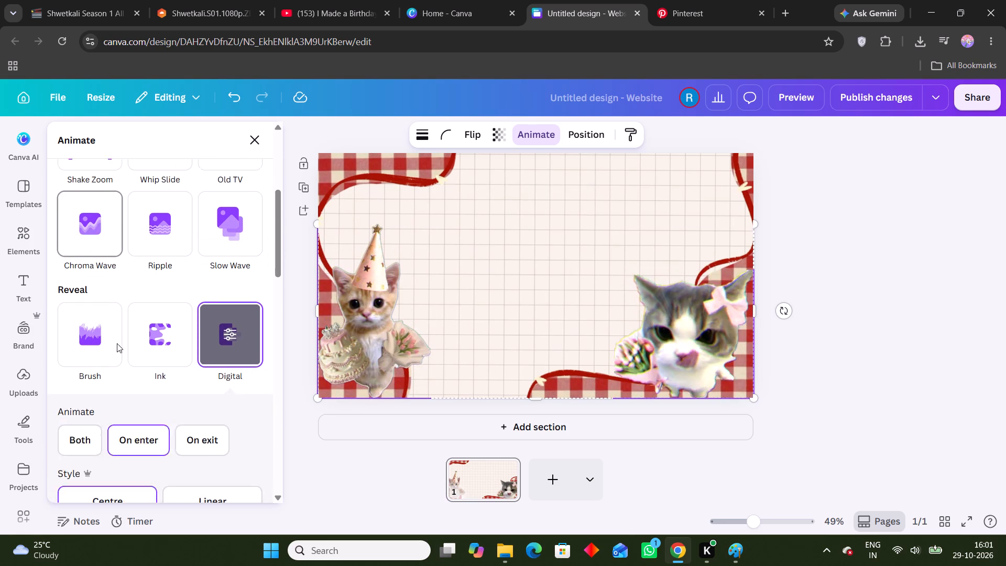
scroll(117, 343, "down", 4)
scroll(169, 351, "down", 2)
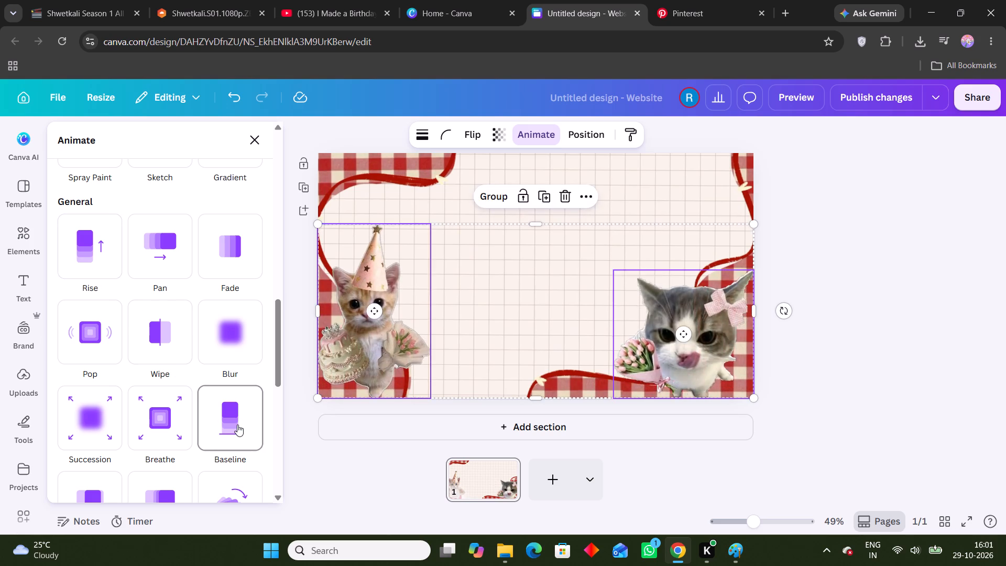
Apply the Rise animation to both cat images and look through its options.
left_click(91, 233)
scroll(206, 442, "down", 1)
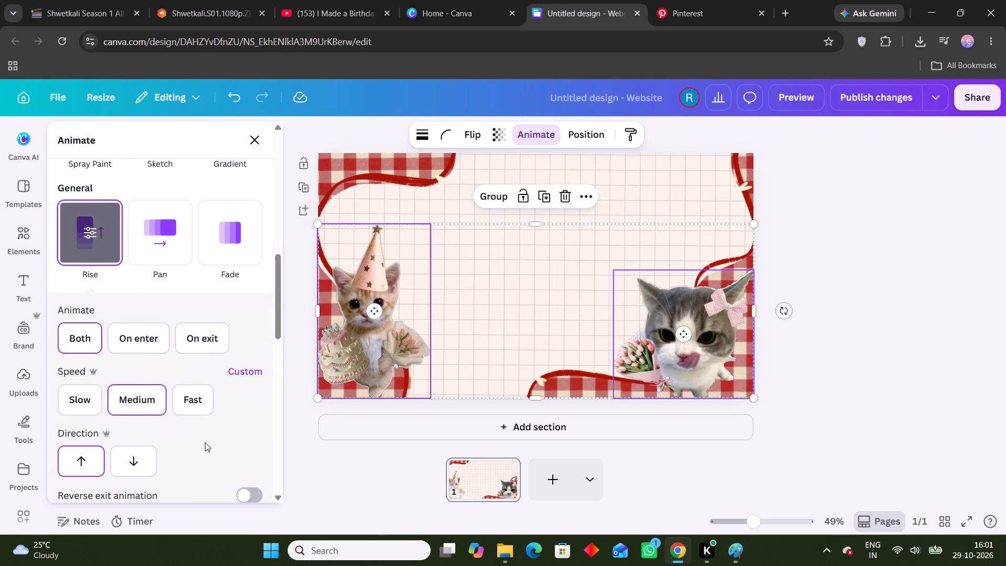
scroll(205, 442, "down", 1)
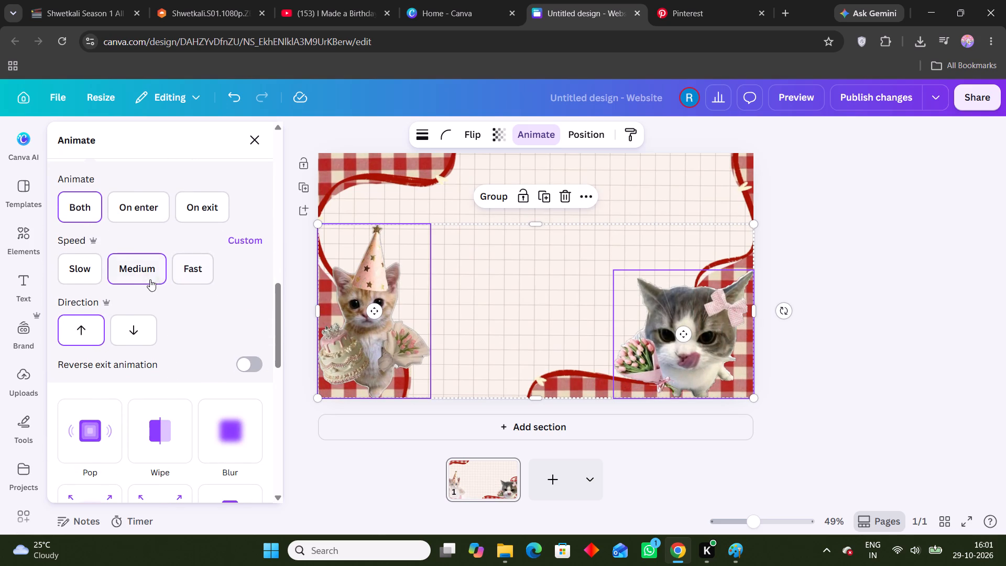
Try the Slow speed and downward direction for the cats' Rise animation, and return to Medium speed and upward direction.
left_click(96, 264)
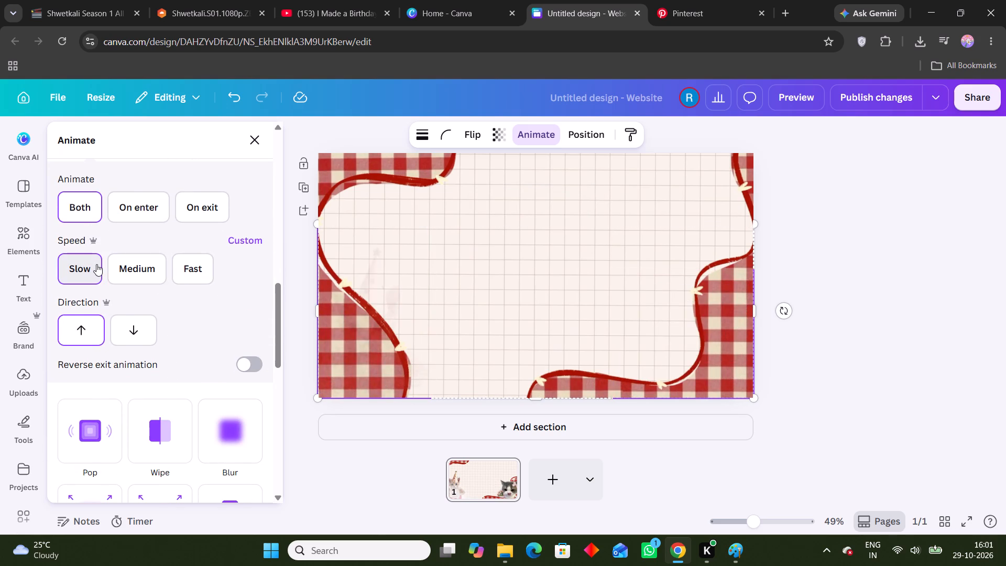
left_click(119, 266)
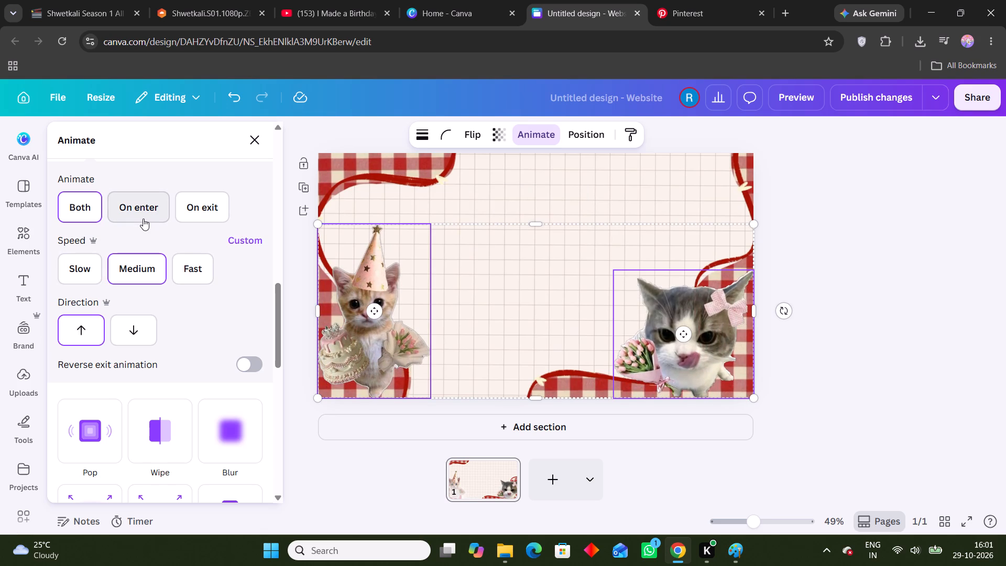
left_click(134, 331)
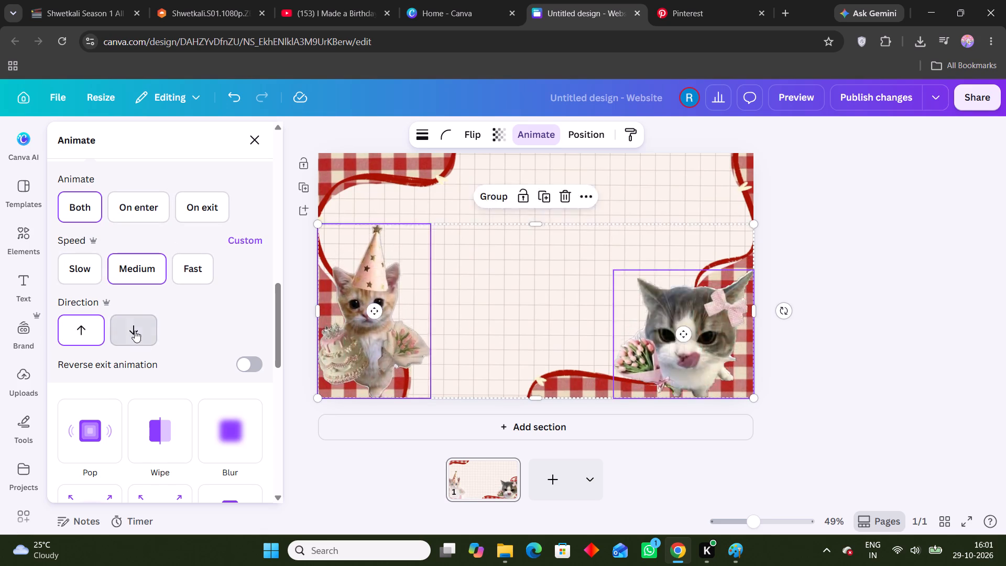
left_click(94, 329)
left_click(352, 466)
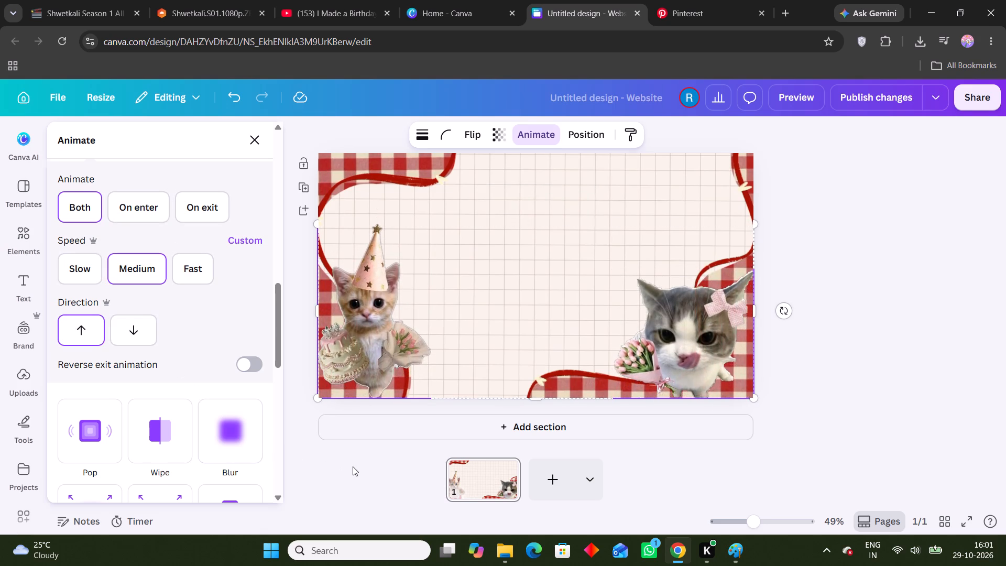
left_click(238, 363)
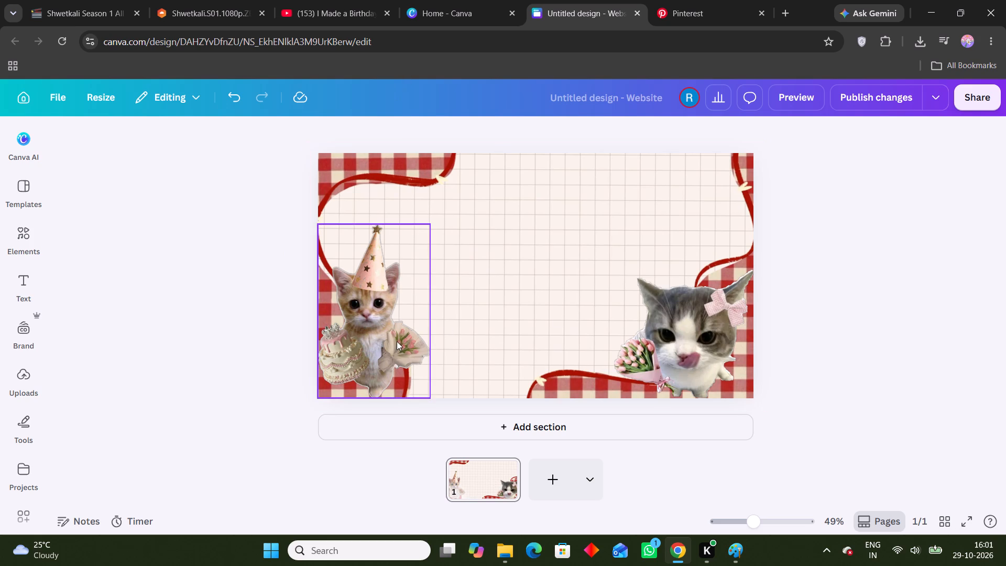
Move the party-hat cat slightly to the right, keeping it at the bottom edge of the page.
left_click_drag(397, 341, 403, 342)
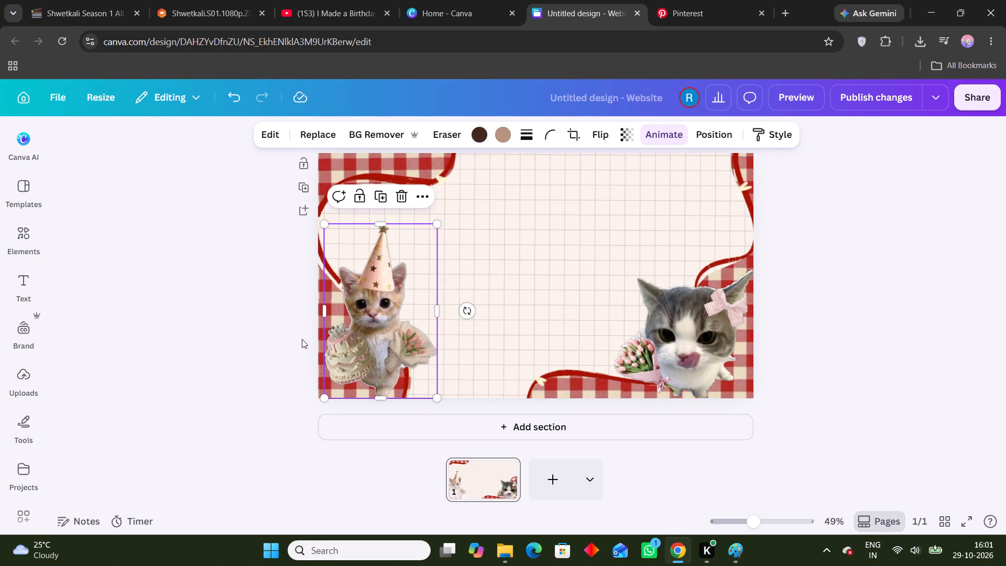
left_click(268, 336)
Switch to the YouTube tutorial and review how the message box, heading text and cat images are added, pausing at the heading.
left_click(425, 0)
left_click(397, 0)
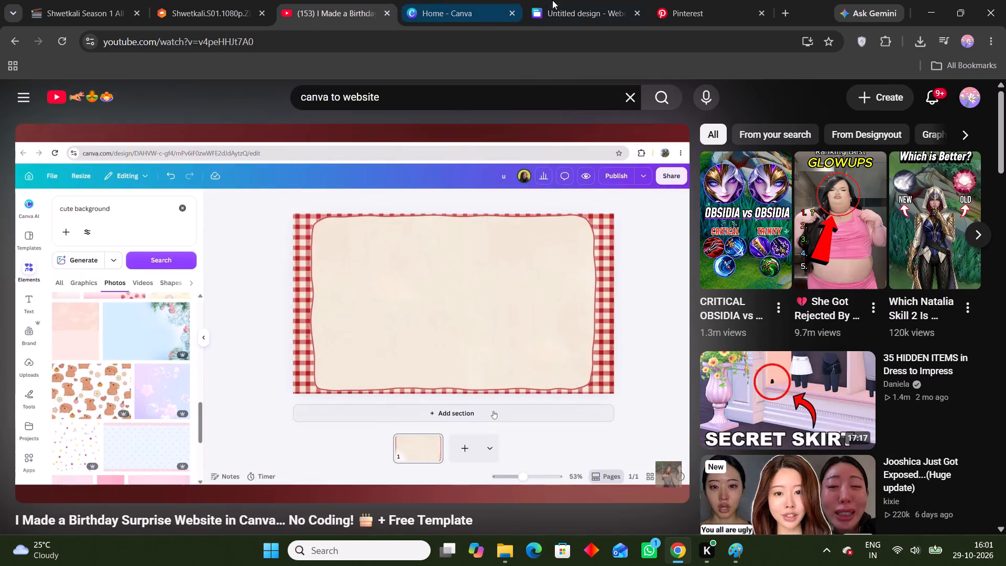
left_click(555, 0)
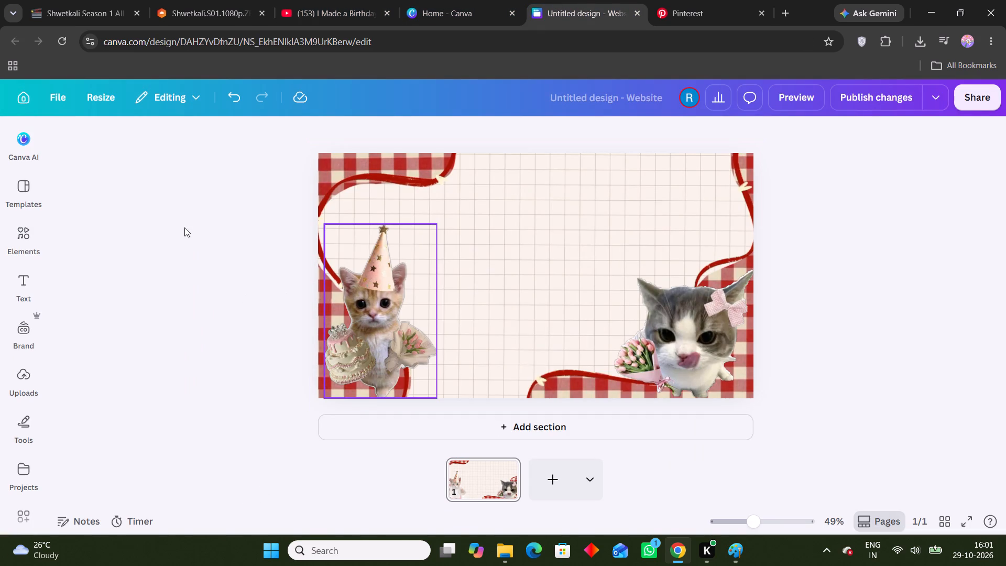
left_click(396, 0)
left_click(342, 241)
key("Right")
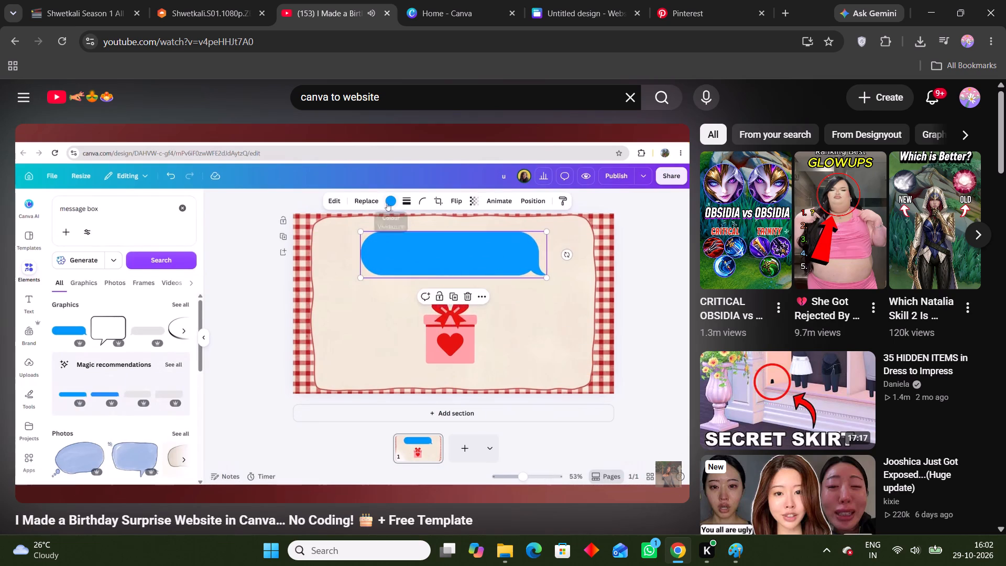
key("Right")
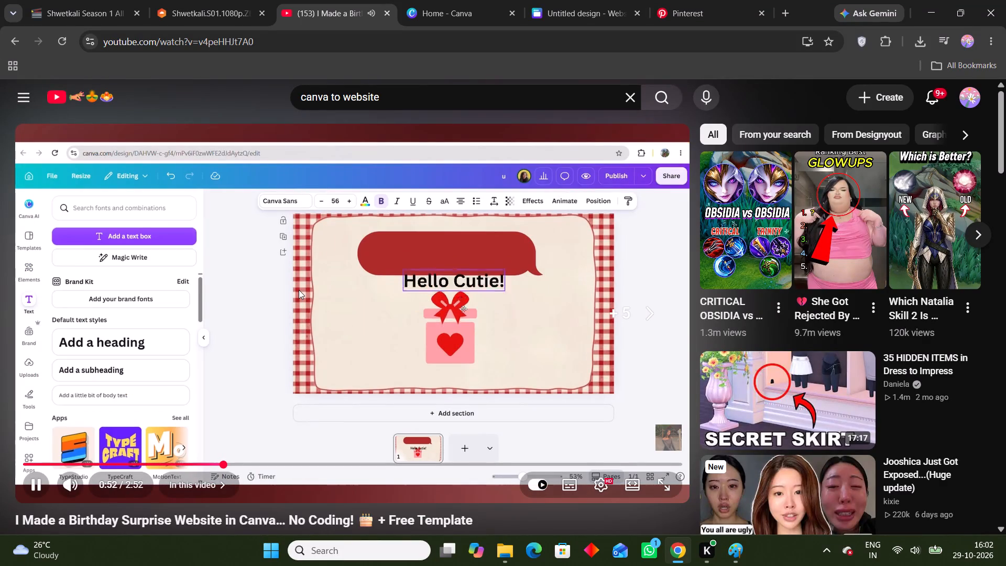
key("Right")
key("Right")
key("Left")
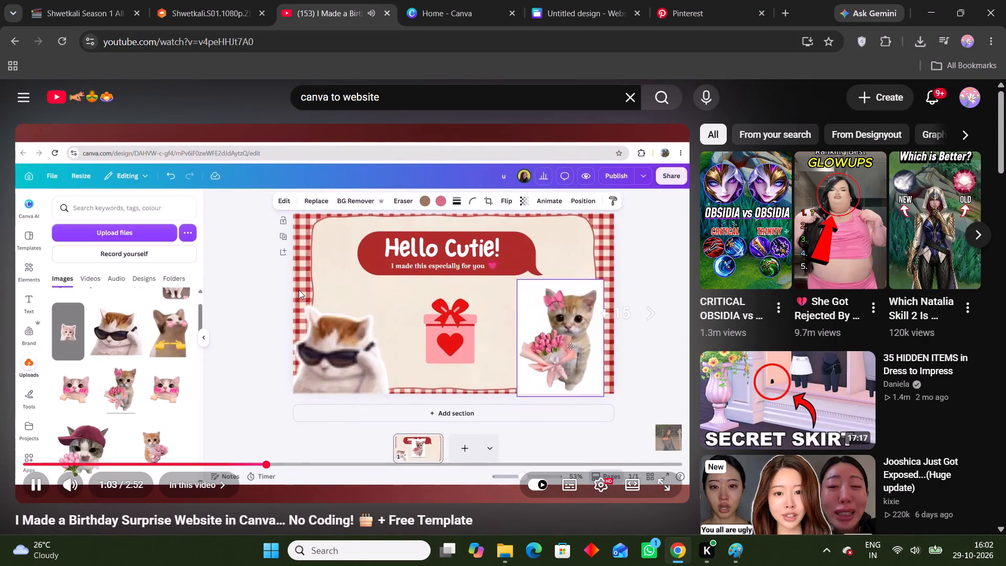
key("Left")
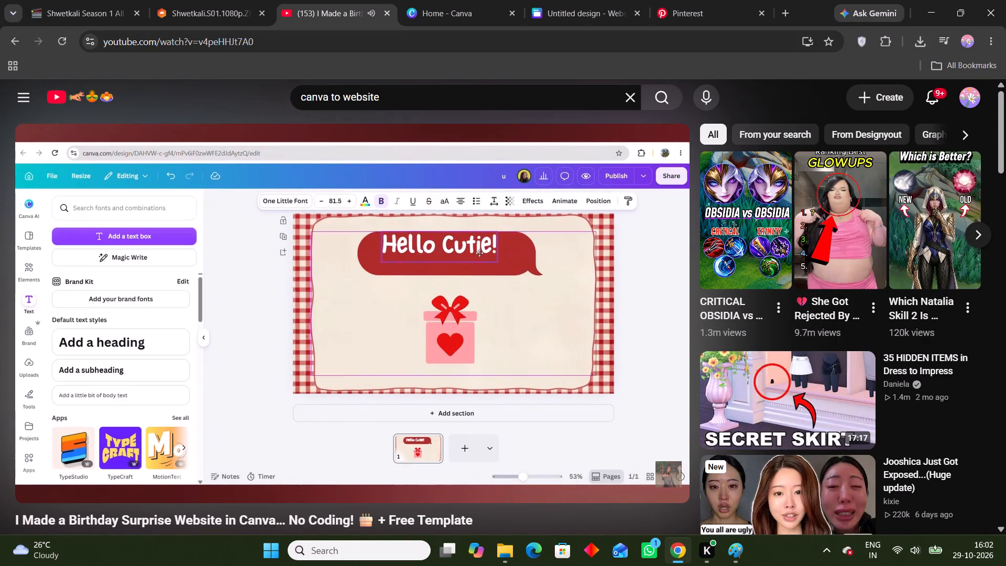
key("space")
key("Left")
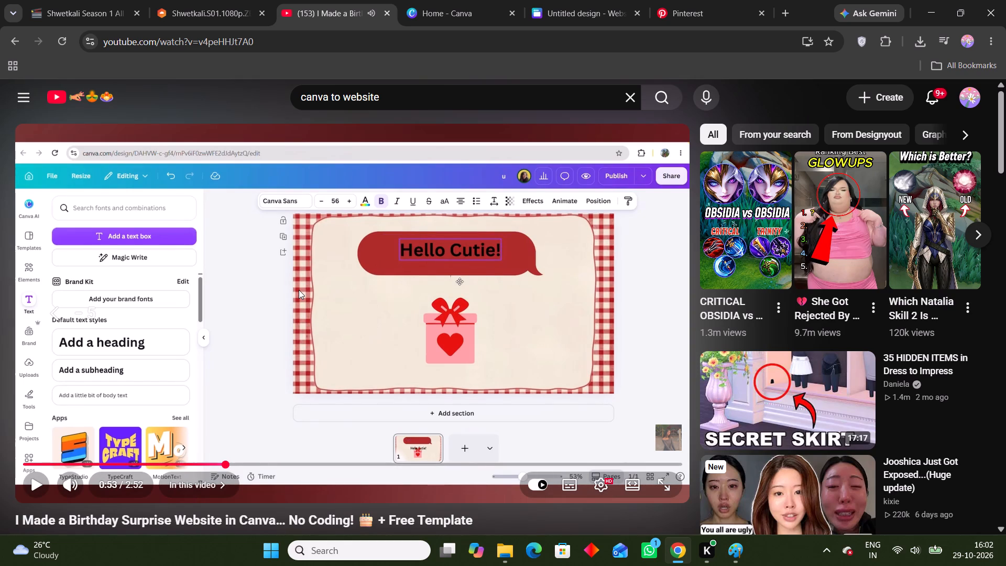
key("space")
key("space")
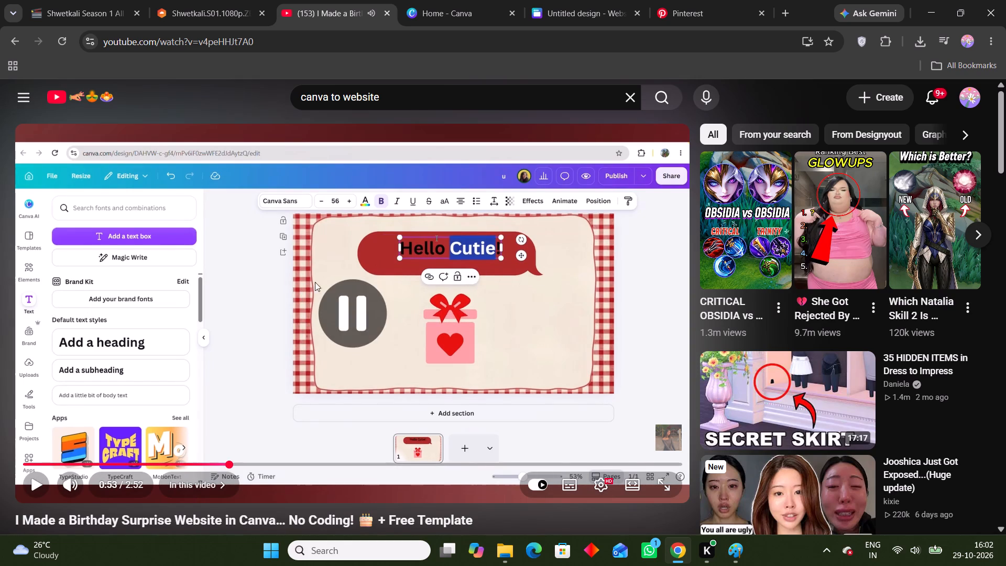
Return to the Canva design, search the elements for "animated heart" and look through the results.
left_click(465, 0)
left_click(563, 8)
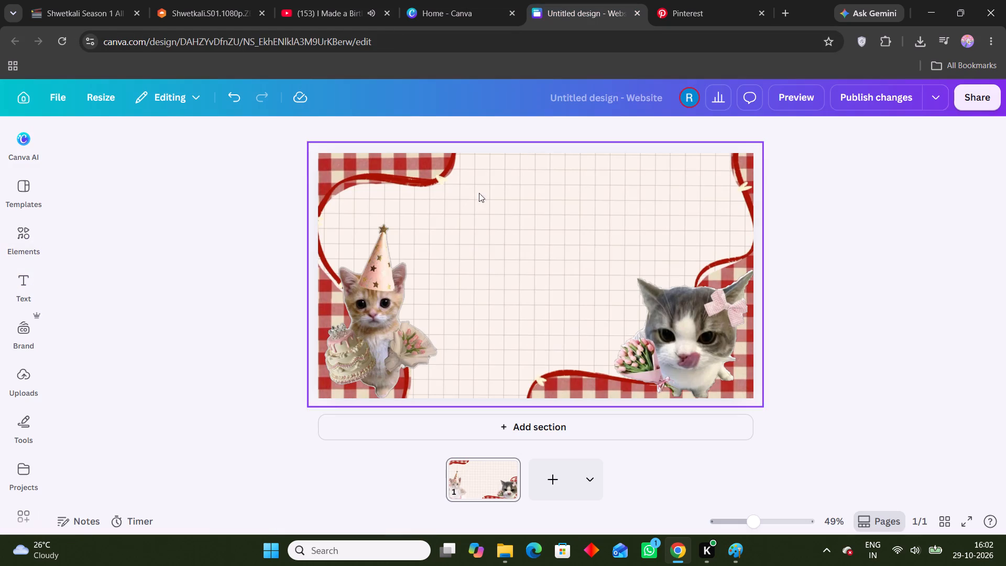
left_click(280, 225)
left_click(21, 253)
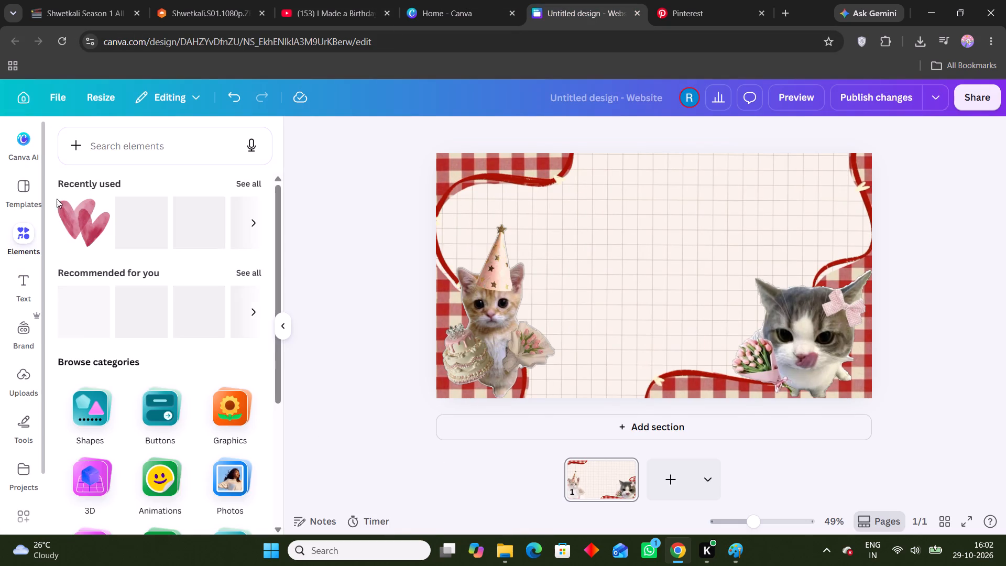
left_click(161, 143)
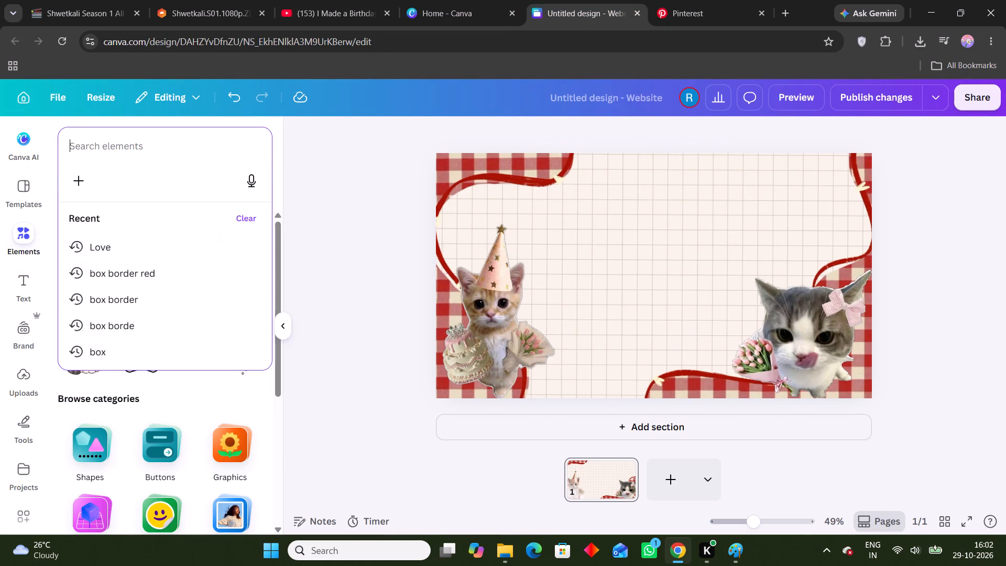
type("animated heart")
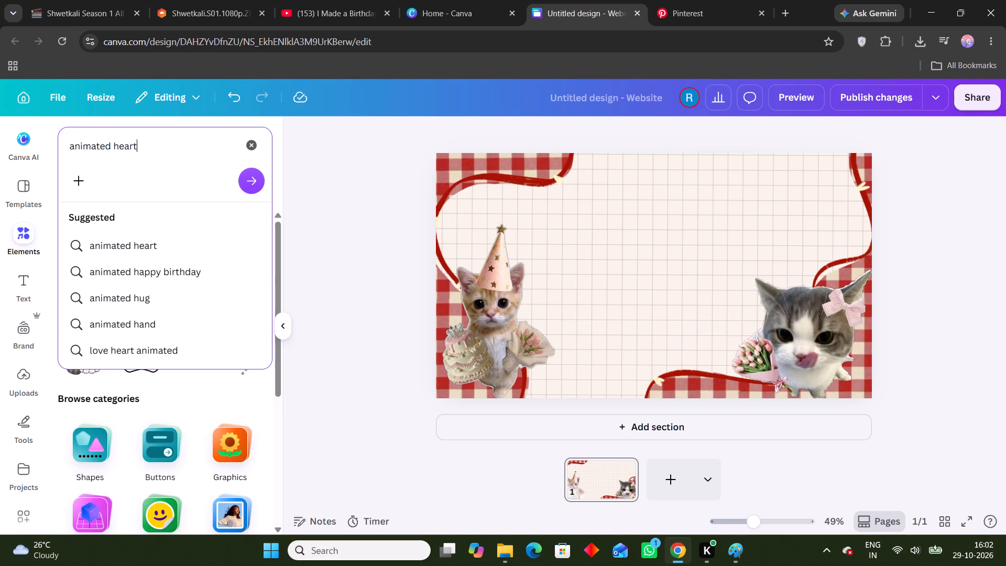
key("Return")
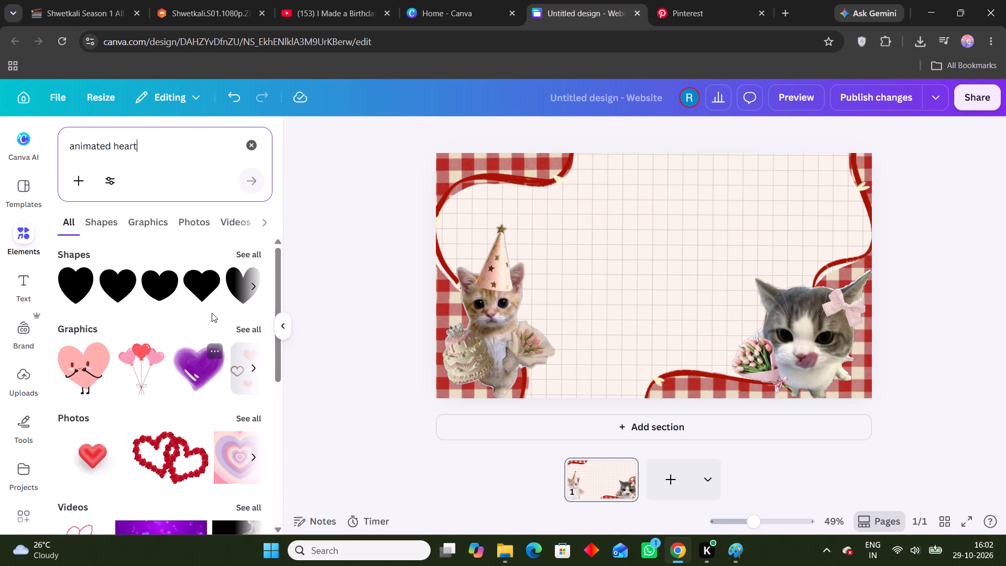
scroll(168, 377, "down", 3)
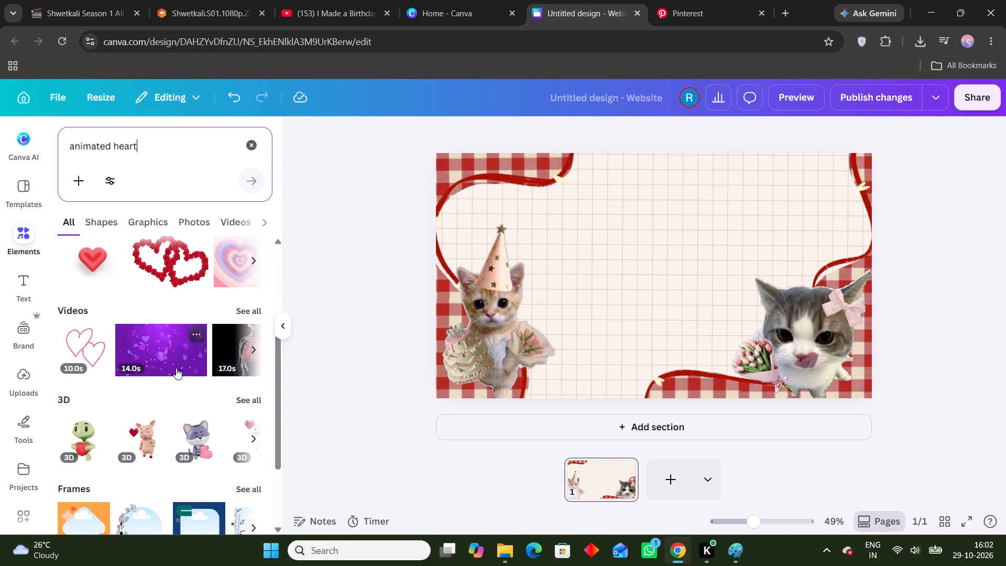
scroll(178, 367, "down", 3)
scroll(179, 358, "up", 5)
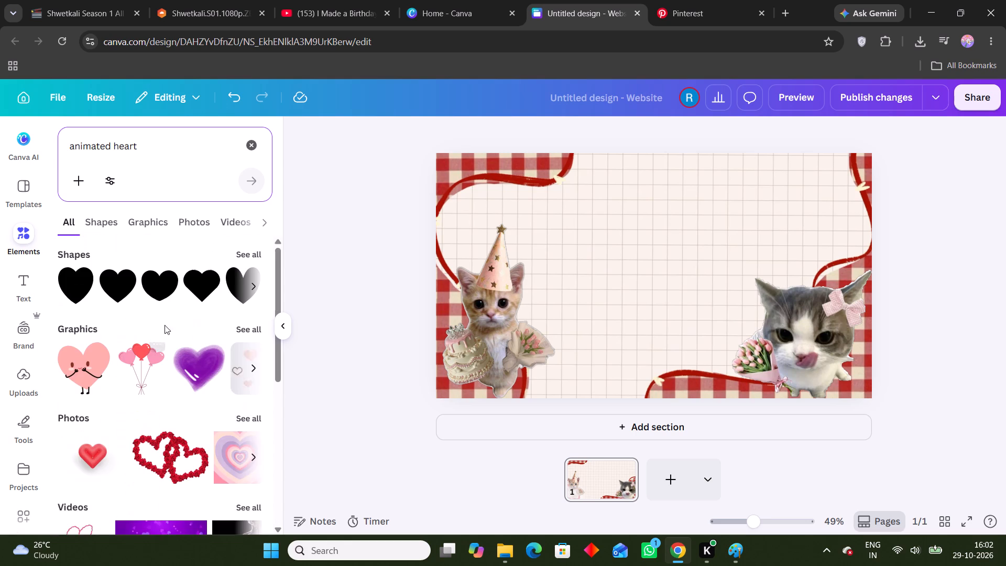
scroll(165, 325, "up", 4)
Rewind the YouTube tutorial to the animated gift search and pause where the gift graphic is chosen.
left_click(293, 0)
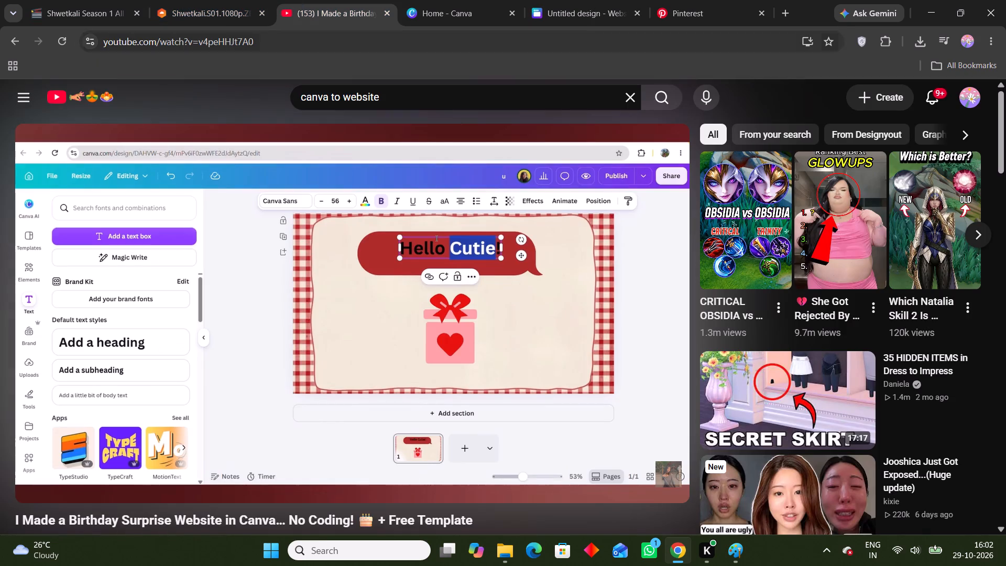
key("Down")
key("space")
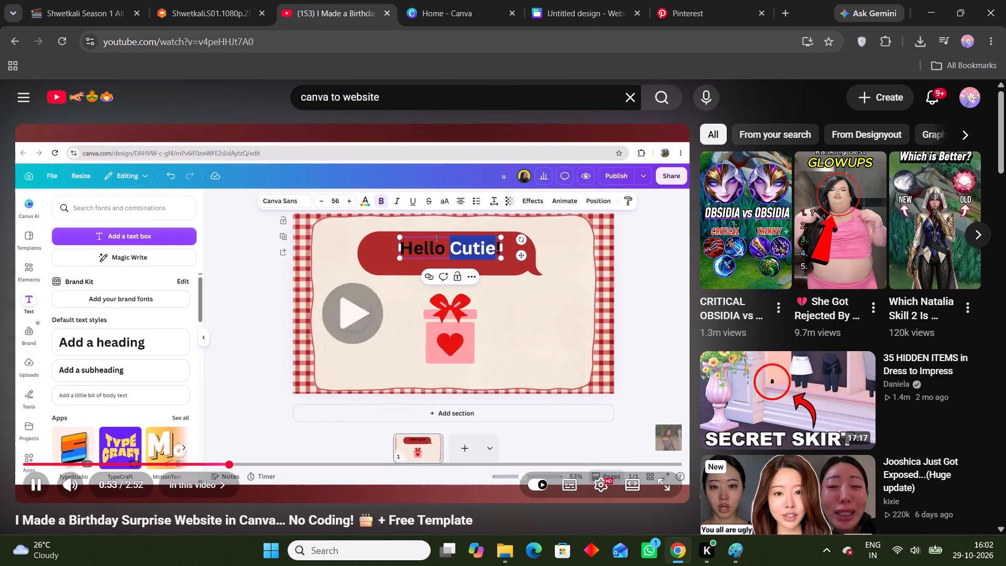
key("Left")
key("Left")
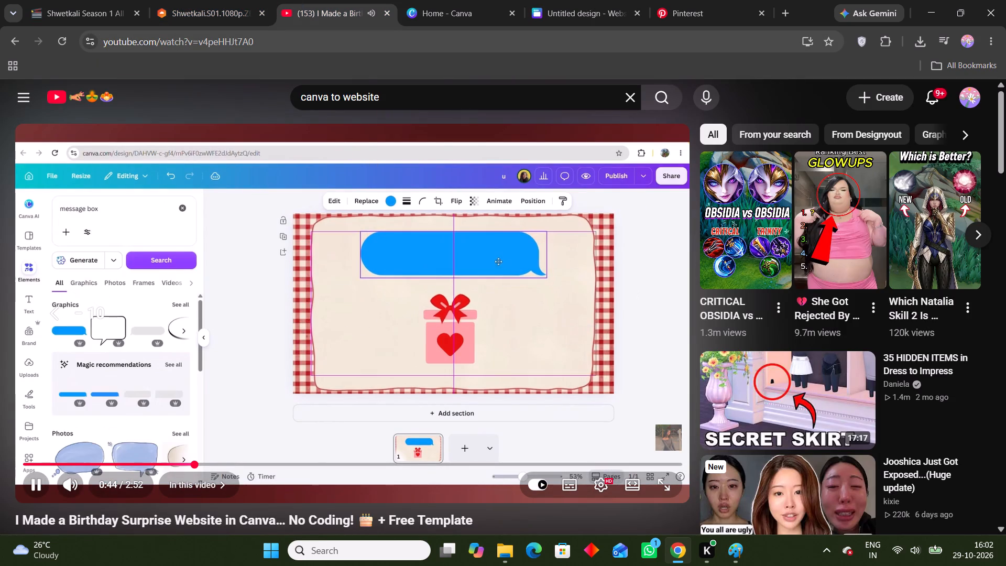
key("Left")
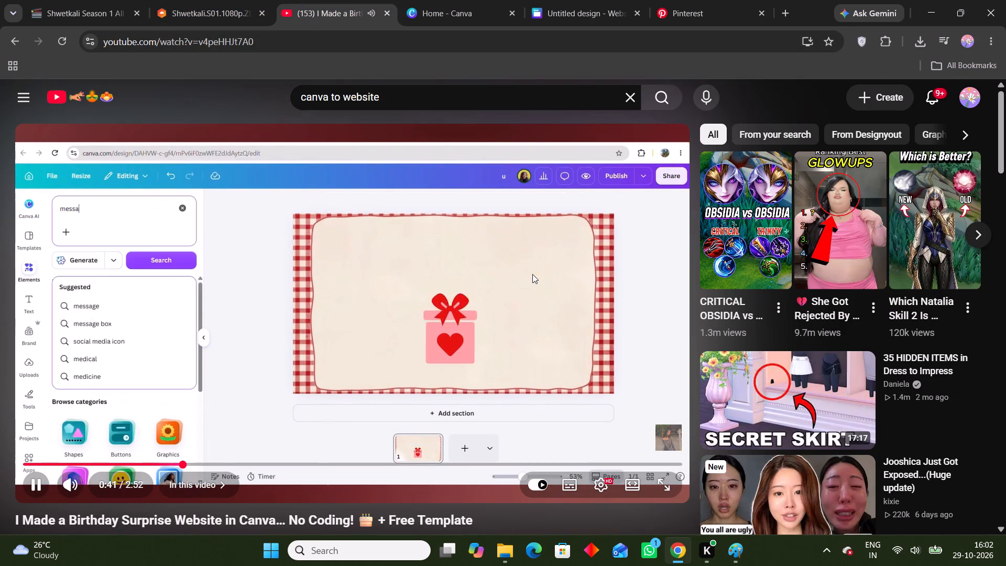
key("Left")
key("Left")
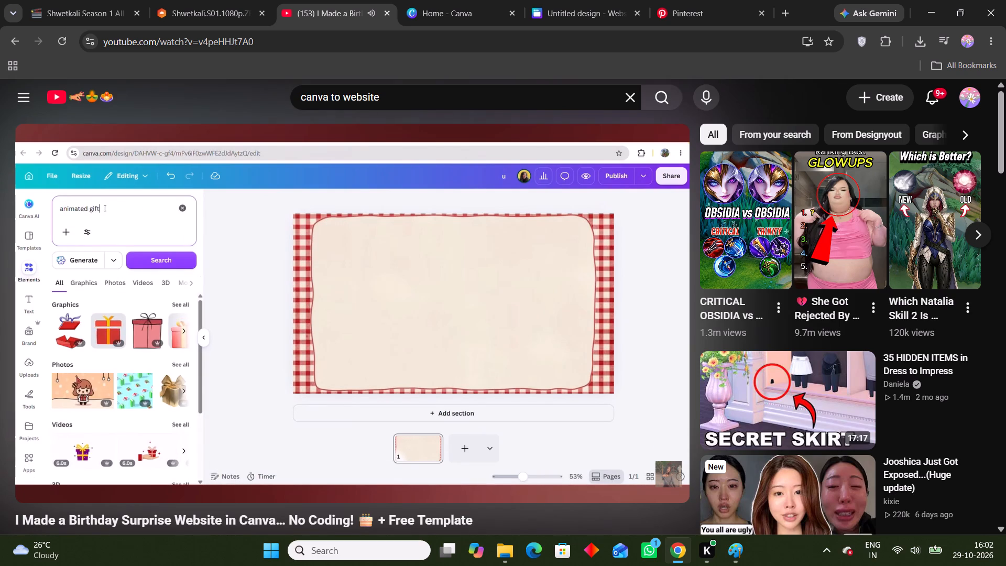
key("space")
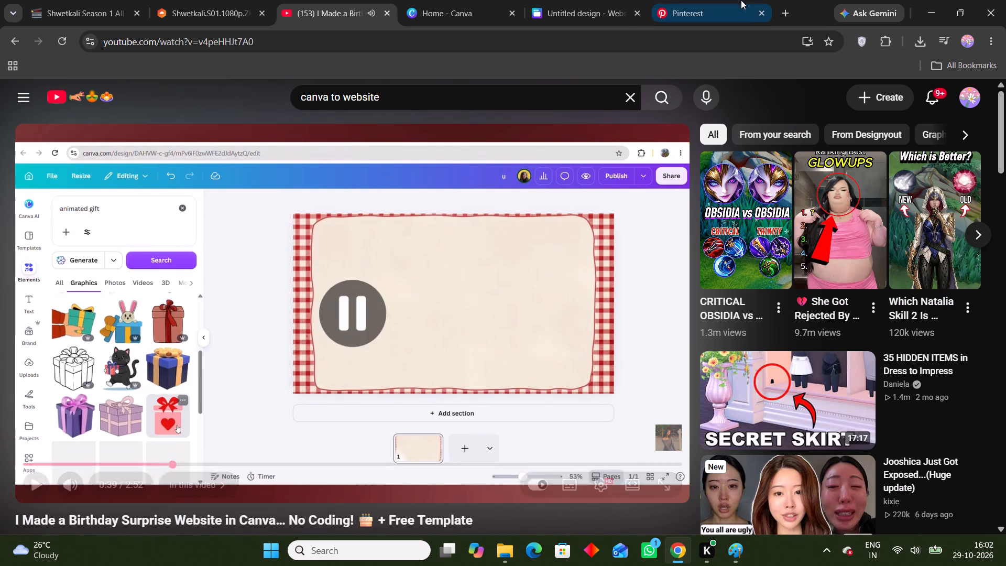
Switch back to the Canva design and search the elements for "love heart animated".
left_click(554, 0)
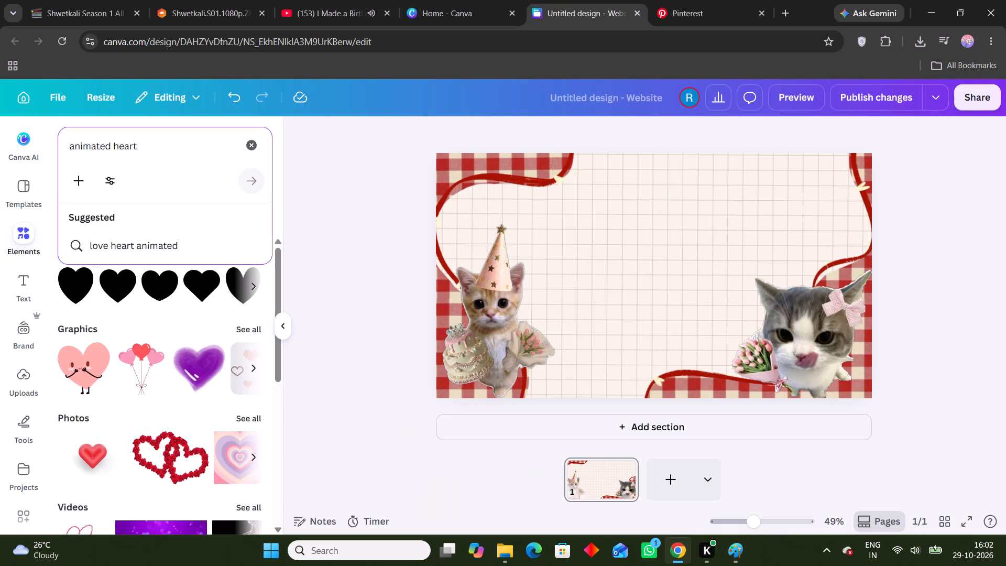
left_click_drag(112, 144, 49, 141)
key("BackSpace")
key("backslash")
key("BackSpace")
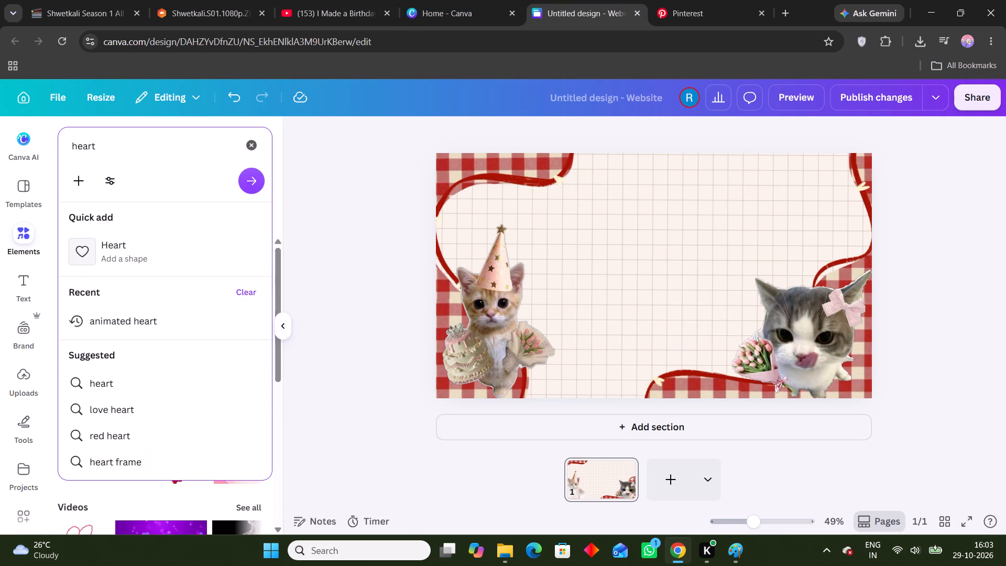
type("love")
key("Right")
key("Right")
key("Right")
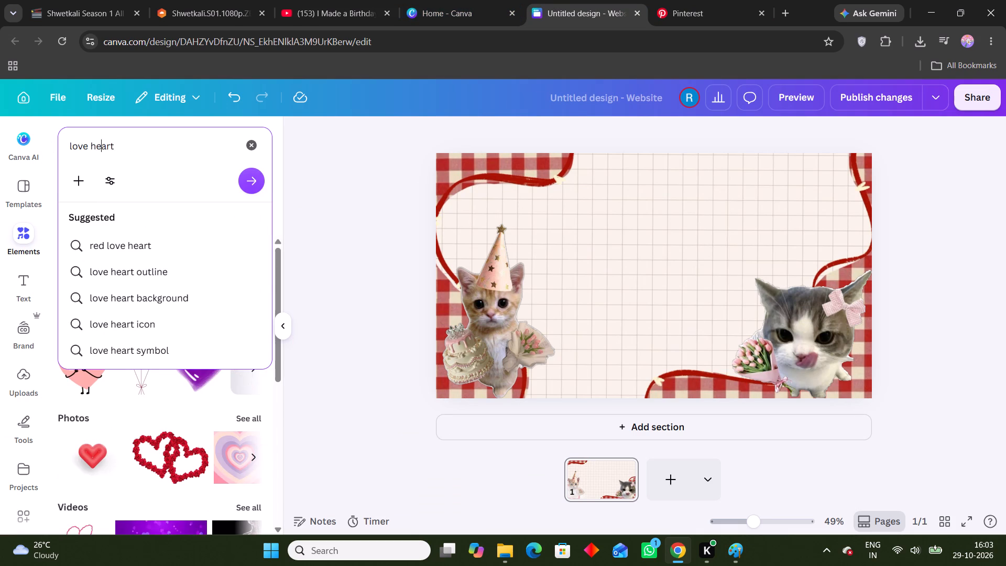
key("Right")
key("Right")
key("Right")
key("Right")
key("space")
type("animated")
key("Return")
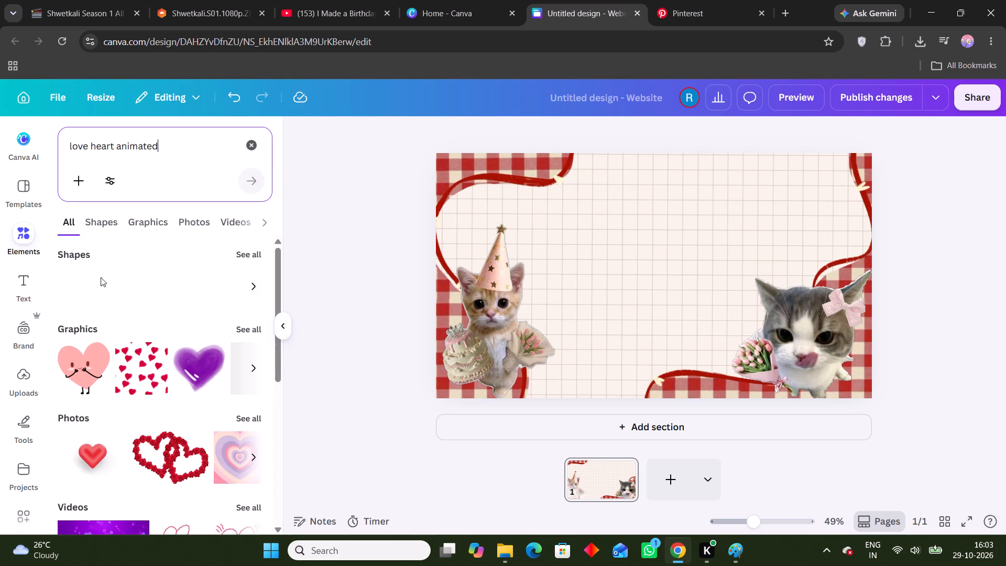
Browse the graphics results and add the animated envelope sealed with a heart to the page.
left_click(259, 250)
scroll(203, 354, "down", 2)
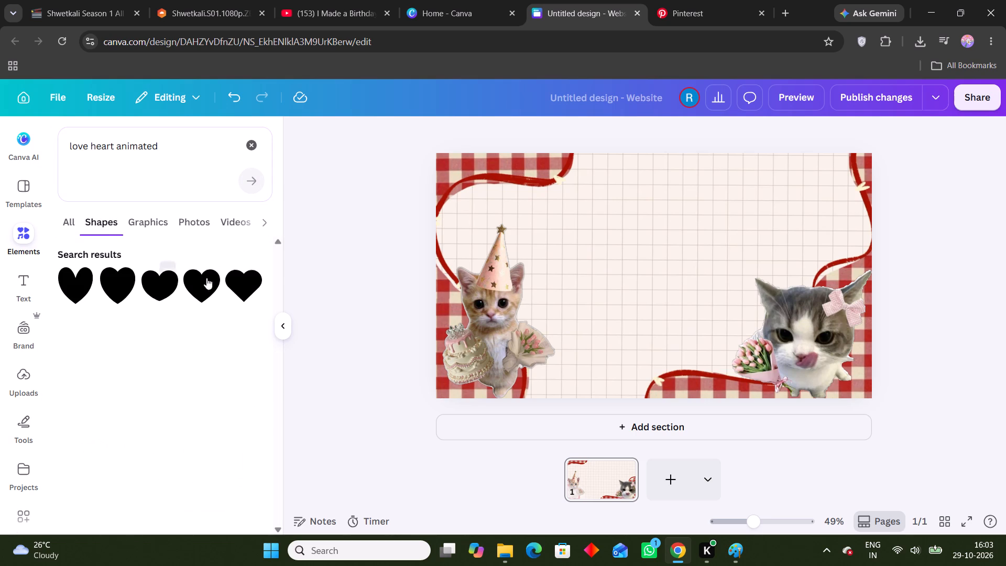
left_click(72, 219)
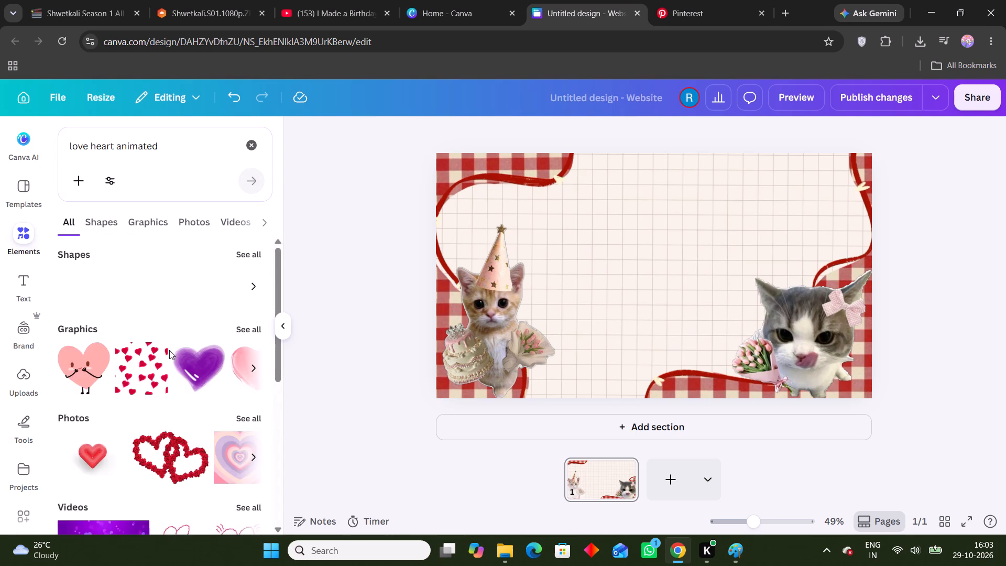
scroll(170, 352, "down", 3)
scroll(170, 352, "up", 2)
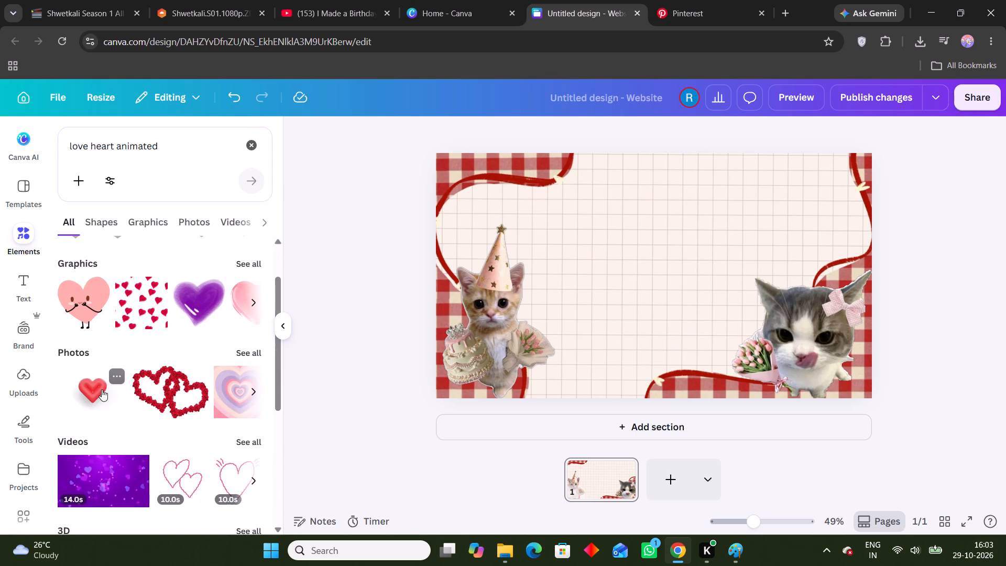
left_click(255, 263)
scroll(150, 360, "down", 4)
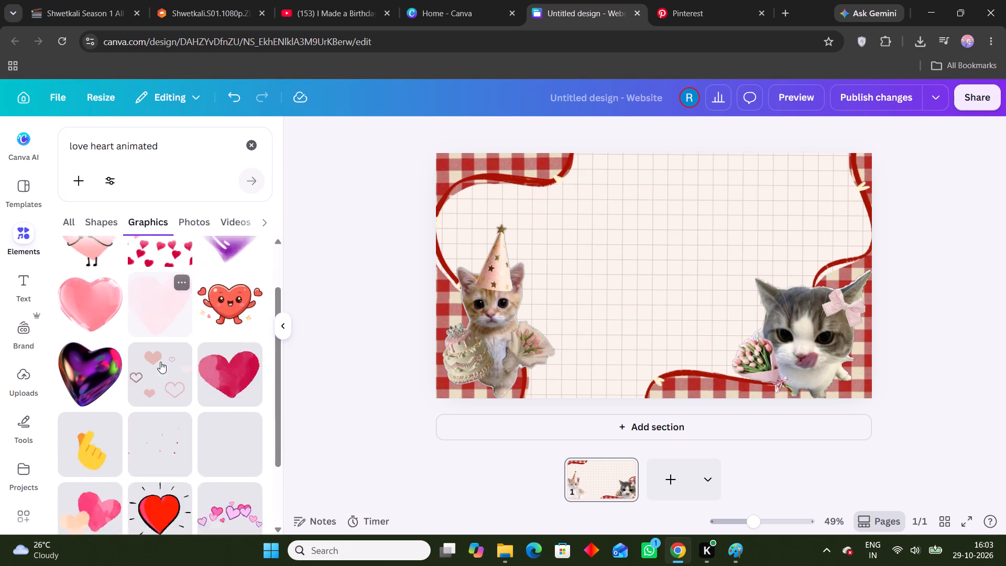
scroll(207, 355, "down", 2)
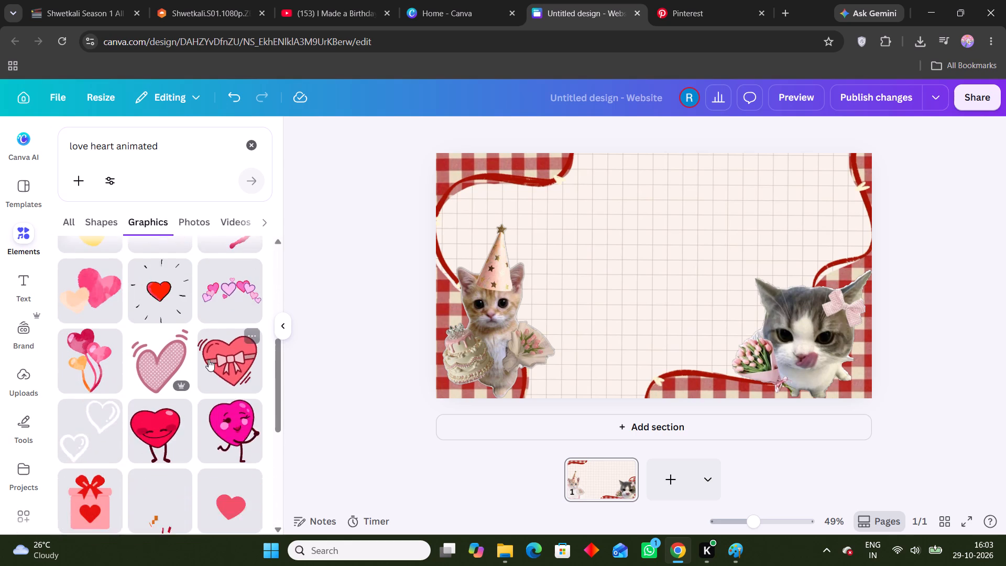
scroll(208, 361, "down", 2)
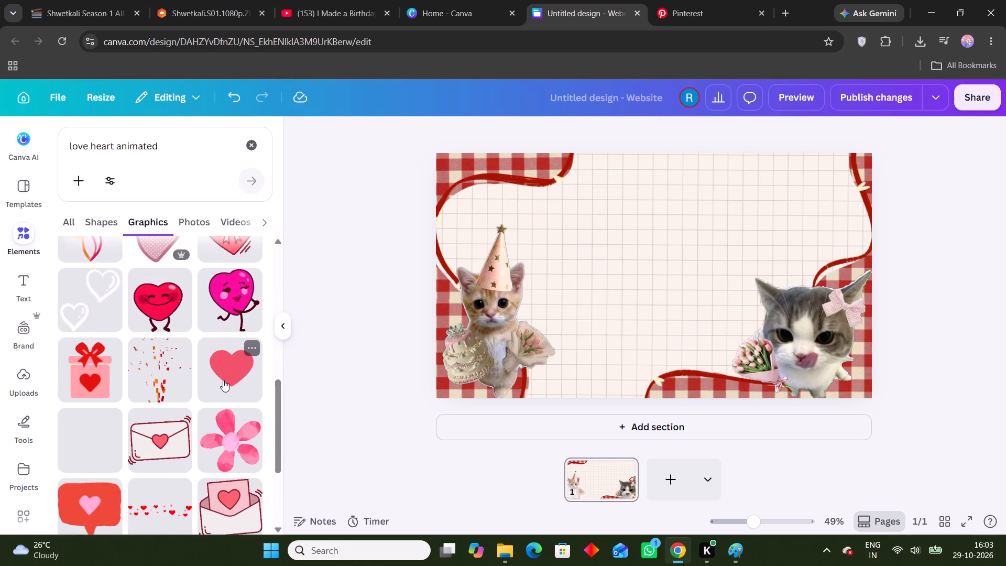
scroll(223, 380, "down", 1)
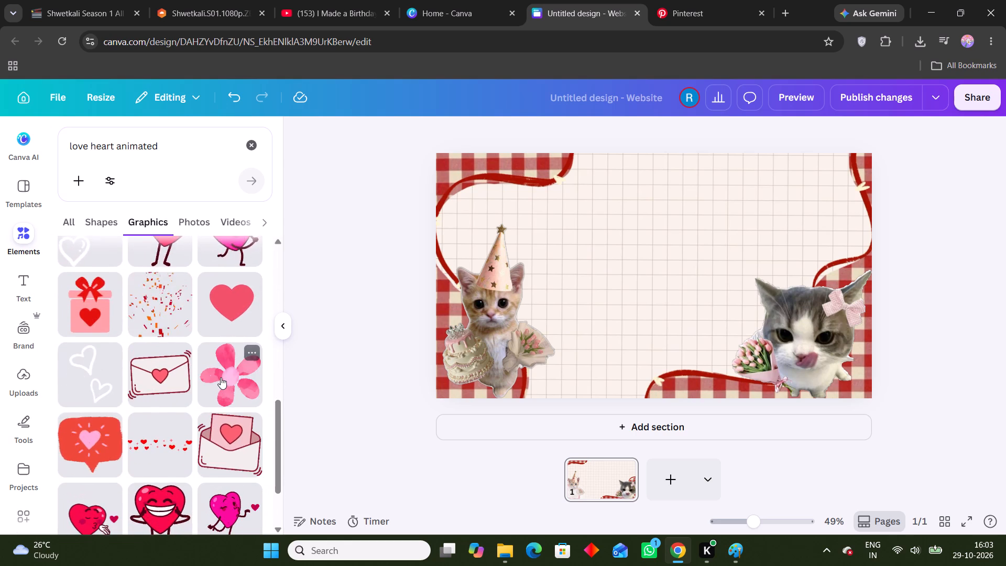
left_click(168, 390)
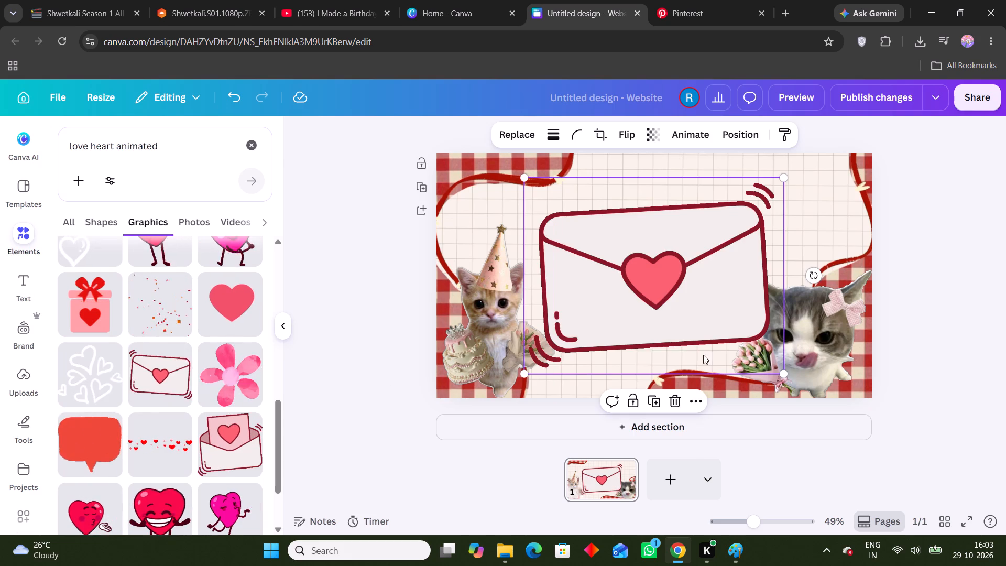
Shrink the heart envelope to about half its size and place it mid-page between the two cats.
left_click_drag(523, 372, 673, 288)
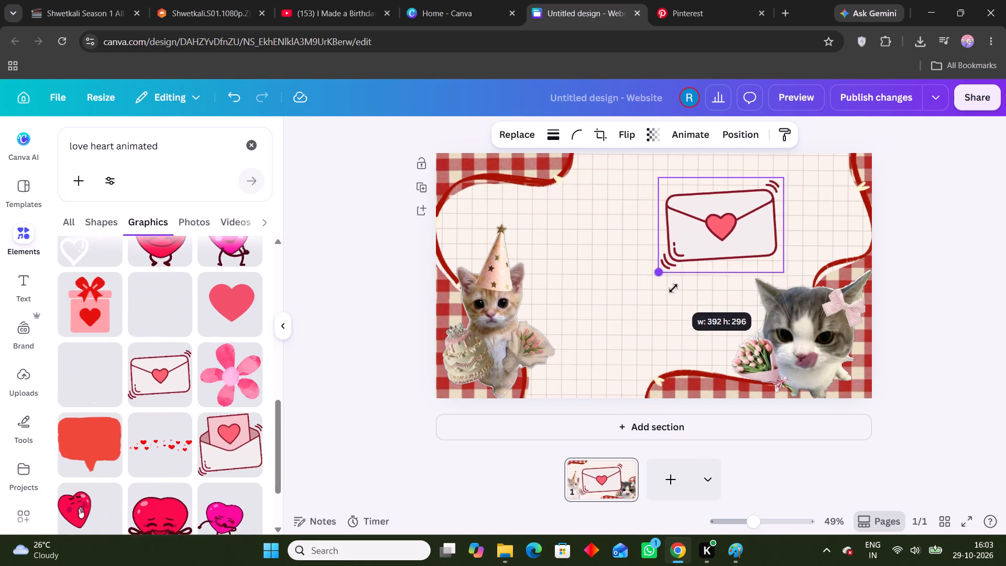
left_click_drag(673, 288, 674, 288)
left_click_drag(730, 215, 653, 259)
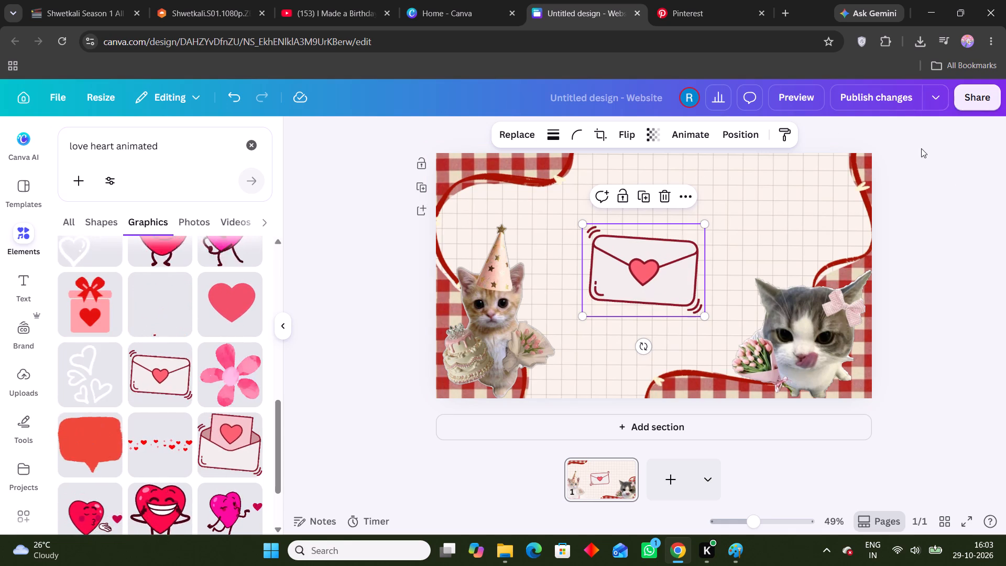
Search the elements for "animated pointer" and look through the graphics results.
scroll(176, 356, "down", 4)
scroll(182, 344, "up", 1)
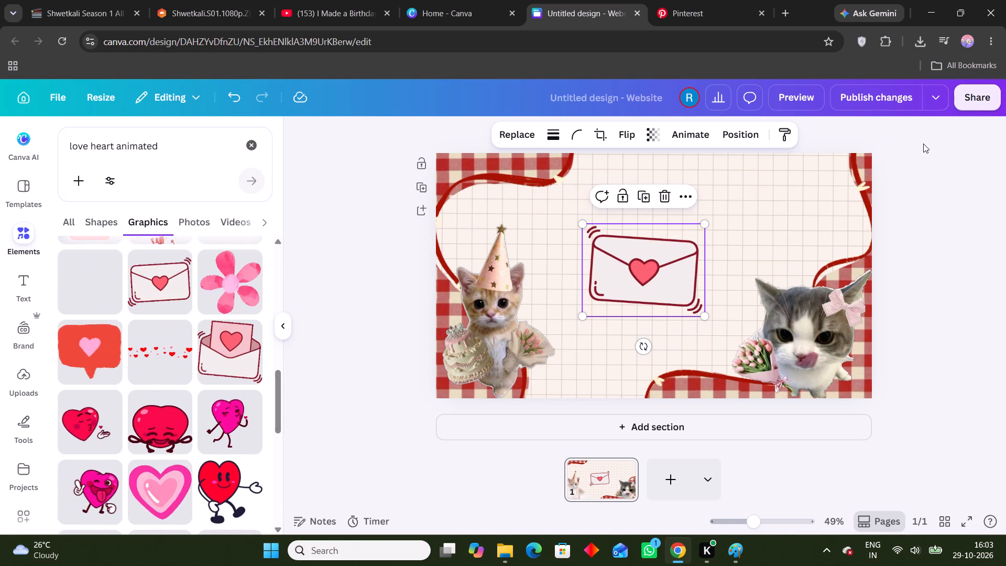
left_click_drag(154, 145, 48, 146)
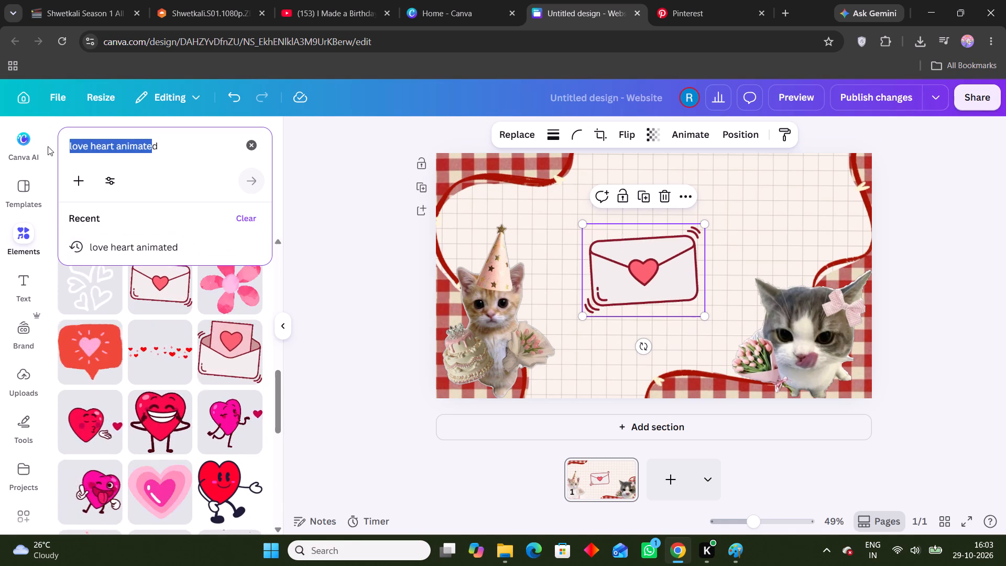
left_click_drag(48, 146, 88, 150)
left_click(178, 150)
left_click_drag(176, 149, 47, 148)
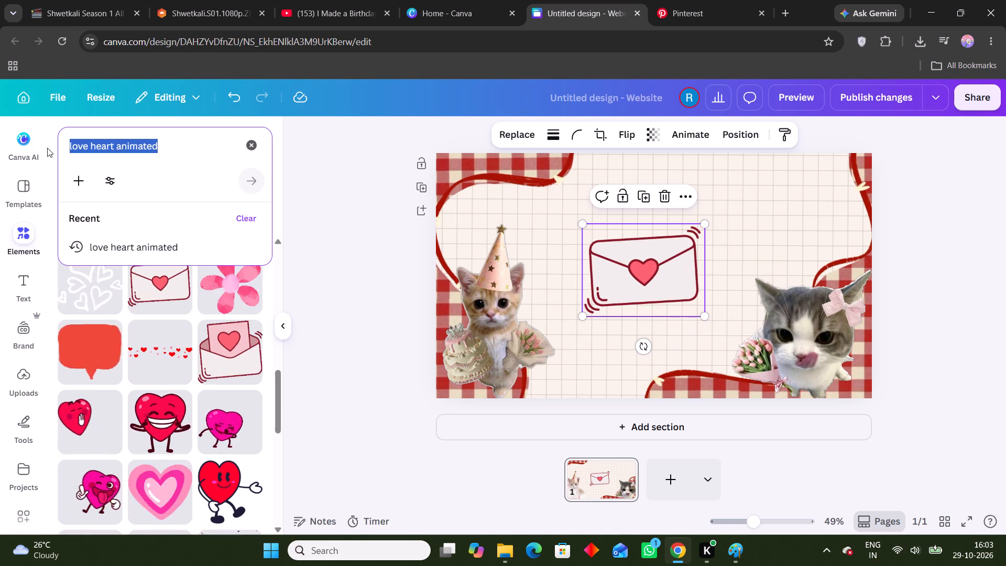
type("animated poin")
key("Return")
type("ter")
key("Return")
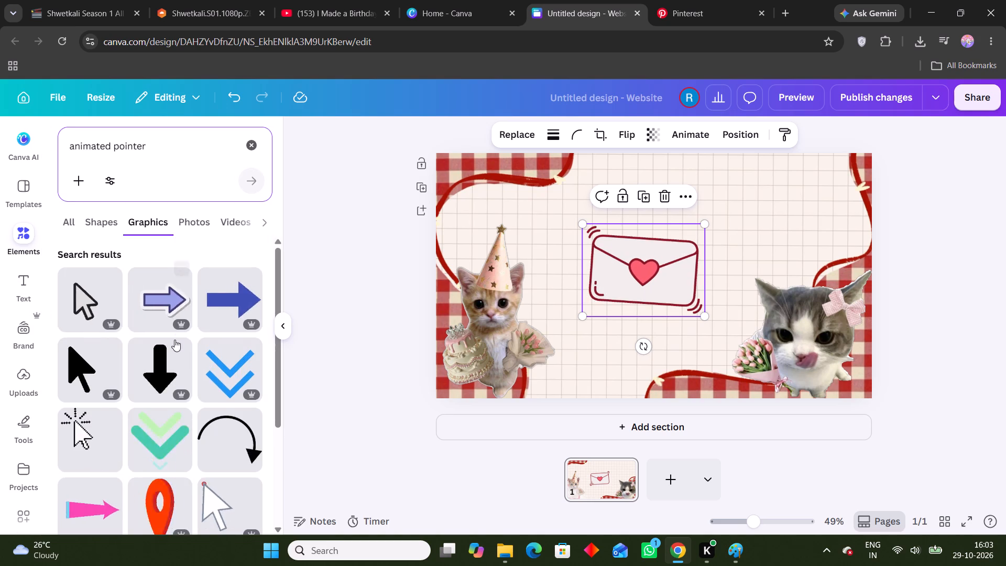
scroll(185, 371, "down", 6)
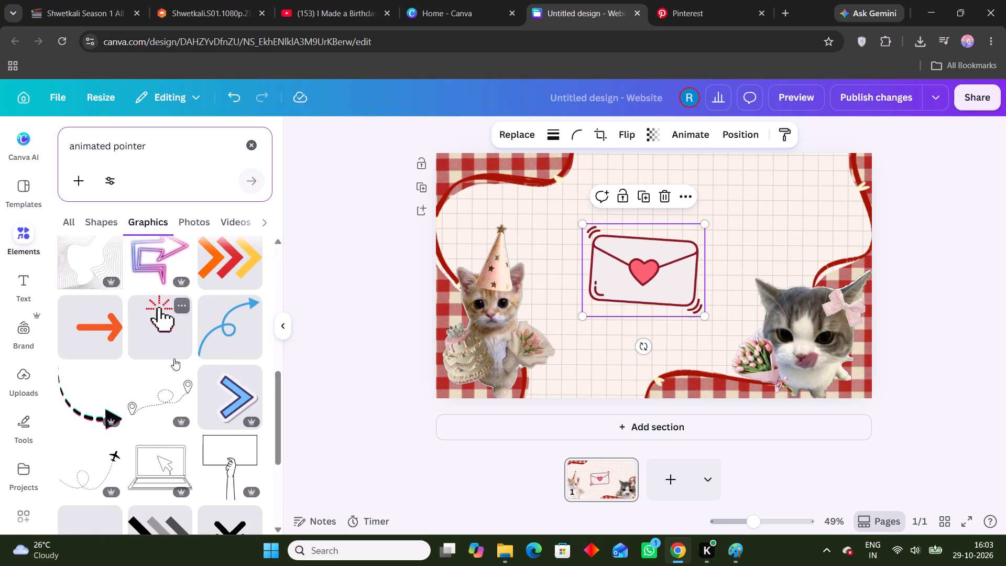
scroll(192, 388, "down", 3)
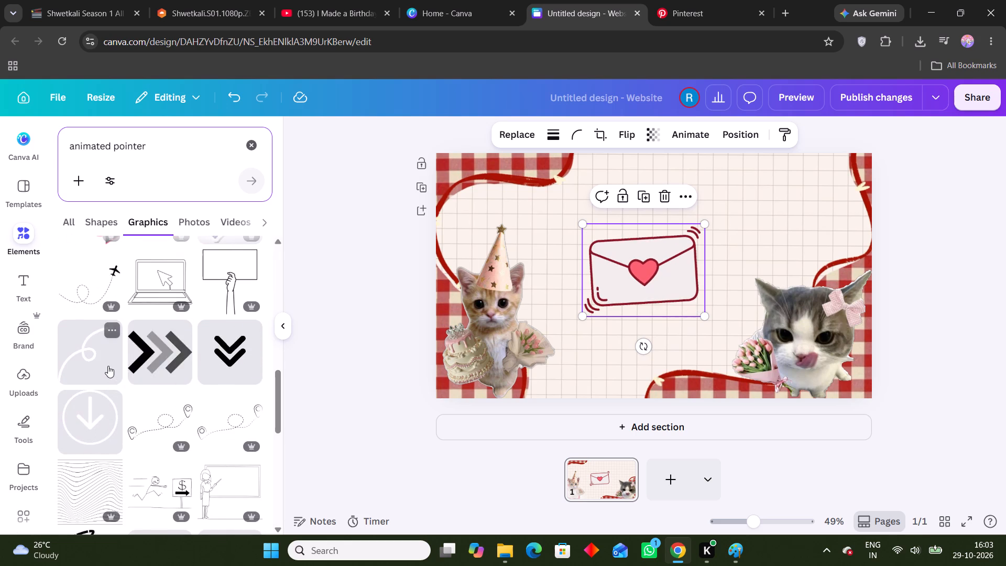
scroll(105, 362, "down", 3)
scroll(116, 295, "down", 3)
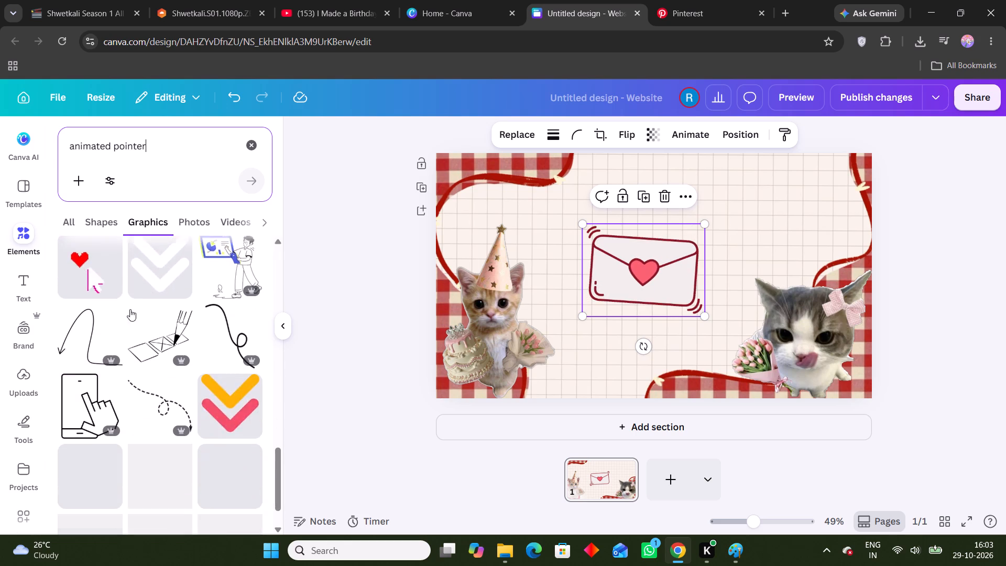
scroll(174, 338, "down", 2)
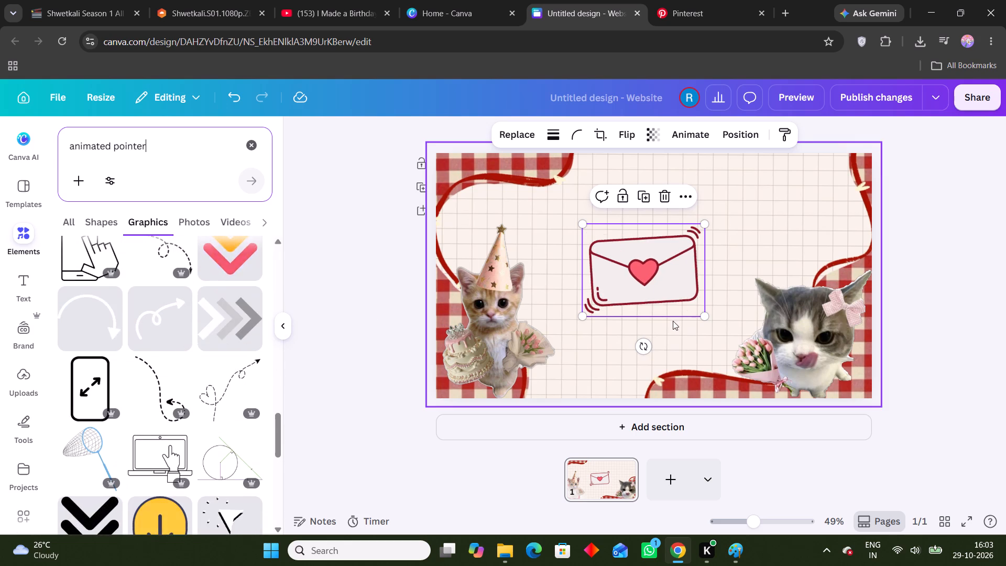
Move the heart envelope slightly to the right so it is centred horizontally on the page.
left_click(381, 281)
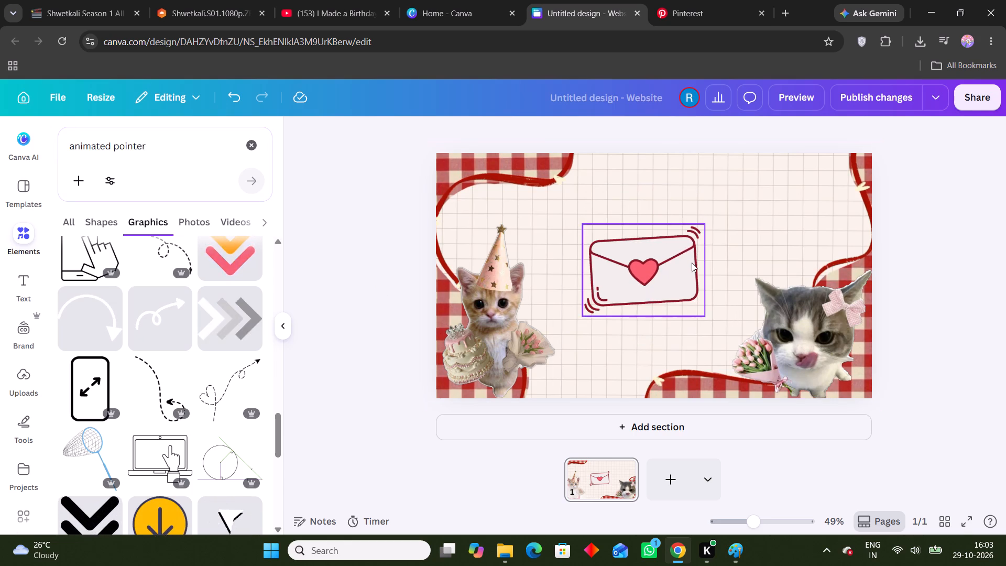
left_click_drag(688, 263, 697, 263)
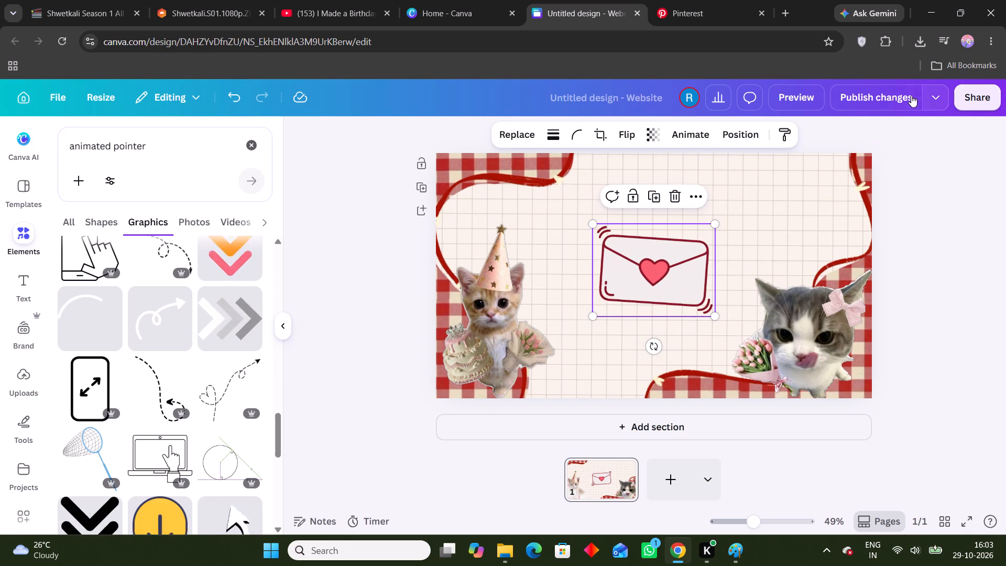
Publish the current changes to the website.
left_click(910, 95)
Open the website preview and examine the page's mobile layout.
left_click(814, 98)
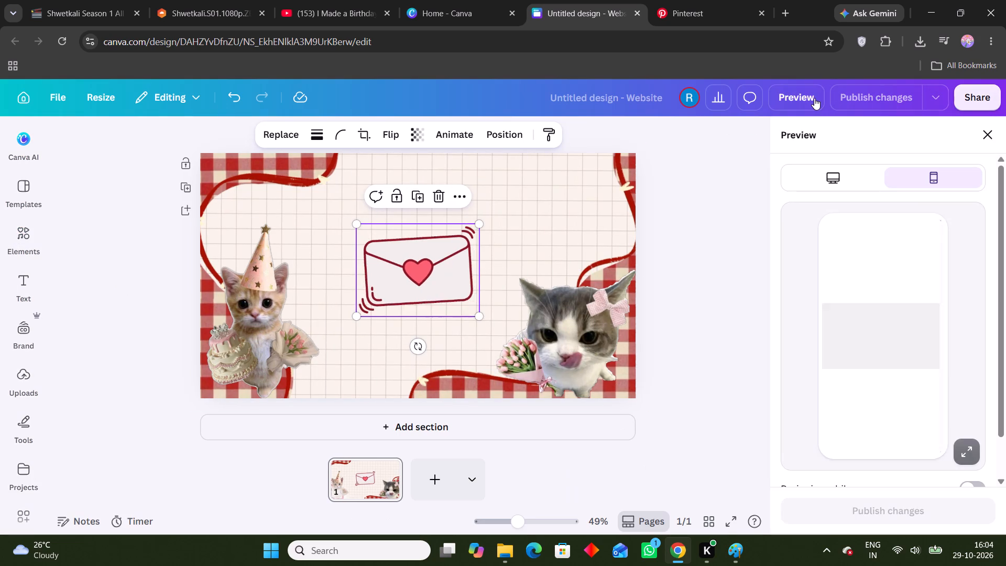
scroll(968, 314, "down", 3)
scroll(931, 385, "down", 2)
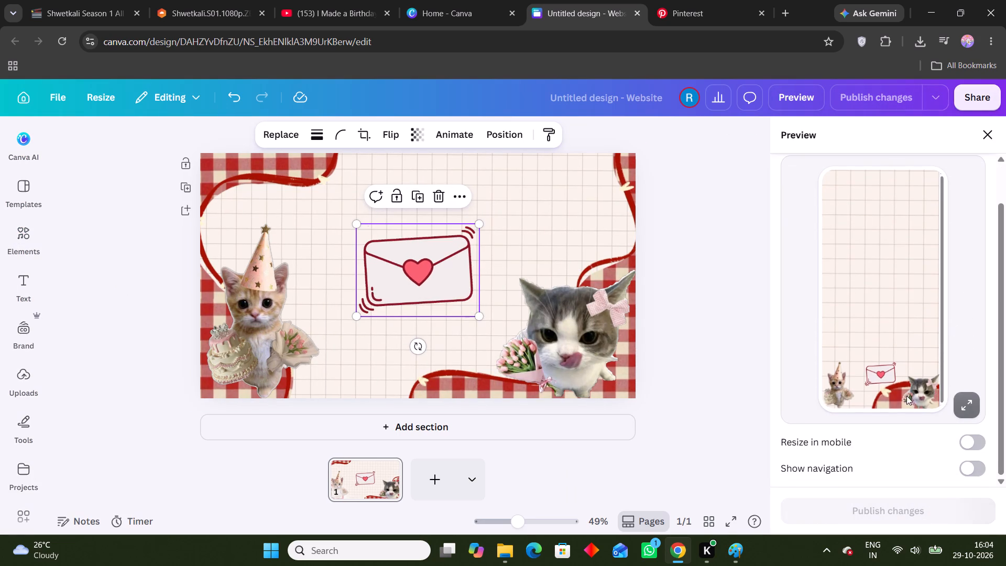
scroll(905, 395, "up", 6)
scroll(889, 368, "down", 3)
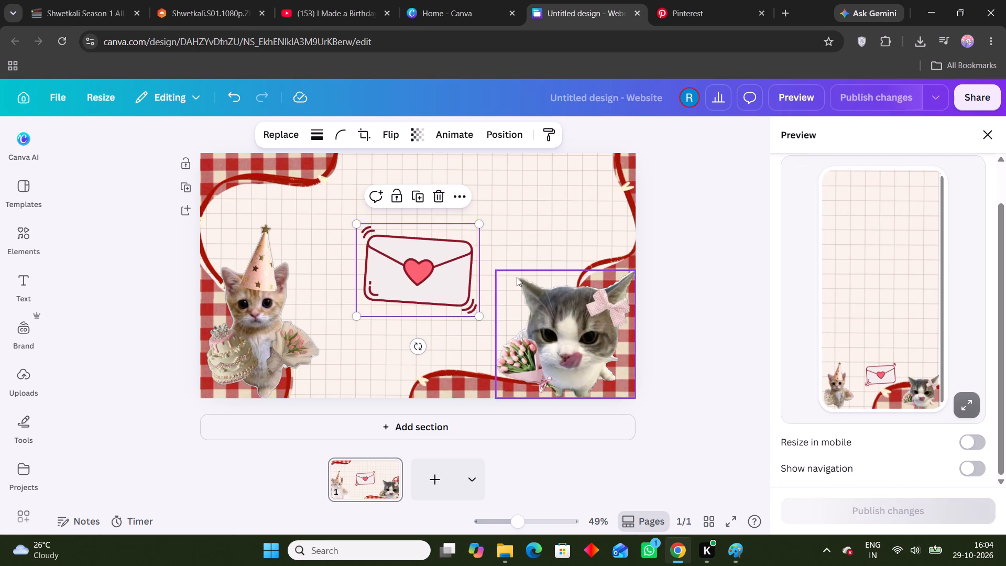
Reposition the heart envelope higher on the page, centred horizontally above the cats, checking it against the mobile preview.
left_click_drag(456, 280, 455, 243)
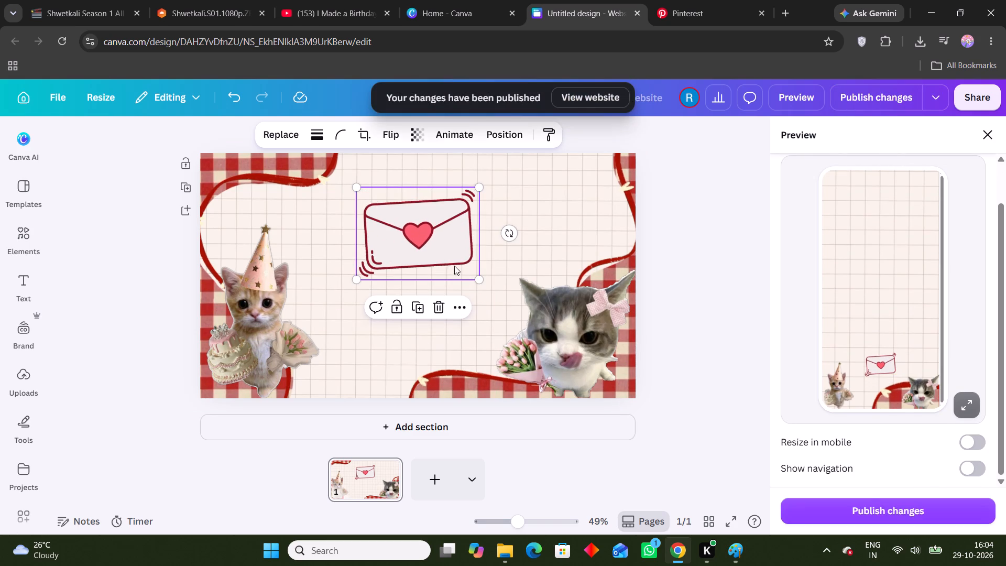
left_click_drag(460, 252, 455, 223)
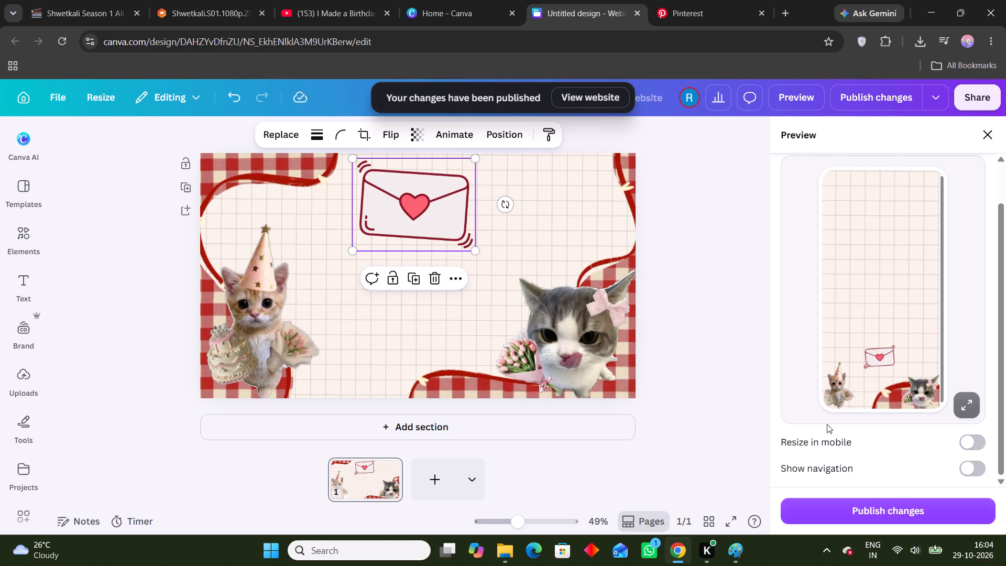
left_click_drag(447, 223, 445, 281)
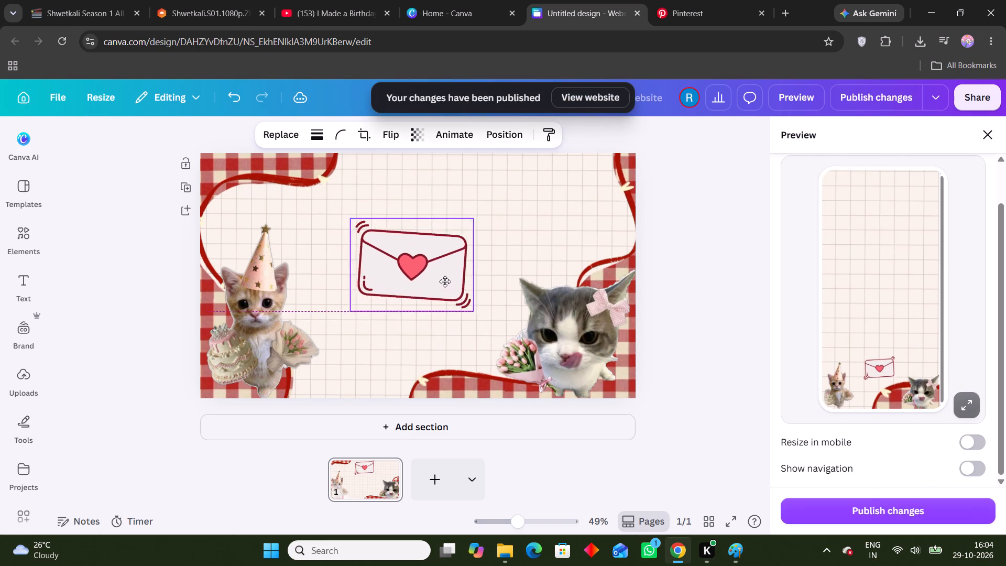
left_click_drag(445, 281, 458, 273)
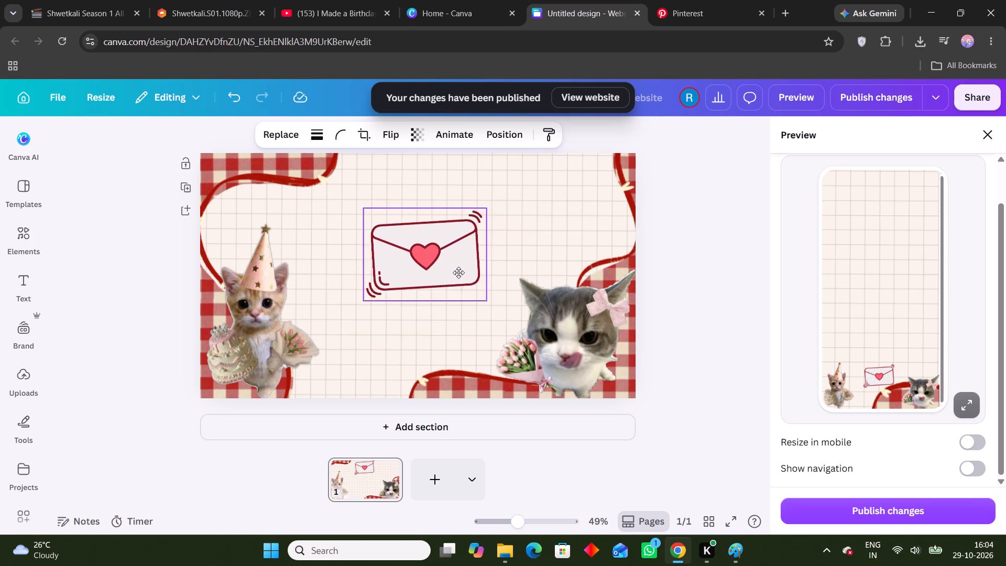
left_click_drag(458, 273, 448, 256)
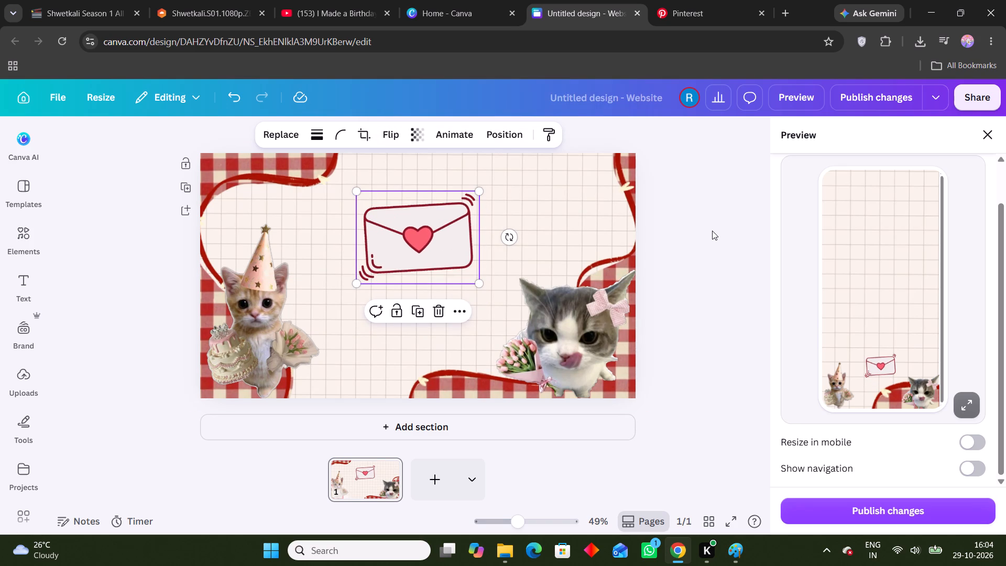
scroll(912, 257, "down", 3)
scroll(910, 259, "up", 4)
left_click_drag(423, 253, 423, 262)
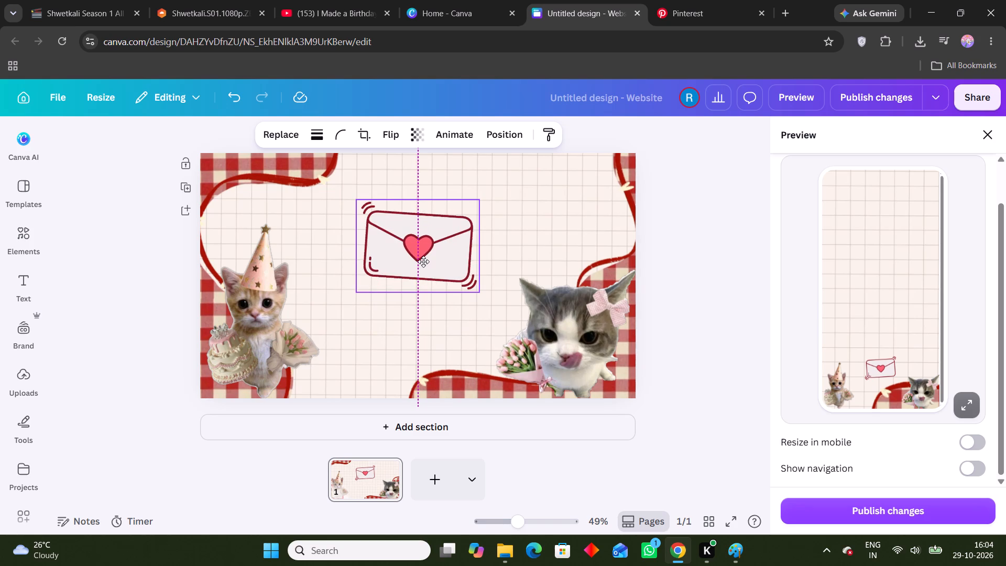
left_click_drag(423, 262, 422, 243)
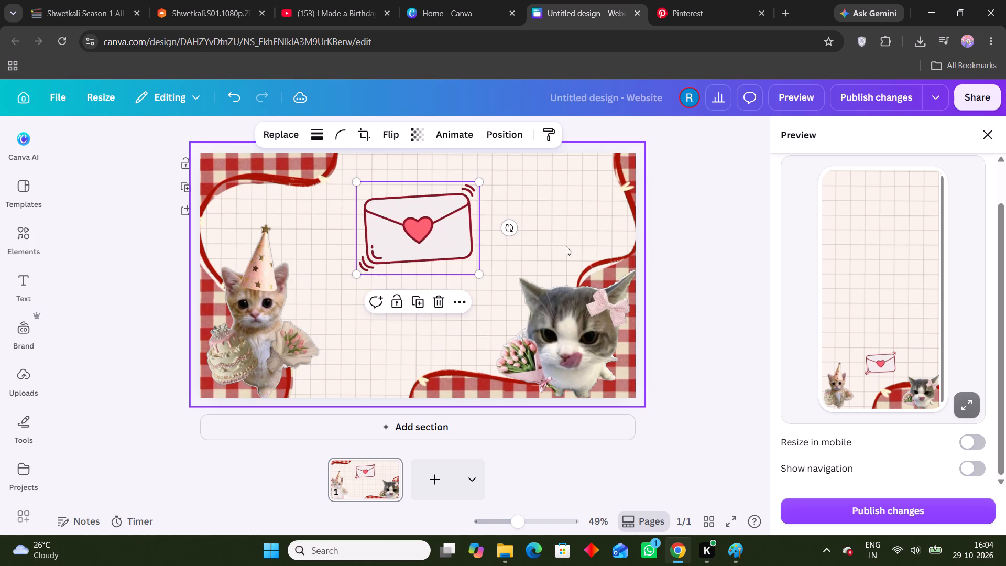
Move the heart envelope down to about the middle of the page, keeping it centred horizontally between the two cats.
left_click(634, 247)
left_click(680, 242)
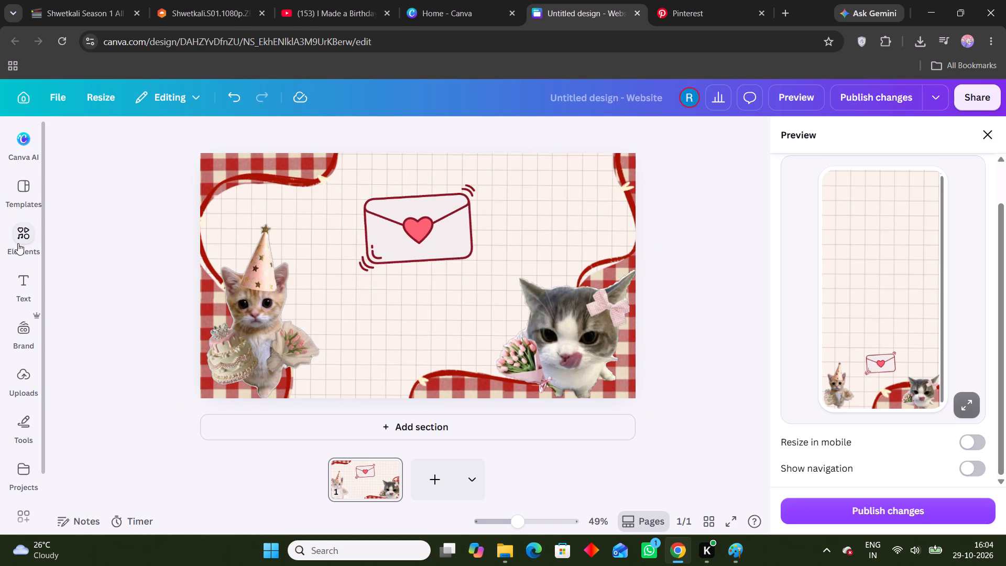
left_click(21, 231)
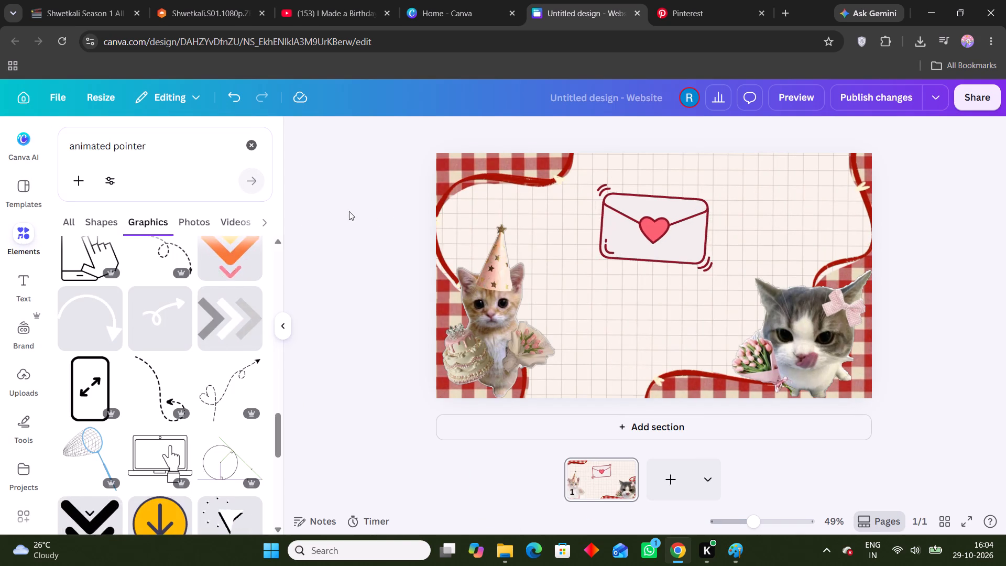
left_click_drag(639, 235, 644, 251)
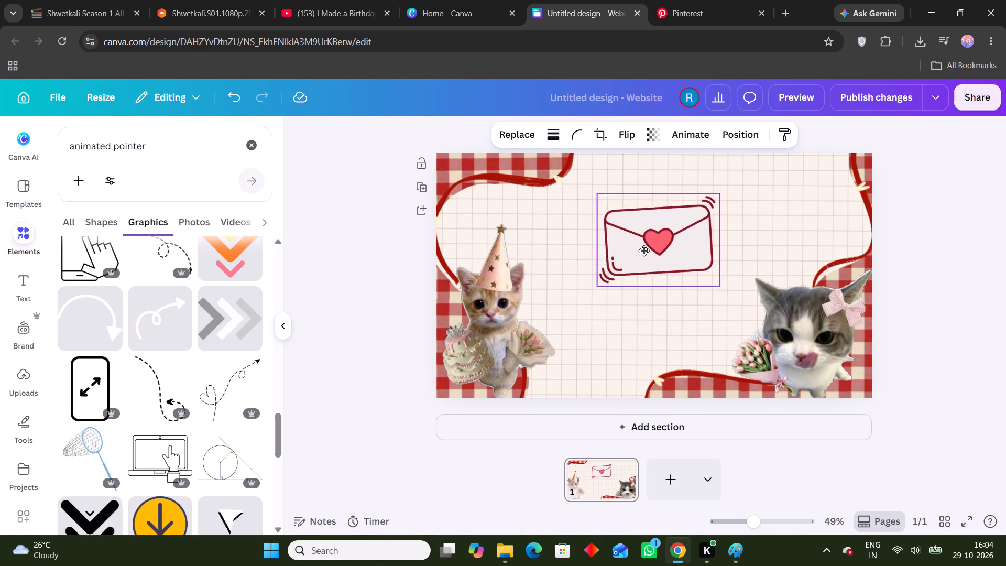
left_click_drag(644, 251, 636, 270)
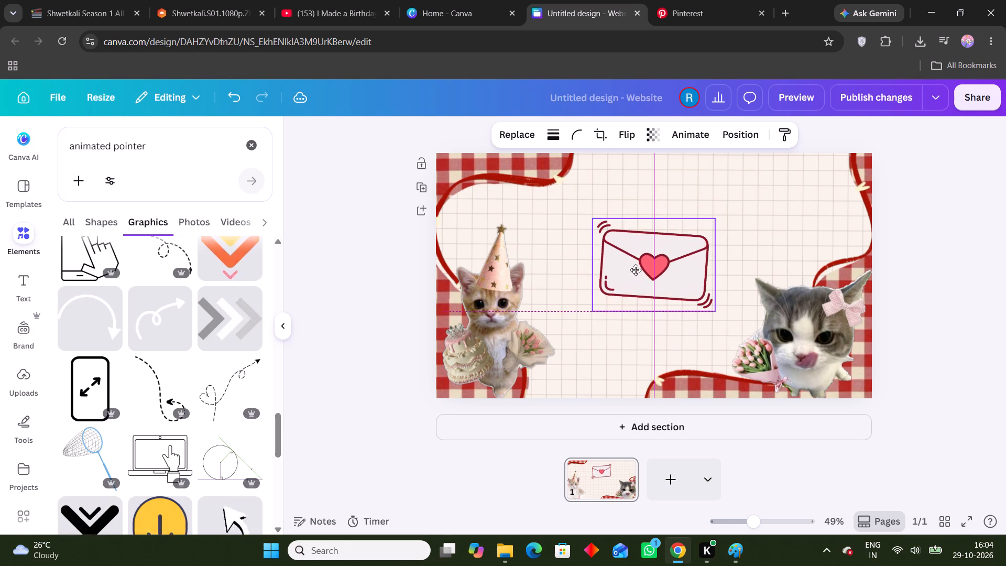
left_click_drag(636, 270, 635, 270)
left_click_drag(645, 249, 650, 251)
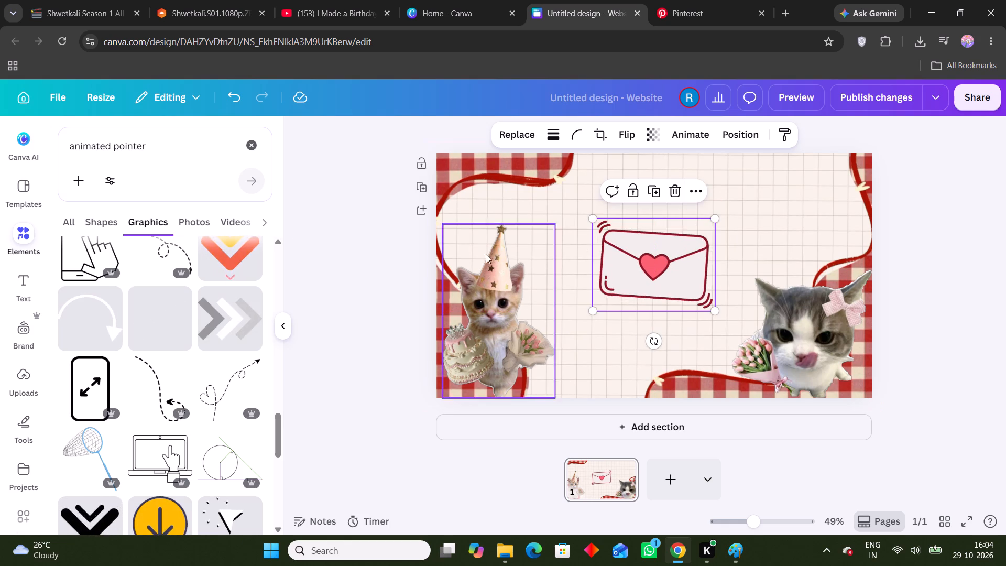
left_click(370, 254)
Search the element graphics for "small heart animations".
scroll(199, 390, "down", 1)
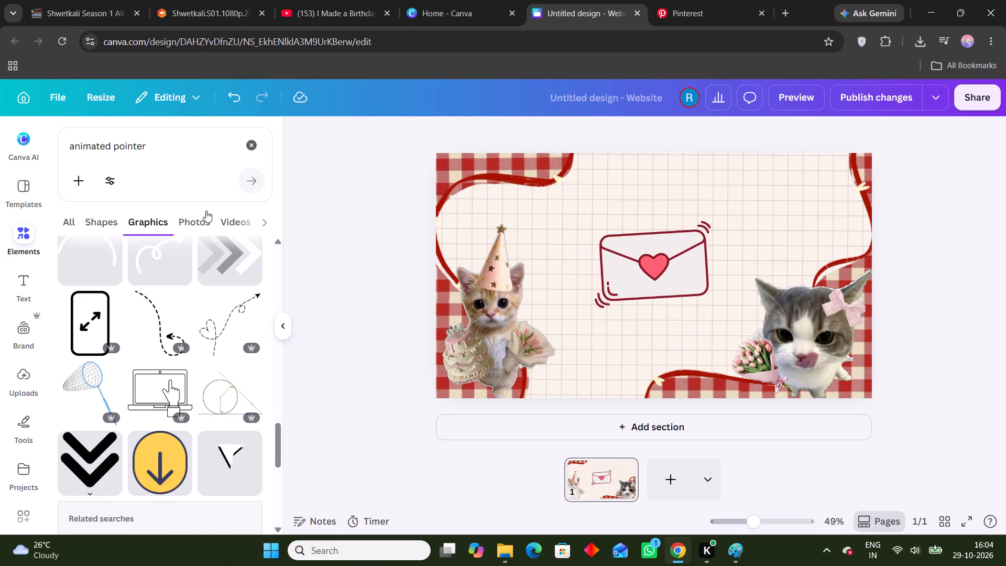
left_click_drag(162, 152, 49, 150)
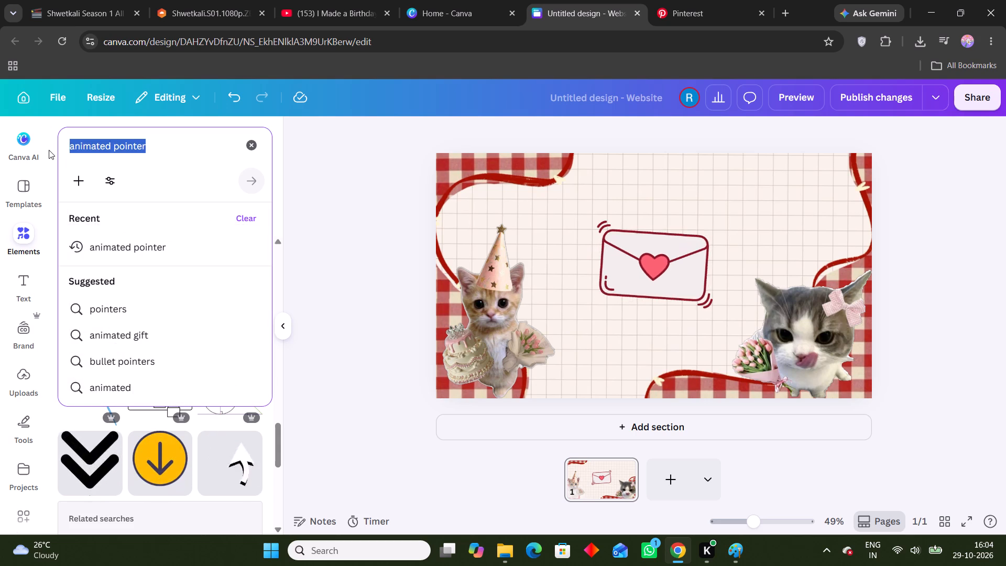
type("small heart animations")
key("Return")
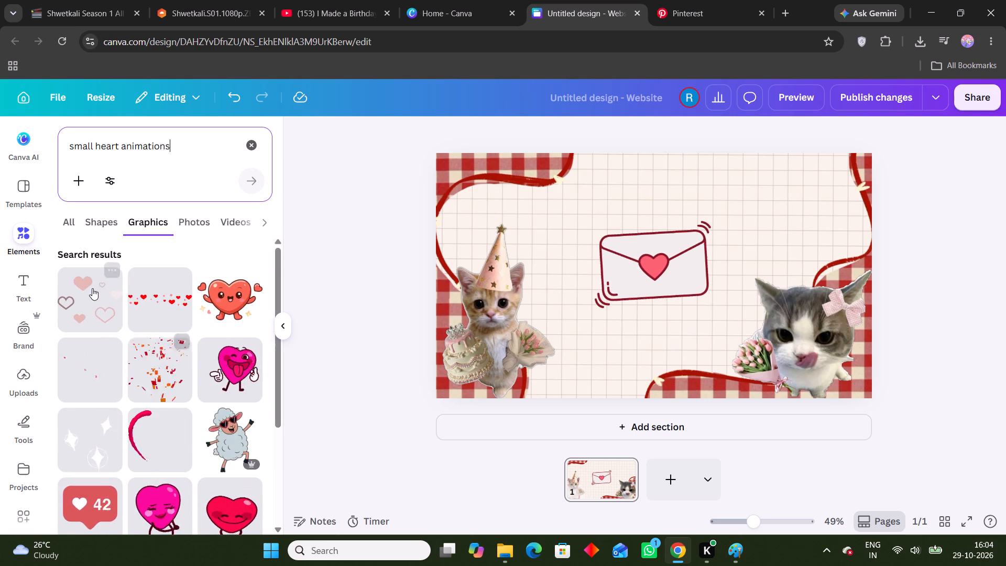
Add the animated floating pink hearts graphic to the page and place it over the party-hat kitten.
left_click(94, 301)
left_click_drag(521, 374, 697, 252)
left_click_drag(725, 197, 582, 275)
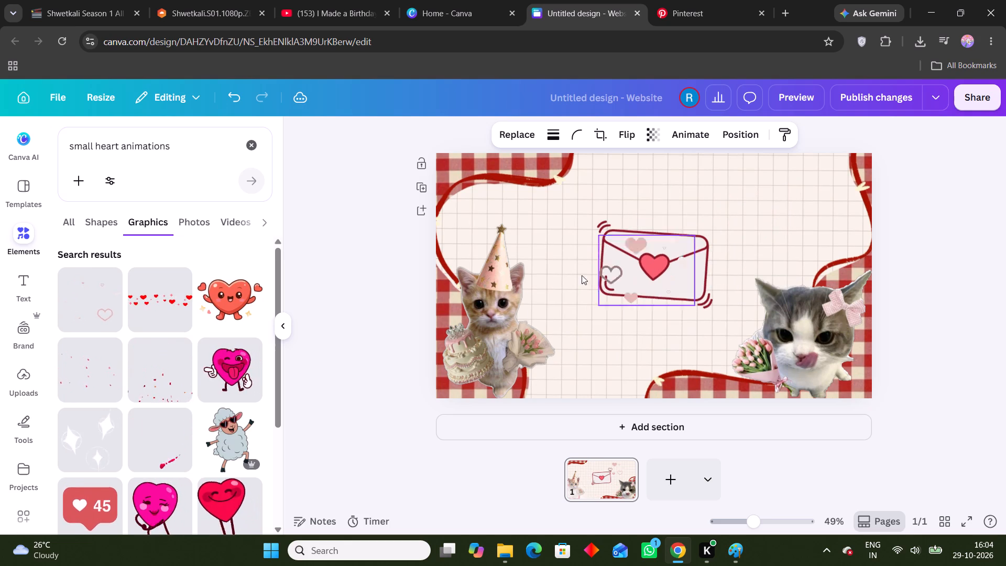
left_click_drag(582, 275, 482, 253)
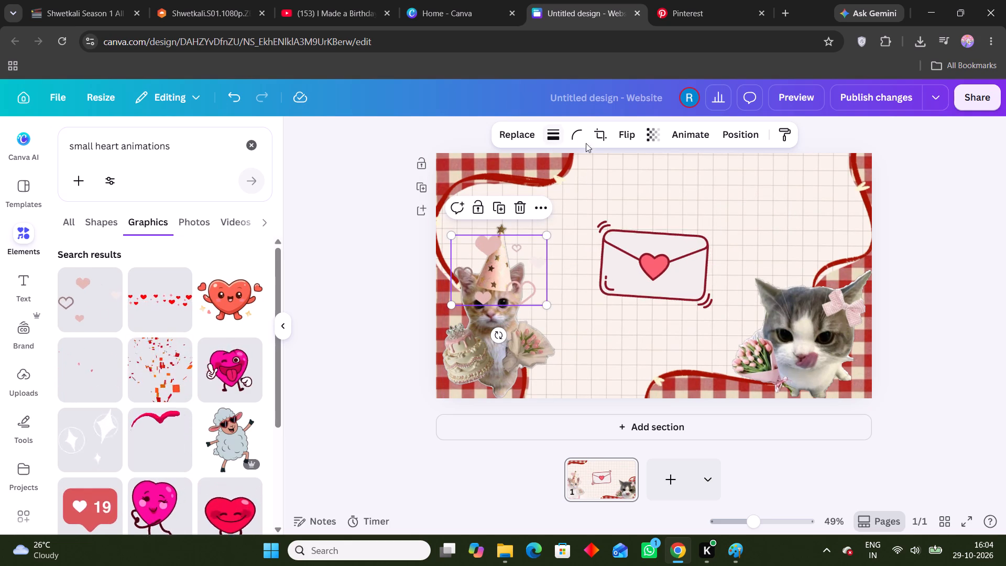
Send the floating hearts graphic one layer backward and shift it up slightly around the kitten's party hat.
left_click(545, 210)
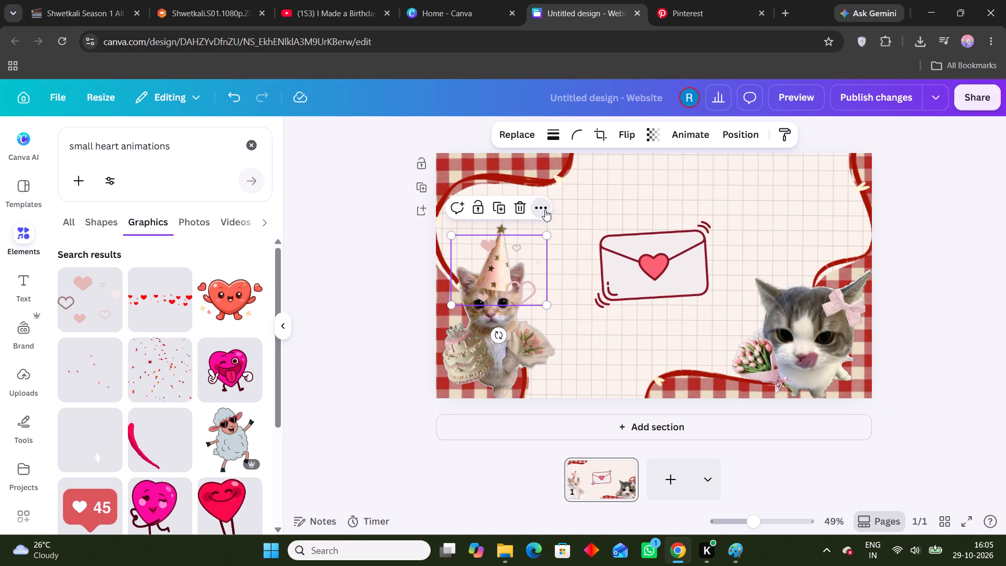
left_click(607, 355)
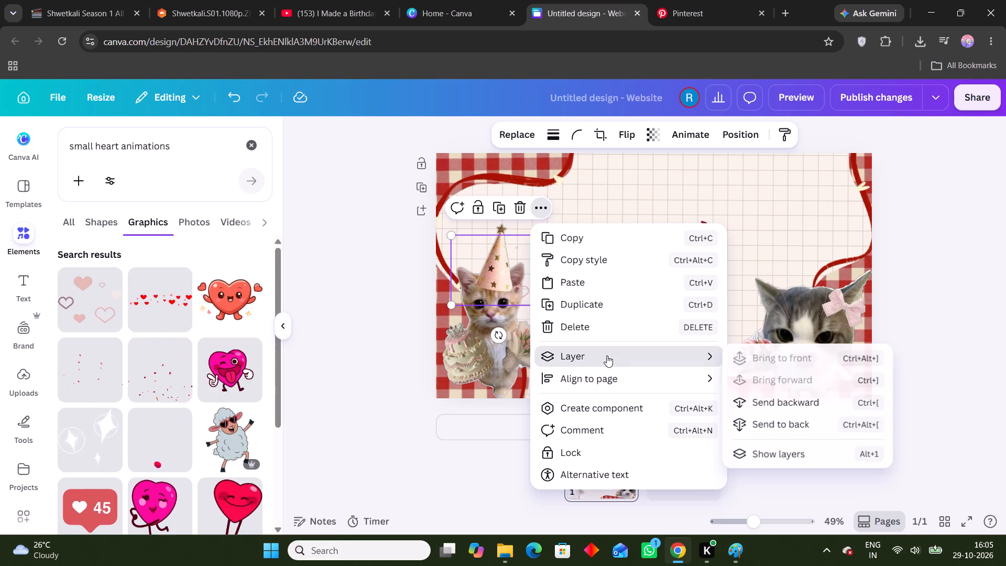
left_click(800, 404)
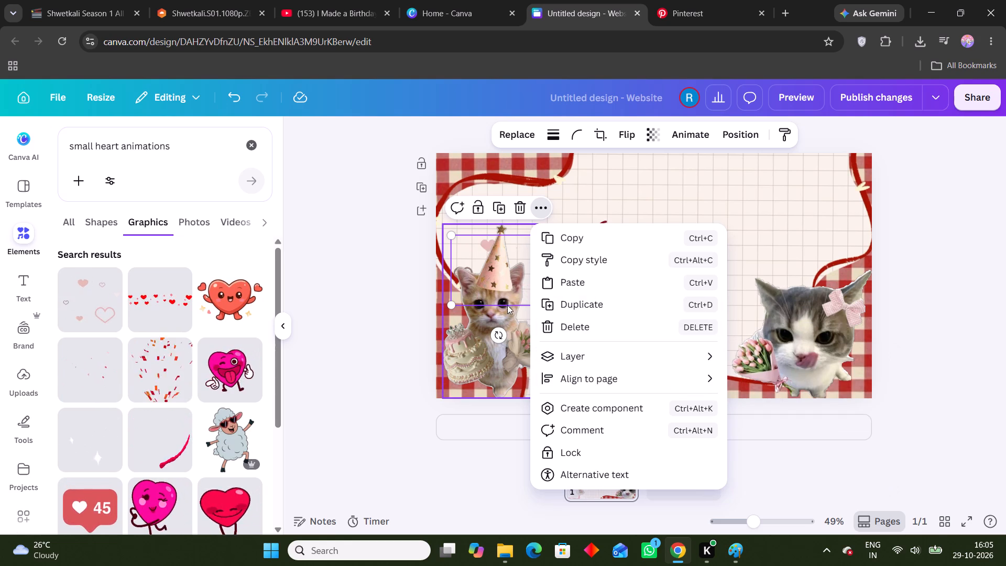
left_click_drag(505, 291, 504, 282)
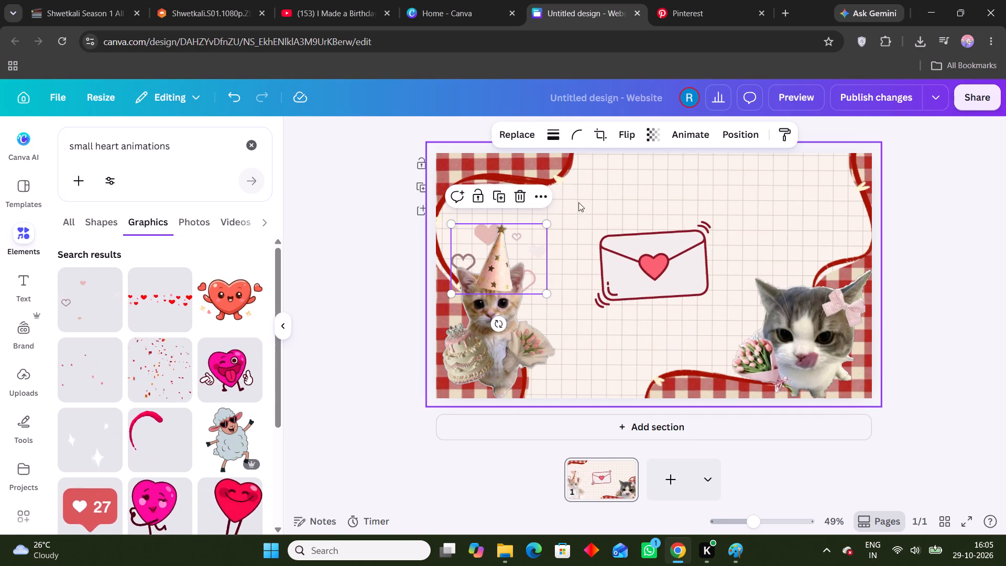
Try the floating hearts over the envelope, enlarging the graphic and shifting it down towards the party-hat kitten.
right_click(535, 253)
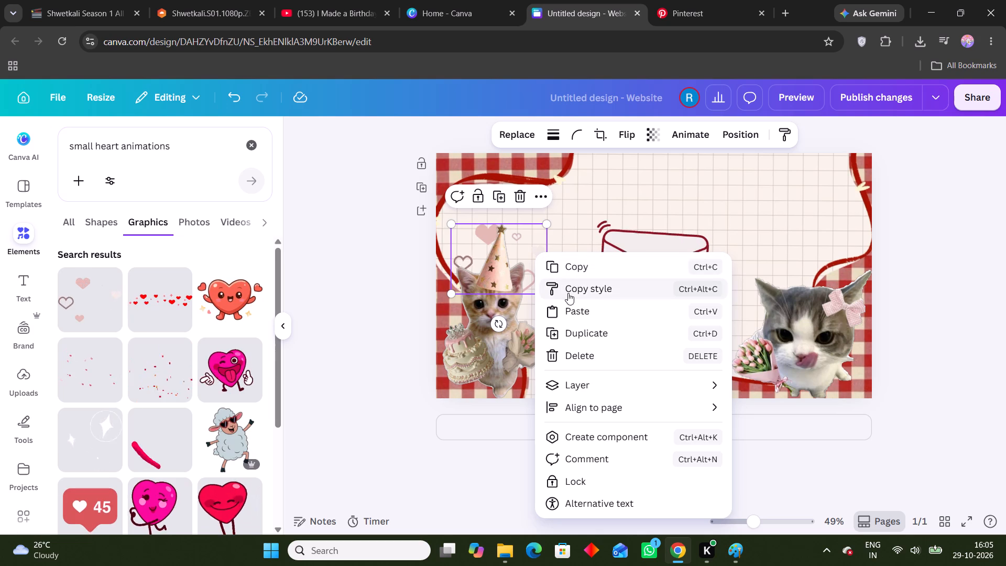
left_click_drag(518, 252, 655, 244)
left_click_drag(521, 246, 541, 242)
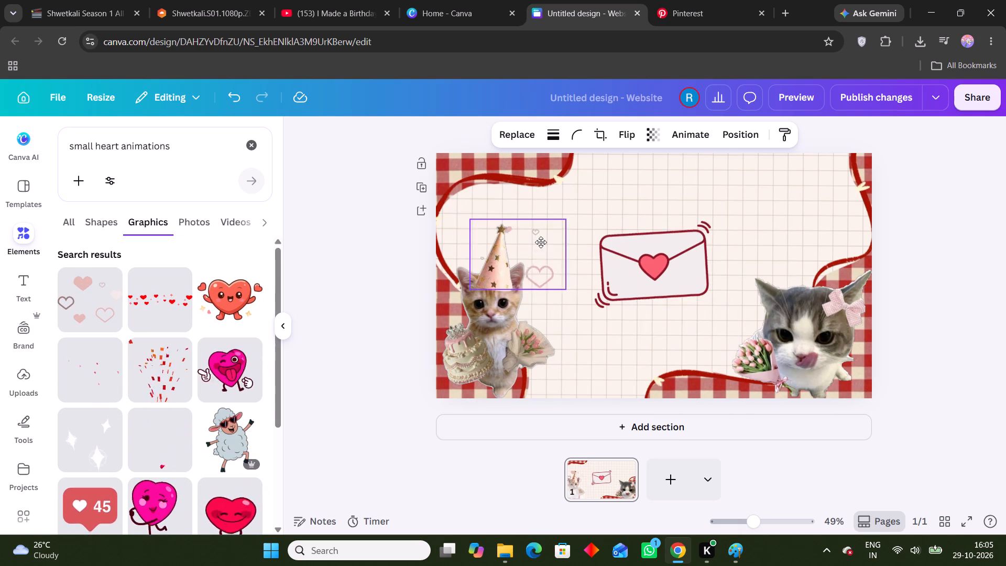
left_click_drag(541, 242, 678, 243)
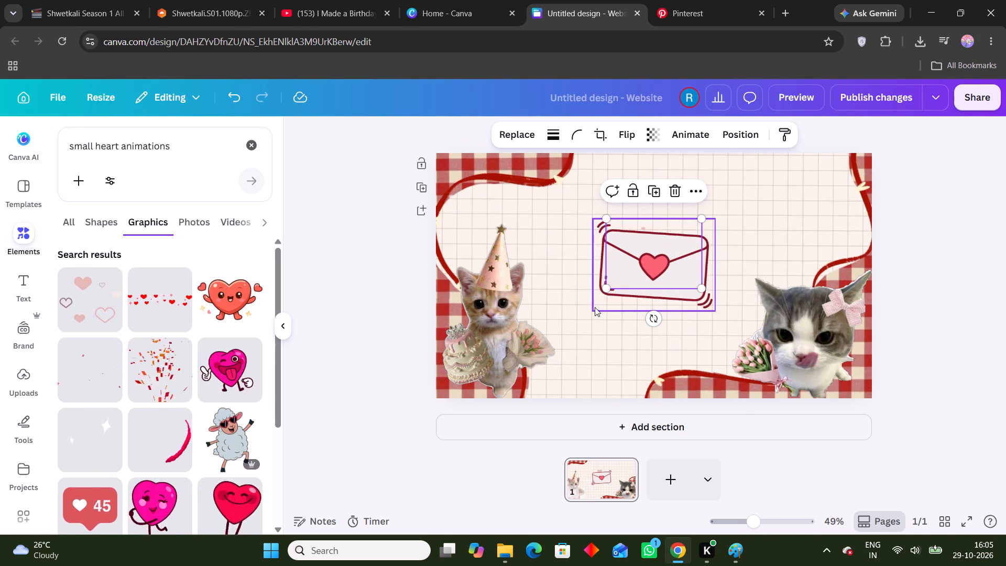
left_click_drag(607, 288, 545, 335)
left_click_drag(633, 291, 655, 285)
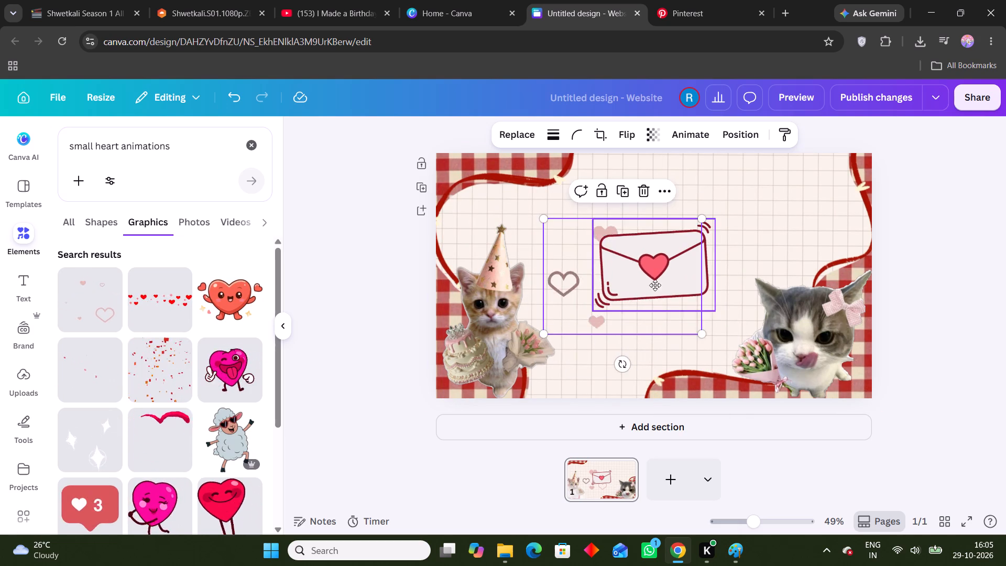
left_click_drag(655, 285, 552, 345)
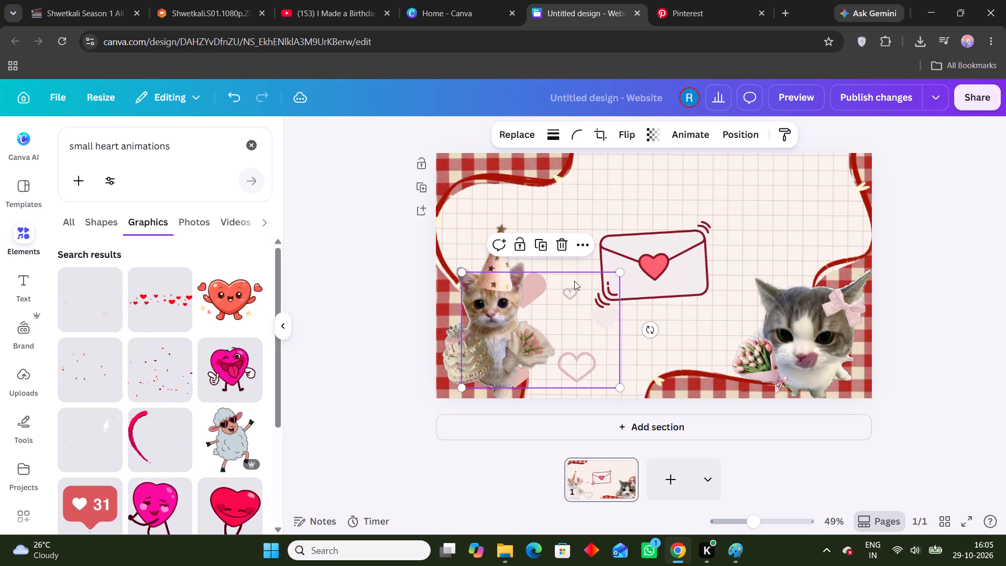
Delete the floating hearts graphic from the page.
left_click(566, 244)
Look through the small heart animation graphics for another decoration that suits the page.
scroll(178, 374, "down", 2)
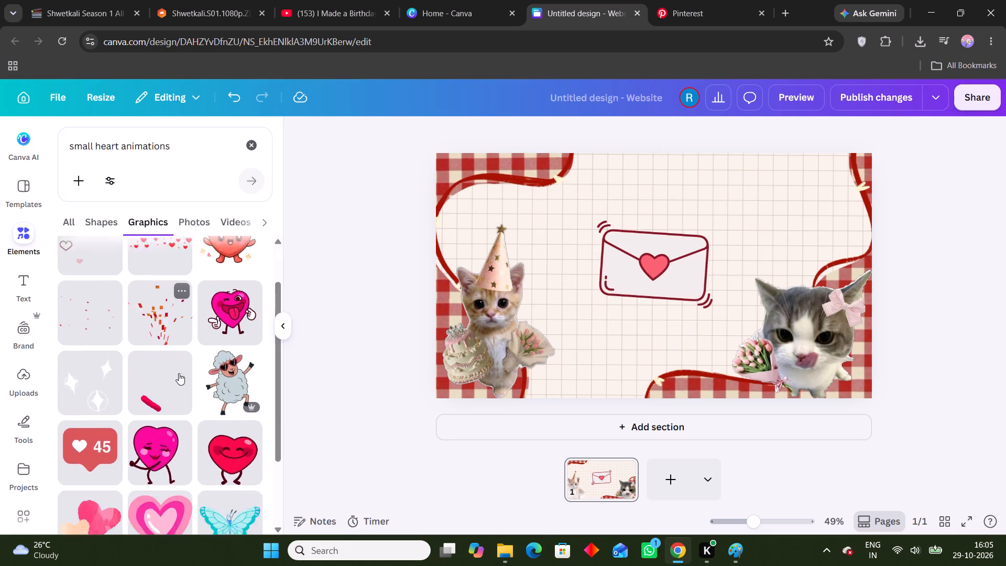
scroll(179, 373, "down", 4)
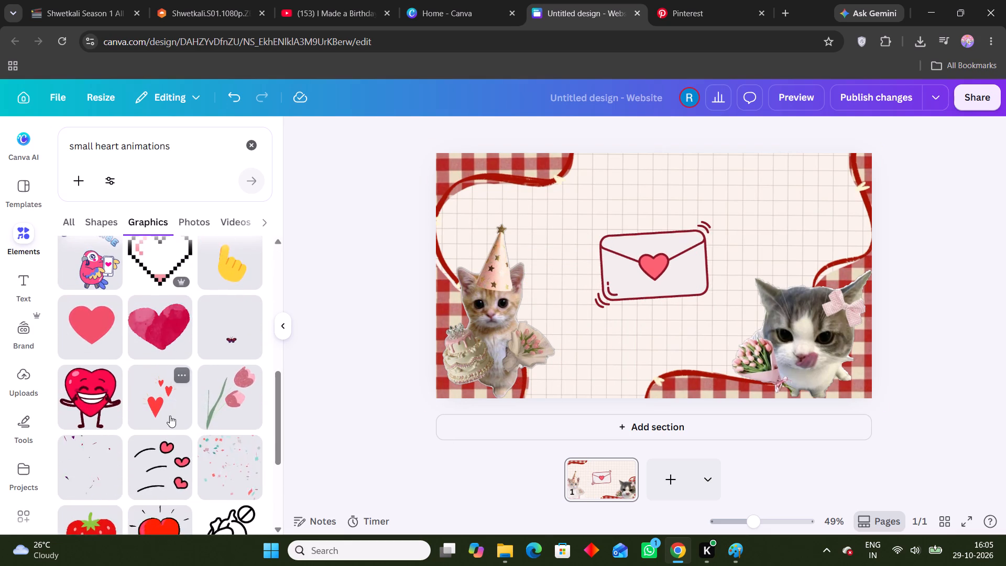
scroll(170, 416, "down", 2)
scroll(198, 378, "down", 5)
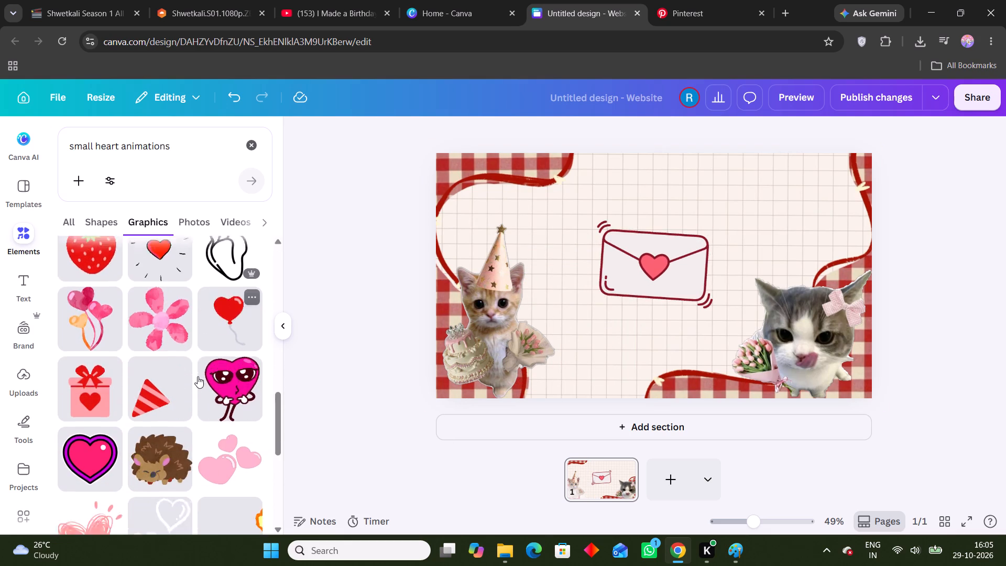
scroll(197, 377, "down", 2)
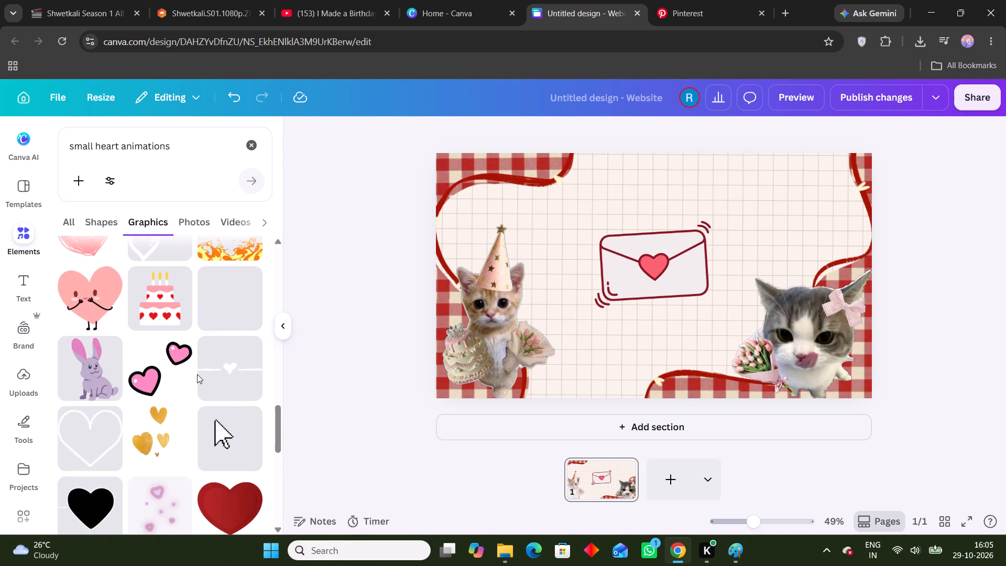
scroll(199, 370, "down", 3)
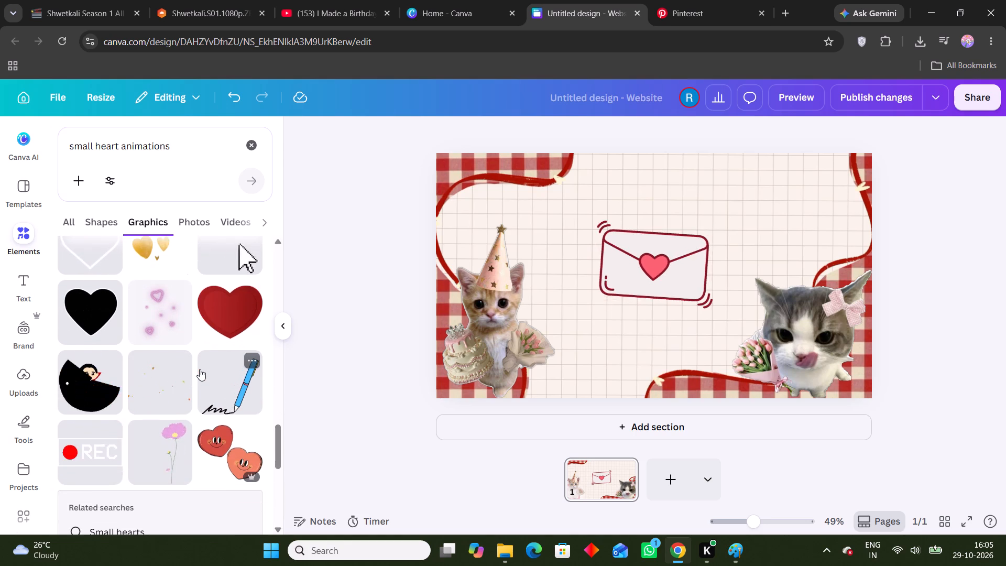
scroll(204, 365, "down", 7)
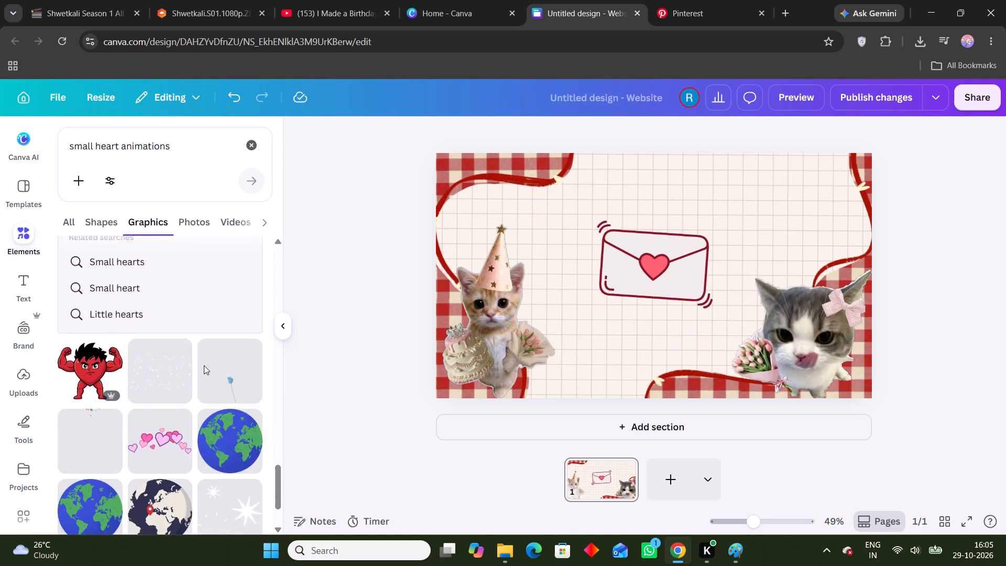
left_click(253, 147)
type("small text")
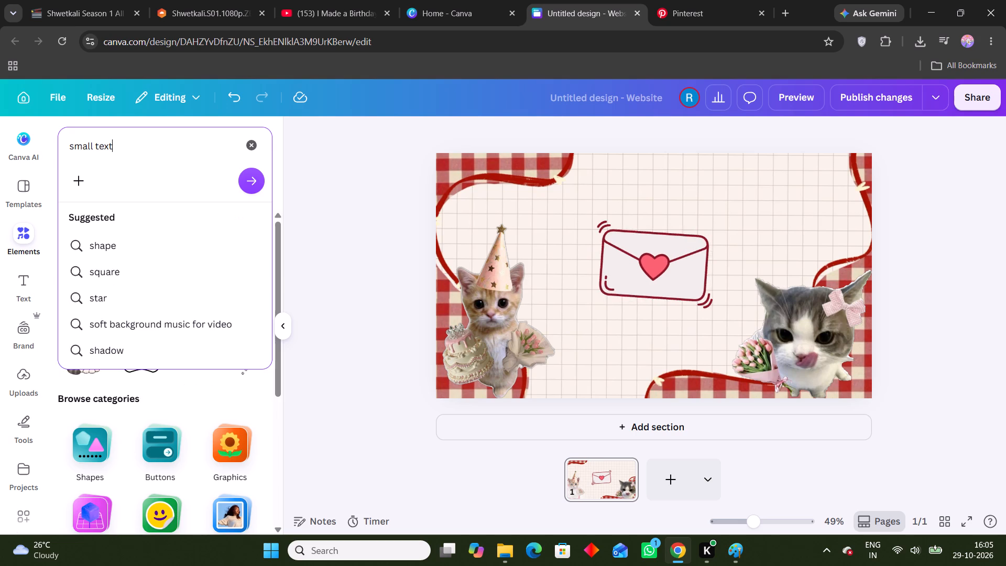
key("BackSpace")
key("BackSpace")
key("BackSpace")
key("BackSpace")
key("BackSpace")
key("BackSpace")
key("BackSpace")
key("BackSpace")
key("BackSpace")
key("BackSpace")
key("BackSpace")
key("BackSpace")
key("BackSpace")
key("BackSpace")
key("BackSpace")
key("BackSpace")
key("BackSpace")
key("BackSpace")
Search the elements for "text box" and look through the graphics results for a suitable message frame.
type("text box")
key("Return")
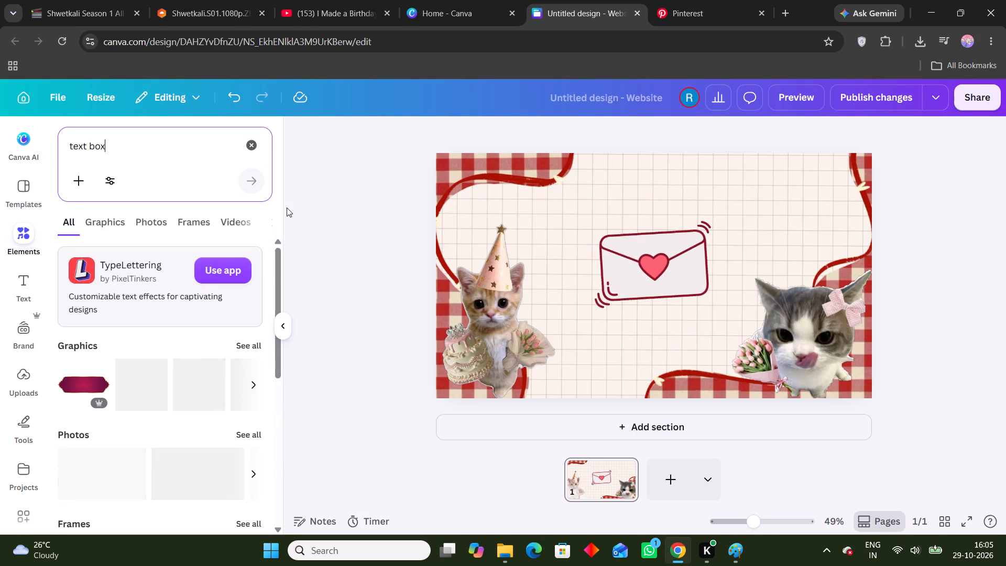
scroll(217, 400, "down", 2)
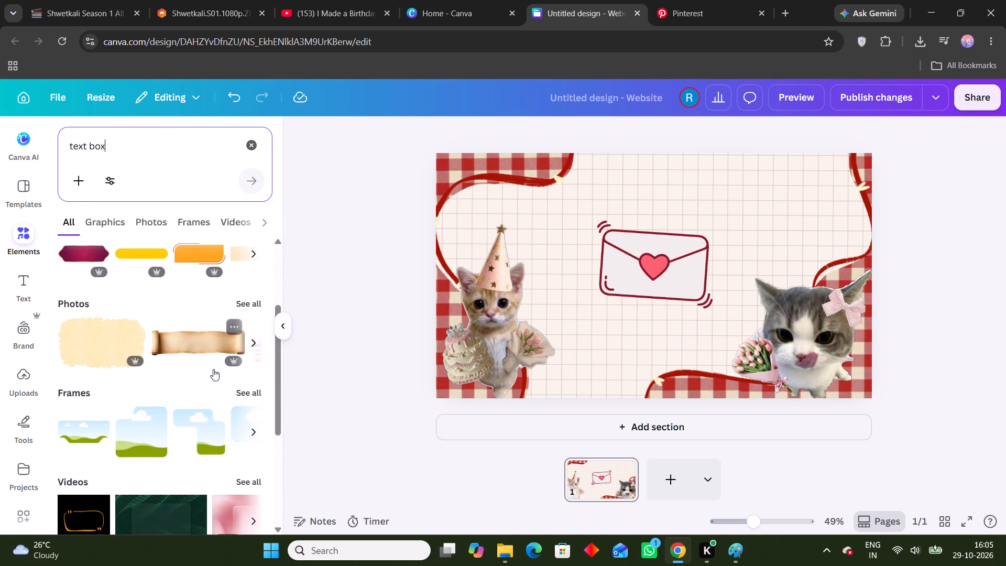
scroll(213, 369, "up", 2)
left_click(253, 353)
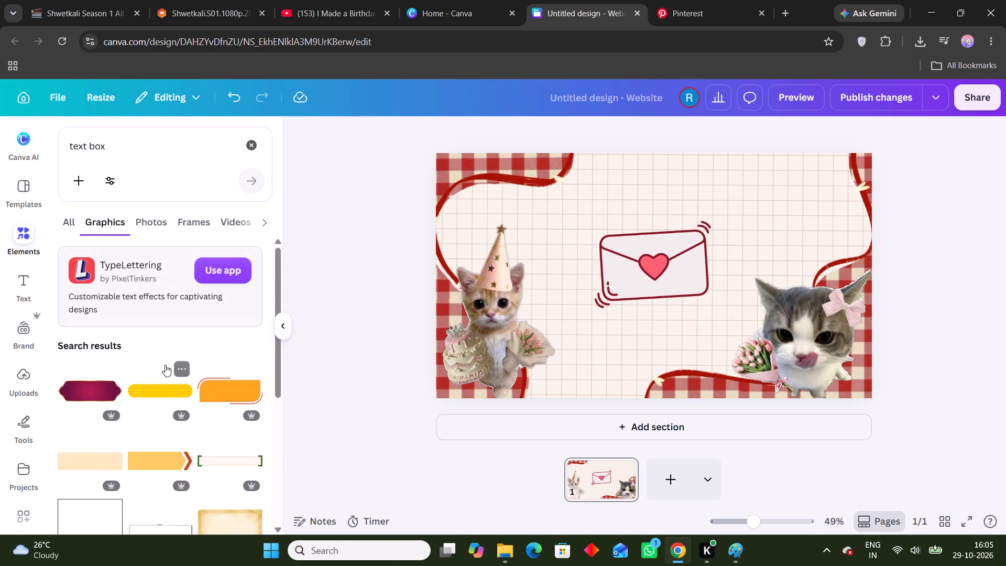
scroll(166, 365, "down", 8)
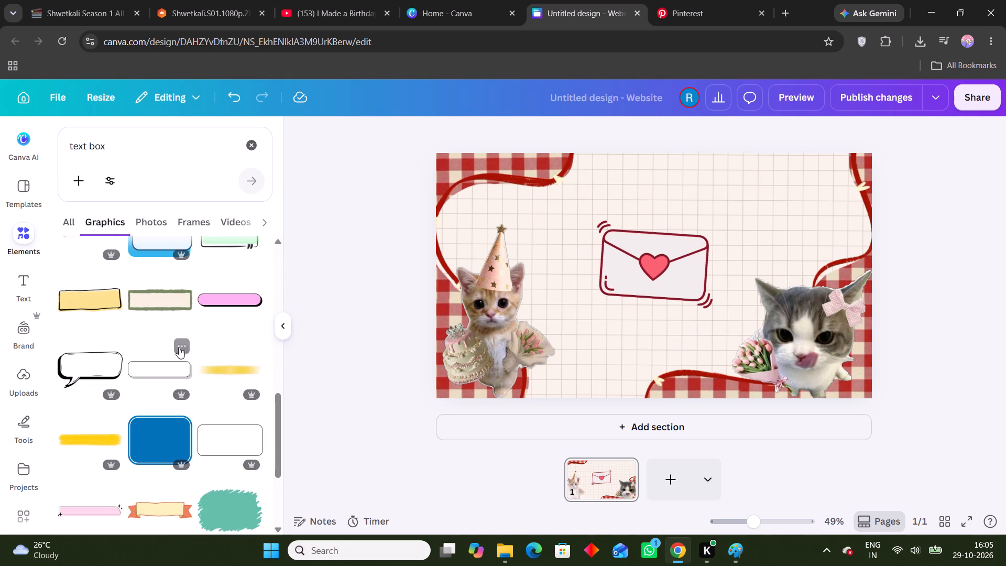
scroll(195, 335, "up", 4)
scroll(195, 335, "down", 9)
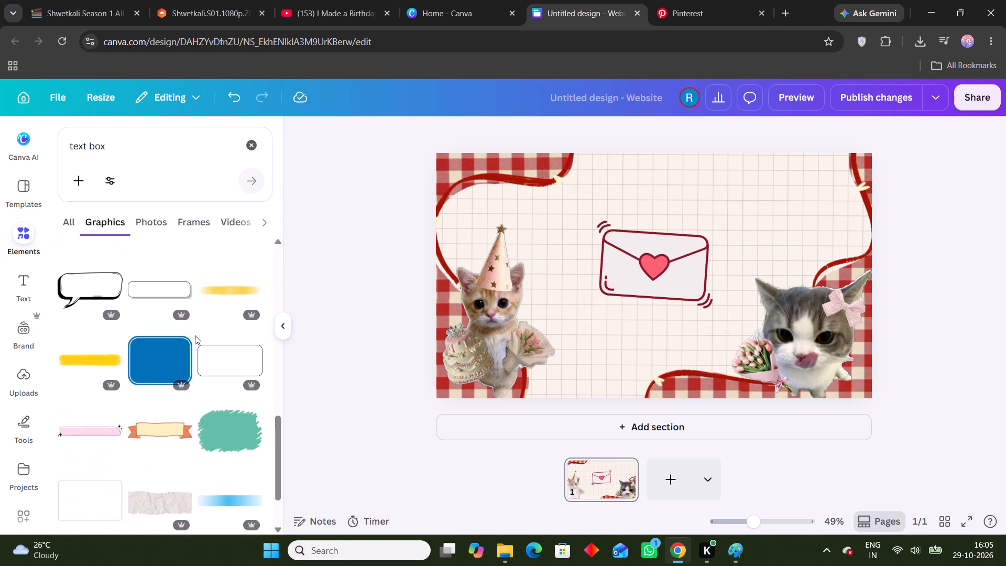
Switch to the YouTube birthday website tutorial and skip ahead to examine how the message box is added above the gift.
left_click(374, 21)
left_click(423, 0)
left_click(355, 0)
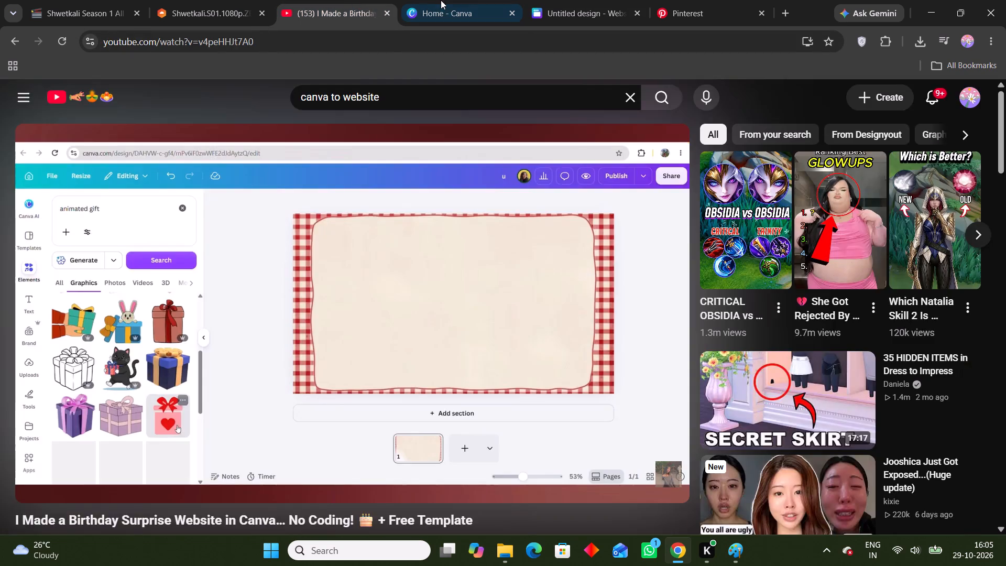
left_click(441, 0)
left_click(379, 0)
left_click(437, 254)
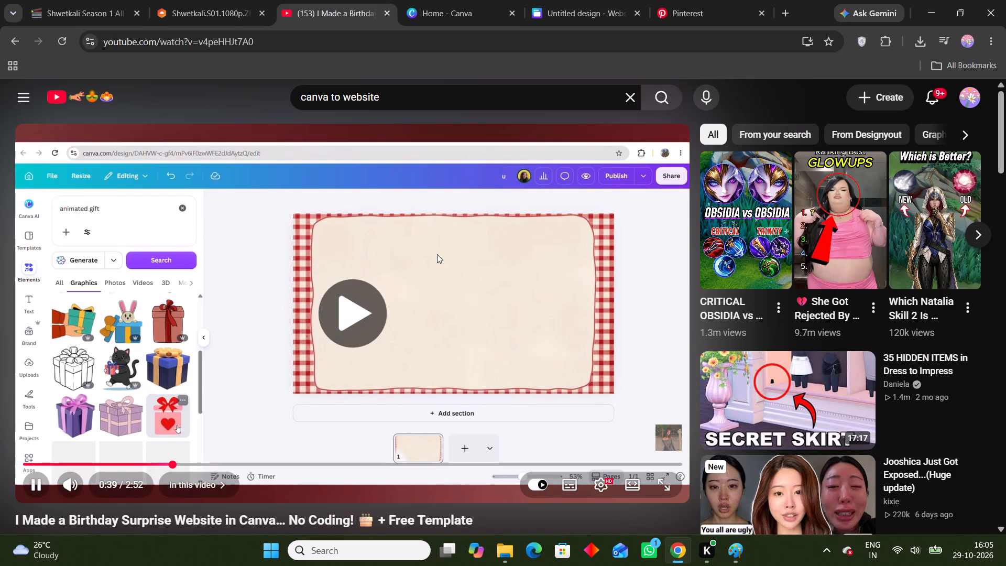
key("Right")
key("space")
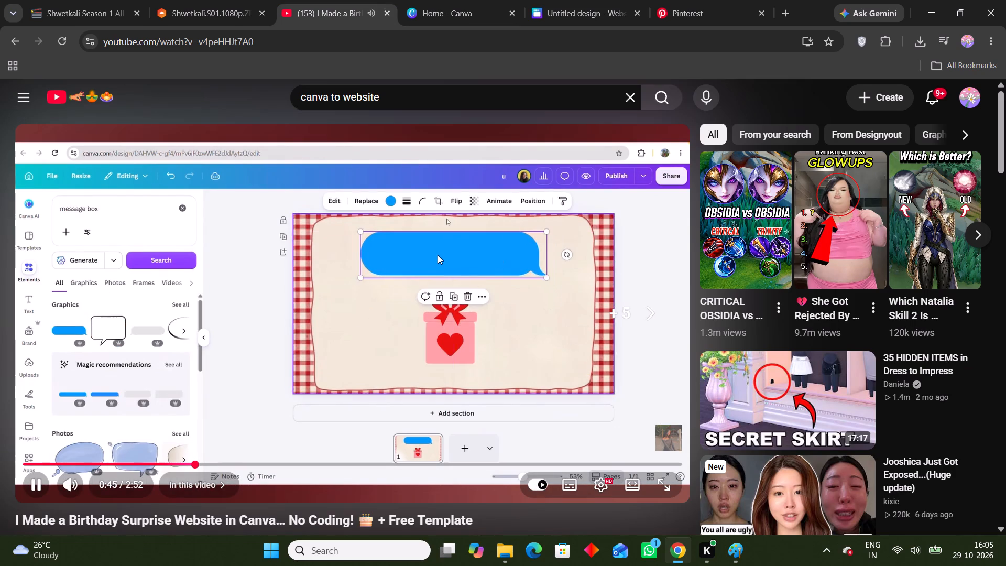
left_click(488, 325)
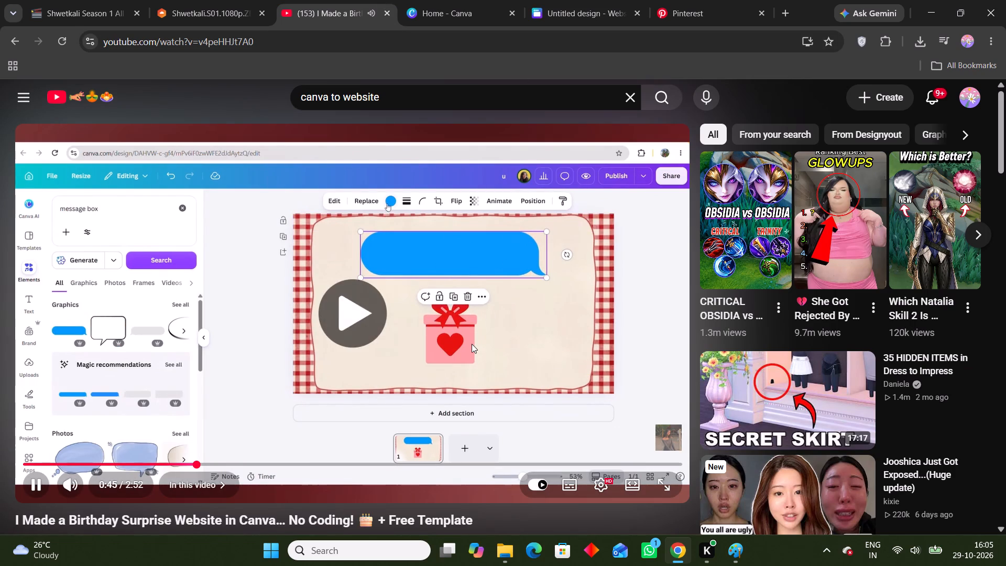
Pause the tutorial, return to the Canva website design and search the element graphics for "message box".
left_click(462, 308)
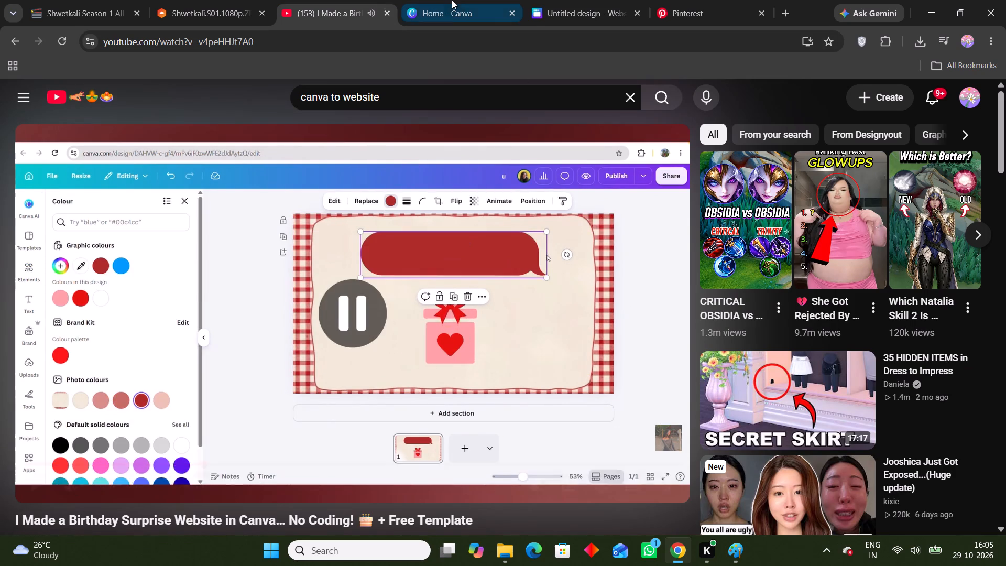
left_click(449, 0)
left_click(617, 0)
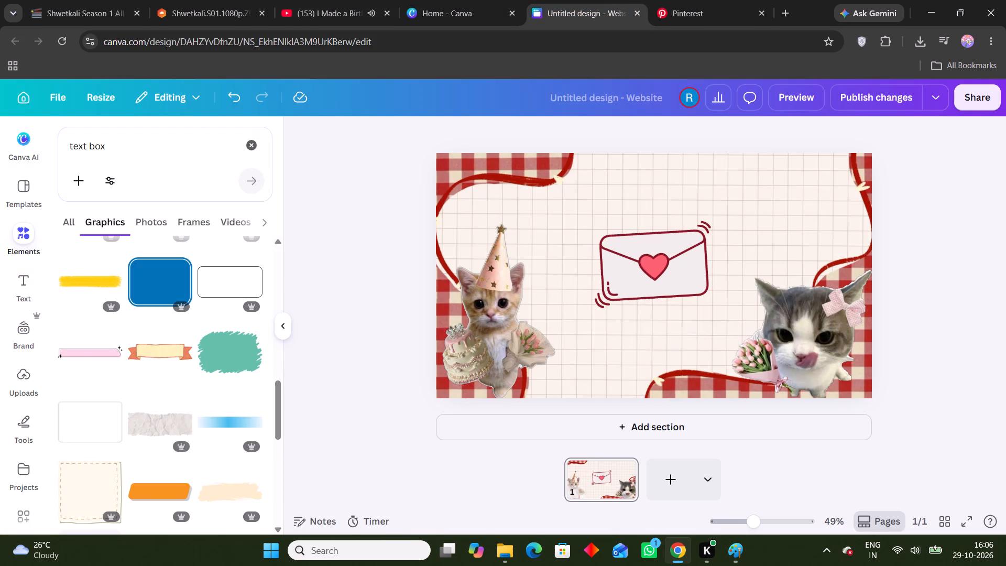
left_click(91, 146)
key("backslash")
type("]]\\]")
key("BackSpace")
key("BackSpace")
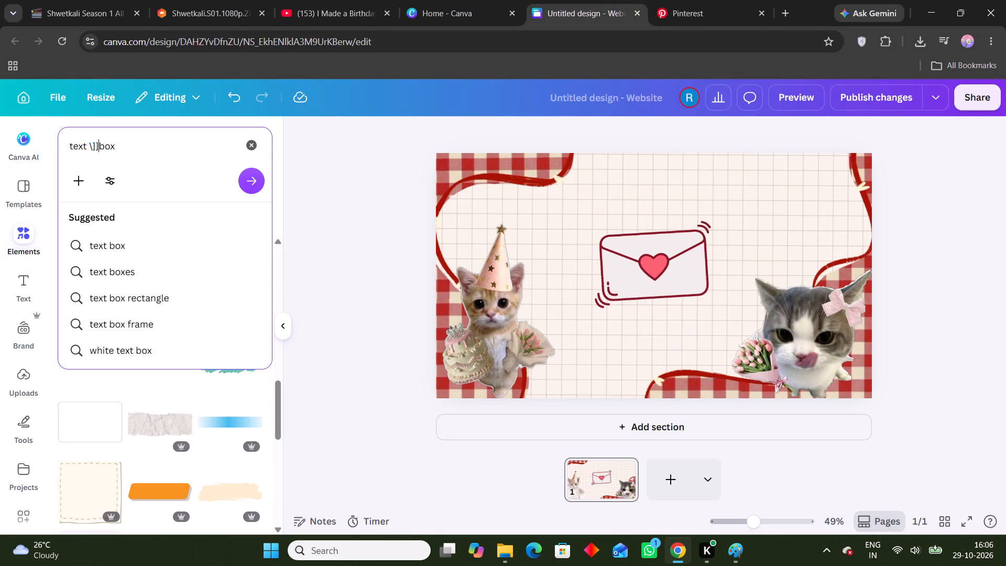
key("BackSpace")
key("BackSpace")
key("BackSpace")
key("BackSpace")
key("BackSpace")
key("BackSpace")
key("BackSpace")
key("BackSpace")
type("message")
key("space")
key("Return")
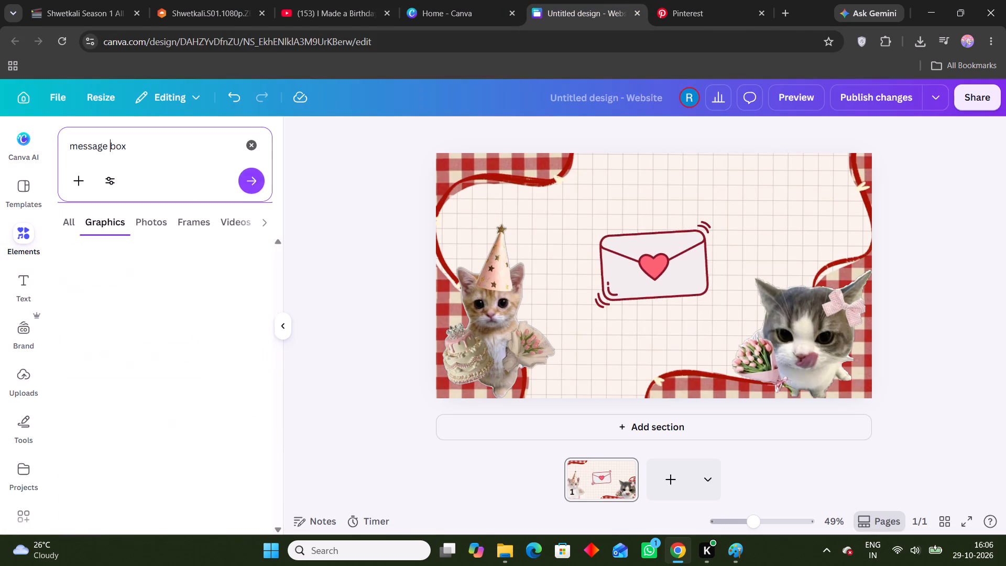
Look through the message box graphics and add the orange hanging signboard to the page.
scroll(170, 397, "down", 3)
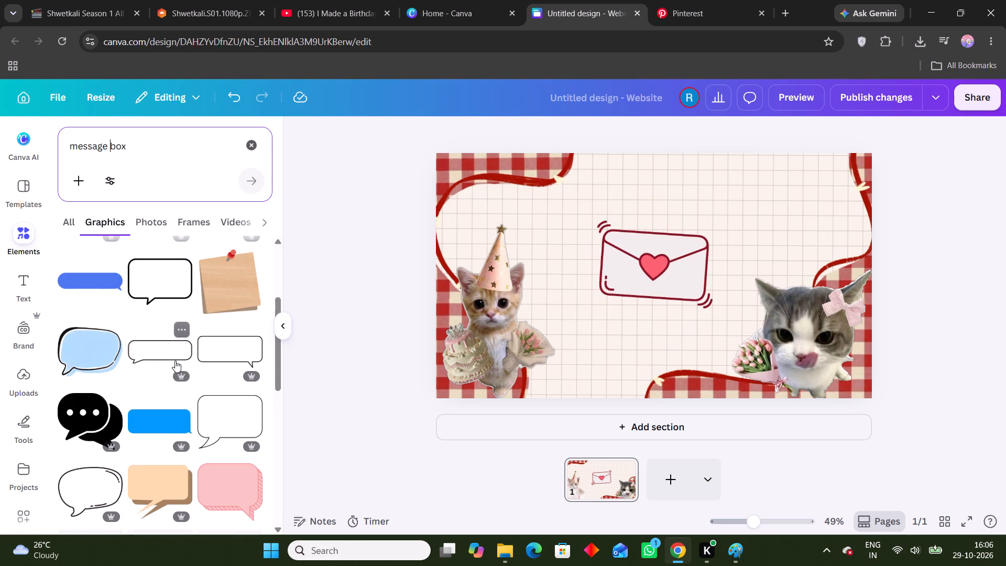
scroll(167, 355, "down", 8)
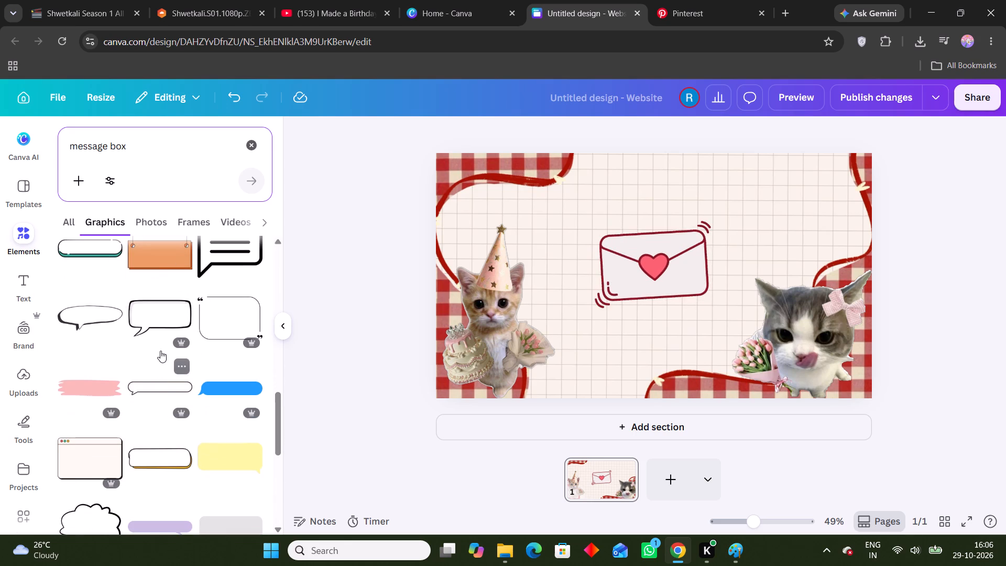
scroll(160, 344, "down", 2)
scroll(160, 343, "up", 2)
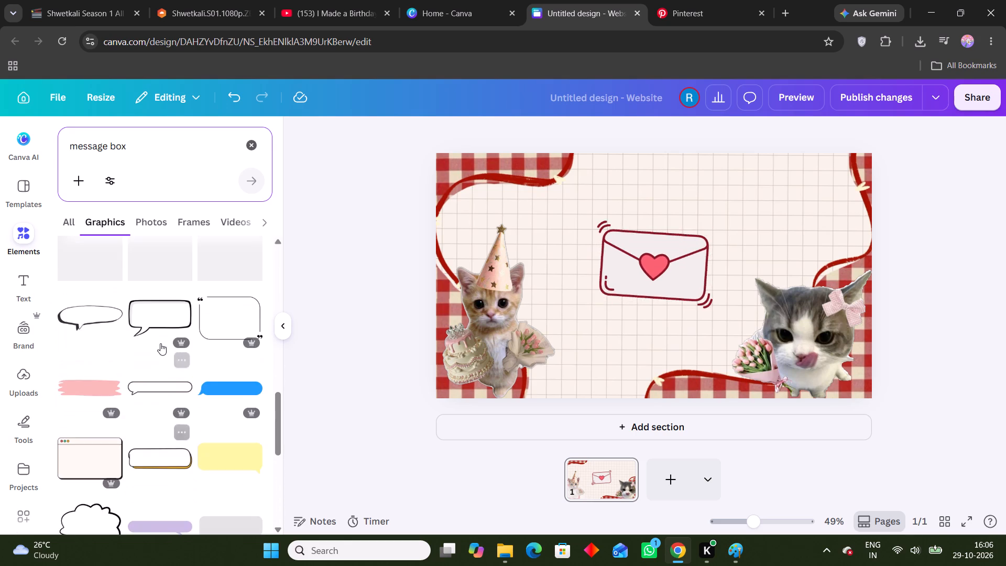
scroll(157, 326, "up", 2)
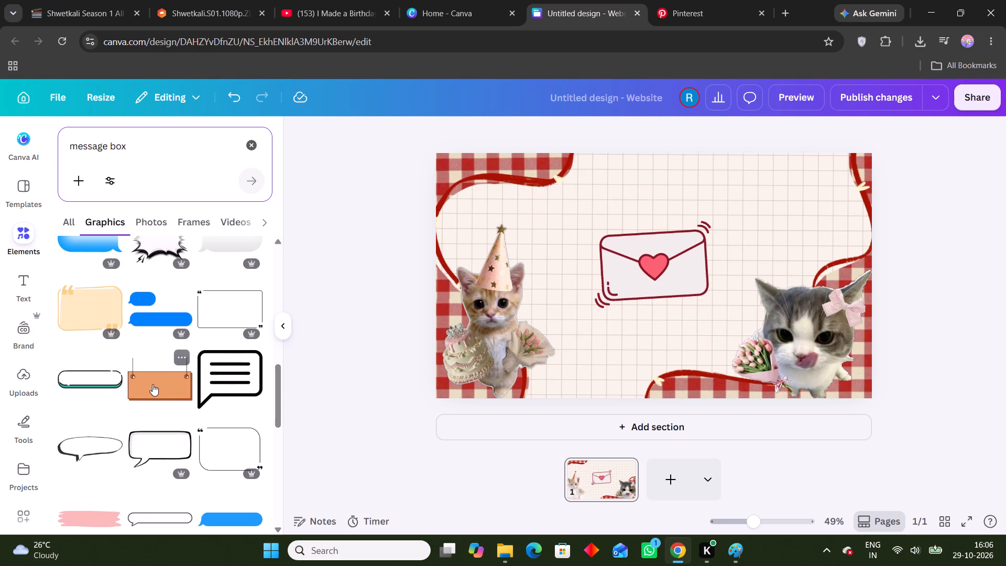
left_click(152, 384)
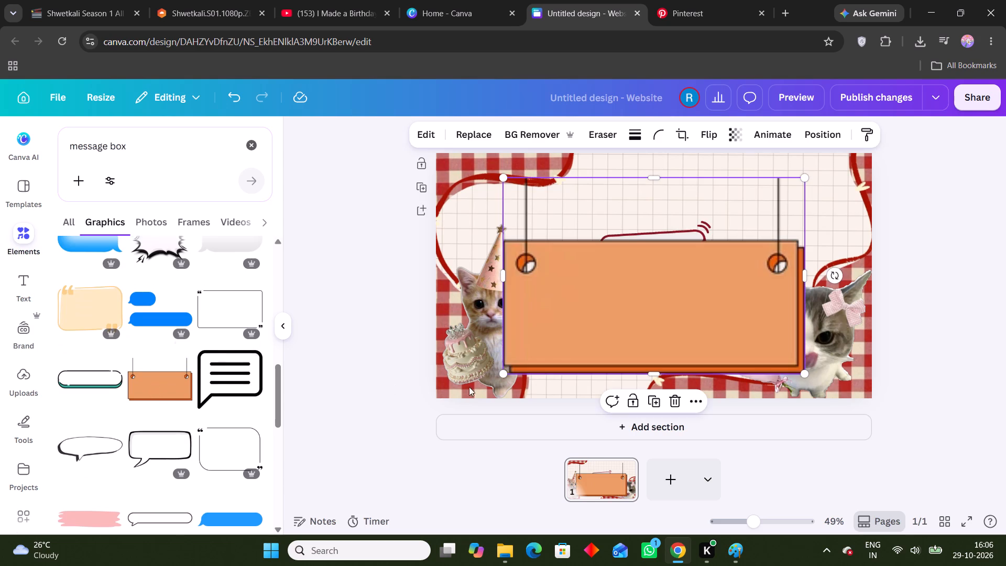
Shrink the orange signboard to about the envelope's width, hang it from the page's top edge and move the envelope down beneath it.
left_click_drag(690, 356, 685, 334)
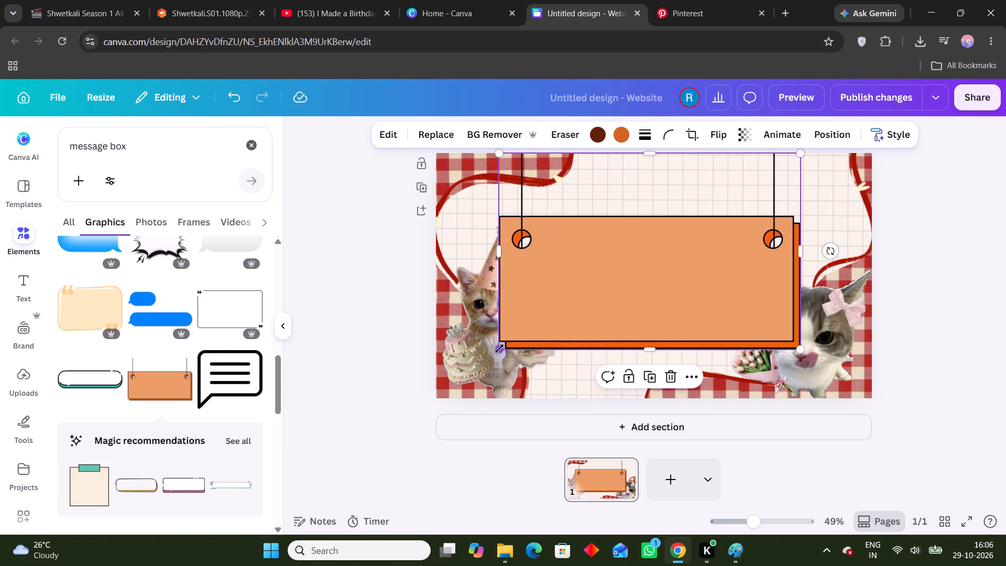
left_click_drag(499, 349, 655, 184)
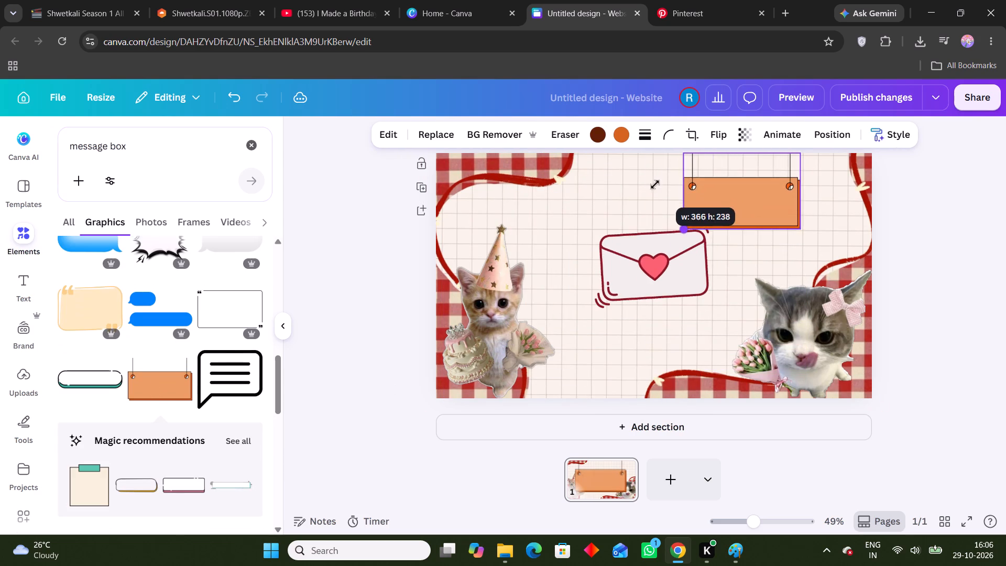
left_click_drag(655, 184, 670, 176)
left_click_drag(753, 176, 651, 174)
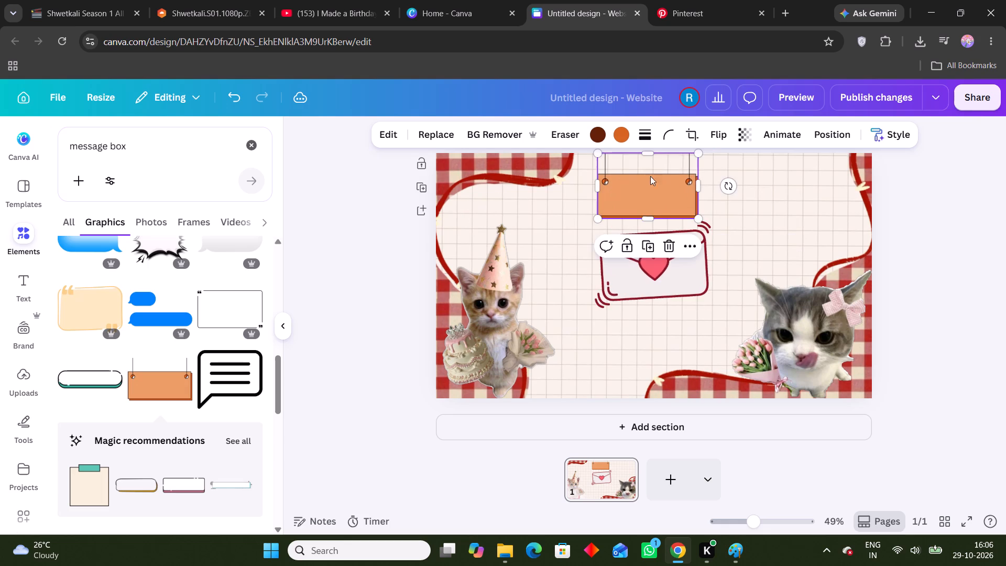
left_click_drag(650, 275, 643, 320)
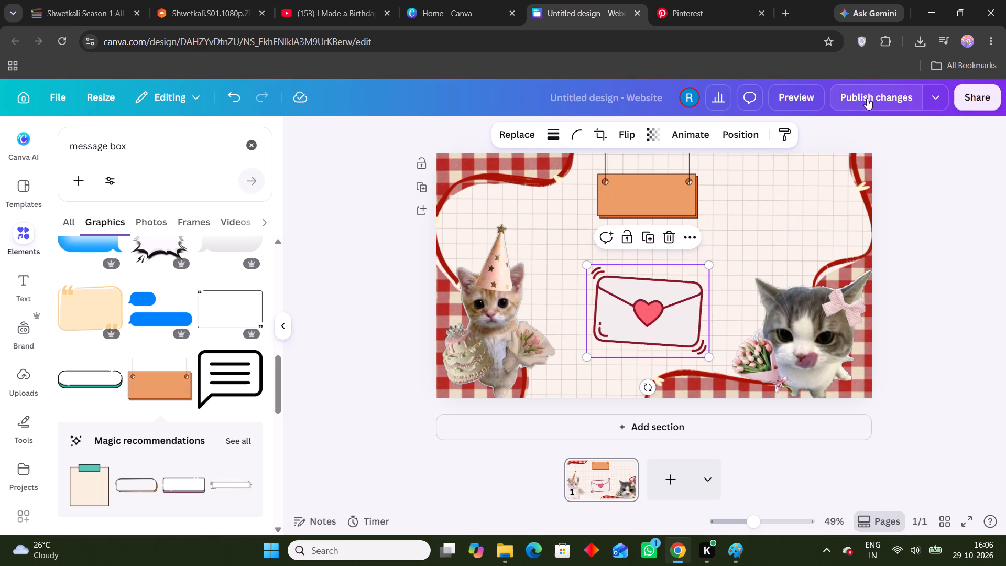
Open the website preview beside the design.
left_click(792, 97)
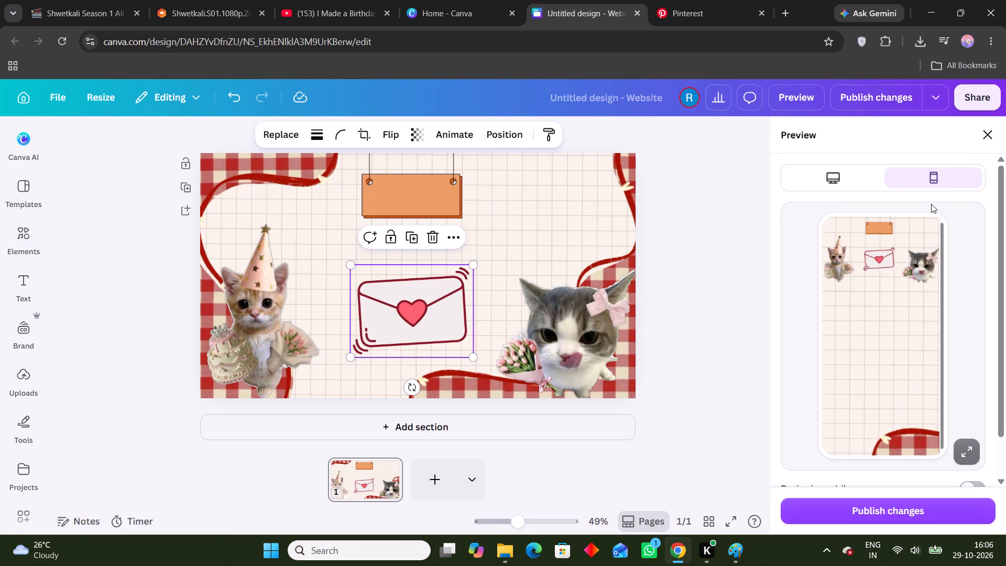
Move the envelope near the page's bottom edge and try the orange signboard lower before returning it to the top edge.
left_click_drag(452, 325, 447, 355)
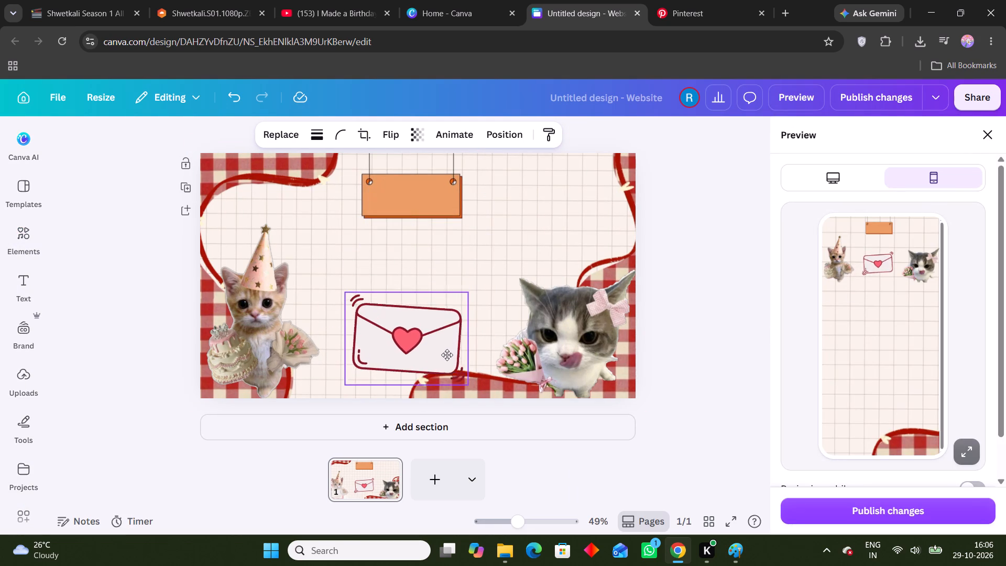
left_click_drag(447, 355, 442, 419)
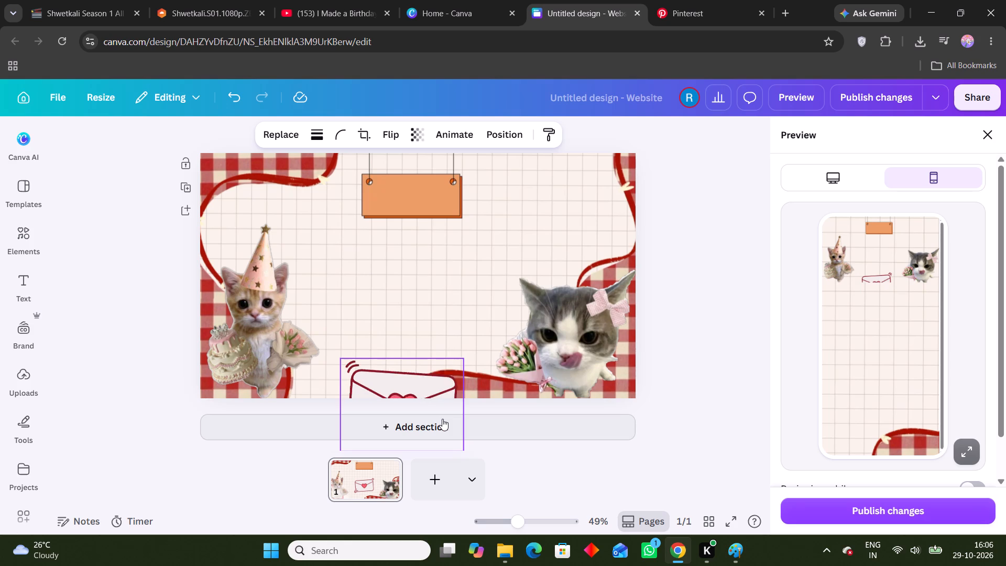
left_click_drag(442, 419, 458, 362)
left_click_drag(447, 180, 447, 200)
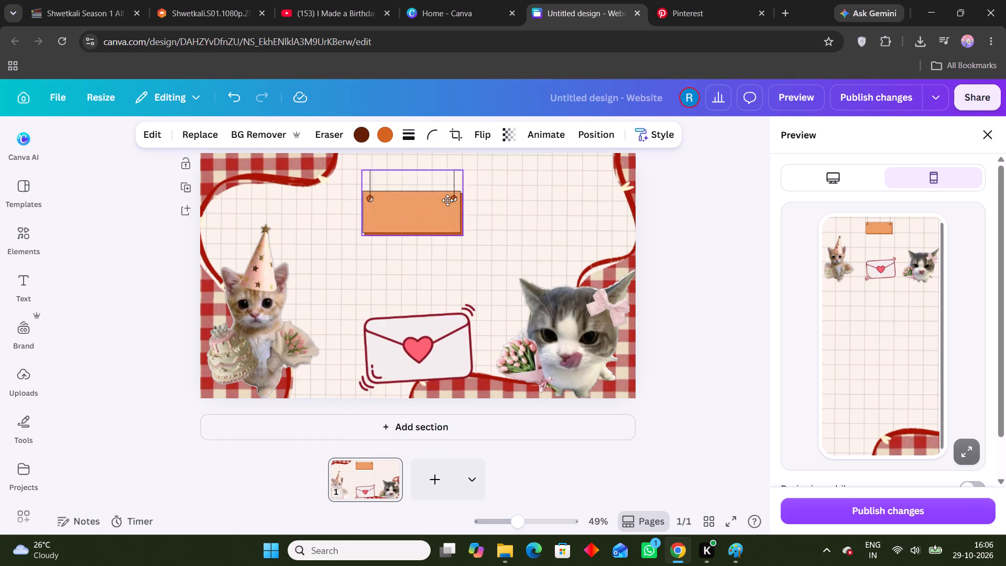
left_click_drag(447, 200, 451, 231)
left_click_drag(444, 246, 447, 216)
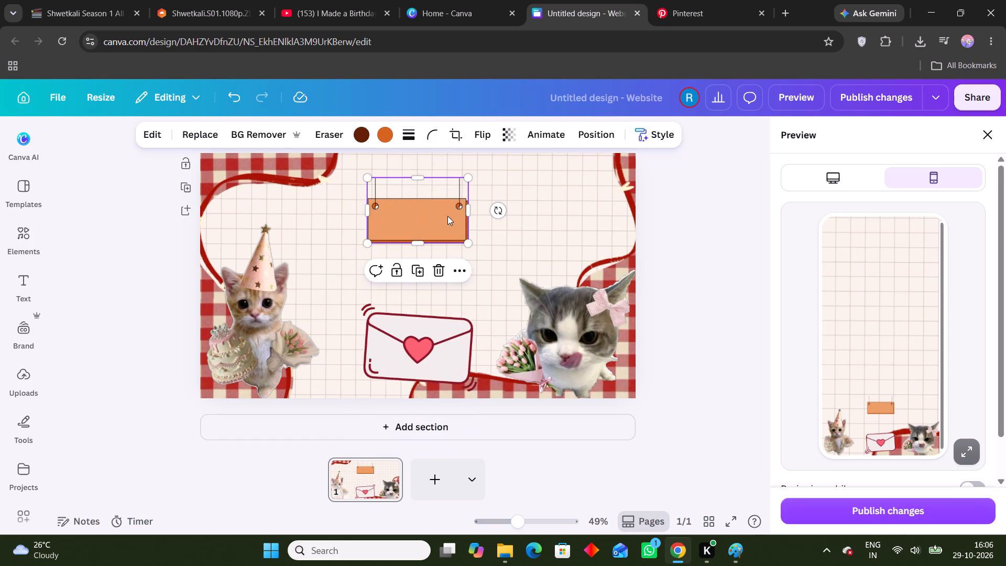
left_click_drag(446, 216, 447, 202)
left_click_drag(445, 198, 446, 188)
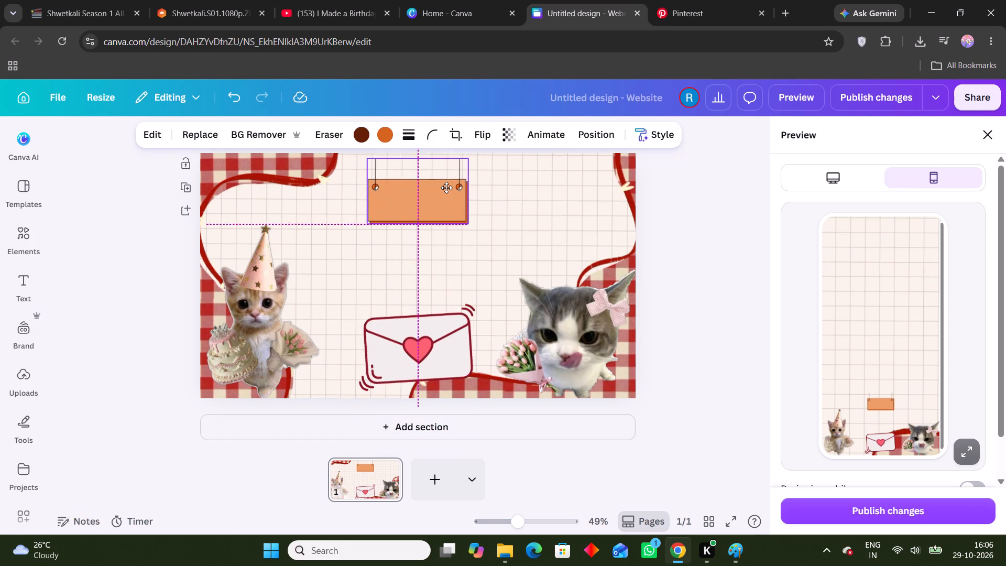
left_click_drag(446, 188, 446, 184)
Turn on Resize in mobile for the website.
scroll(954, 363, "down", 2)
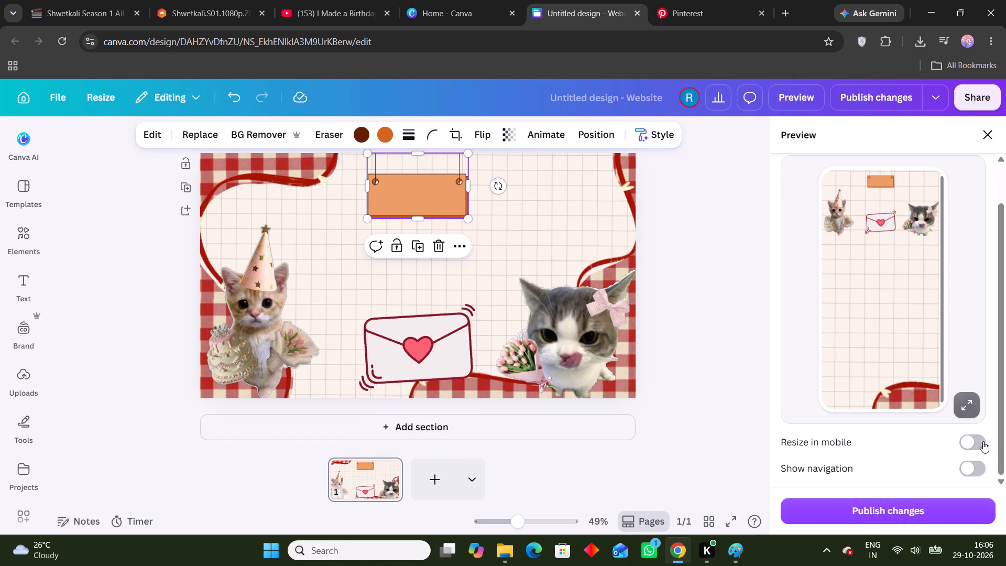
left_click(983, 441)
scroll(907, 383, "up", 1)
scroll(906, 382, "down", 4)
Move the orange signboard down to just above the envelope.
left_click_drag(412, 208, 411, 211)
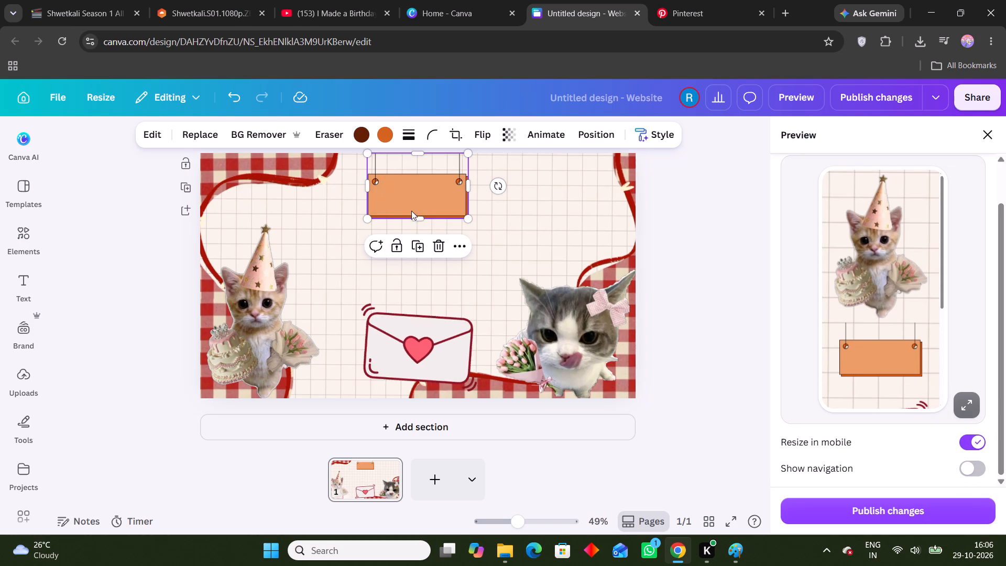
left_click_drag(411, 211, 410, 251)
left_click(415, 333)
Examine the whole mobile layout in the preview, including the enlarged phone view, for the order and spacing of the elements.
scroll(905, 329, "down", 2)
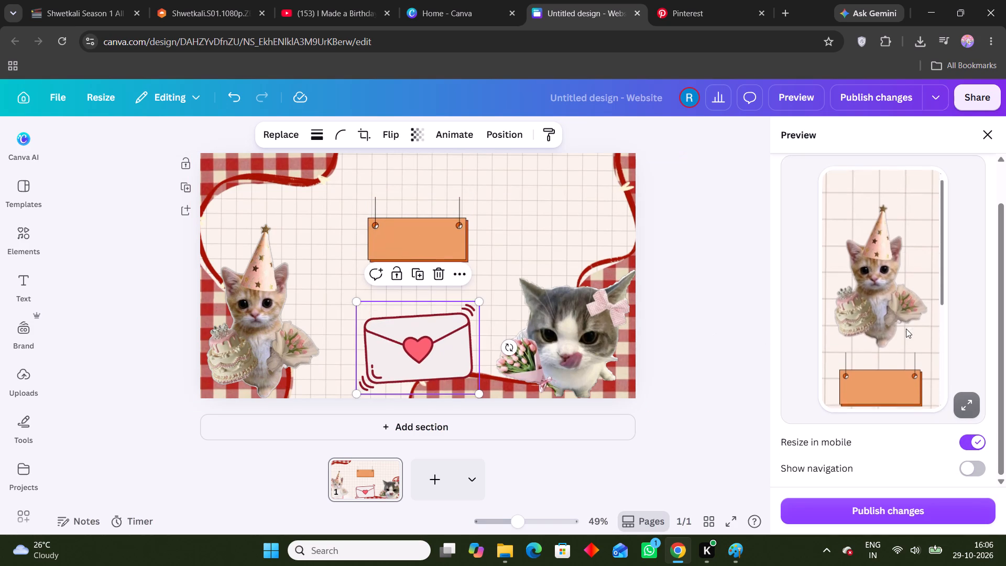
scroll(906, 329, "down", 9)
scroll(906, 331, "up", 5)
scroll(901, 324, "down", 5)
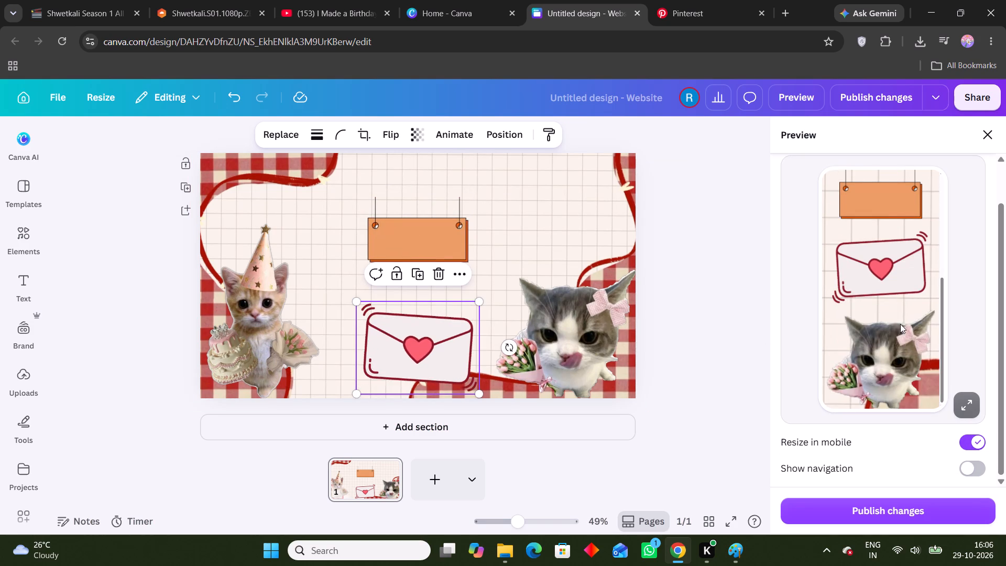
scroll(957, 423, "down", 2)
left_click(964, 410)
scroll(448, 293, "down", 5)
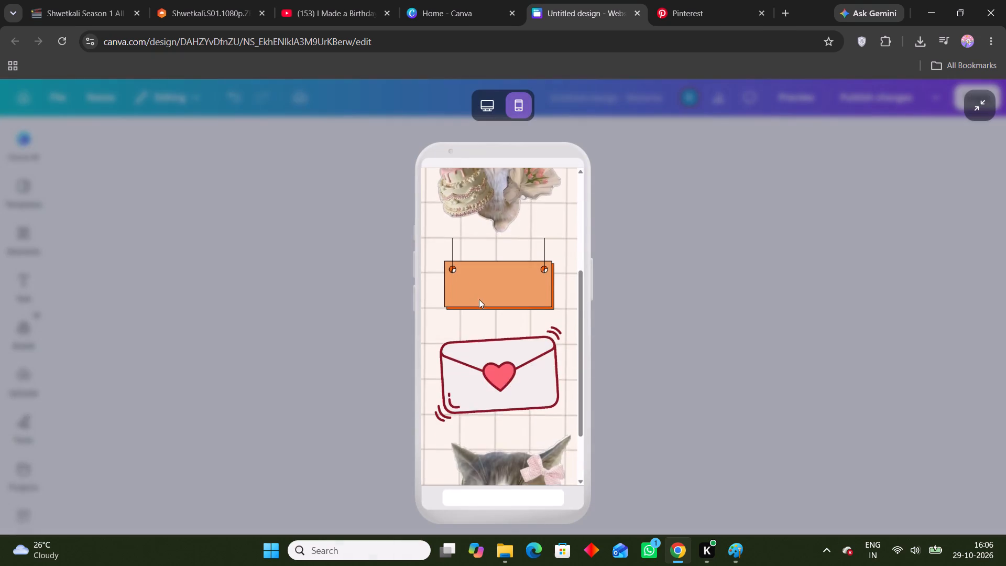
scroll(479, 299, "down", 5)
left_click(969, 101)
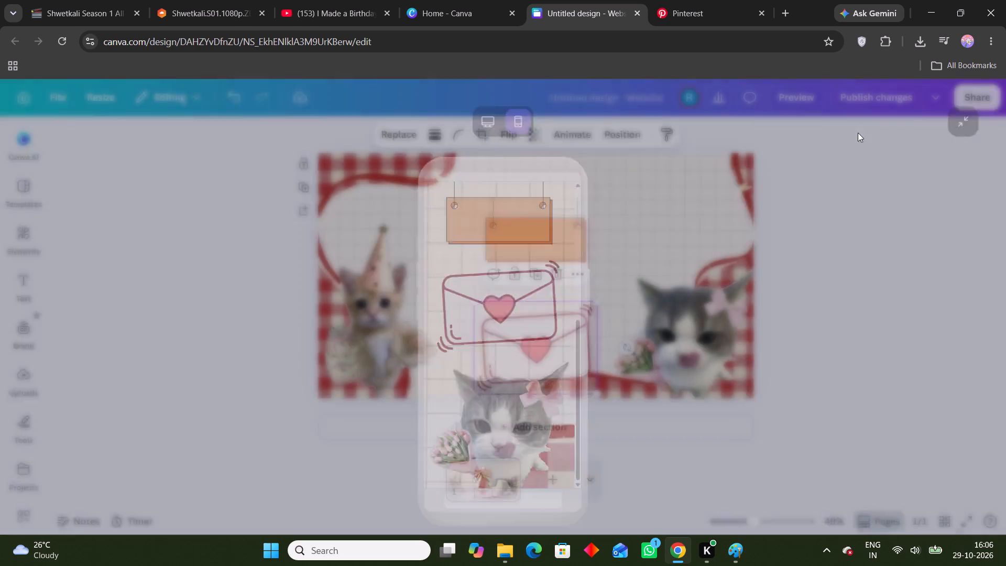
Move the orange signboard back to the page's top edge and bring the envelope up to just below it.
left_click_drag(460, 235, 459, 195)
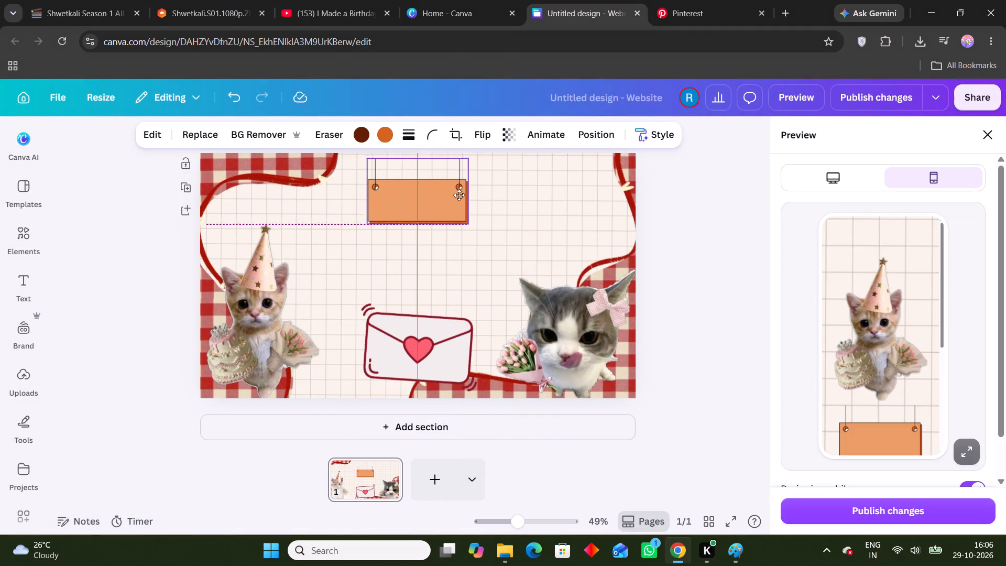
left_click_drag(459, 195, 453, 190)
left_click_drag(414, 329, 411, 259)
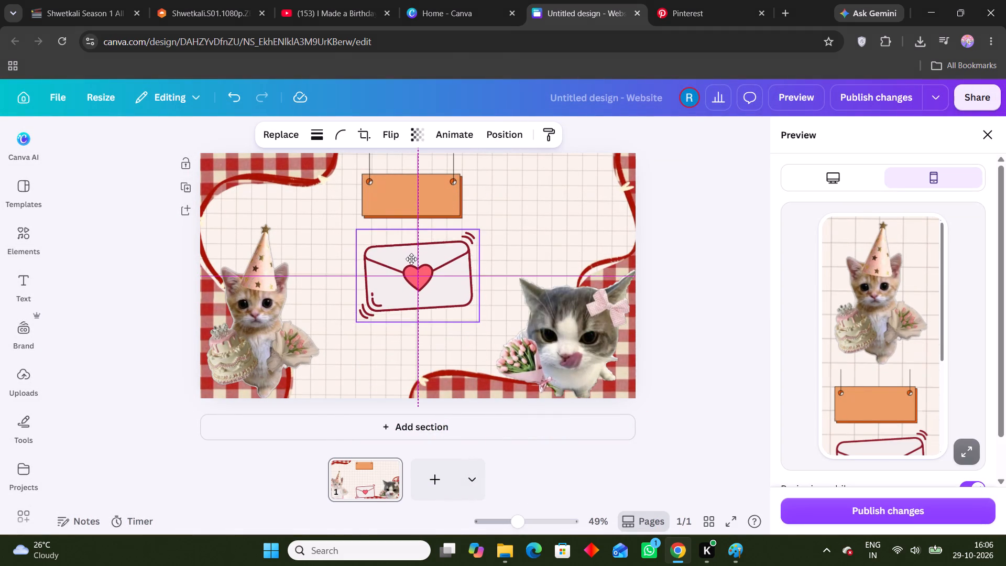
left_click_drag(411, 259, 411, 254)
Delete the orange hanging signboard and nudge the heart envelope up to sit in the middle of the page.
left_click(403, 174)
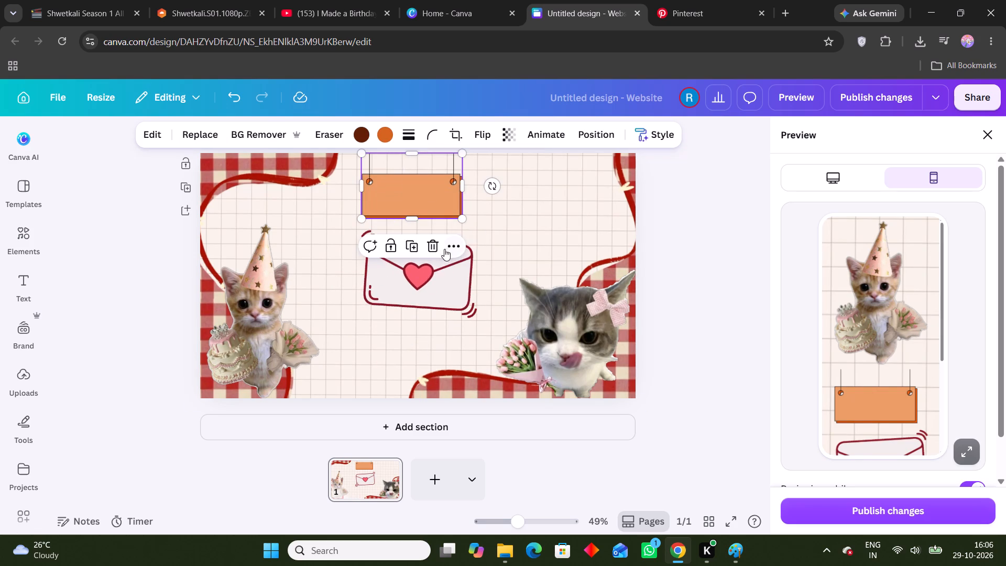
left_click(438, 249)
left_click_drag(421, 271, 422, 259)
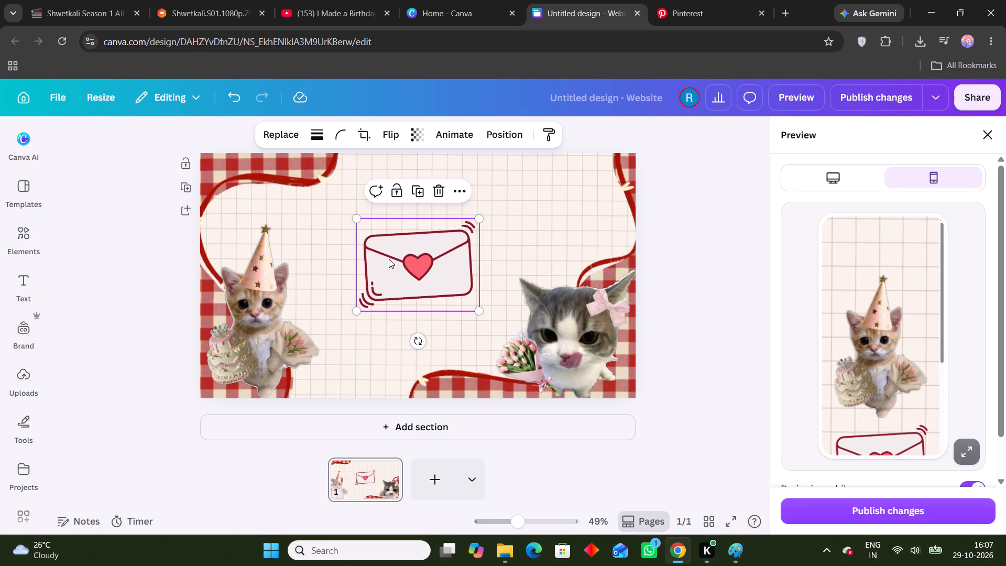
Deselect the envelope and open the text options for the page.
left_click(118, 257)
left_click(20, 282)
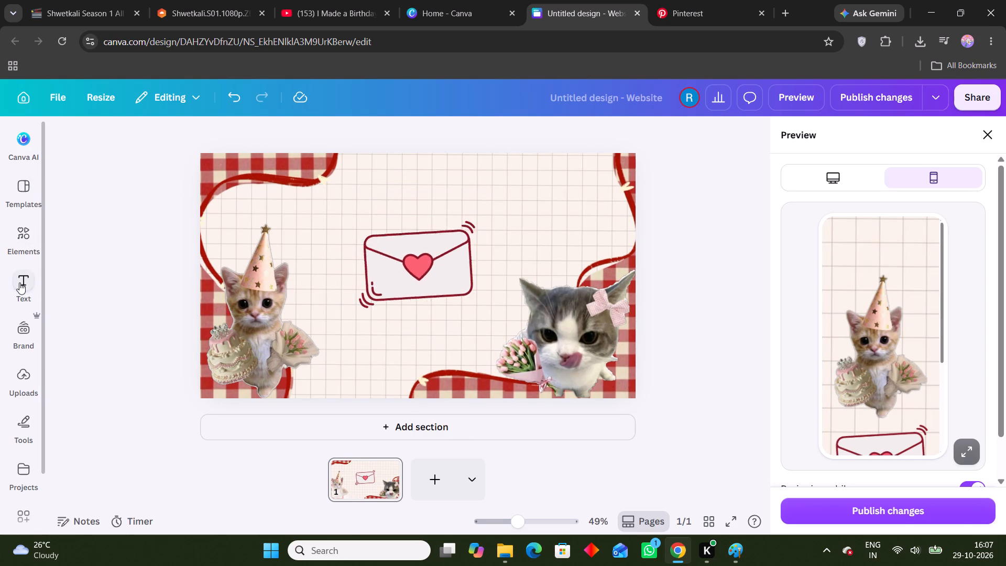
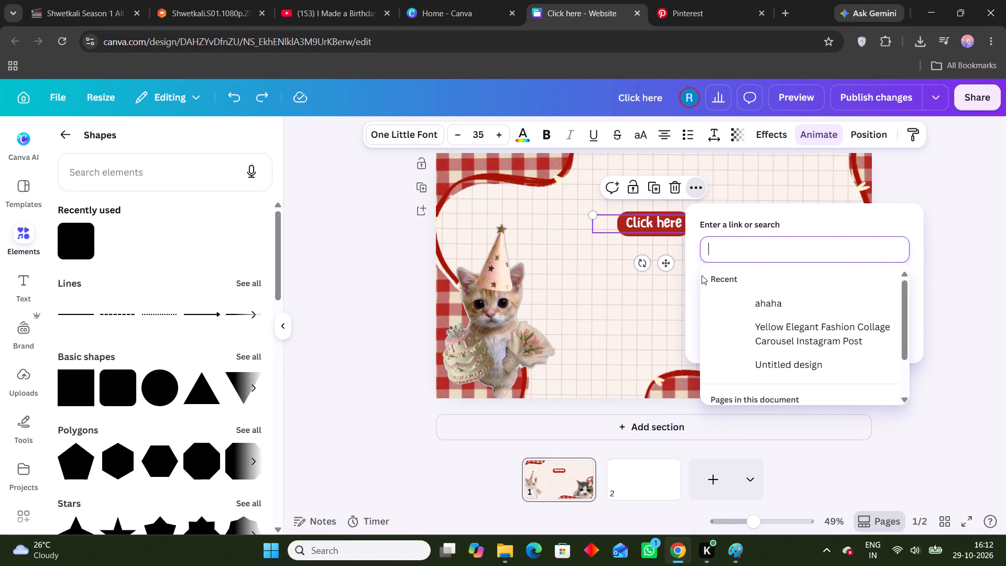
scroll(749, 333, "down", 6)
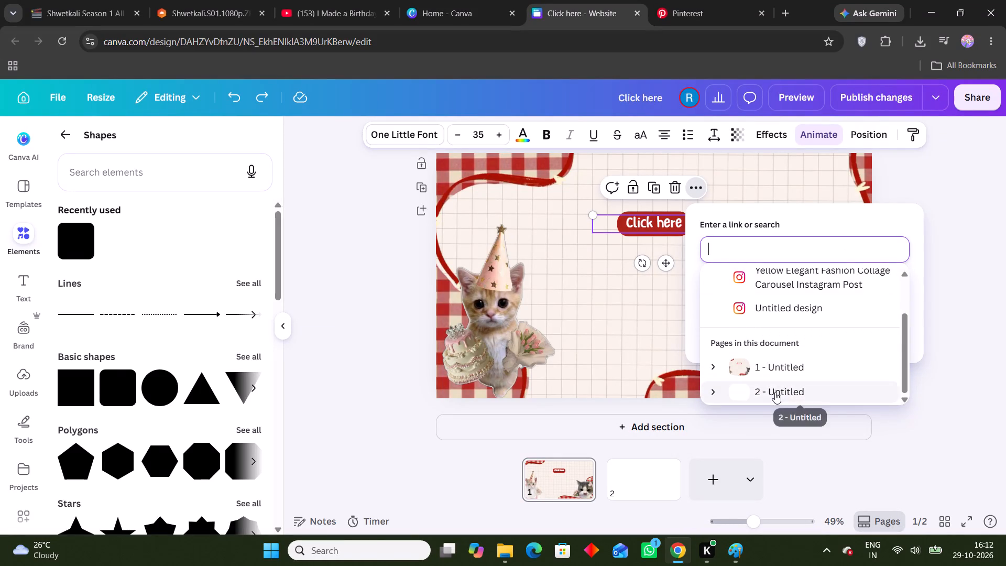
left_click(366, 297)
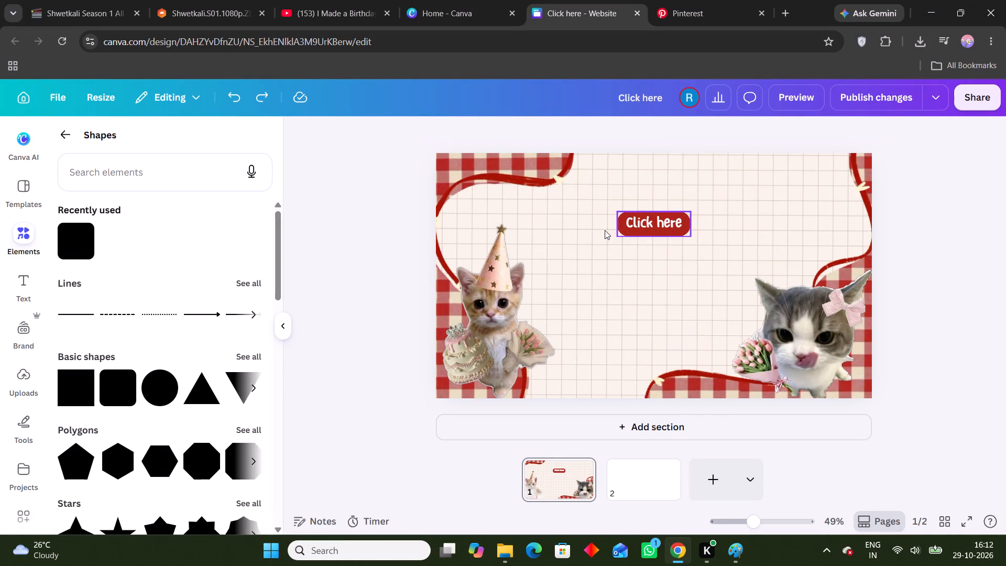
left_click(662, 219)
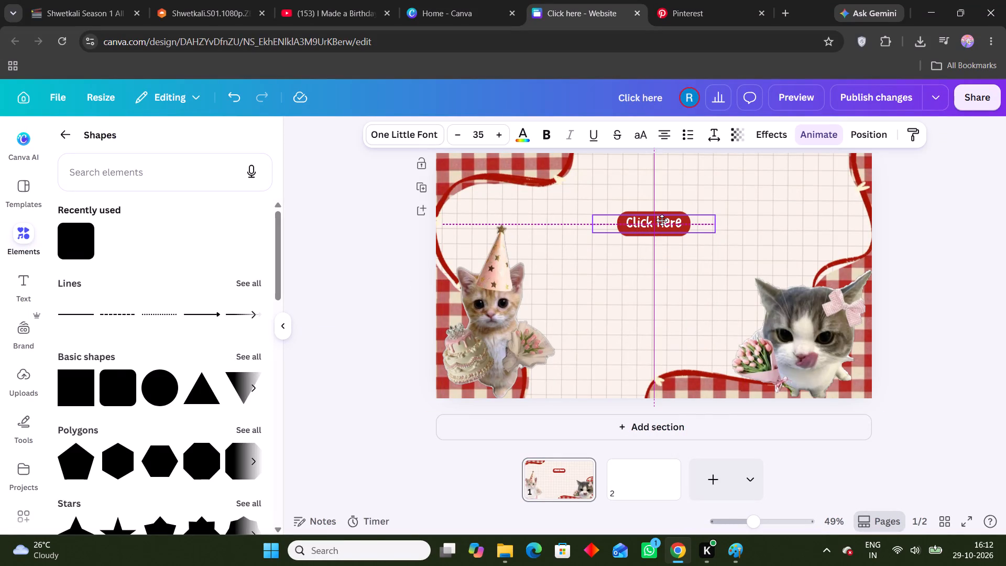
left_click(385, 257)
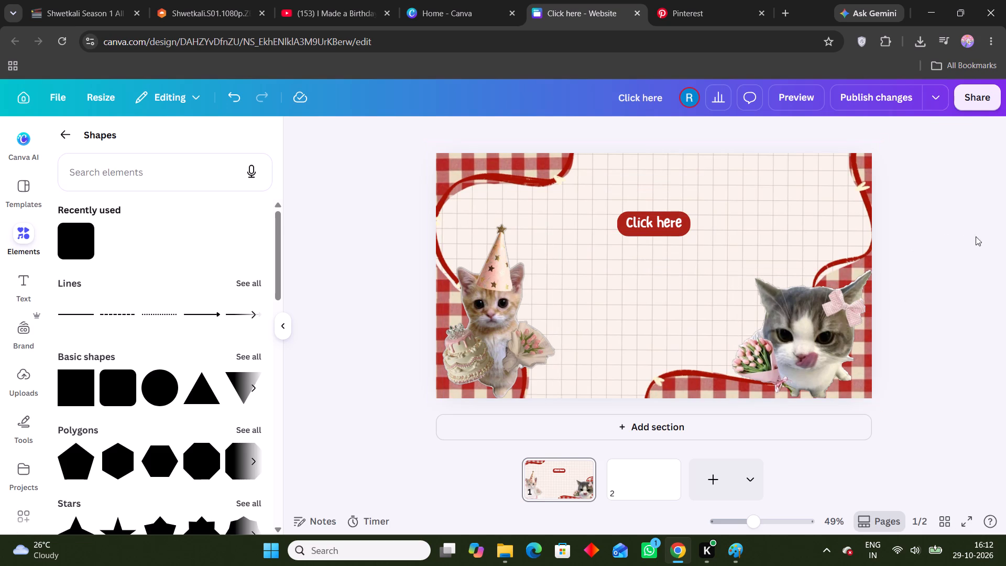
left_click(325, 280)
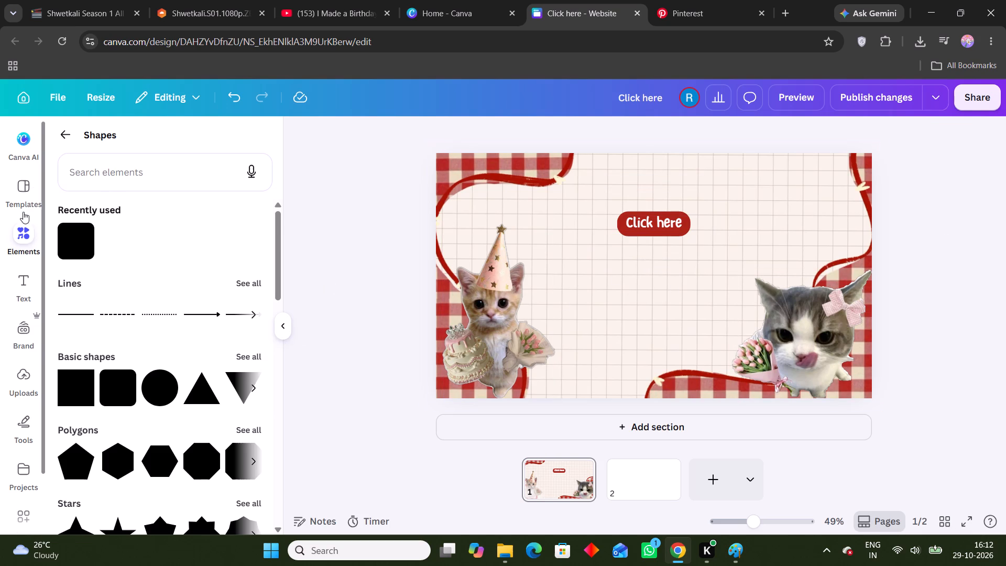
Search all elements for "small heart animations" and show only the graphics results.
left_click(37, 223)
left_click(27, 233)
left_click(142, 176)
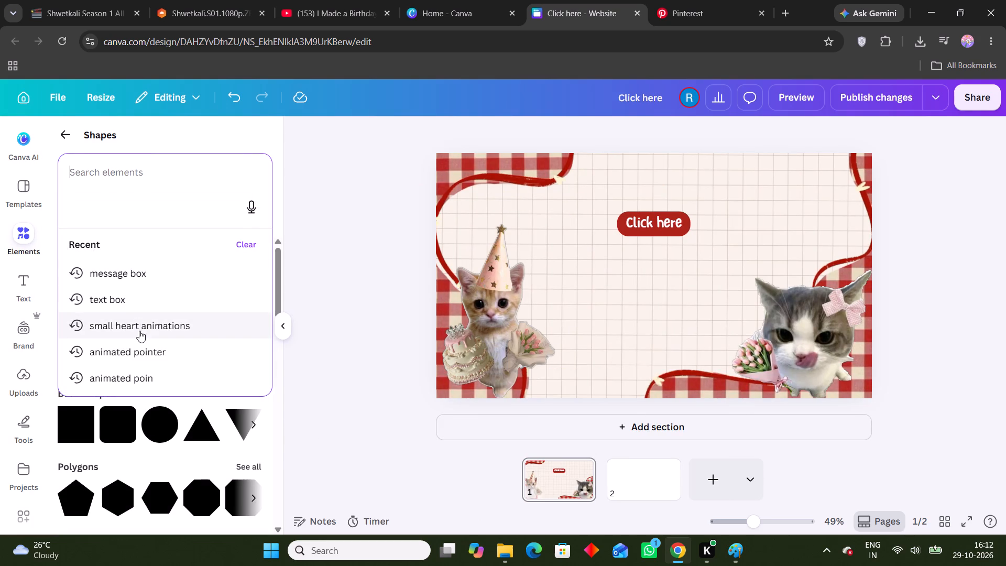
left_click(139, 331)
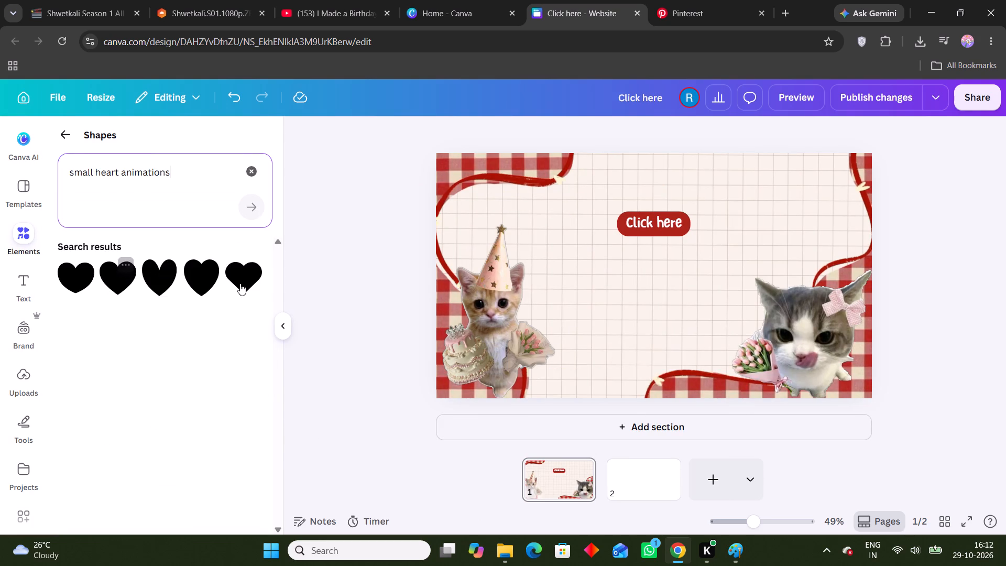
double_click(66, 141)
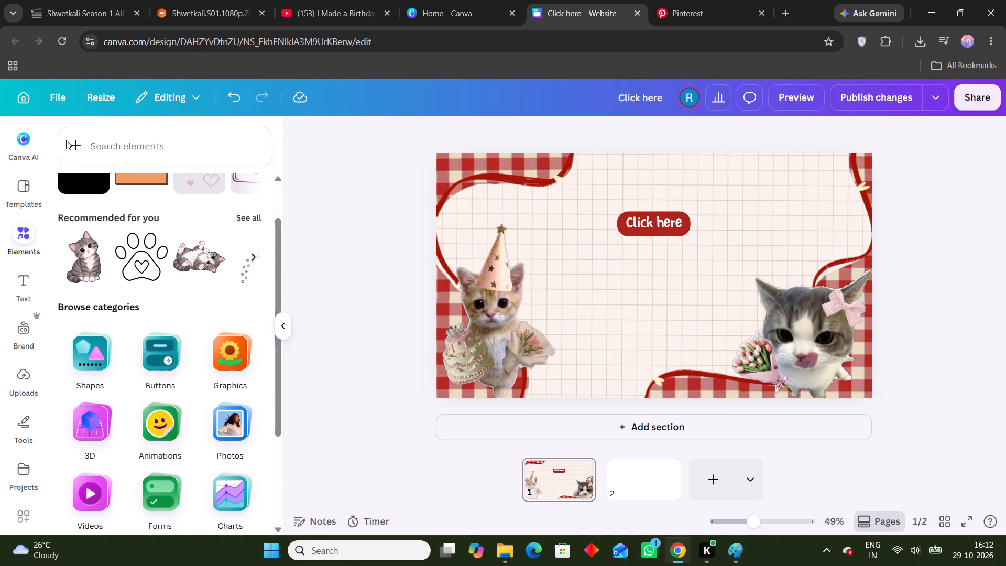
scroll(86, 288, "up", 9)
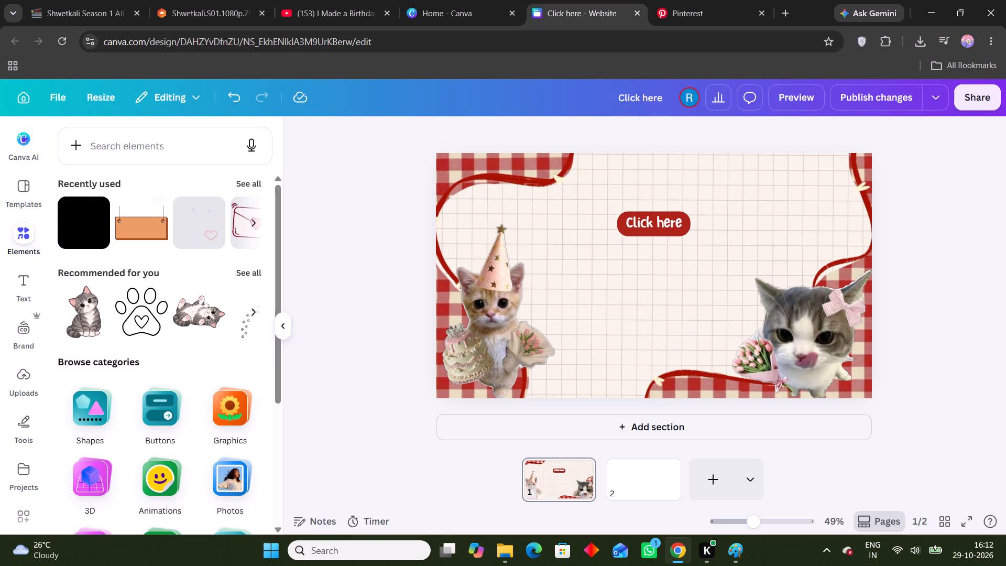
left_click(169, 154)
left_click(137, 245)
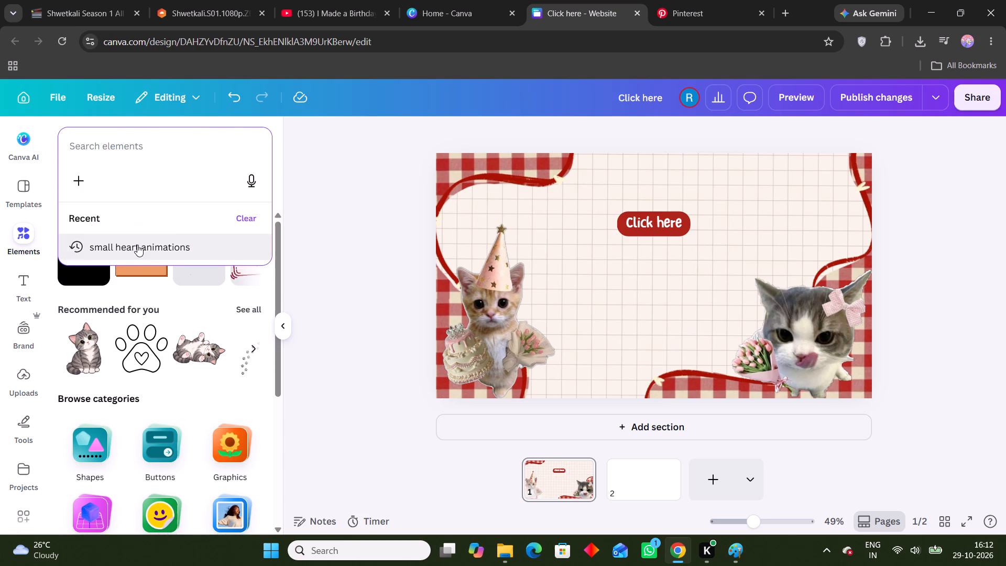
scroll(166, 282, "down", 2)
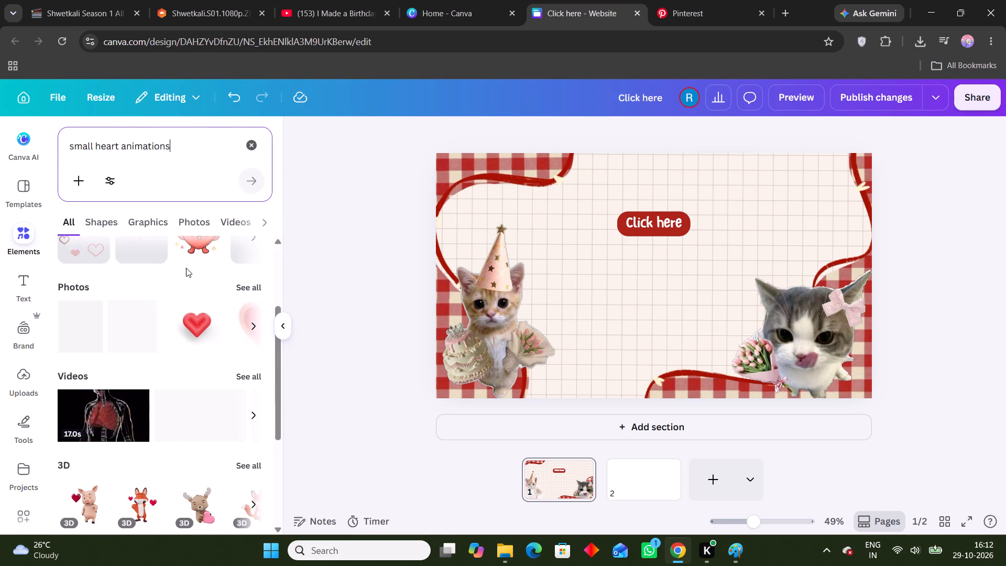
scroll(187, 277, "up", 2)
scroll(187, 278, "down", 1)
left_click(258, 266)
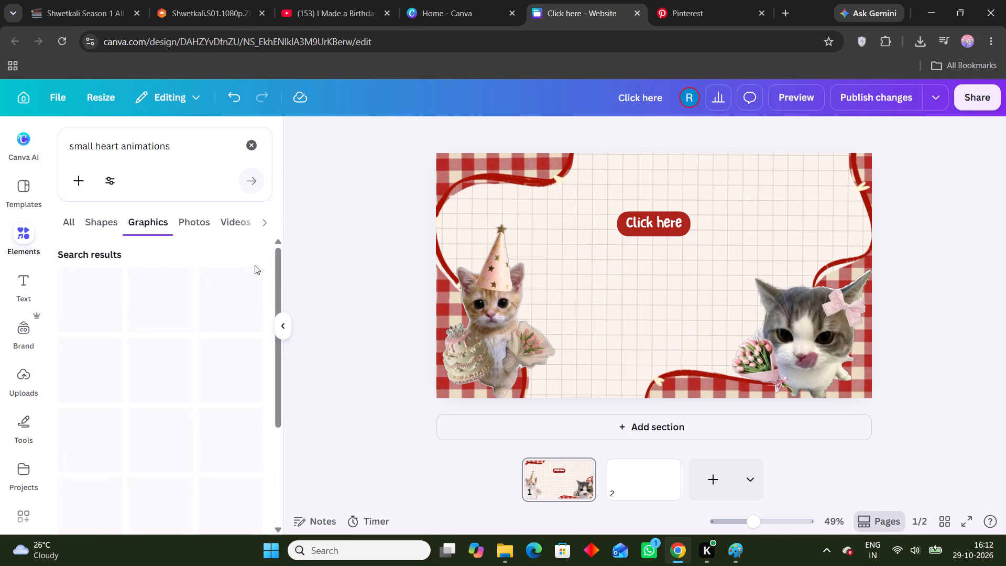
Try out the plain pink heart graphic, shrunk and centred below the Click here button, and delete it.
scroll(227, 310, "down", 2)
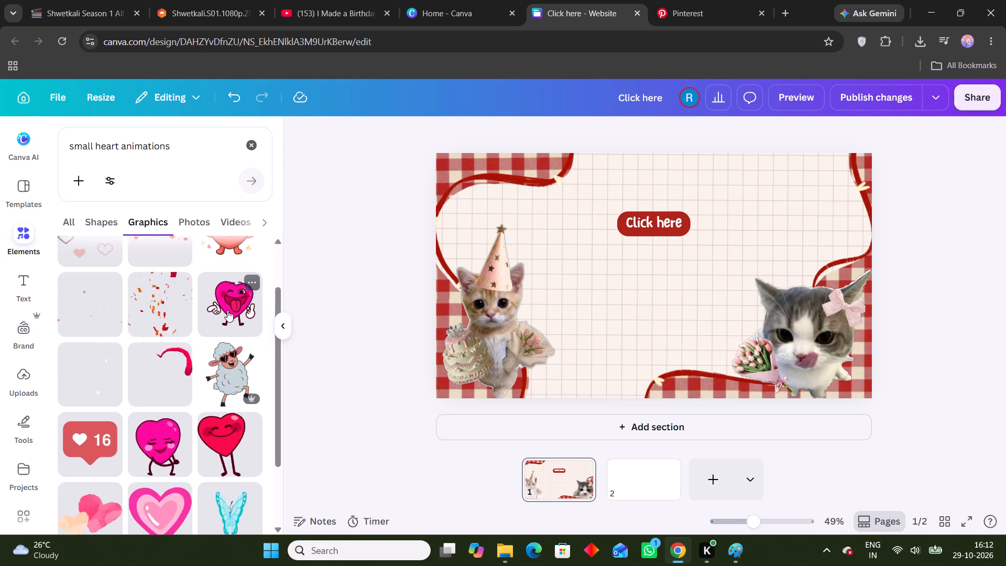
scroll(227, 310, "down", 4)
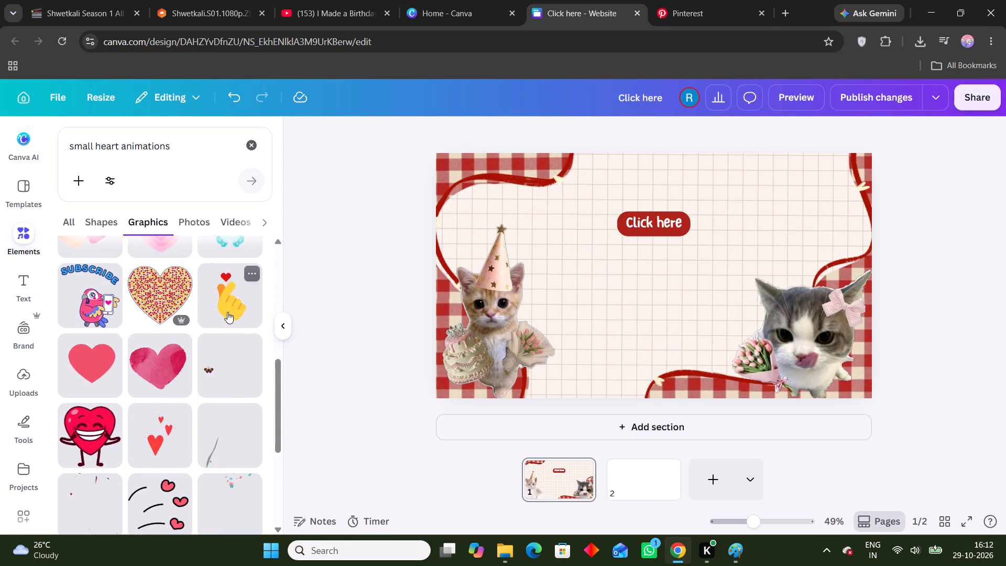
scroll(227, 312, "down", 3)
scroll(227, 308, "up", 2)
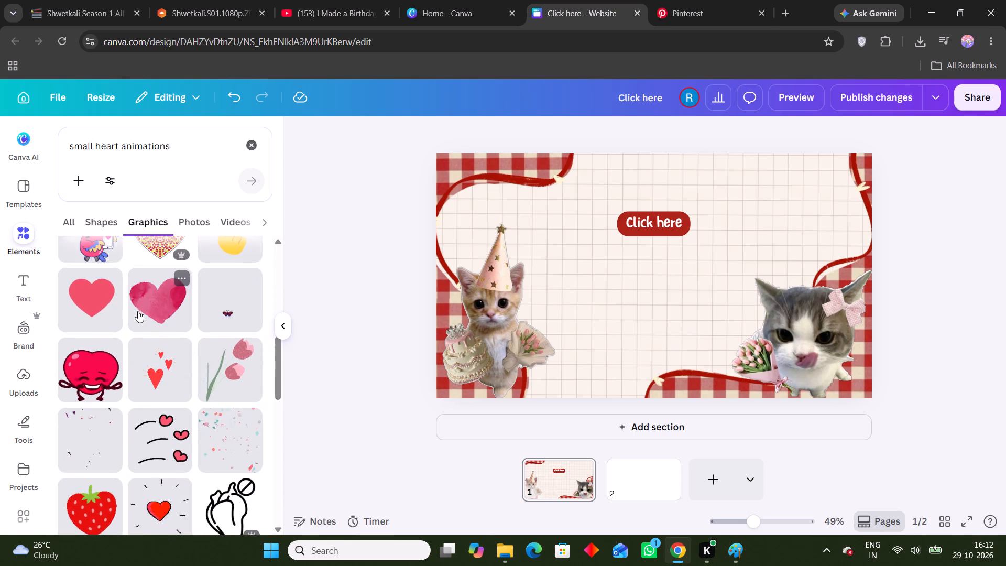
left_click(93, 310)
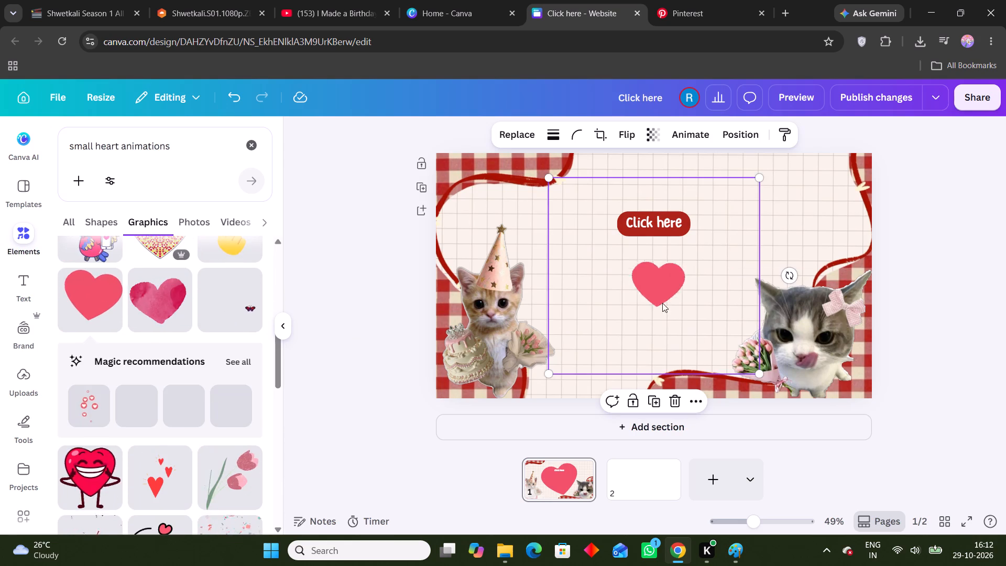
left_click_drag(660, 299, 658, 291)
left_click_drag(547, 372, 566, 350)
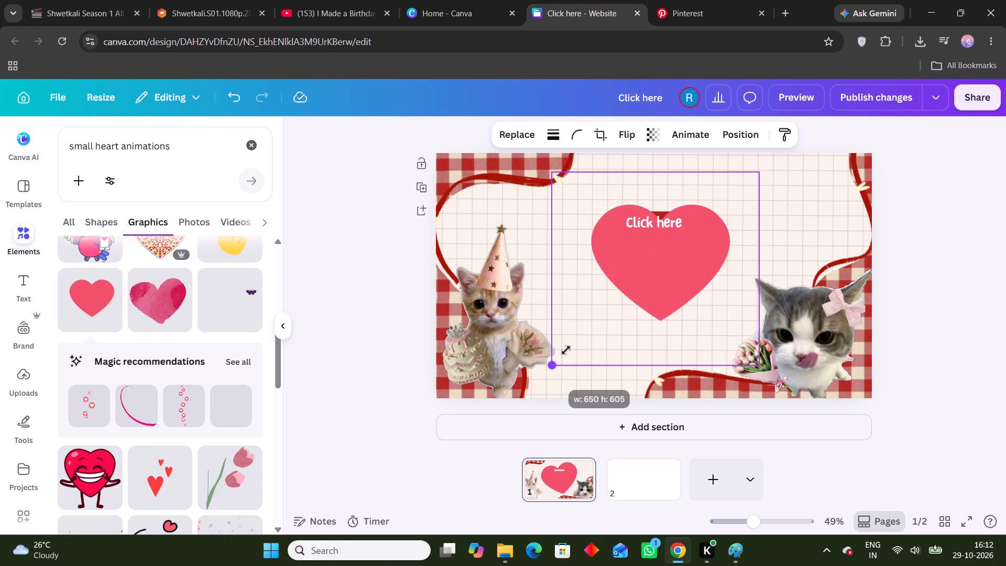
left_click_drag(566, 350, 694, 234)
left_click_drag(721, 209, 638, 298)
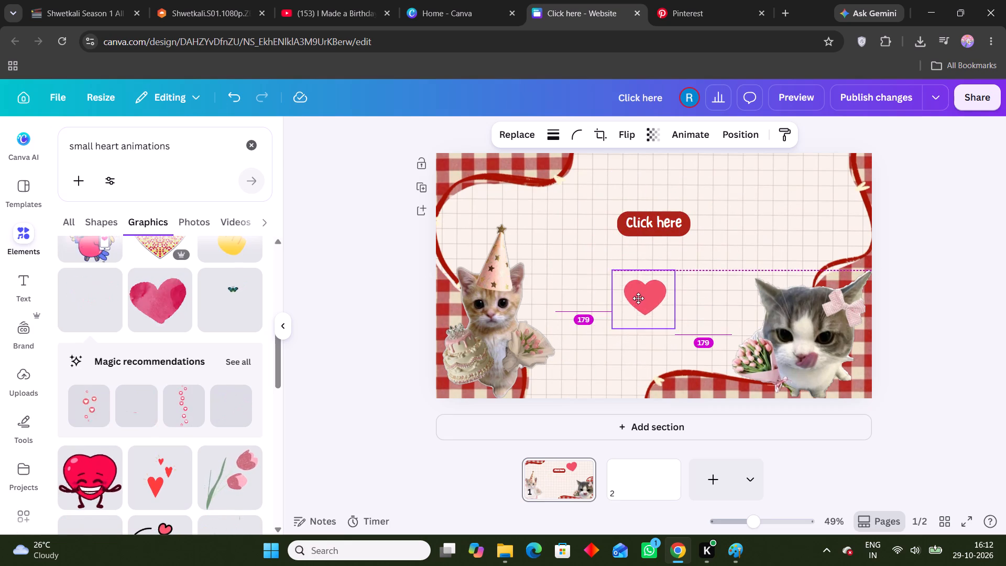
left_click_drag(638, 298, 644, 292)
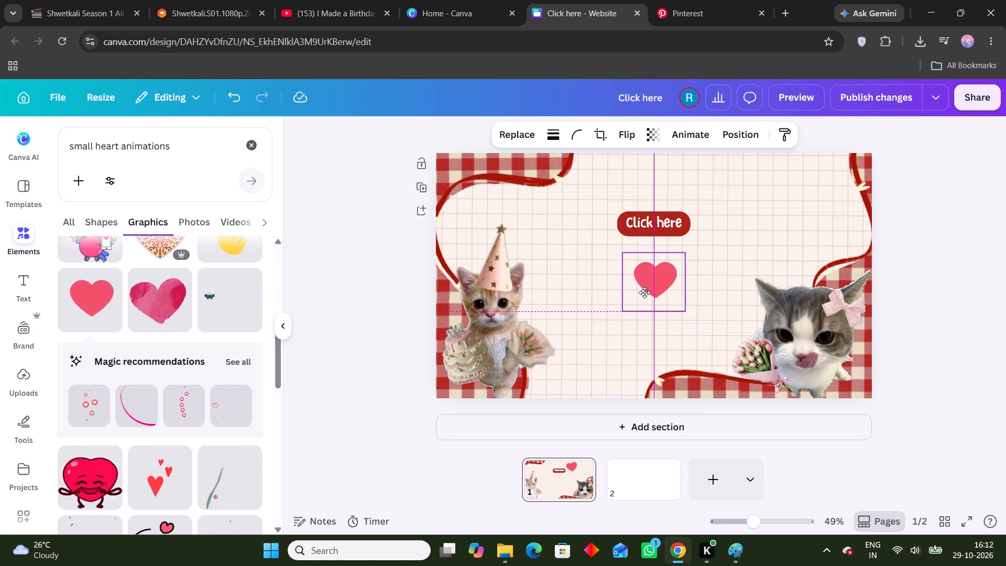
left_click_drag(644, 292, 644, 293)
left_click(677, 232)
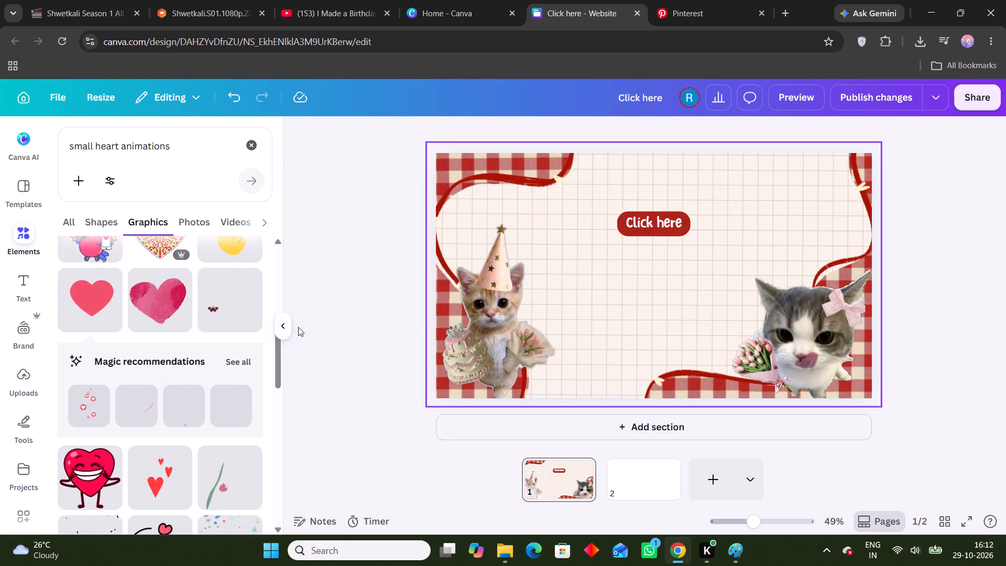
Add the two-tier birthday cake graphic with red hearts, scaled to about 359 px square and centred below the Click here button.
scroll(174, 333, "down", 4)
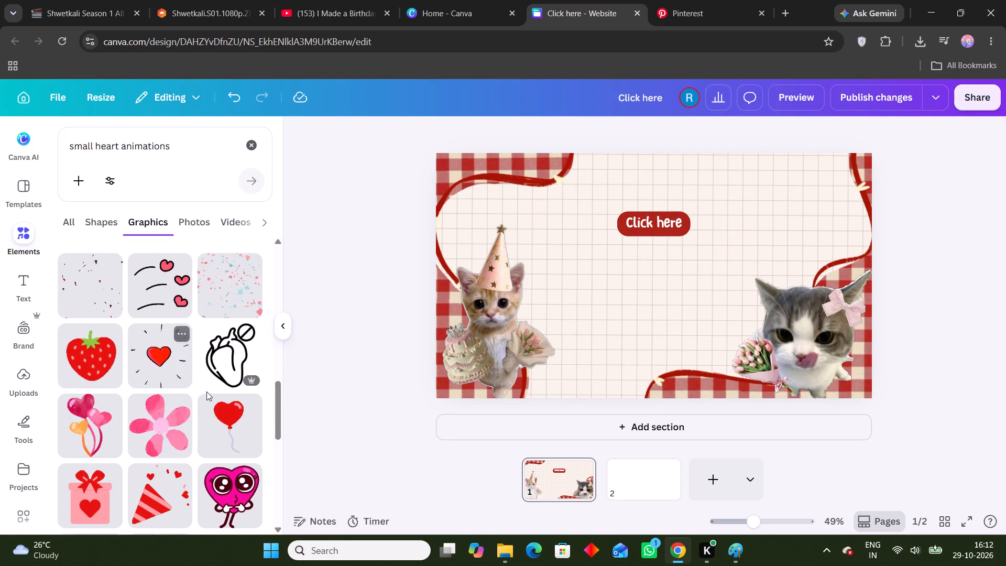
scroll(218, 397, "down", 6)
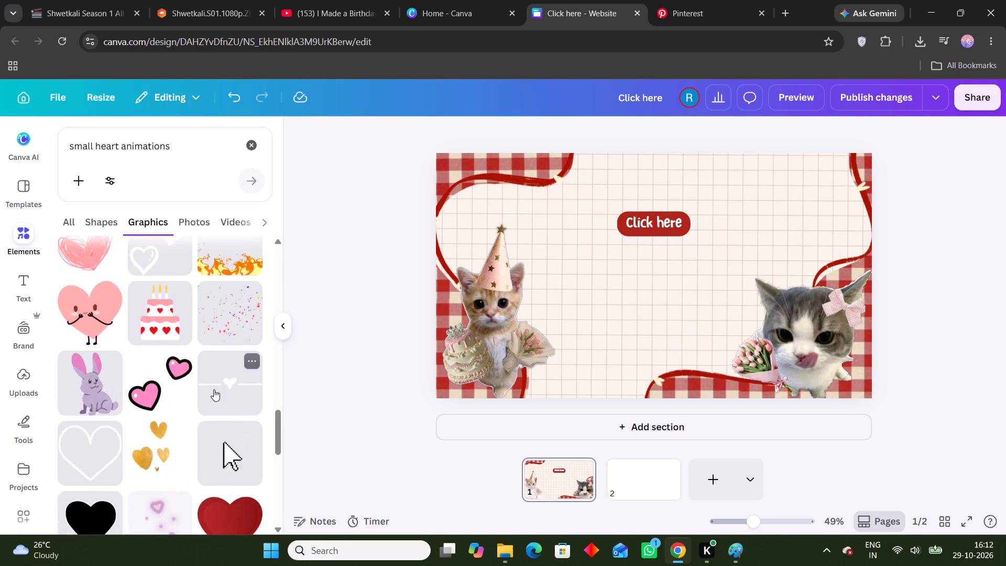
left_click(156, 329)
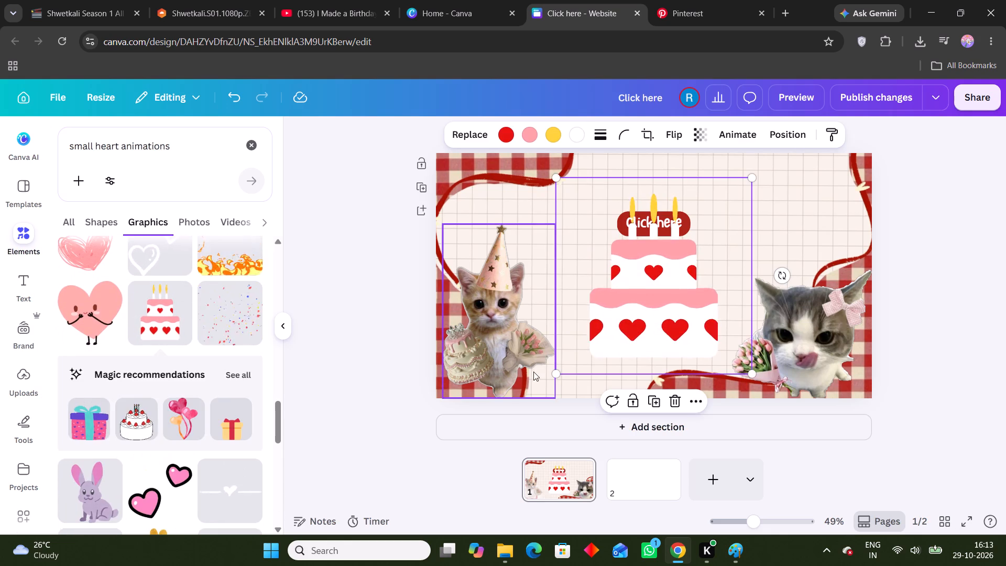
left_click_drag(555, 374, 697, 297)
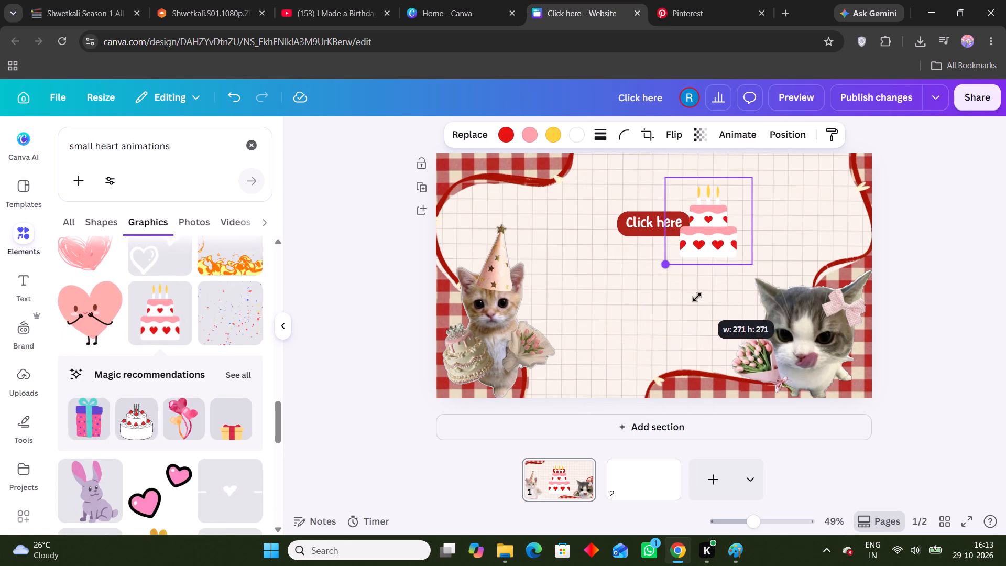
left_click_drag(697, 297, 671, 326)
left_click_drag(697, 253, 654, 324)
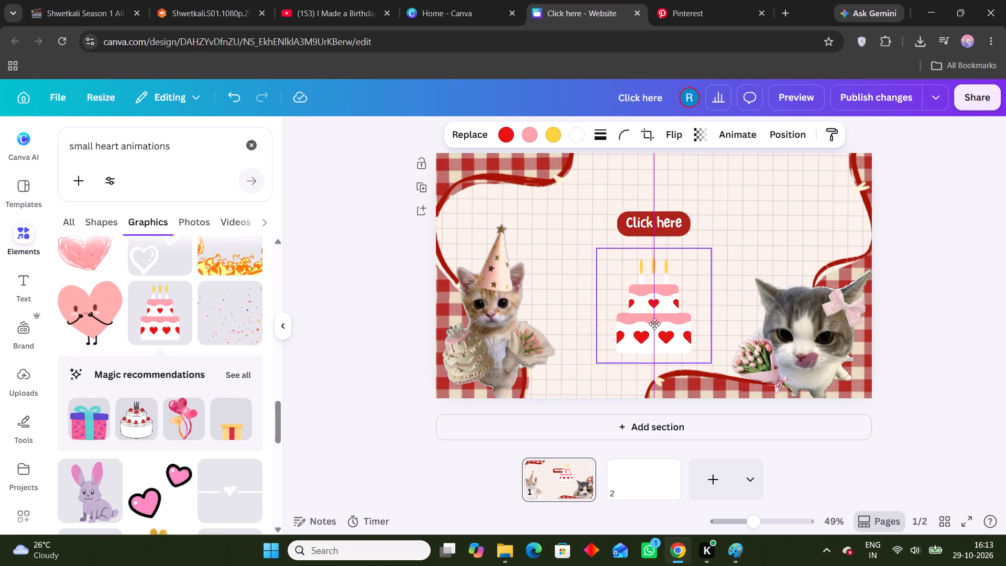
left_click_drag(654, 324, 654, 328)
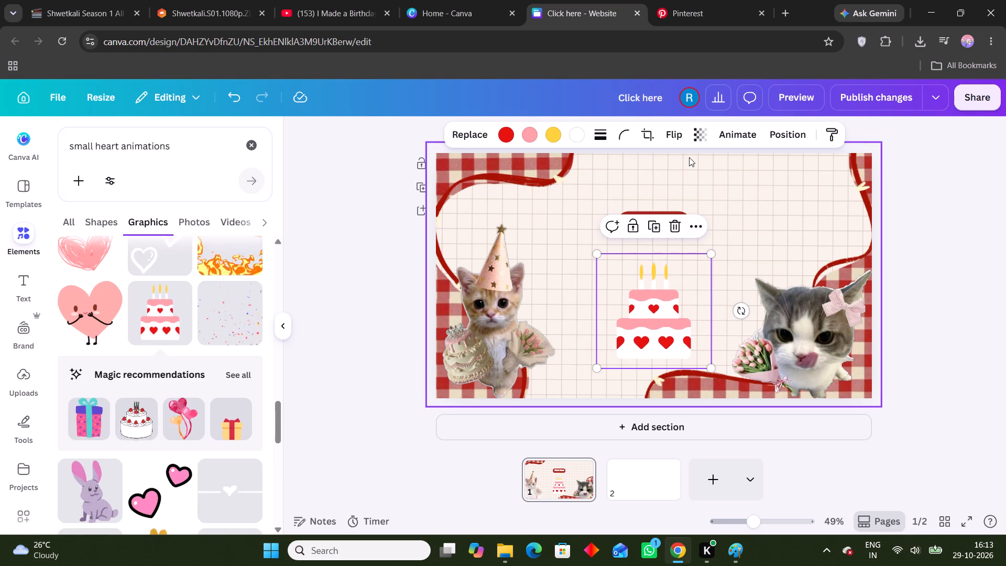
Apply the Blur animation to the birthday cake and deselect it.
left_click(769, 125)
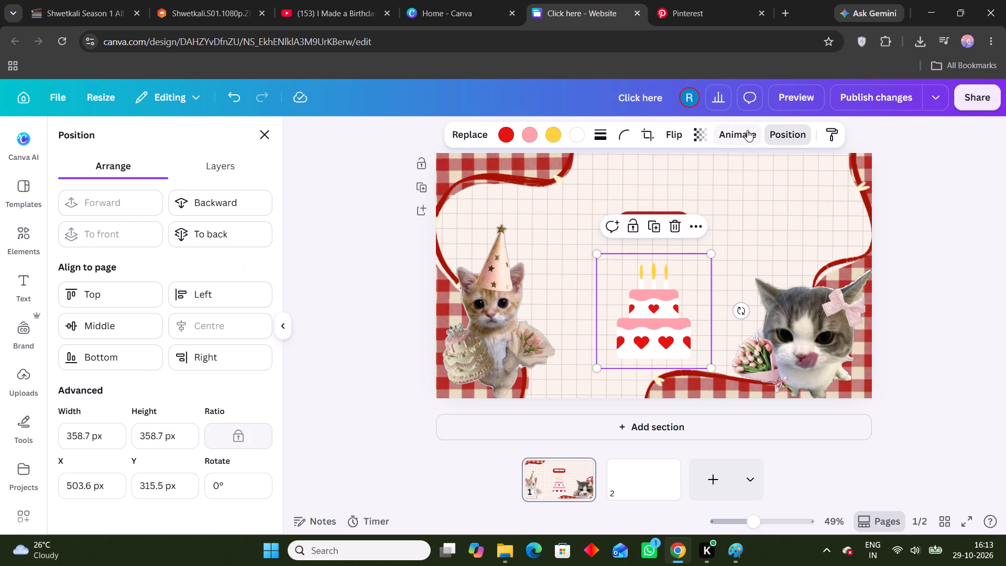
left_click(743, 130)
scroll(150, 392, "down", 3)
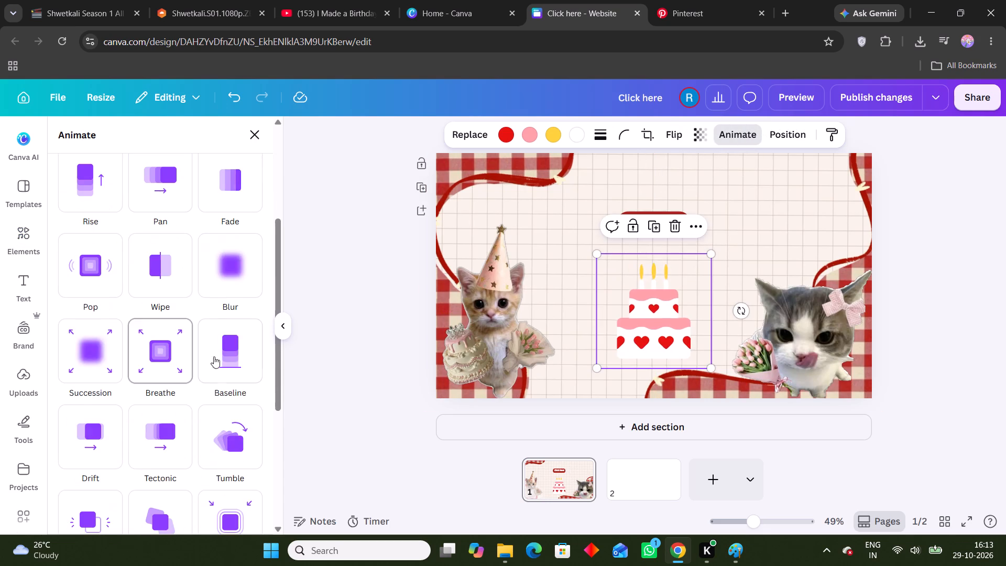
left_click(248, 281)
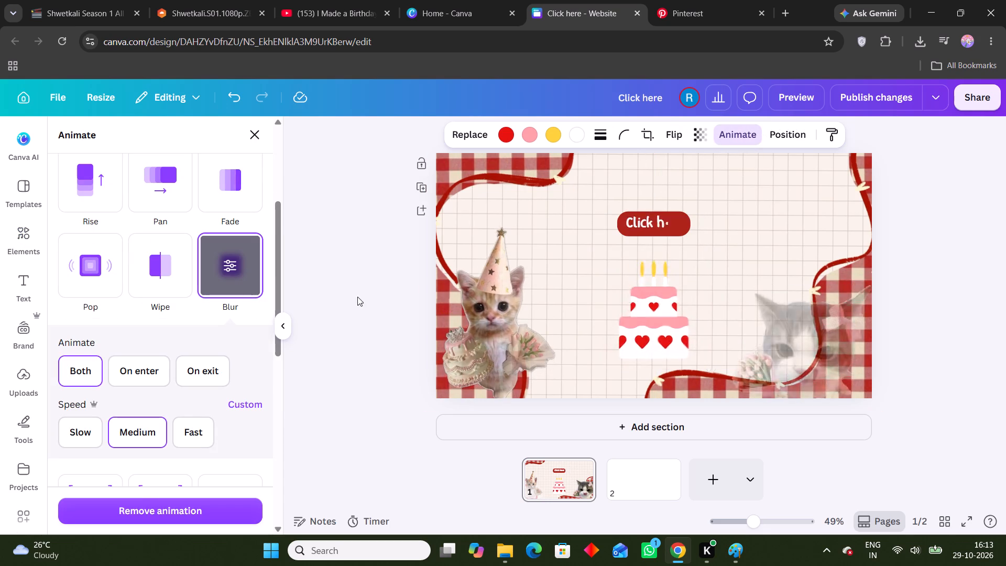
left_click(406, 315)
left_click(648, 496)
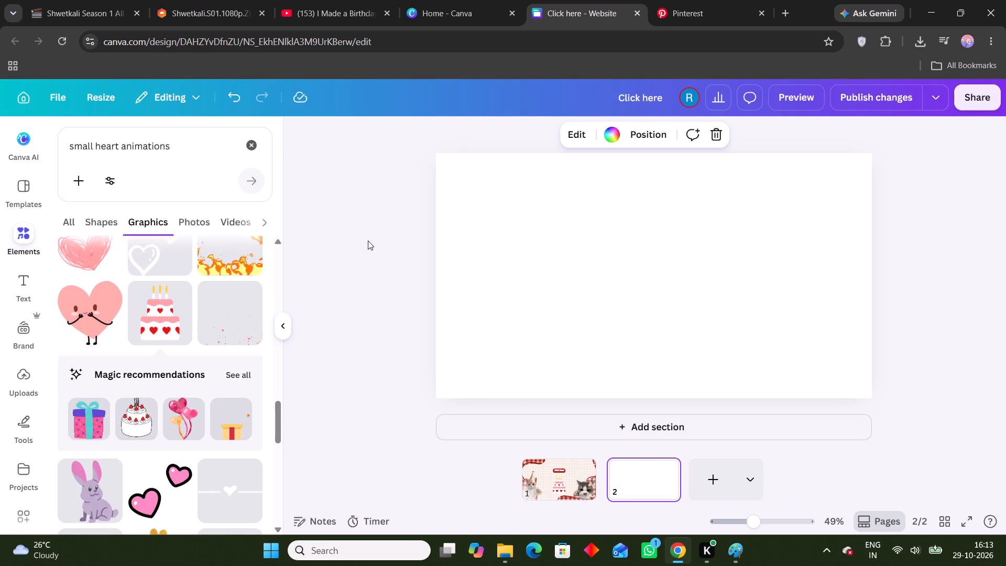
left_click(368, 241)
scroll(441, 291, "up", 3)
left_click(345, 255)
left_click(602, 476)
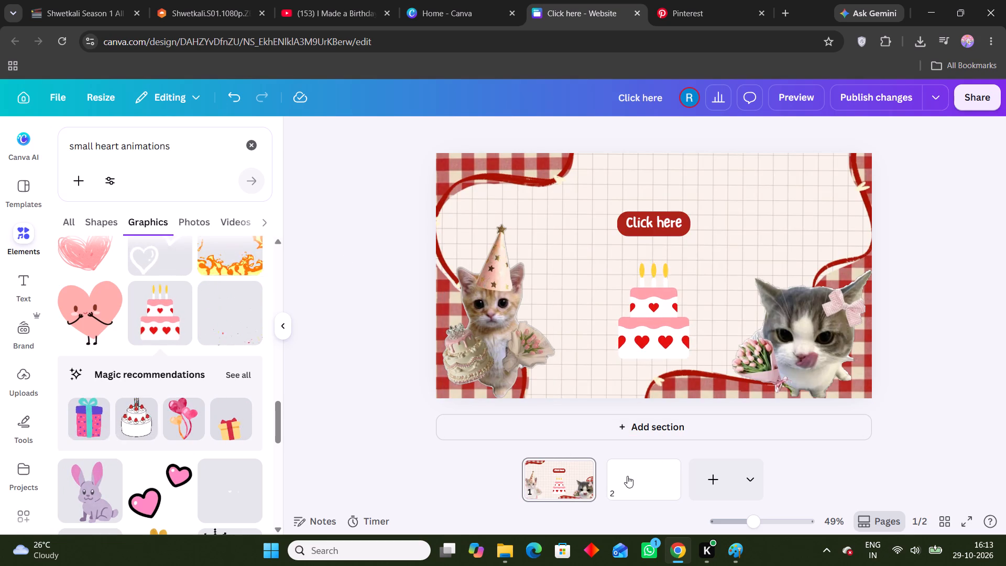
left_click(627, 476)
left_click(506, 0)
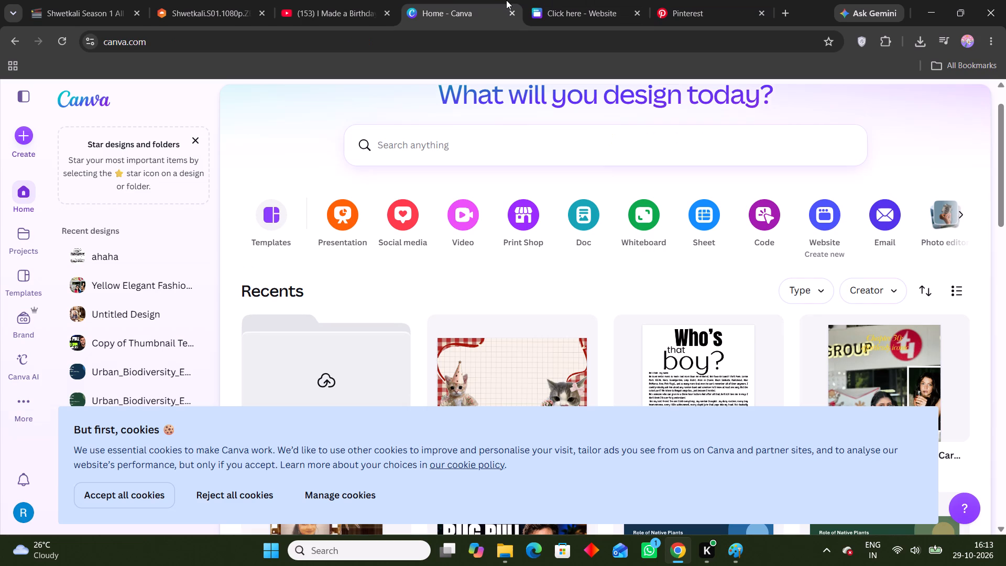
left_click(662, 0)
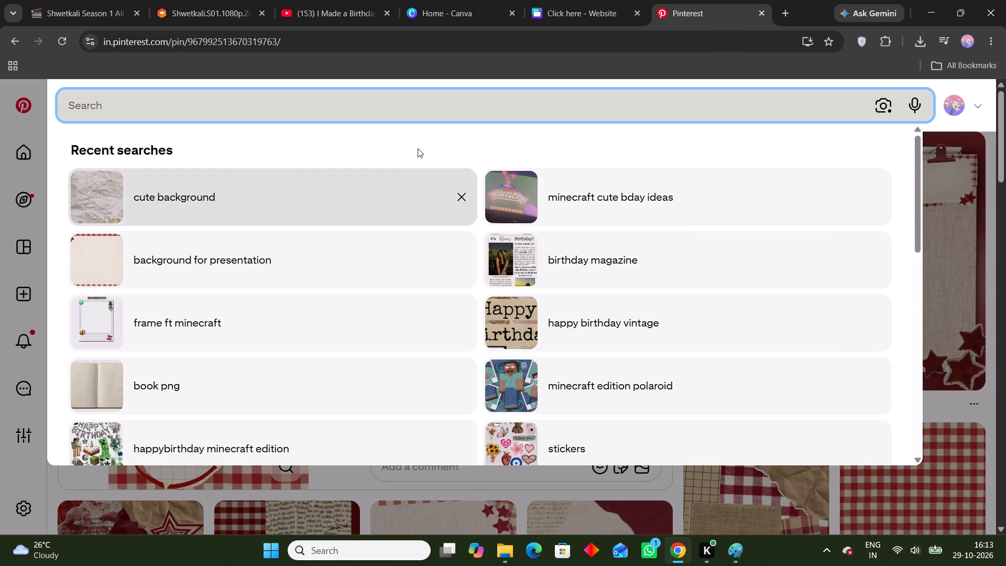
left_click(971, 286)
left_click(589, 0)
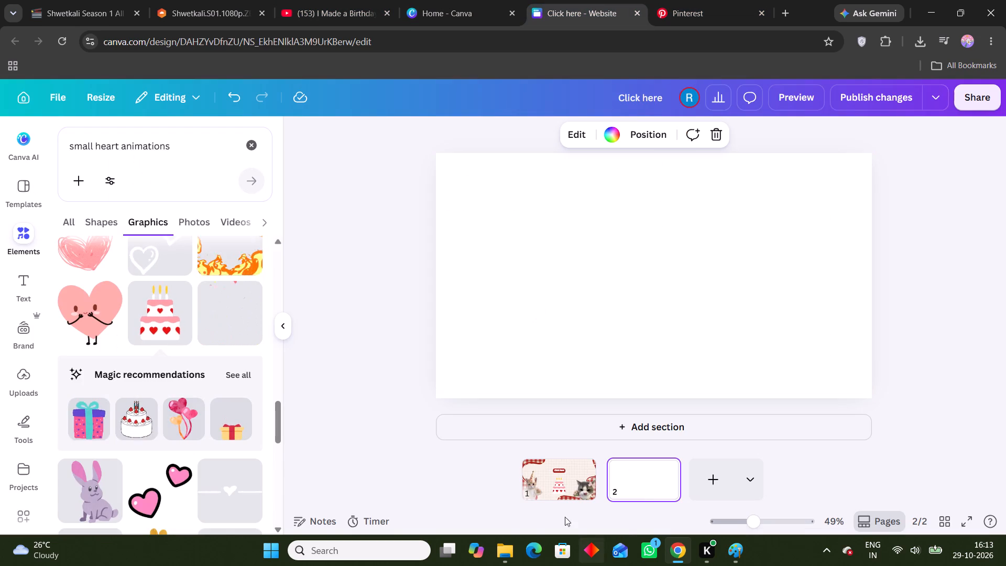
Duplicate page 1 with the cats and birthday cake, and delete the blank page that follows the copy.
left_click(561, 502)
left_click(561, 496)
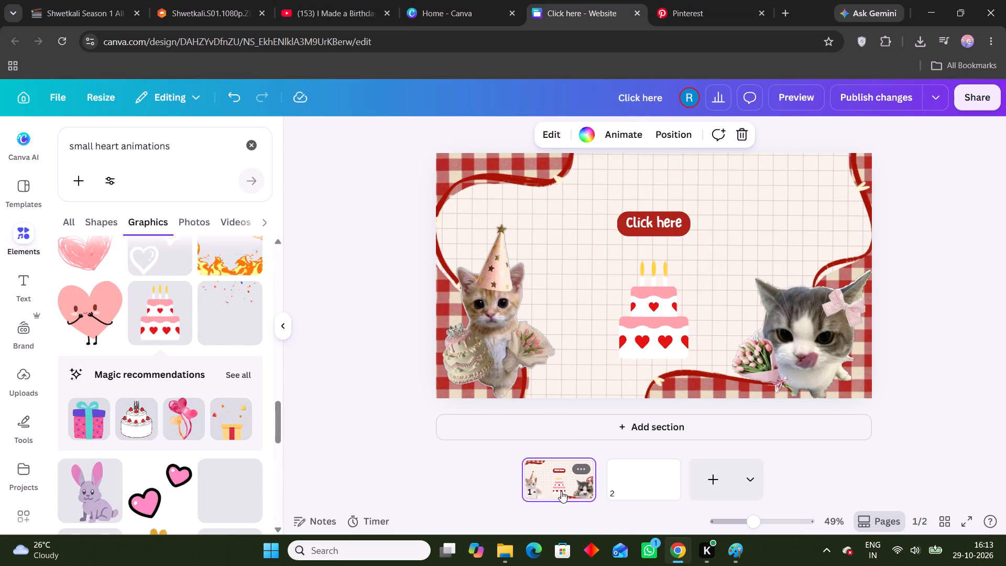
key("ctrl+d")
left_click(699, 487)
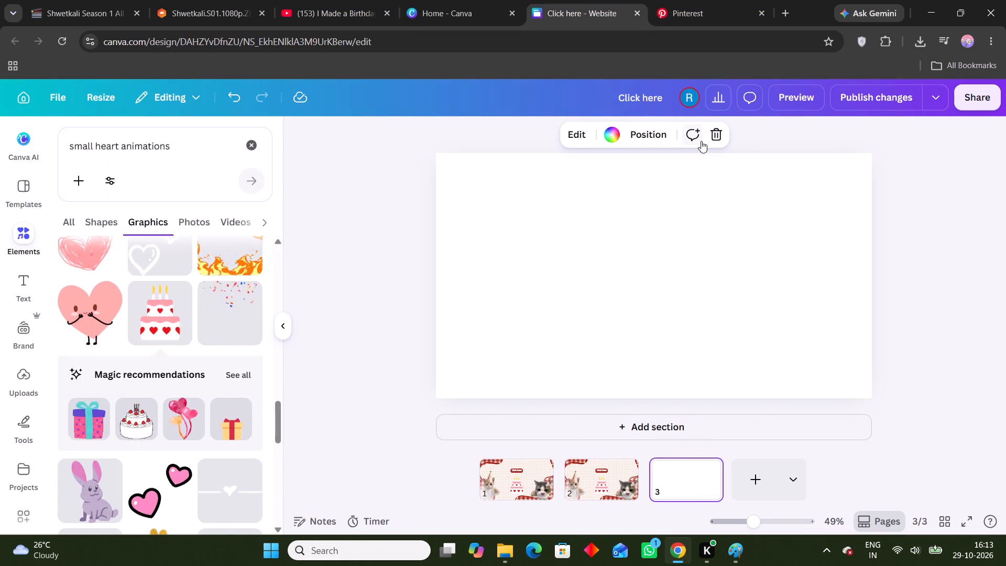
left_click(713, 133)
Delete both cats, the birthday cake, the Click here text and its red button shape from page 2, keeping only the gingham background.
left_click(473, 324)
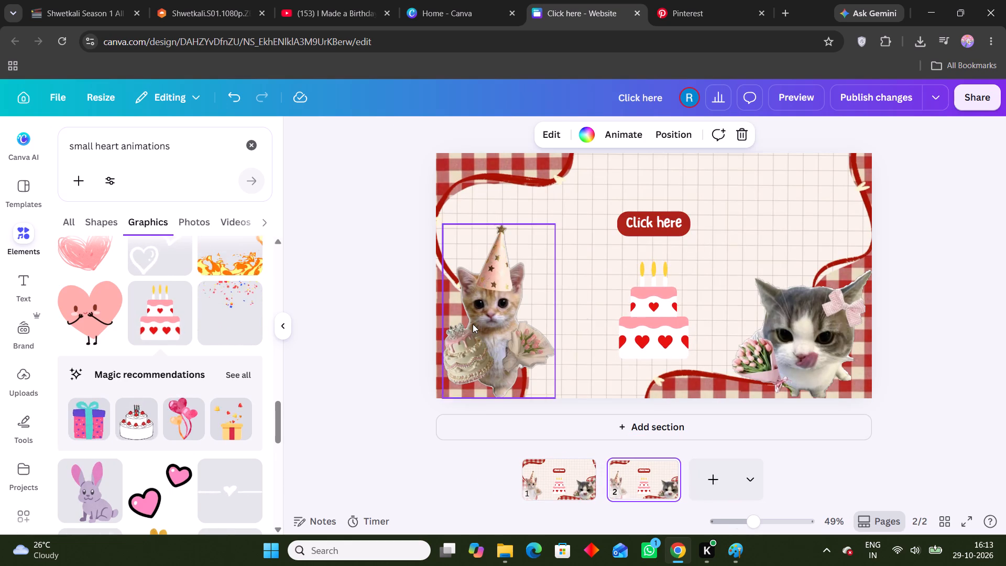
left_click(521, 198)
left_click(629, 312)
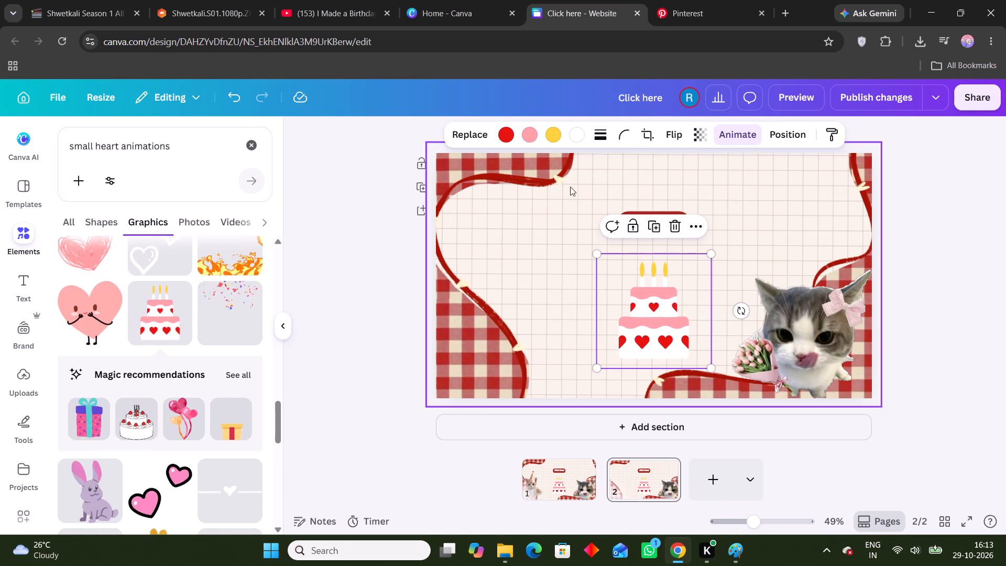
left_click(682, 222)
left_click(796, 328)
left_click(826, 243)
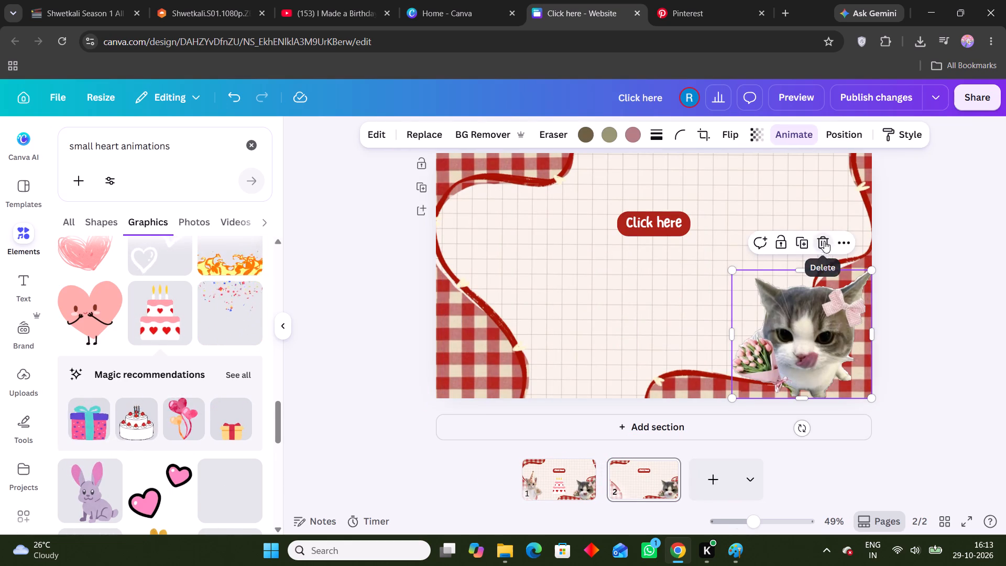
left_click(663, 222)
left_click(671, 189)
left_click(661, 242)
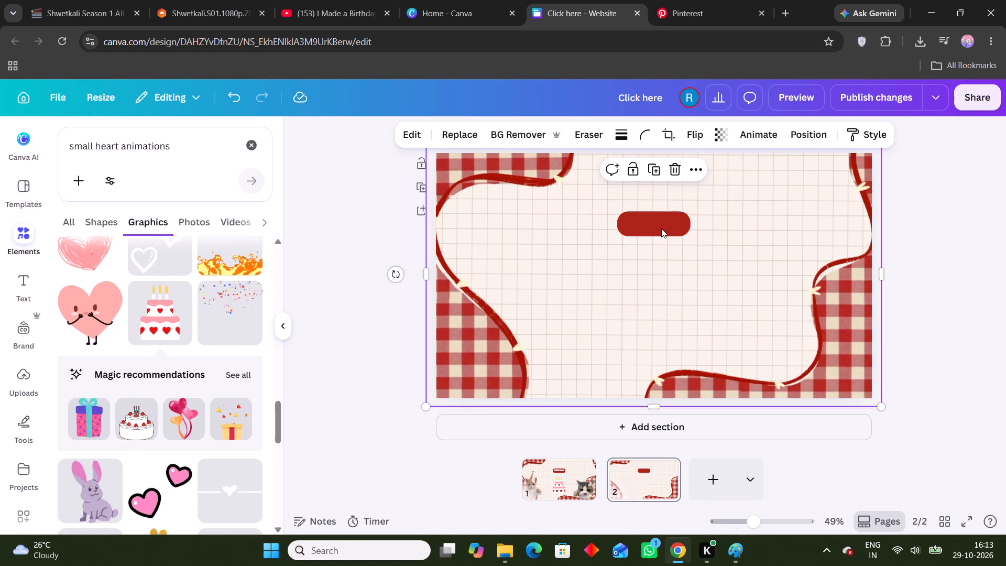
left_click(661, 228)
left_click(671, 182)
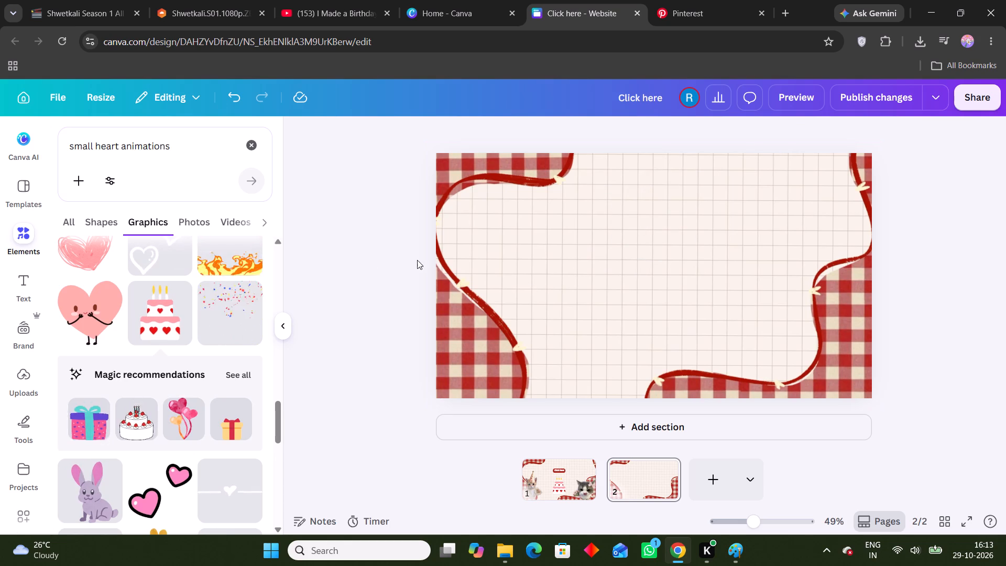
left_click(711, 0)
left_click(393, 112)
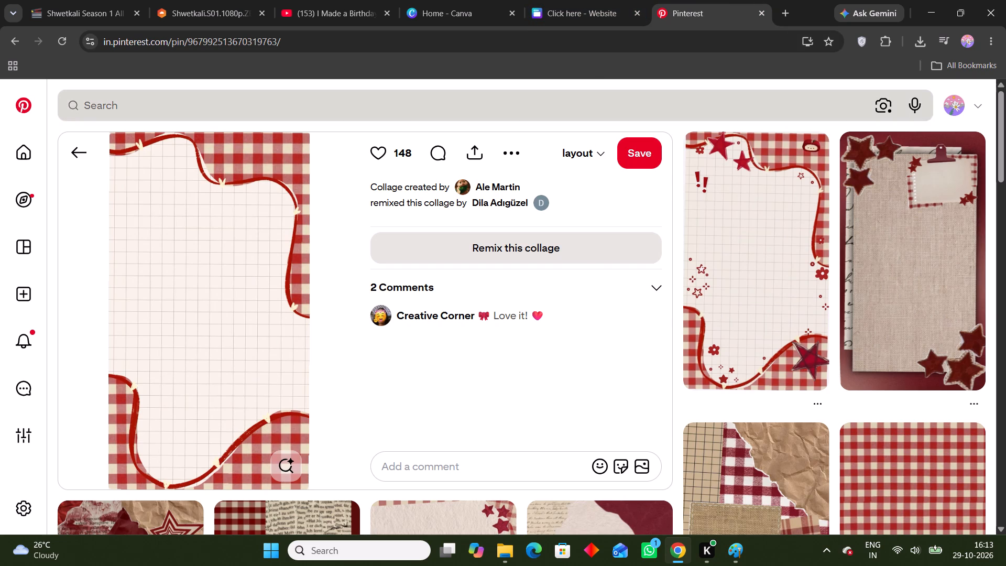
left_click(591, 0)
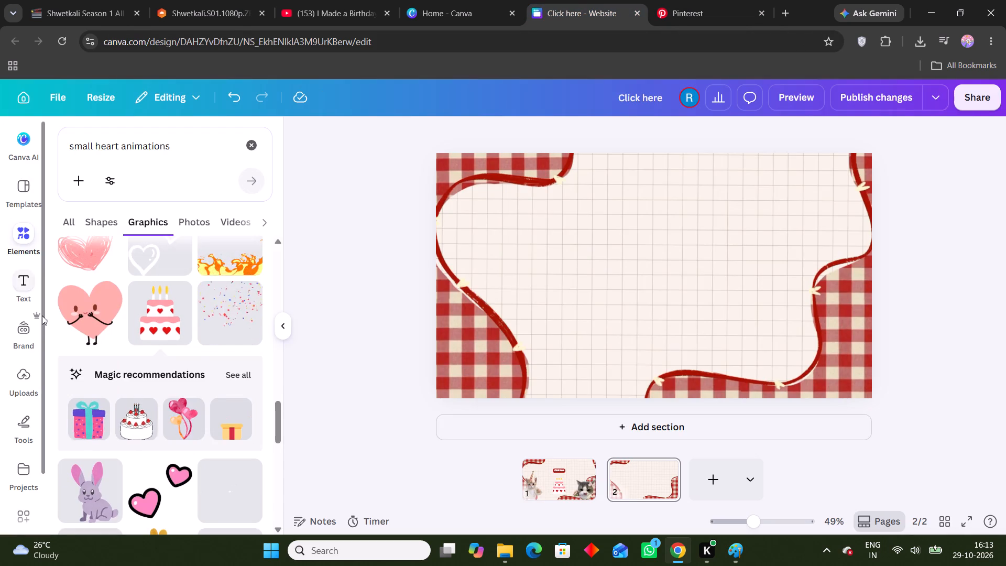
Add the uploaded silver Canon camera image with a blank screen to page 2.
left_click(24, 374)
scroll(169, 367, "down", 7)
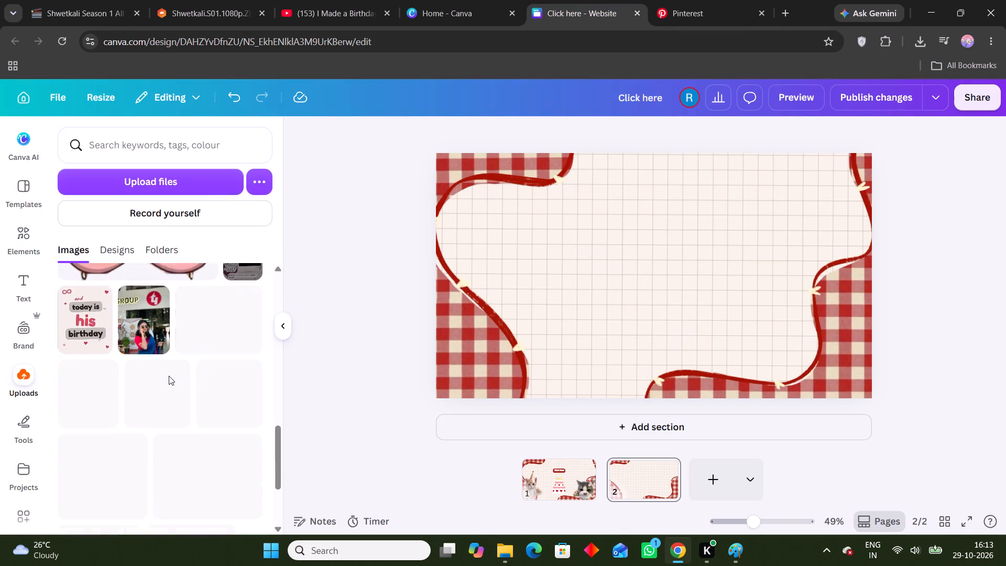
scroll(165, 391, "up", 2)
scroll(166, 394, "down", 7)
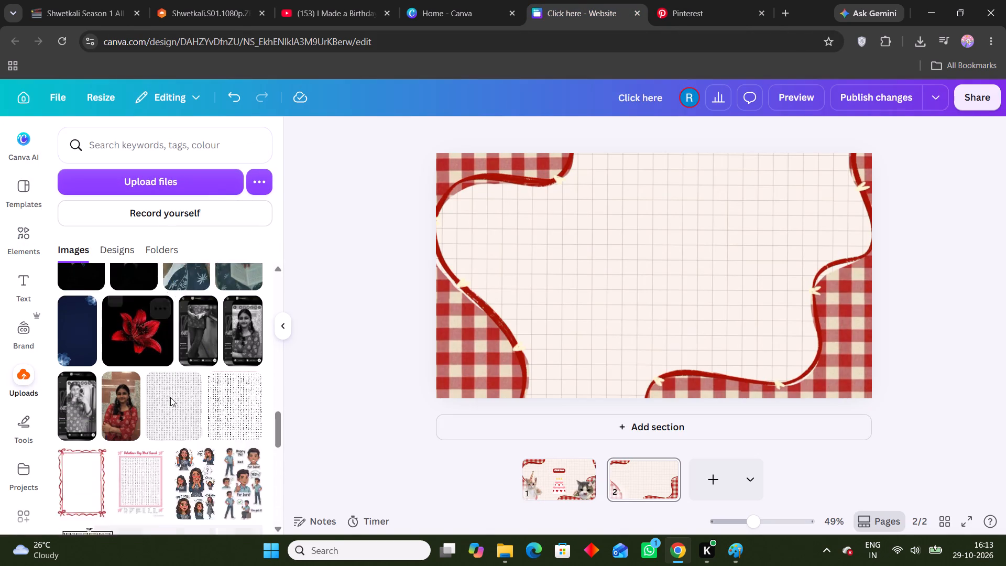
scroll(171, 397, "down", 11)
scroll(174, 397, "up", 3)
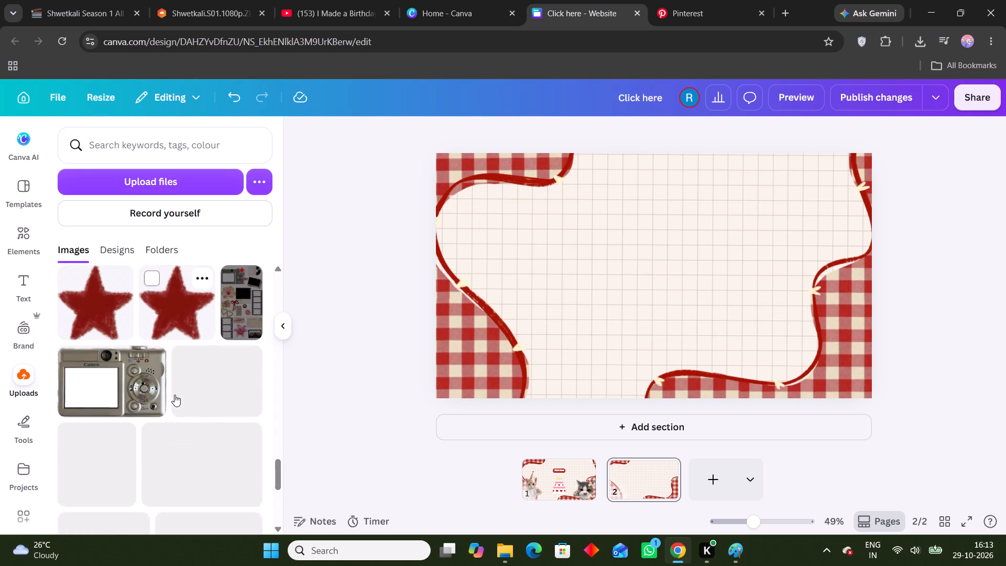
left_click(117, 403)
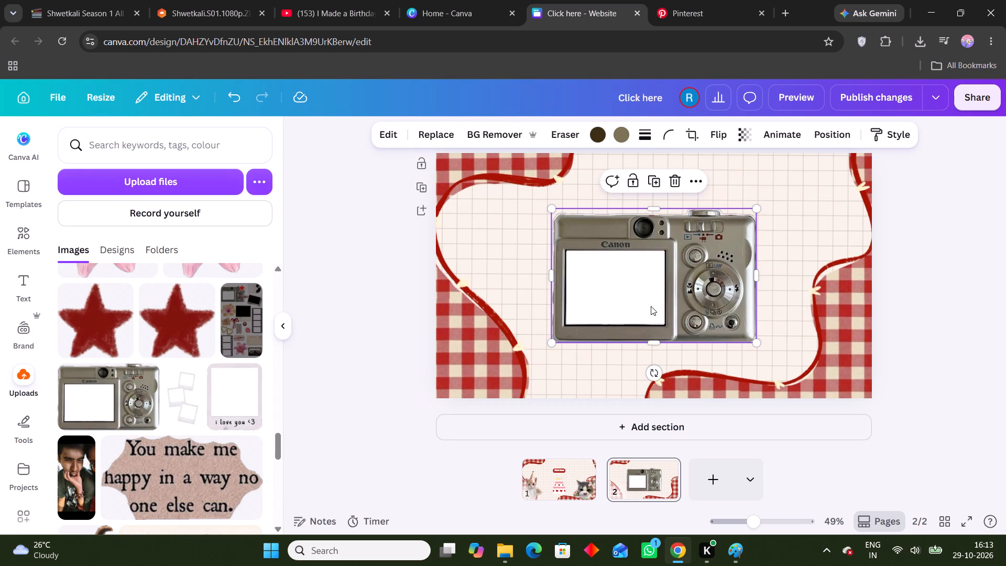
Add the uploaded red star, shrink it, place it on the camera's upper-left corner and tilt it slightly clockwise.
left_click(186, 319)
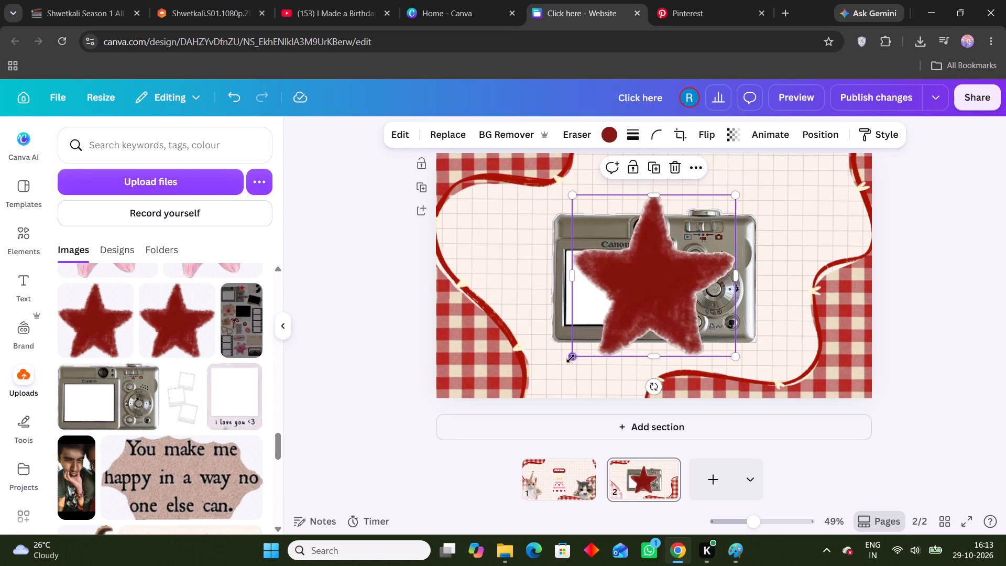
left_click(566, 358)
left_click(642, 302)
left_click_drag(575, 358, 692, 268)
left_click_drag(707, 213, 588, 233)
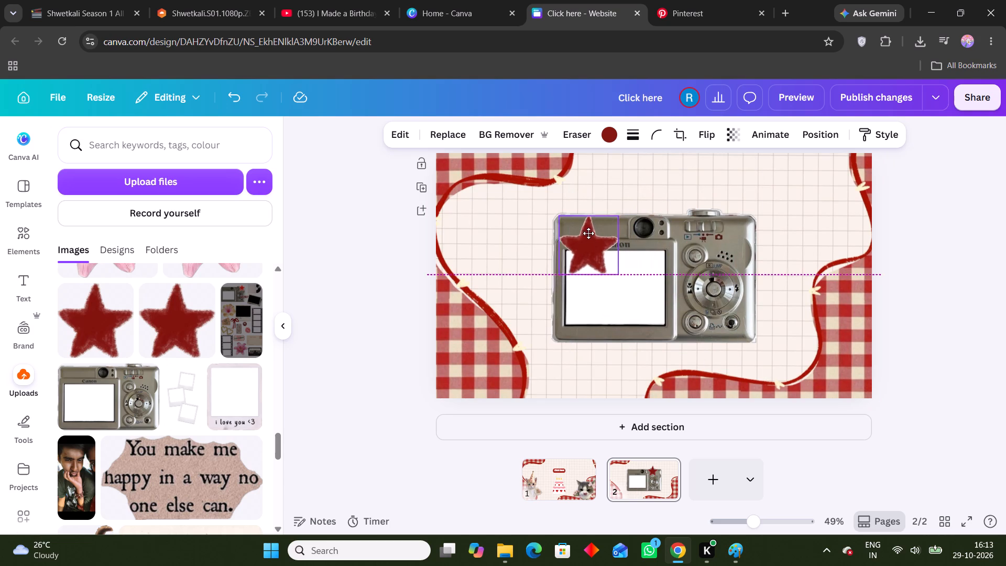
left_click_drag(588, 233, 571, 235)
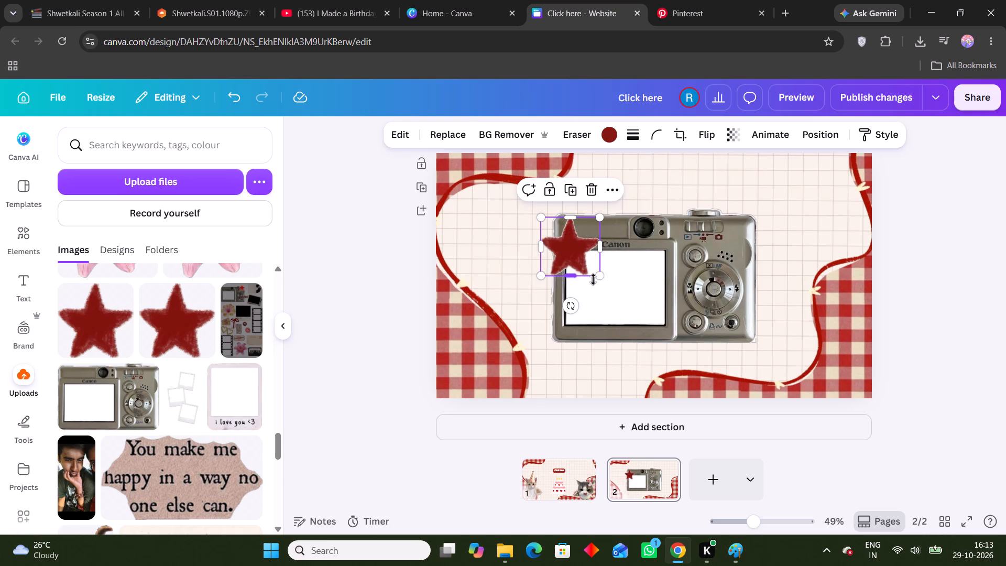
left_click_drag(597, 278, 581, 262)
left_click_drag(561, 237, 570, 247)
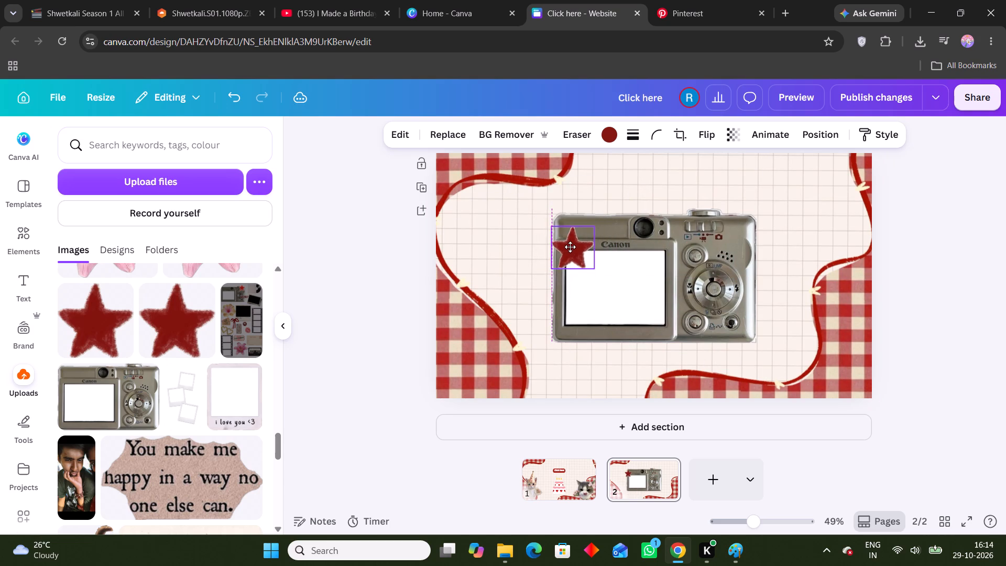
left_click_drag(570, 247, 570, 251)
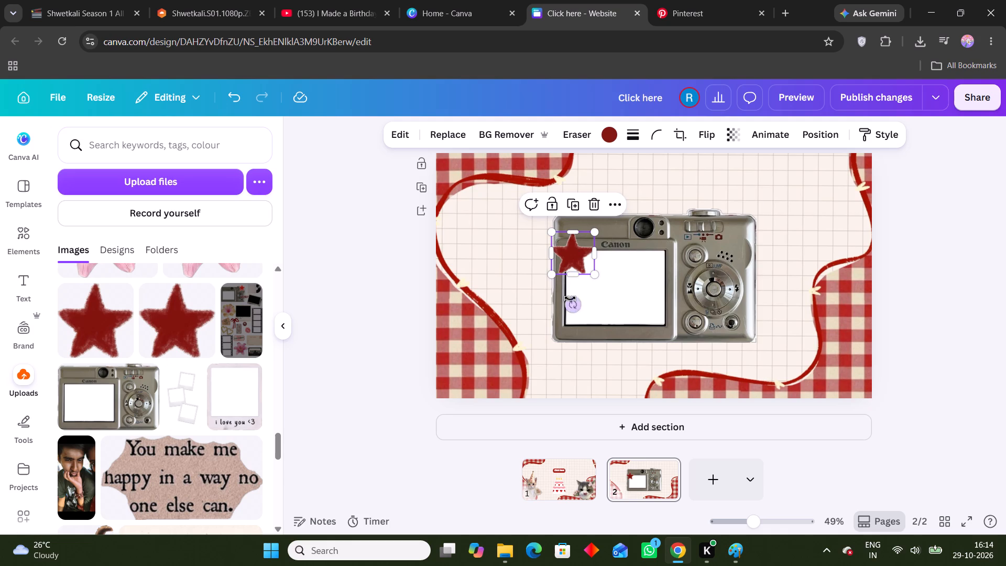
left_click_drag(571, 301, 560, 301)
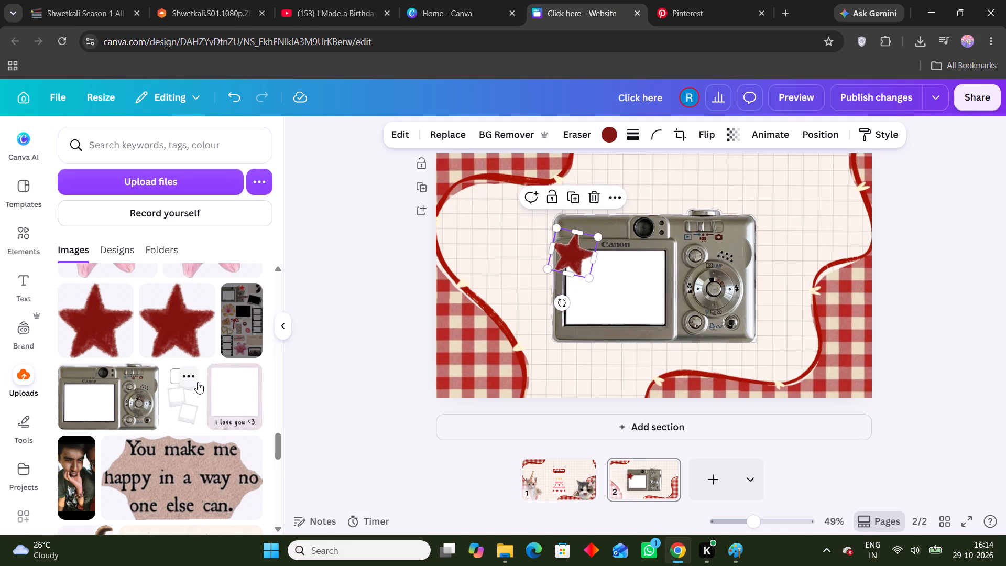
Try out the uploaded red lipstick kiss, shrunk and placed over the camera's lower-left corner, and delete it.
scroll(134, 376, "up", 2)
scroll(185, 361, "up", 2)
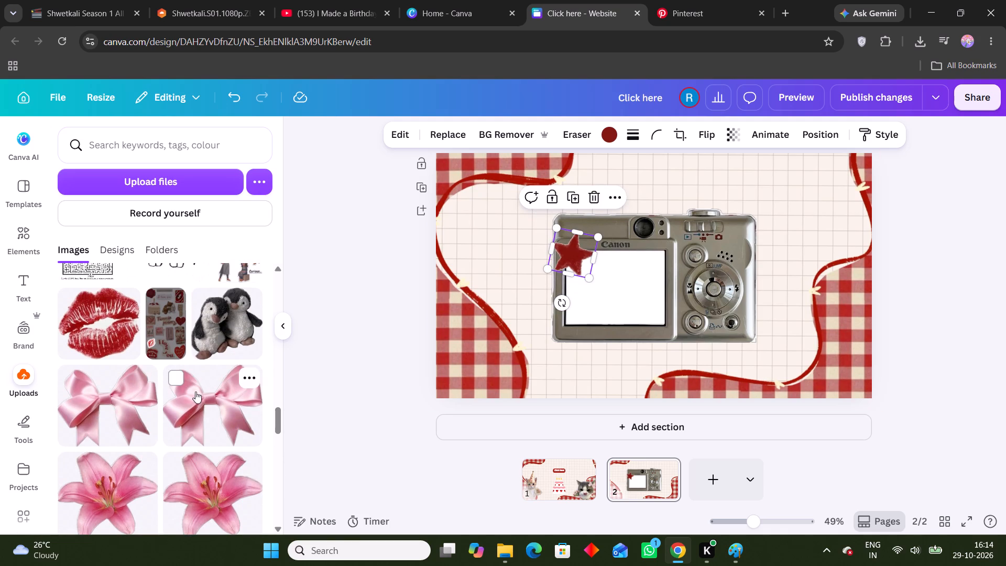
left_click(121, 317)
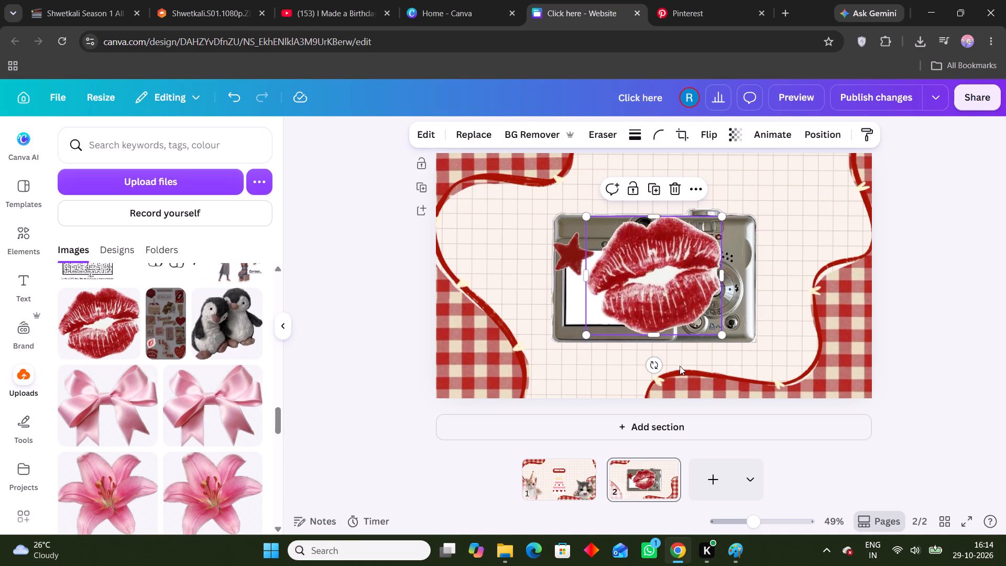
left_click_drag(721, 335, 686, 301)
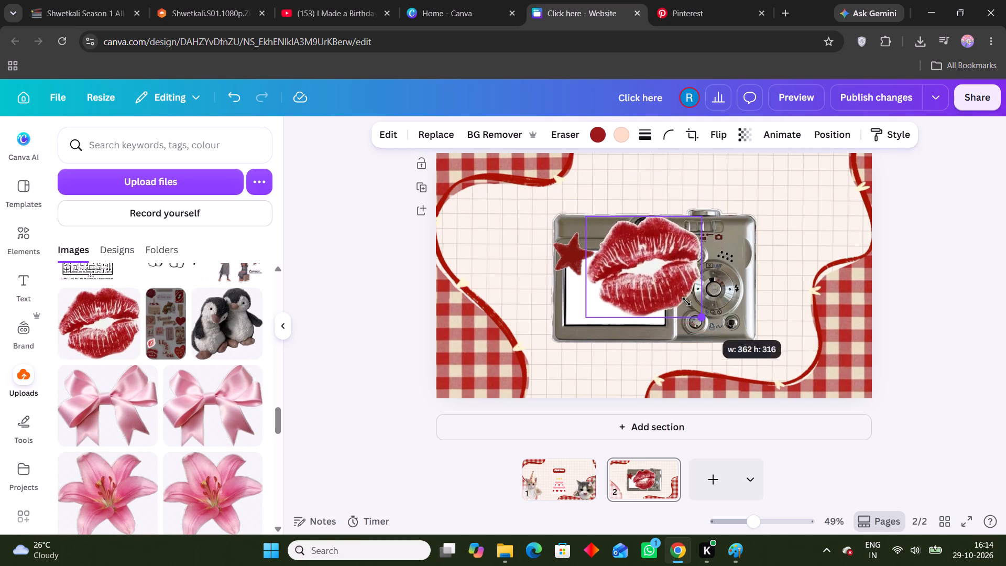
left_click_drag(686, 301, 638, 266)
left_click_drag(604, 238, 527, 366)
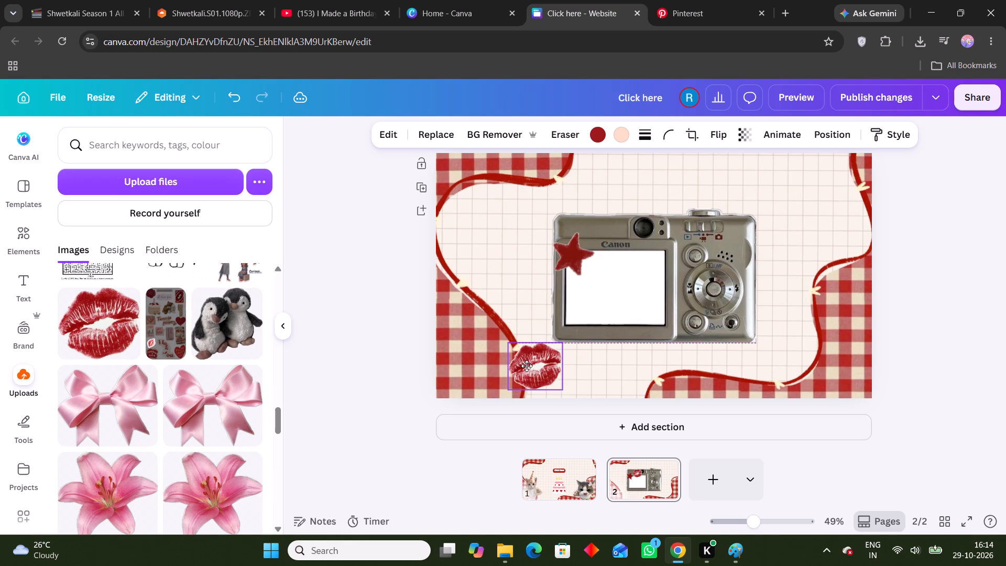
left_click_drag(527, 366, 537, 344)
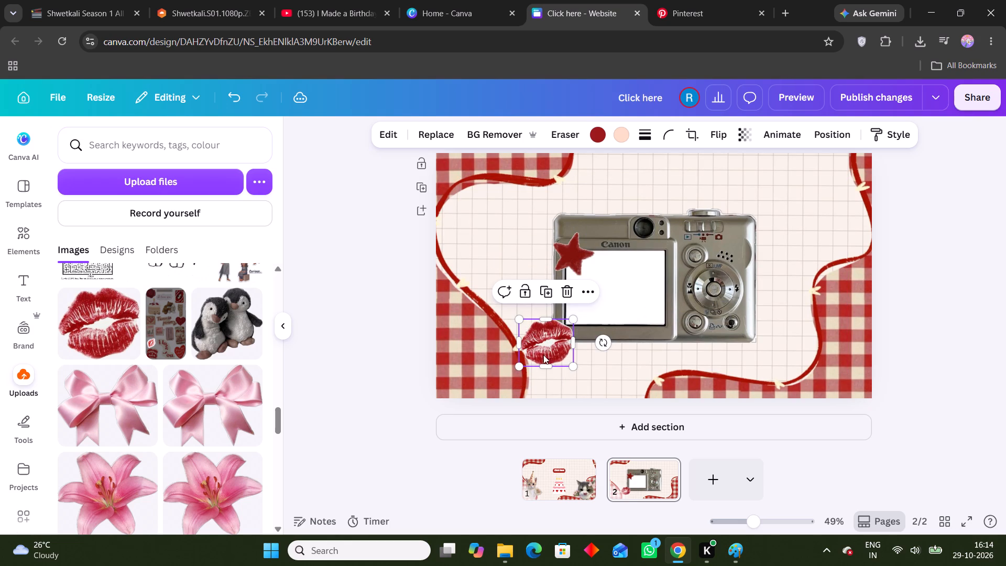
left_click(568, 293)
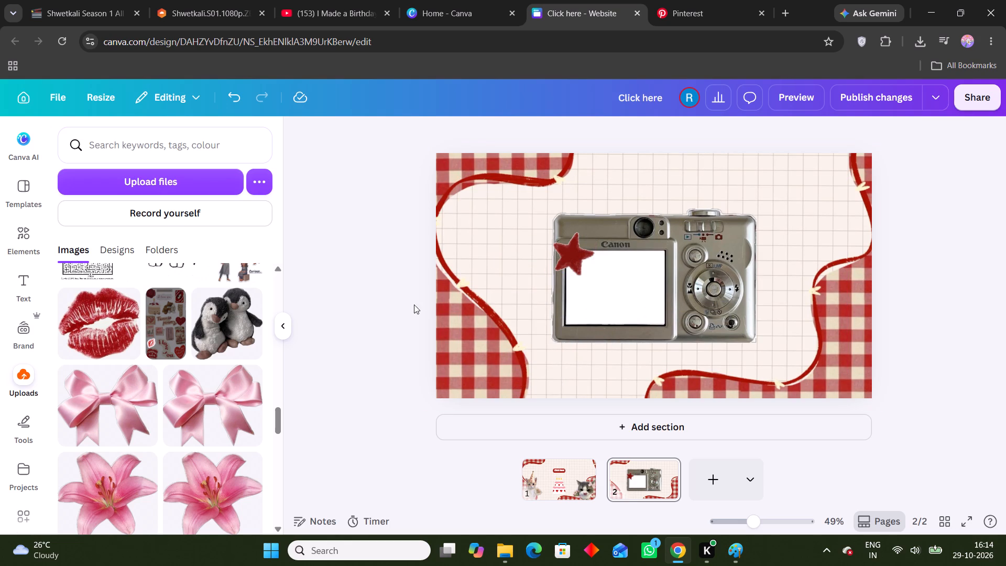
Move the camera toward the page's lower right, tilt it slightly clockwise, and put the red star back on its upper-left corner.
scroll(196, 382, "down", 3)
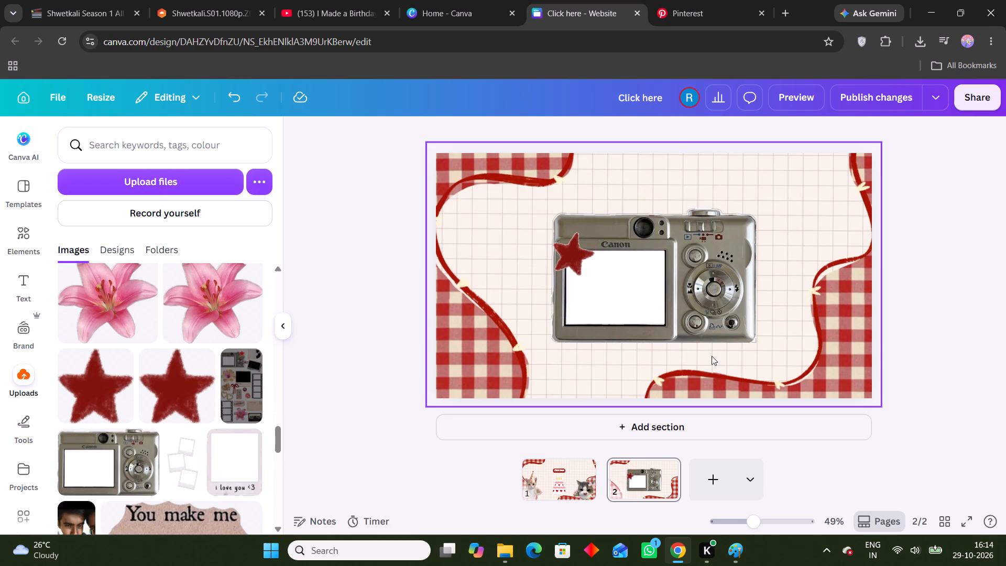
left_click_drag(703, 317, 764, 333)
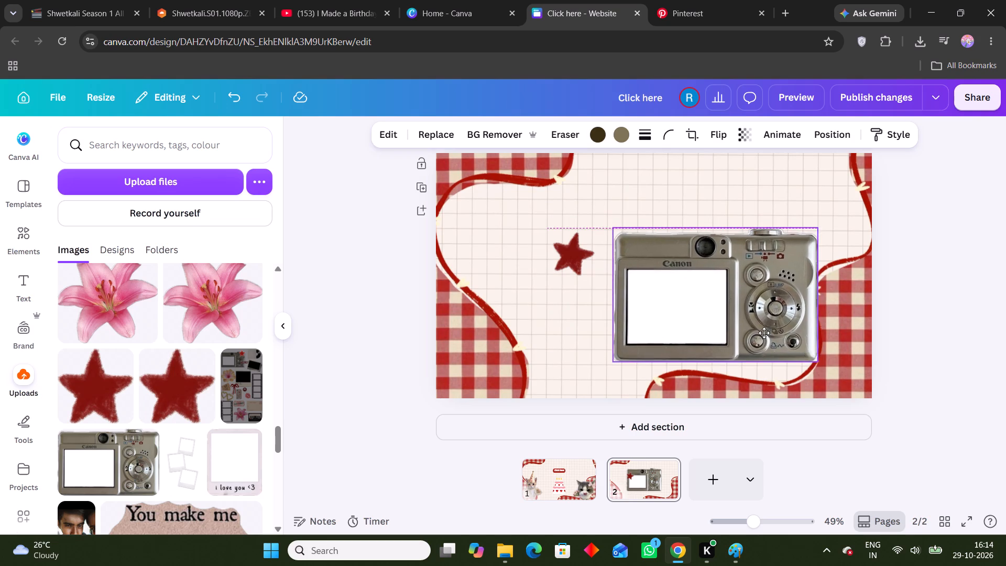
left_click_drag(764, 333, 763, 332)
left_click_drag(713, 396, 706, 394)
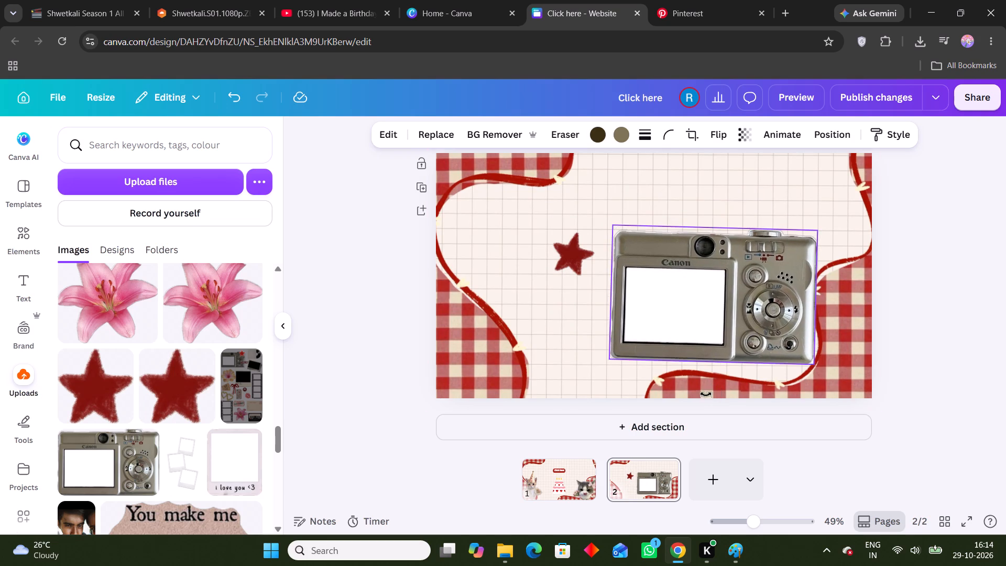
left_click_drag(706, 394, 701, 393)
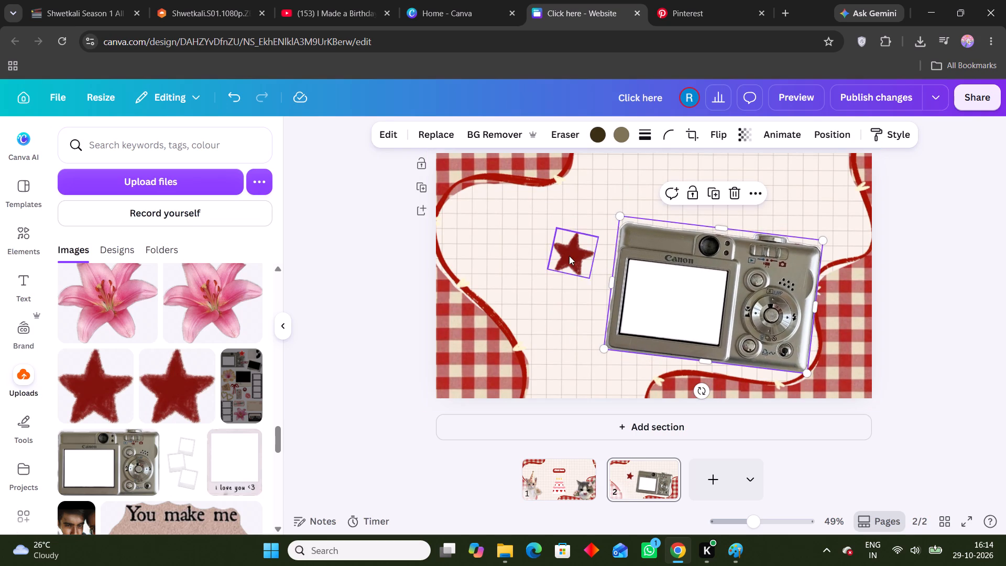
left_click_drag(572, 254, 628, 257)
Add the uploaded block-style golem holding a red rose to page 2 and place it in the page's lower-left corner.
scroll(194, 307, "up", 4)
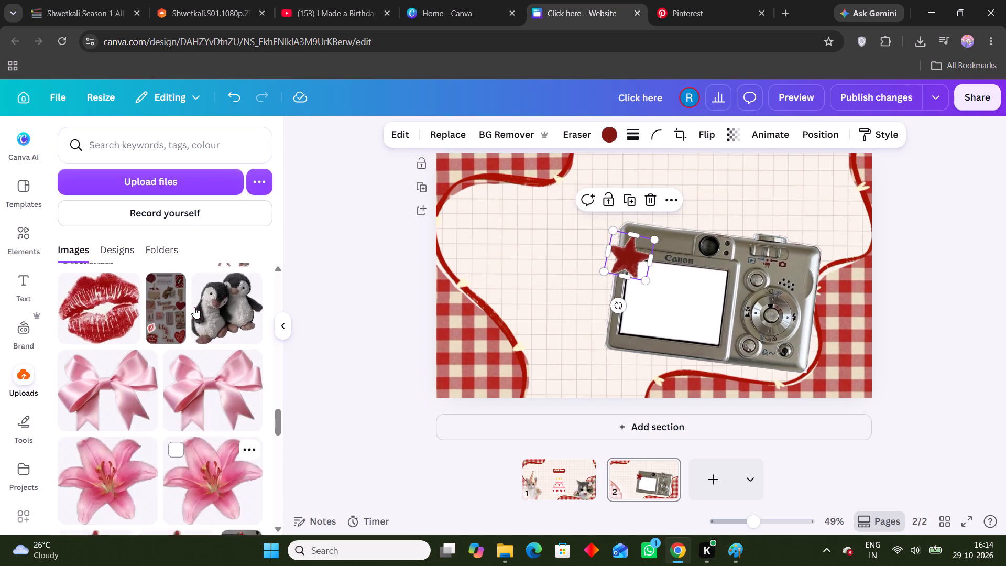
scroll(194, 307, "up", 6)
scroll(173, 388, "up", 5)
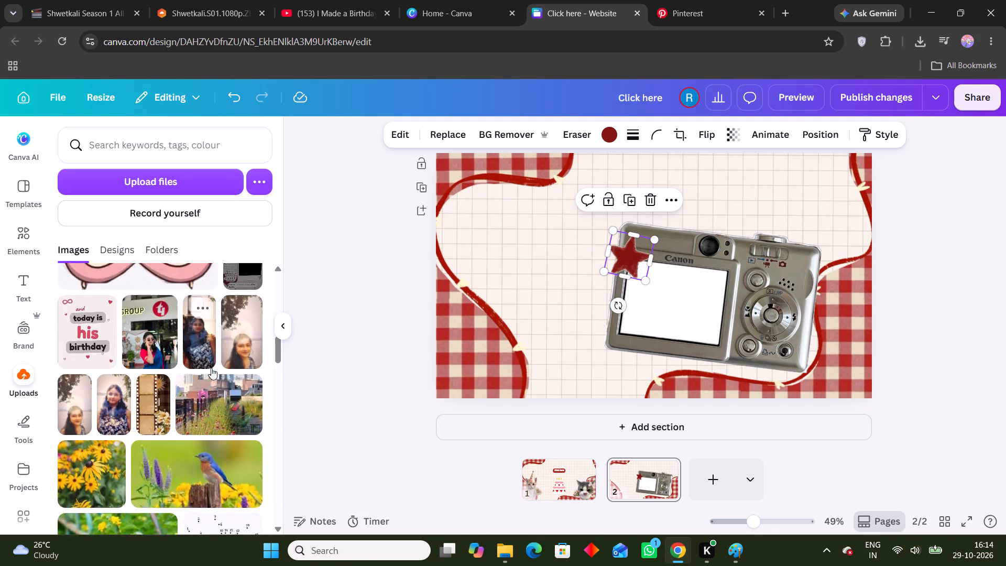
scroll(211, 368, "up", 4)
scroll(142, 429, "down", 2)
scroll(134, 374, "up", 1)
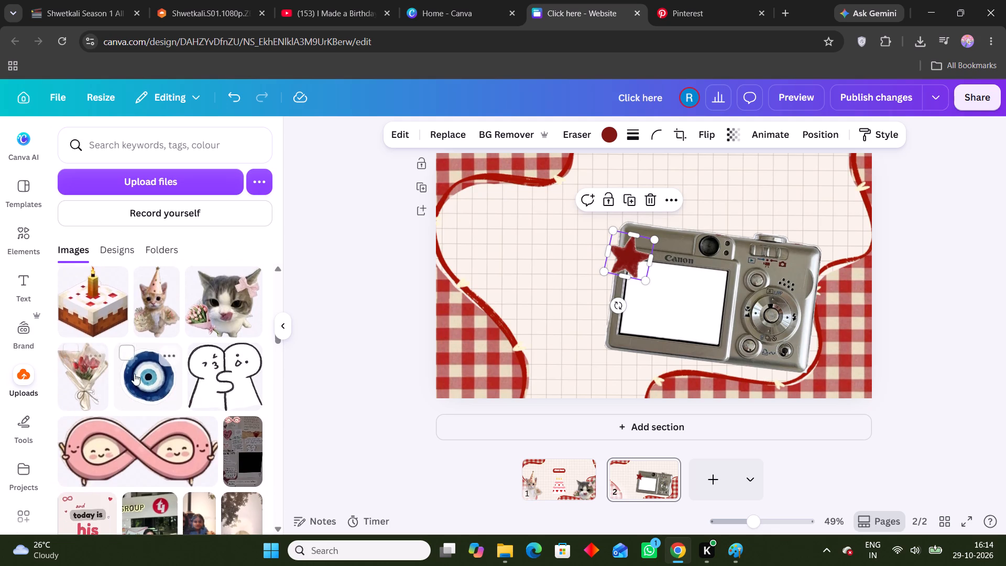
scroll(134, 374, "up", 2)
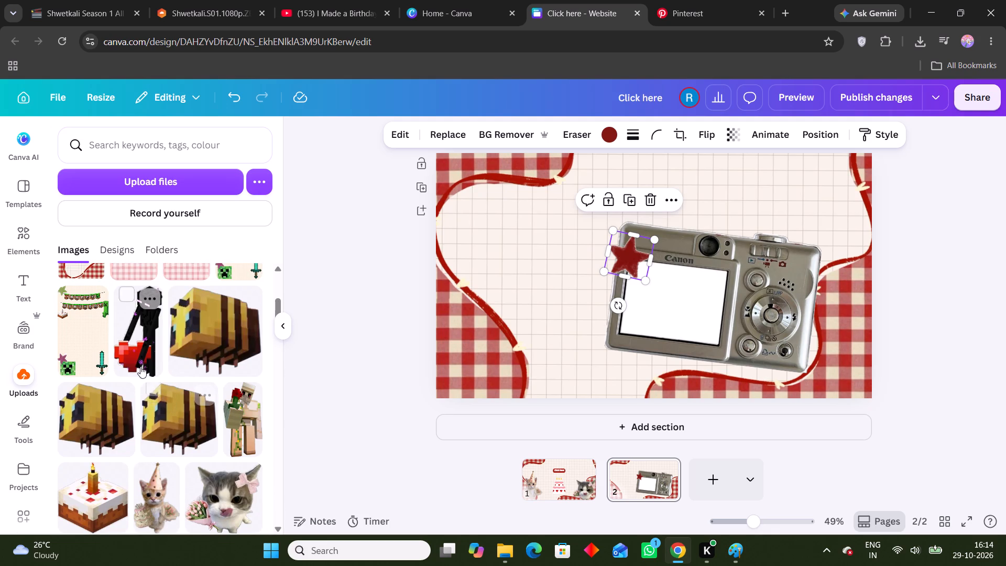
scroll(137, 351, "up", 4)
scroll(166, 389, "down", 3)
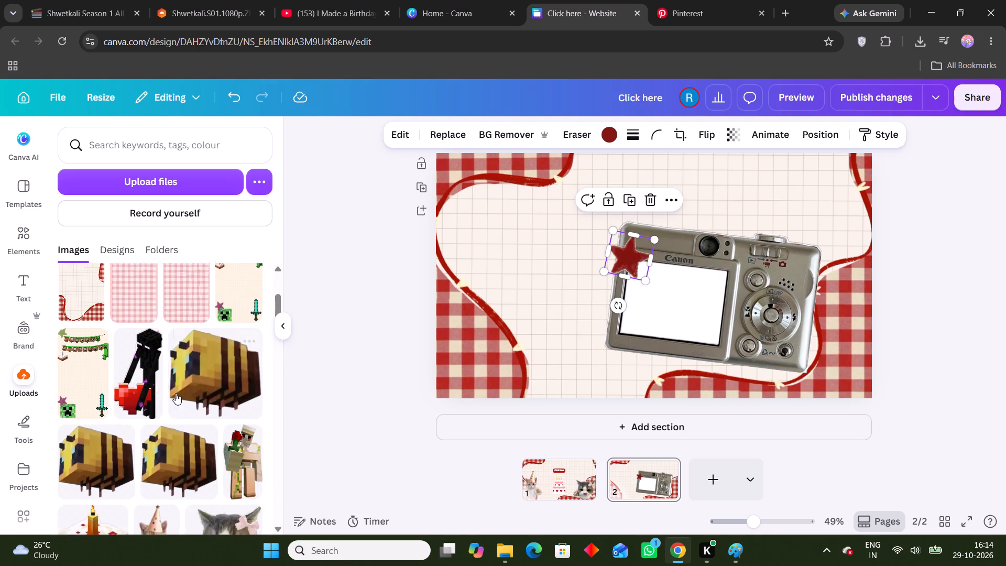
scroll(178, 393, "down", 2)
left_click(239, 353)
left_click_drag(682, 278, 507, 333)
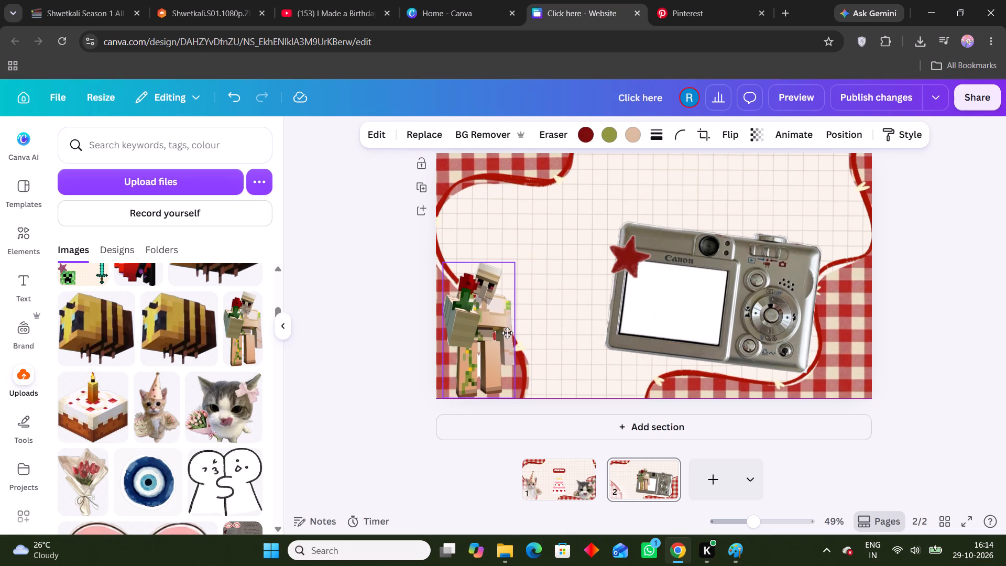
left_click_drag(507, 333, 509, 332)
left_click(384, 326)
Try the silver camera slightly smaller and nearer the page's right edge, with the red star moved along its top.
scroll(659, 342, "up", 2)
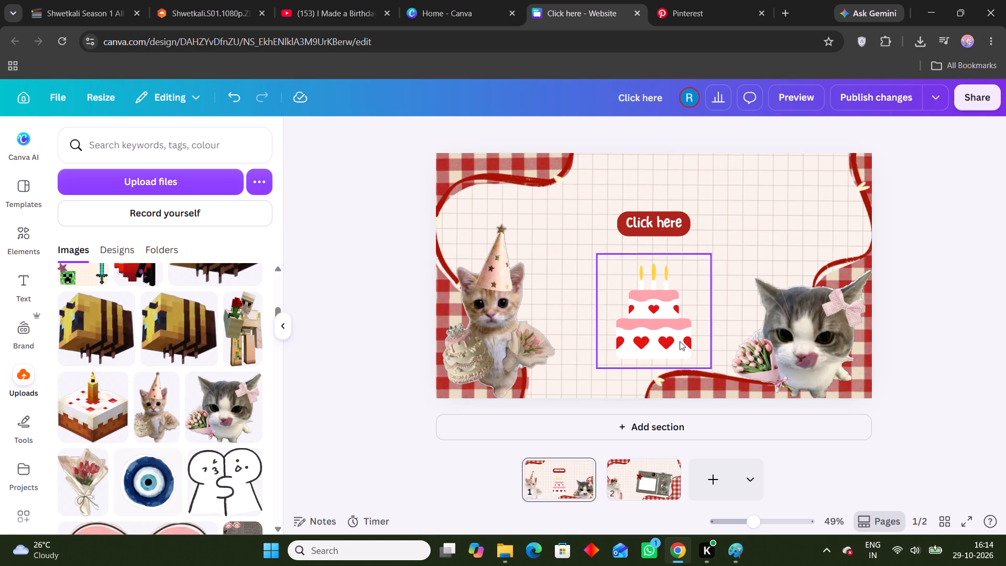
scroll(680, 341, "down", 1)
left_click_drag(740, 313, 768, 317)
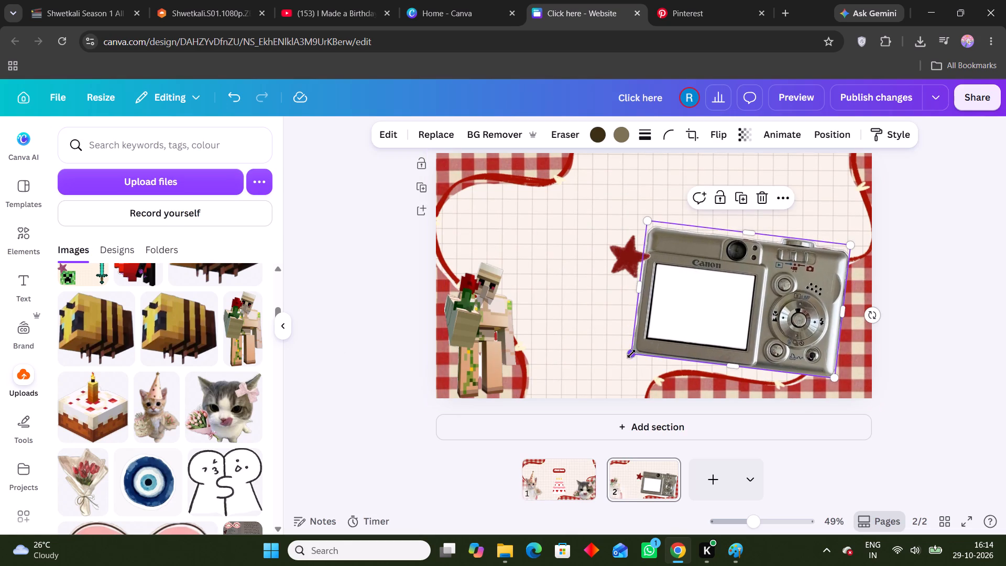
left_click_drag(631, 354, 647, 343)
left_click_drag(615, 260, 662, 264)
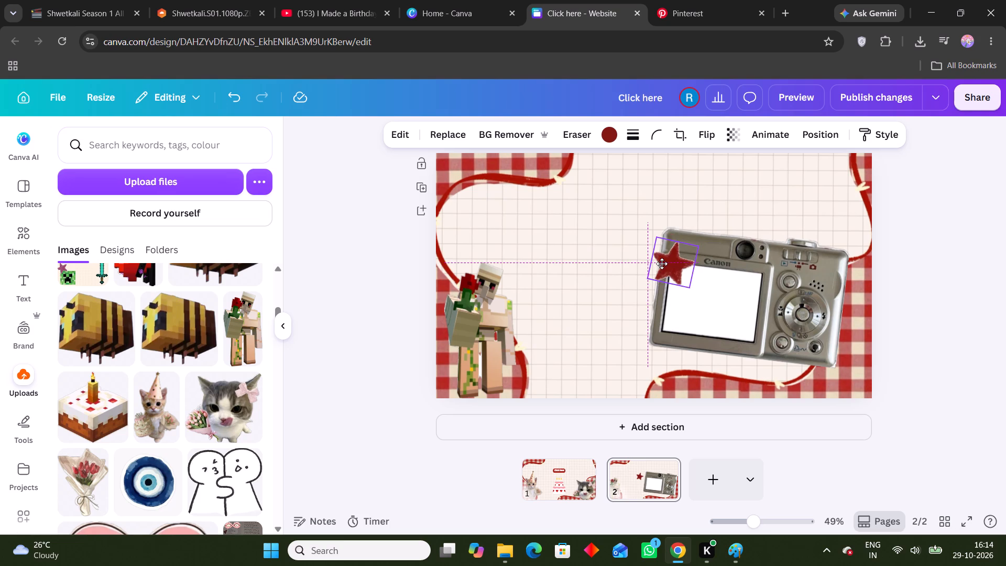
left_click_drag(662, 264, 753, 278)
Add the uploaded dark red Nikon camera image to page 2 and remove its background.
scroll(180, 364, "down", 9)
scroll(209, 387, "up", 1)
scroll(209, 388, "down", 2)
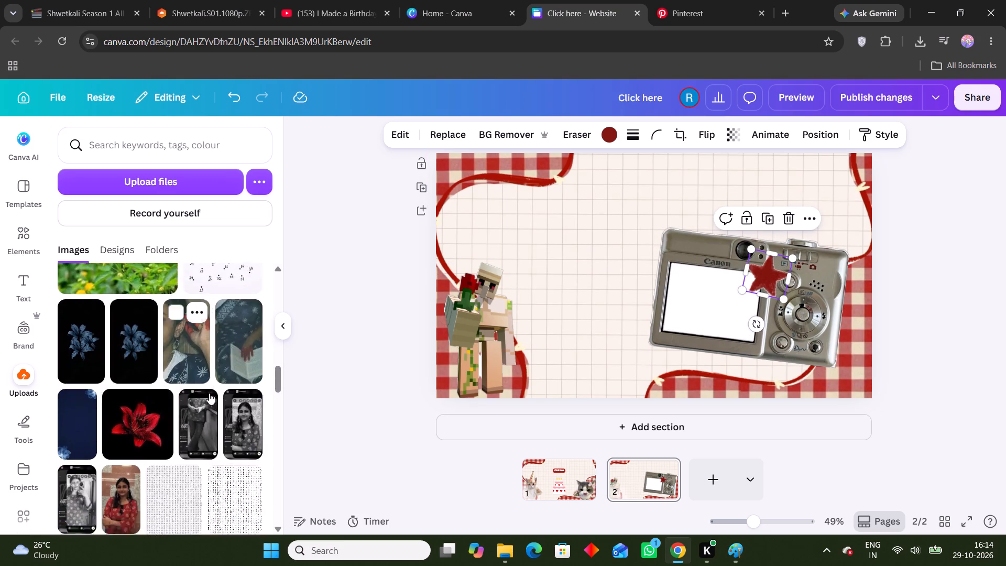
scroll(209, 393, "down", 20)
scroll(209, 393, "down", 5)
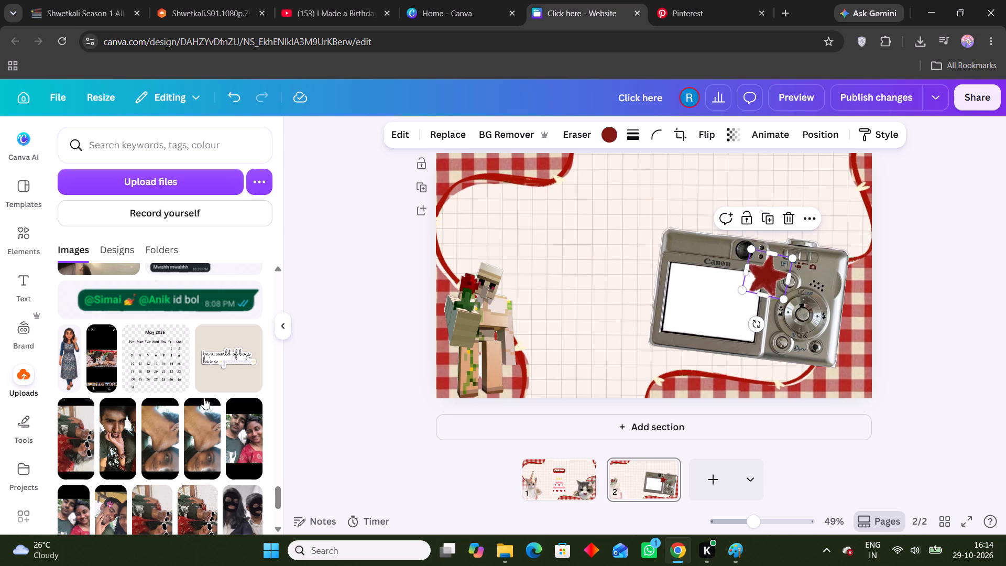
scroll(201, 401, "down", 3)
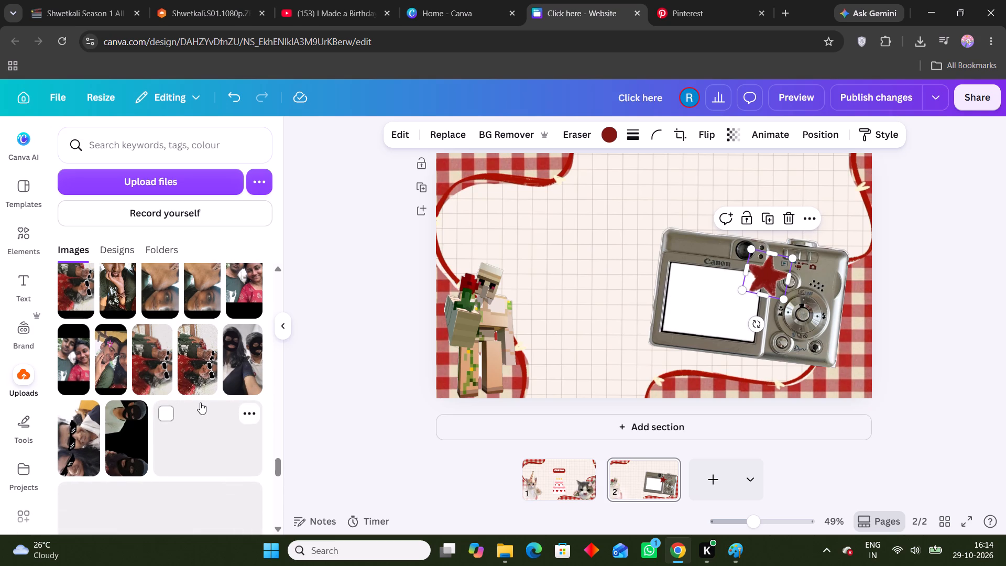
scroll(194, 404, "down", 3)
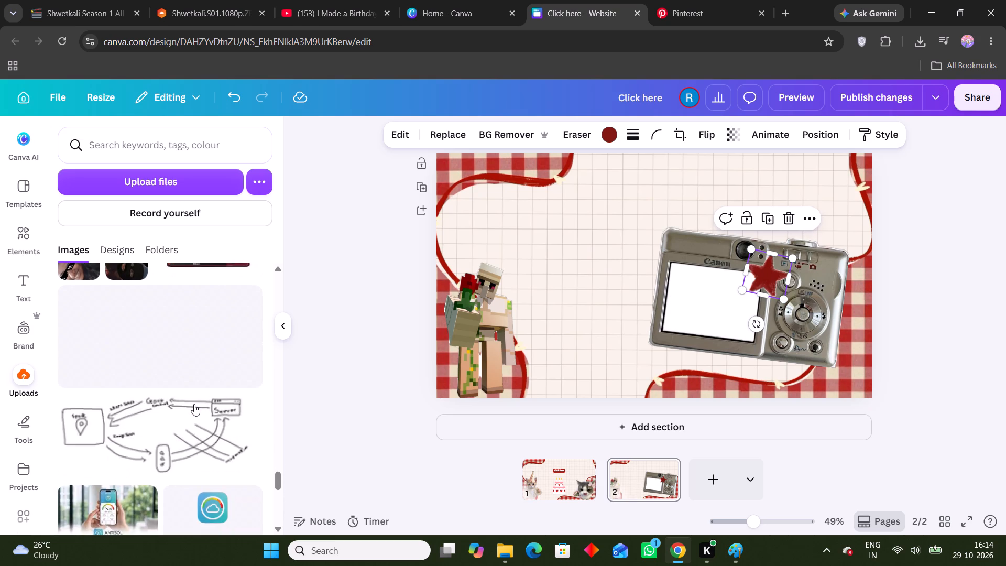
scroll(194, 404, "up", 2)
left_click(206, 388)
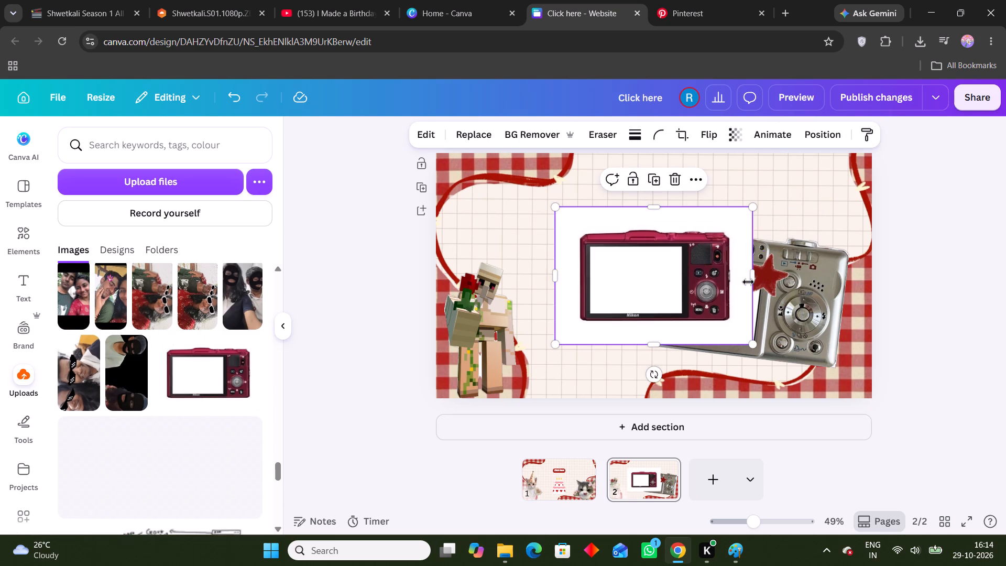
left_click(526, 129)
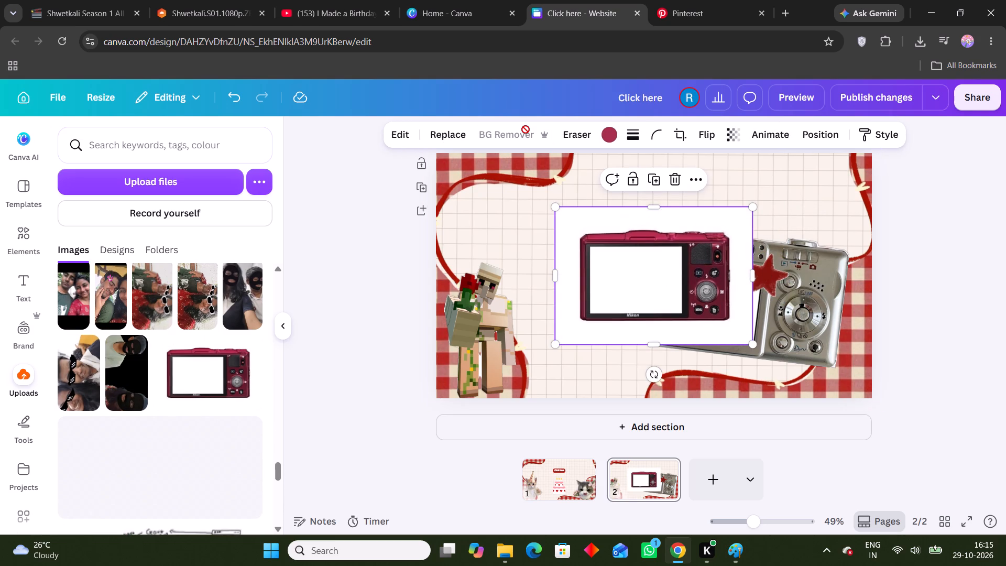
Move the red Nikon camera aside and delete the silver Canon camera from page 2.
scroll(235, 361, "up", 6)
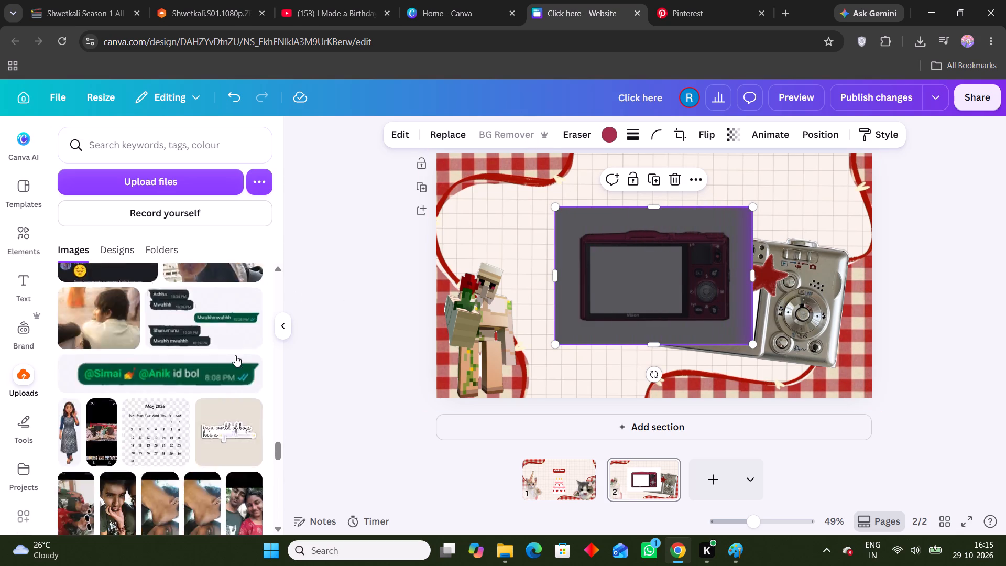
scroll(242, 333, "up", 5)
left_click_drag(724, 282, 708, 256)
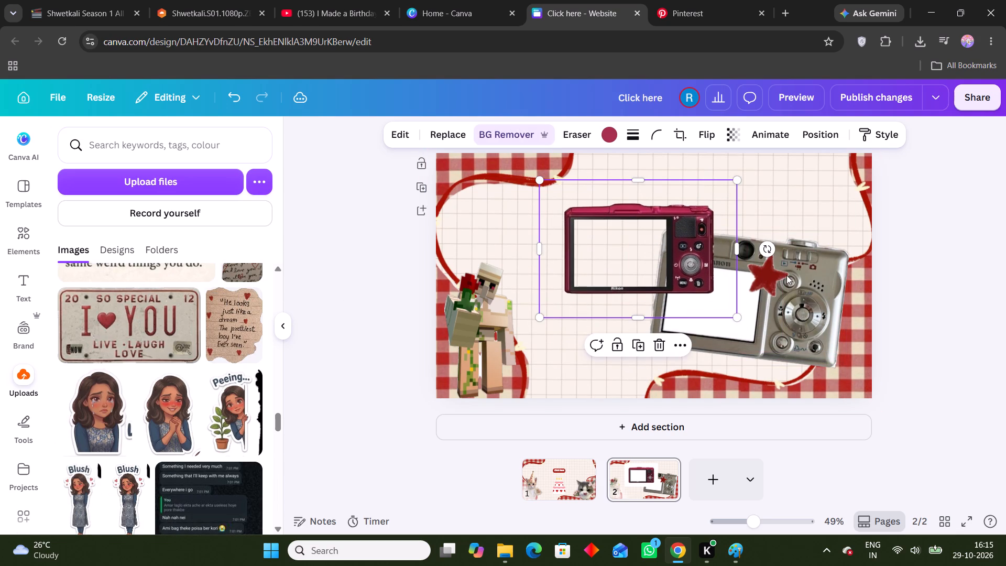
left_click(797, 291)
left_click(773, 199)
Tilt the red Nikon camera slightly clockwise and move it, clear of the star, to the page's lower right.
left_click(675, 254)
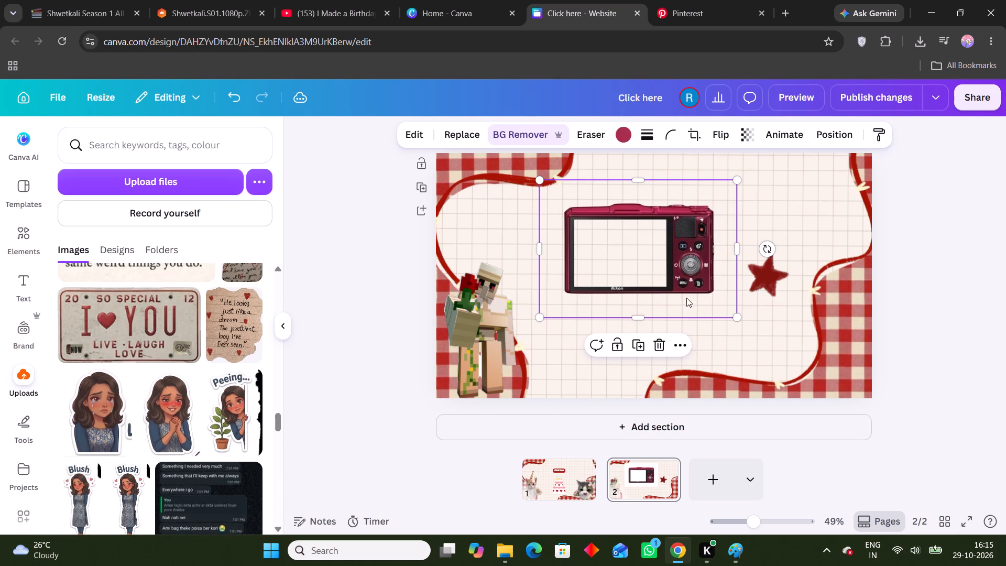
left_click_drag(771, 252, 766, 275)
left_click_drag(668, 266, 764, 309)
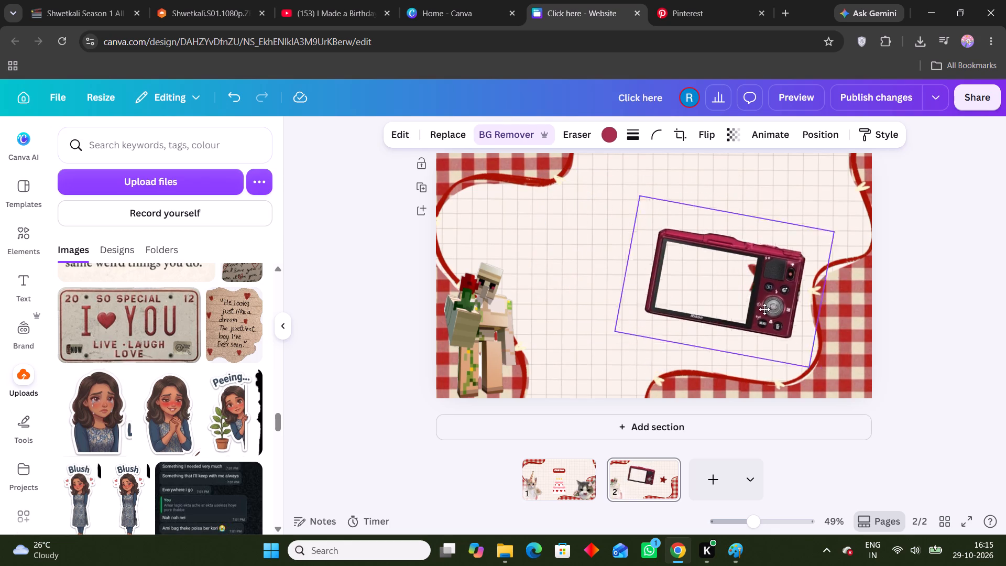
left_click_drag(764, 309, 789, 328)
left_click(822, 210)
left_click(778, 265)
left_click_drag(757, 287, 710, 308)
left_click_drag(774, 265, 787, 205)
left_click_drag(733, 326, 783, 296)
Bring the red star forward in front of the red camera and place it over the camera's upper-right area.
left_click_drag(796, 215, 690, 195)
right_click(690, 196)
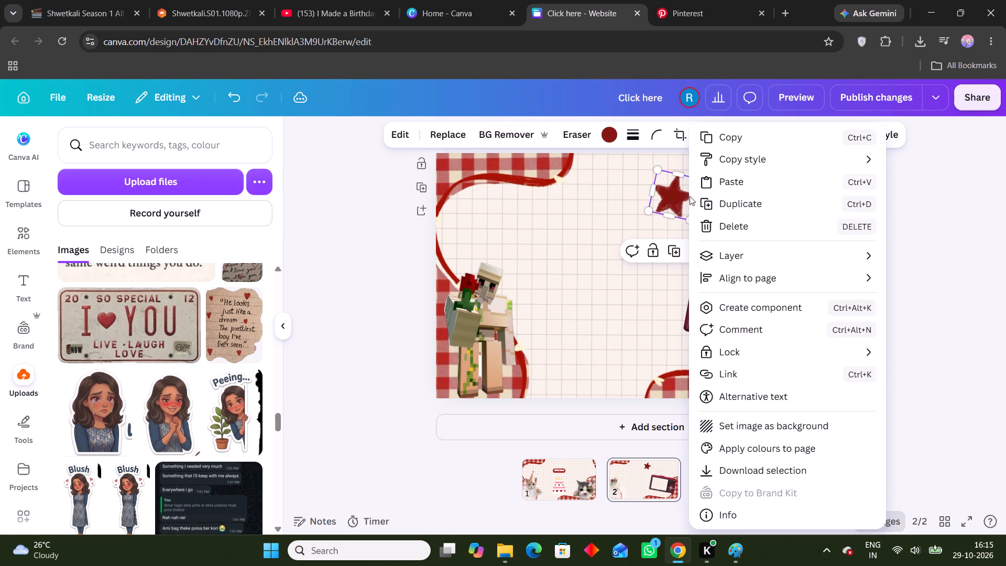
left_click(671, 209)
left_click_drag(675, 204, 724, 244)
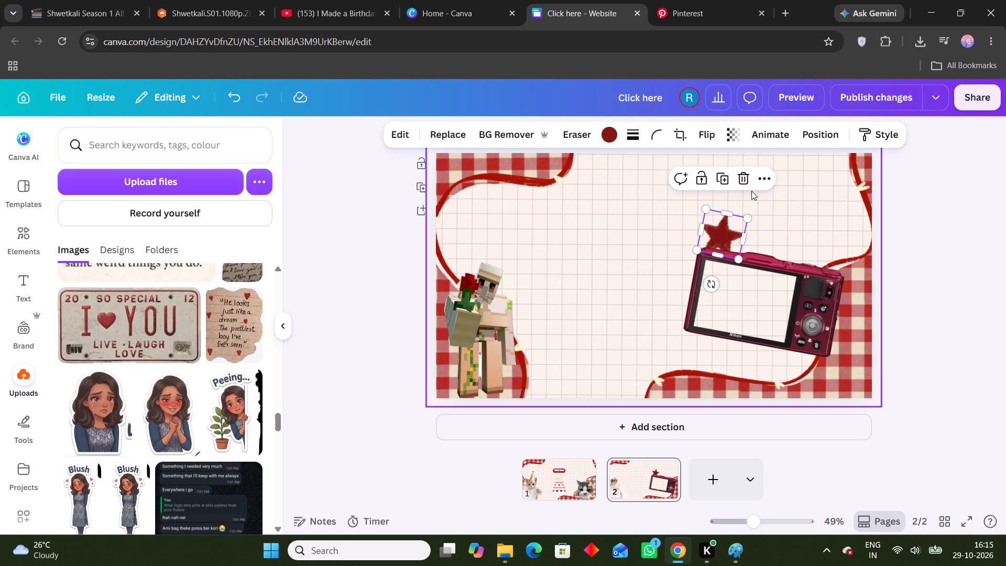
left_click(754, 187)
left_click(757, 184)
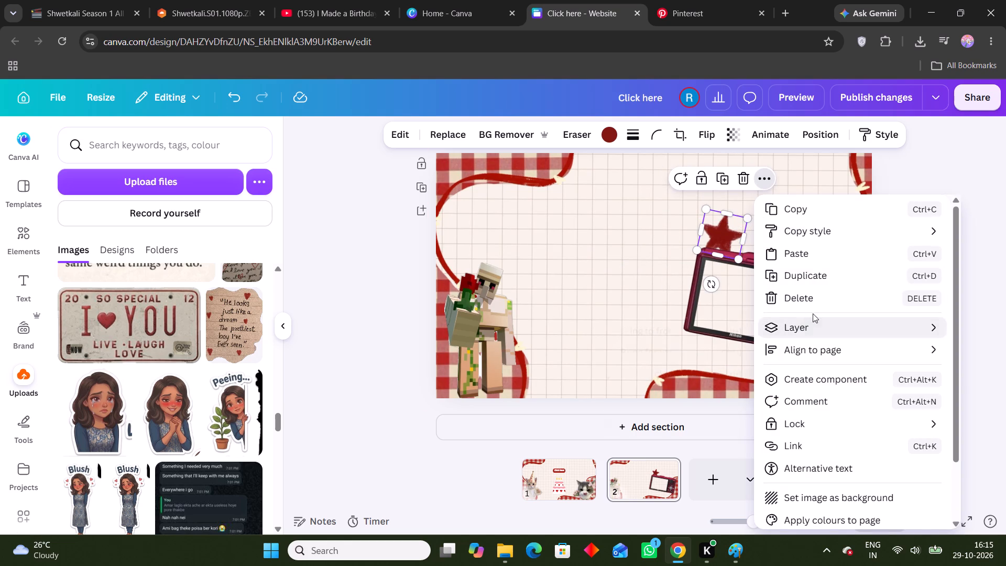
left_click(813, 313)
left_click(815, 318)
left_click(698, 356)
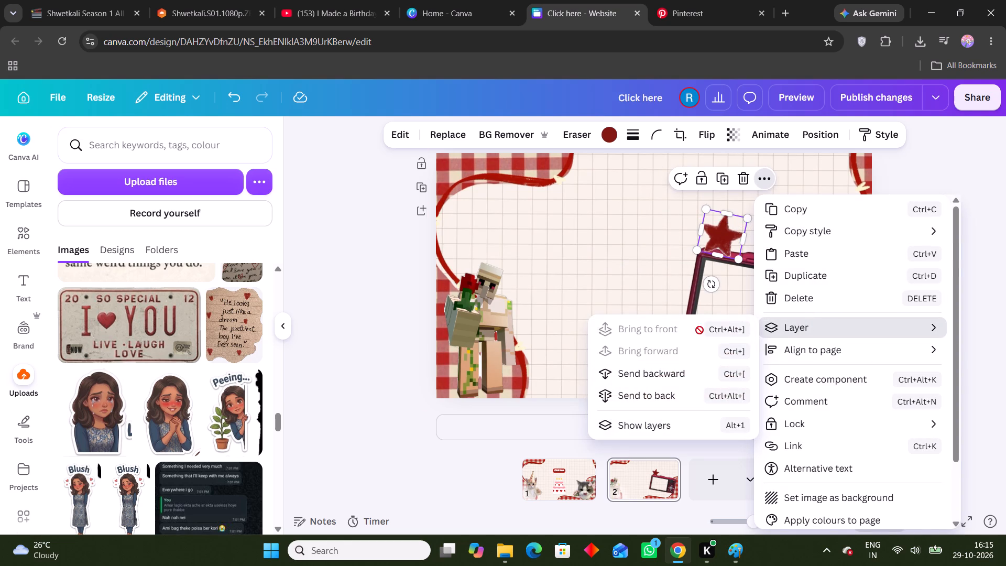
left_click_drag(724, 224, 797, 266)
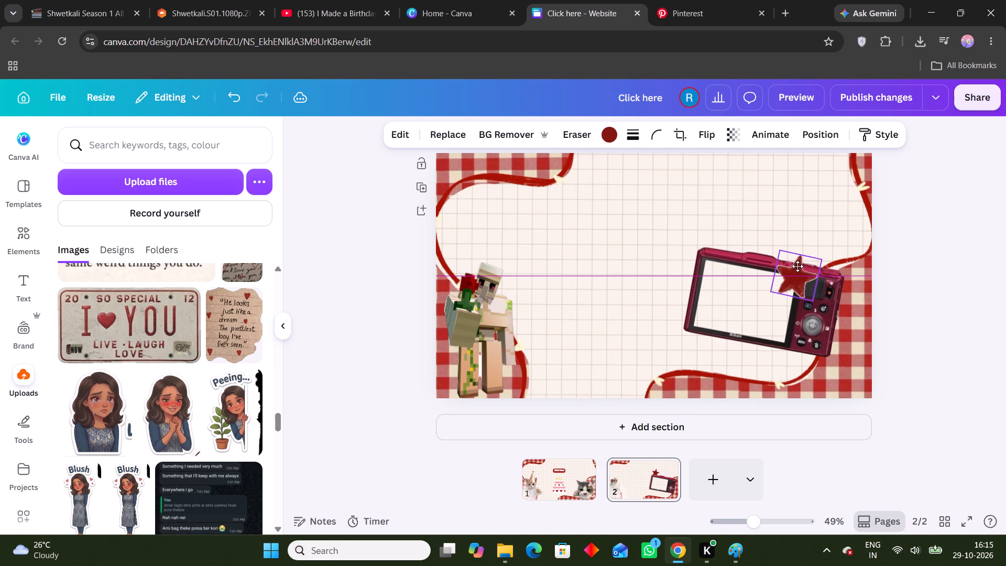
left_click_drag(797, 266, 797, 266)
Enlarge the red camera slightly and reposition it in the page's lower right.
left_click_drag(817, 317, 800, 314)
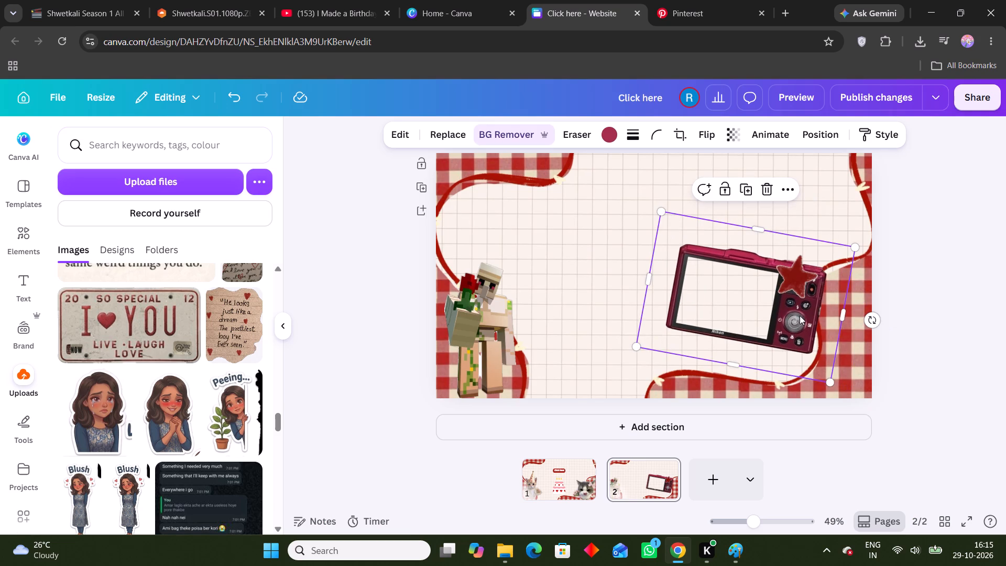
left_click_drag(833, 383, 851, 409)
left_click_drag(829, 317, 825, 316)
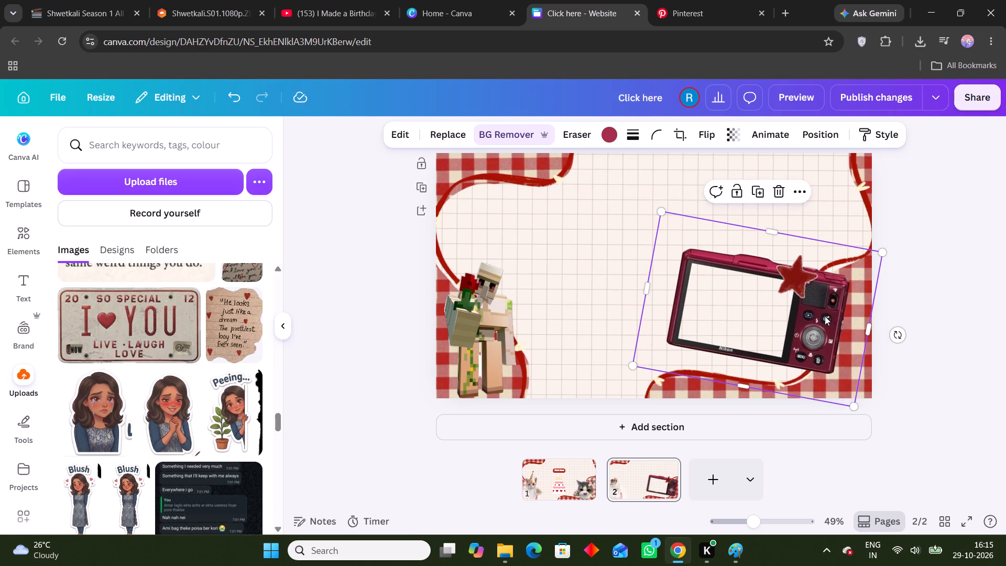
left_click_drag(825, 316, 813, 325)
Move the red star onto the red camera's lower-left corner.
left_click_drag(792, 283, 649, 352)
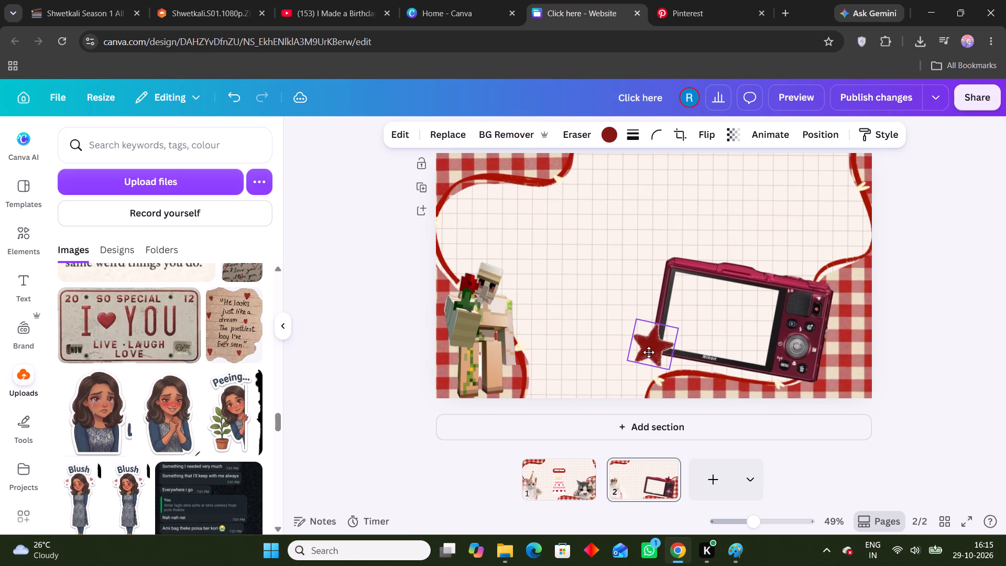
left_click_drag(649, 352, 651, 355)
left_click(415, 237)
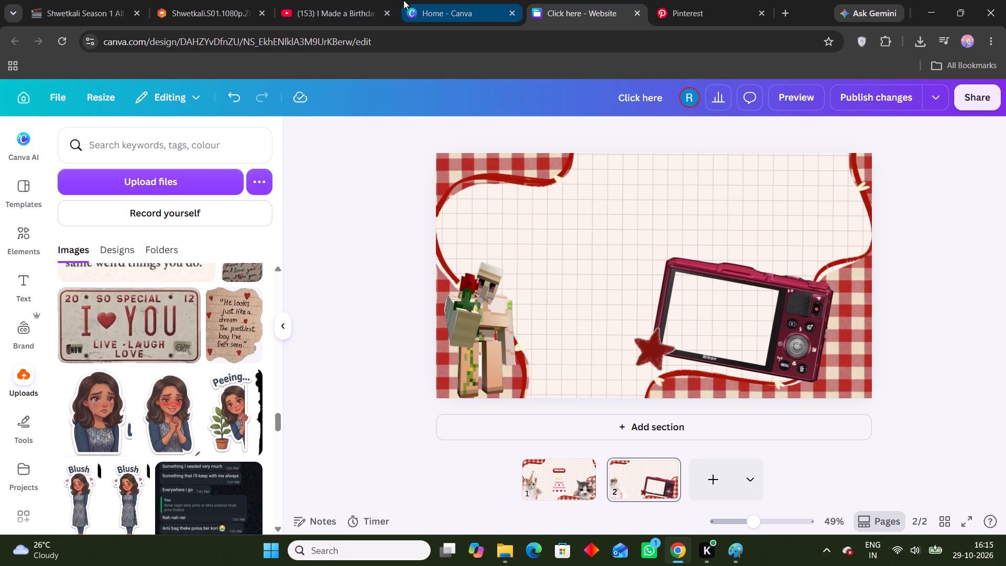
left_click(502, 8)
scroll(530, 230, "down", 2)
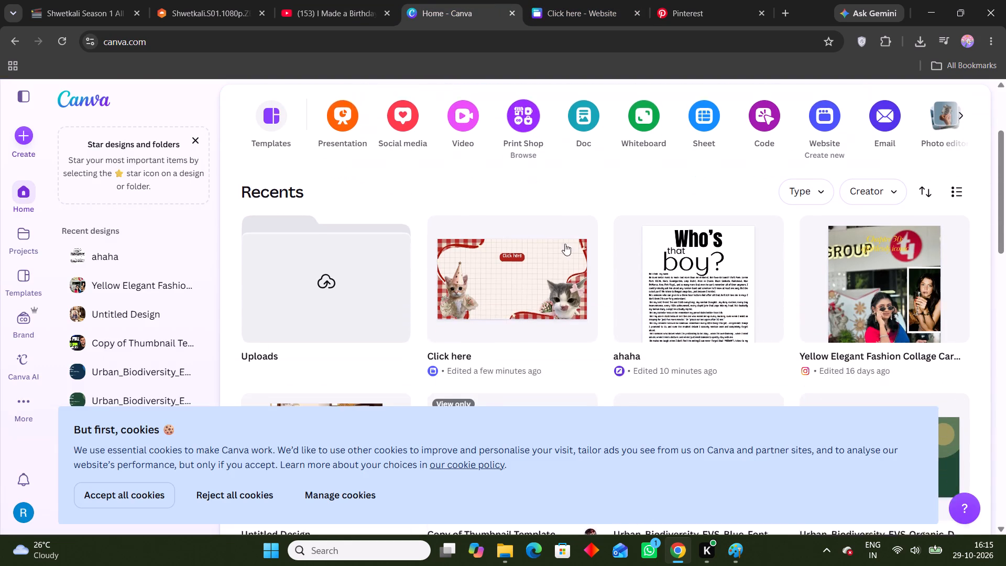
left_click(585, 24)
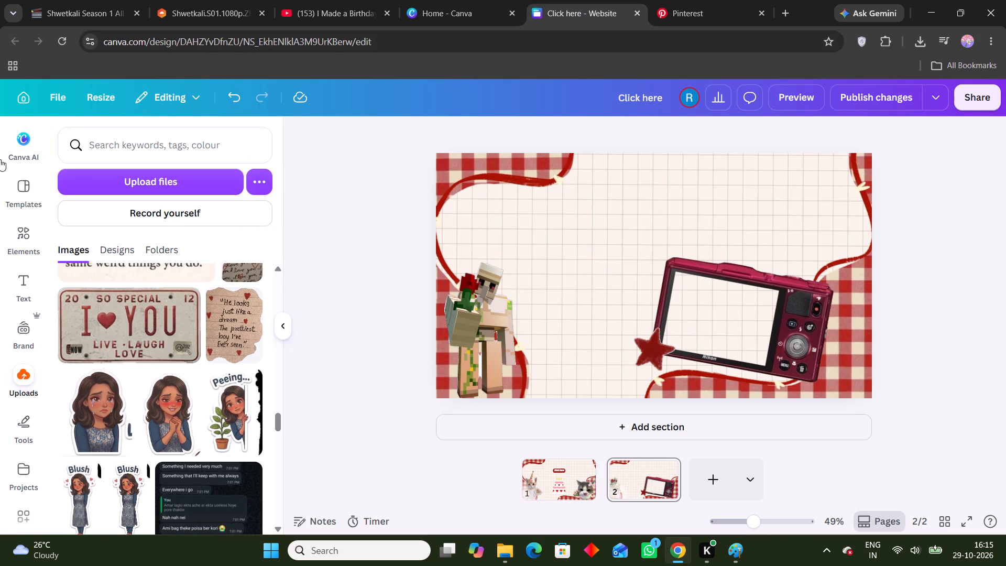
Add a text box in One Little Font to page 2 and set its font size to 56.
left_click(21, 286)
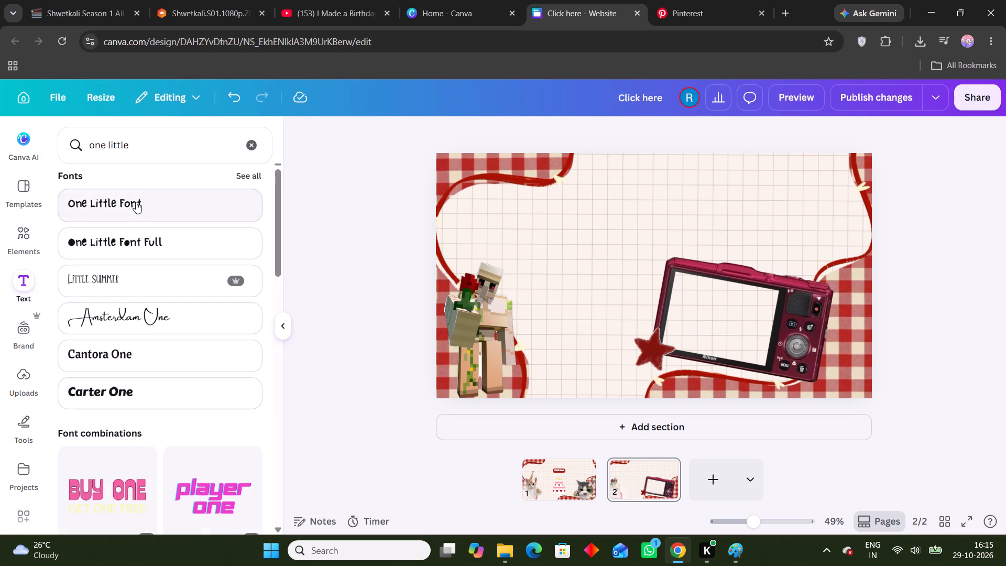
left_click(135, 202)
left_click(491, 131)
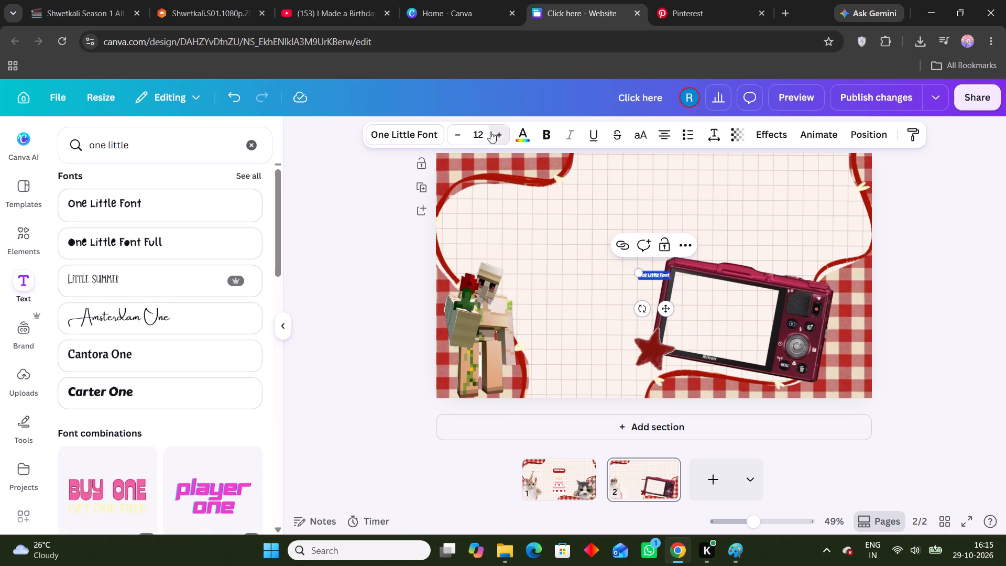
left_click(483, 132)
scroll(485, 286, "down", 7)
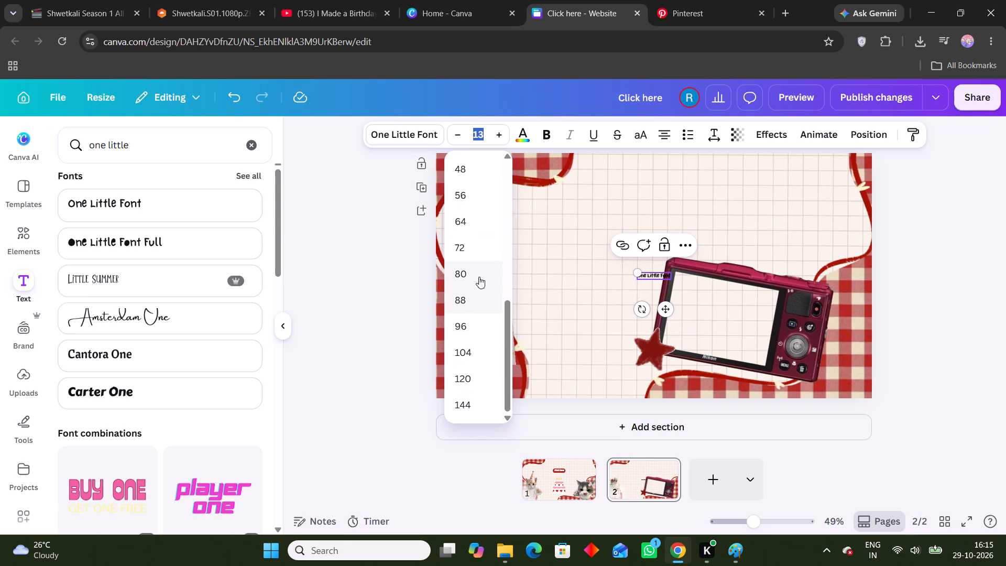
left_click(484, 201)
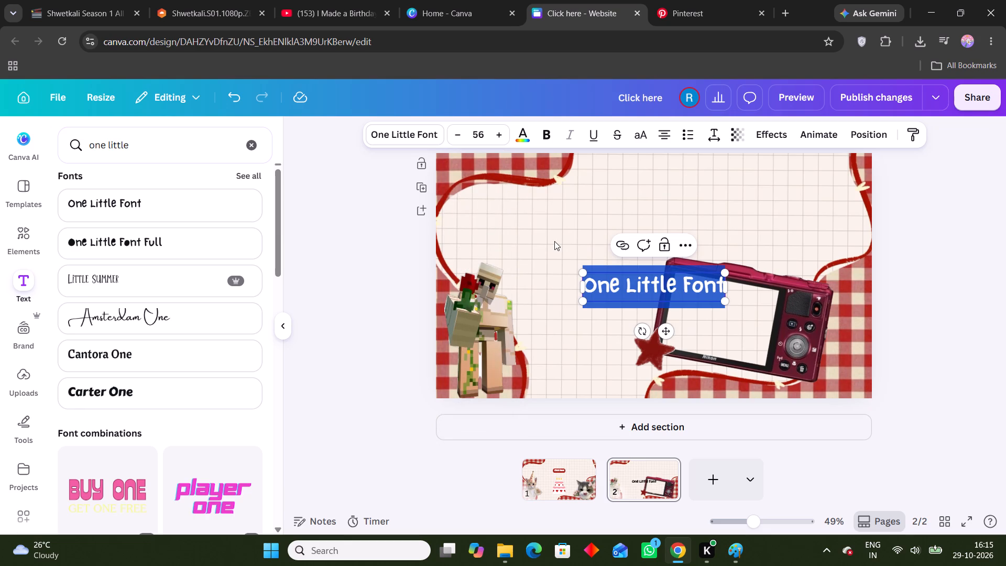
Replace the new text box's placeholder on page 2 with "Who's this boy ?".
key("shift+w")
type("hos")
key("backslash")
key("BackSpace")
key("BackSpace")
key("BackSpace")
key("BackSpace")
key("BackSpace")
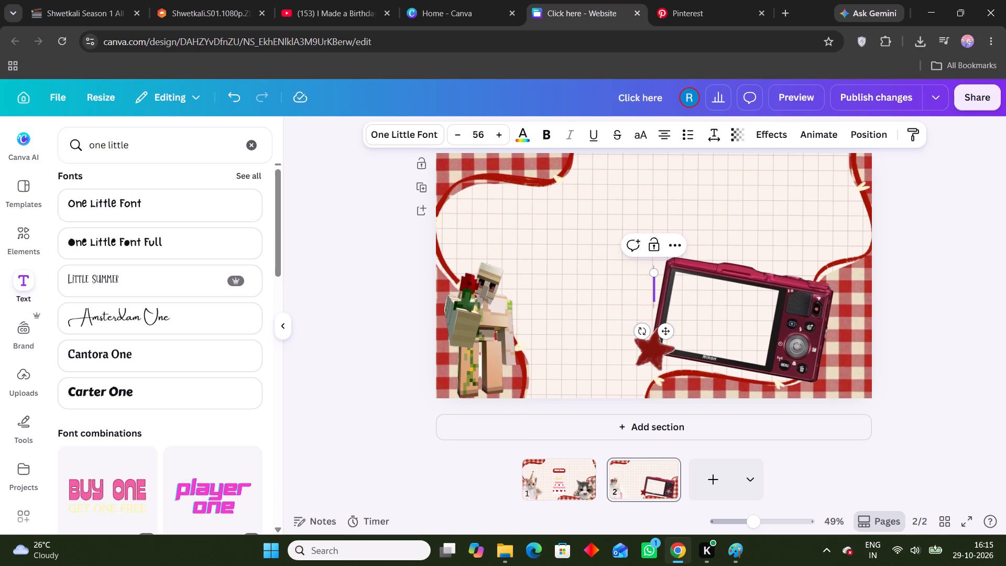
key("shift+w")
key("shift+h")
key("BackSpace")
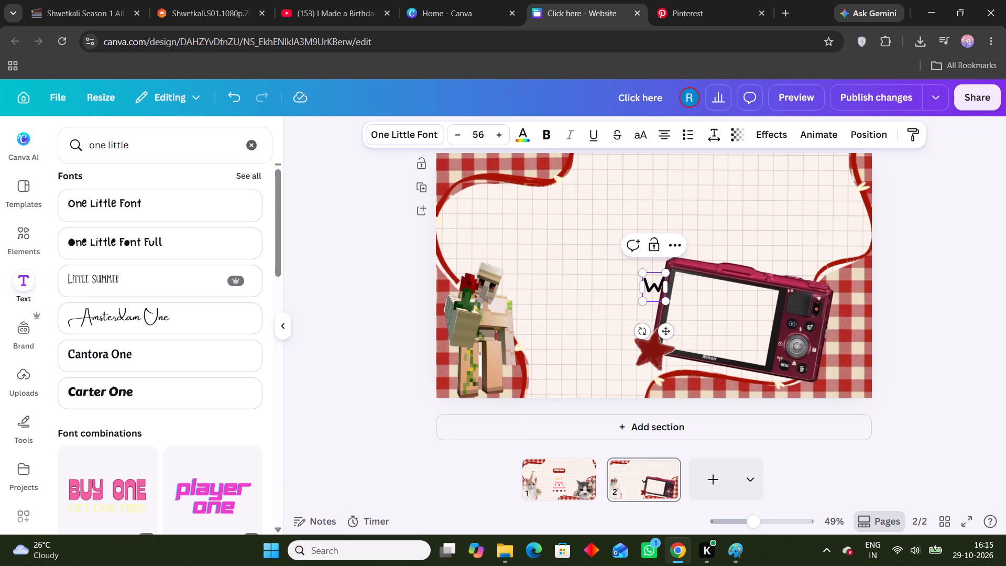
type("hos")
key("BackSpace")
type("'s this boy ?")
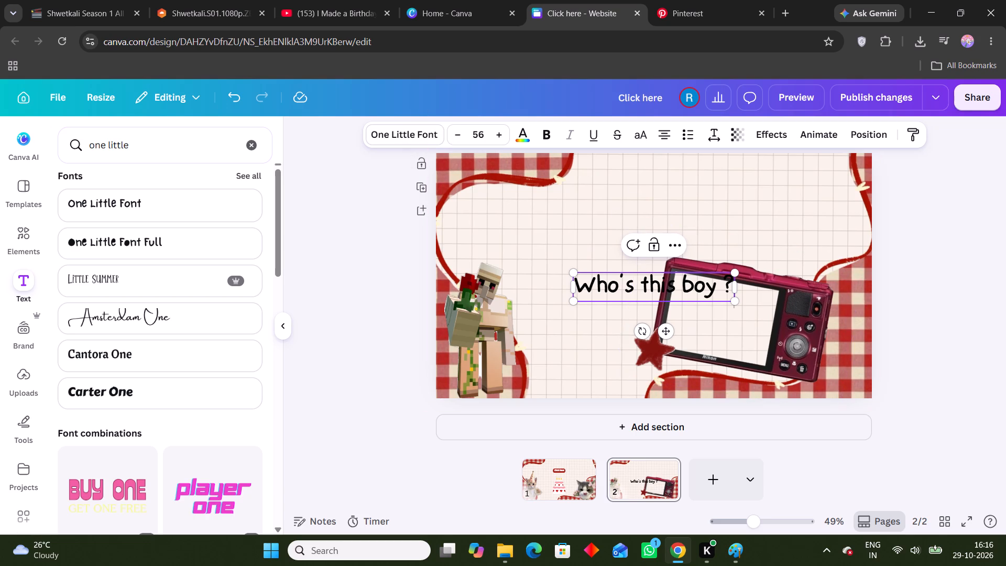
Move the "Who's this boy ?" heading to the page's upper middle, centred horizontally above the camera.
left_click_drag(668, 330, 591, 259)
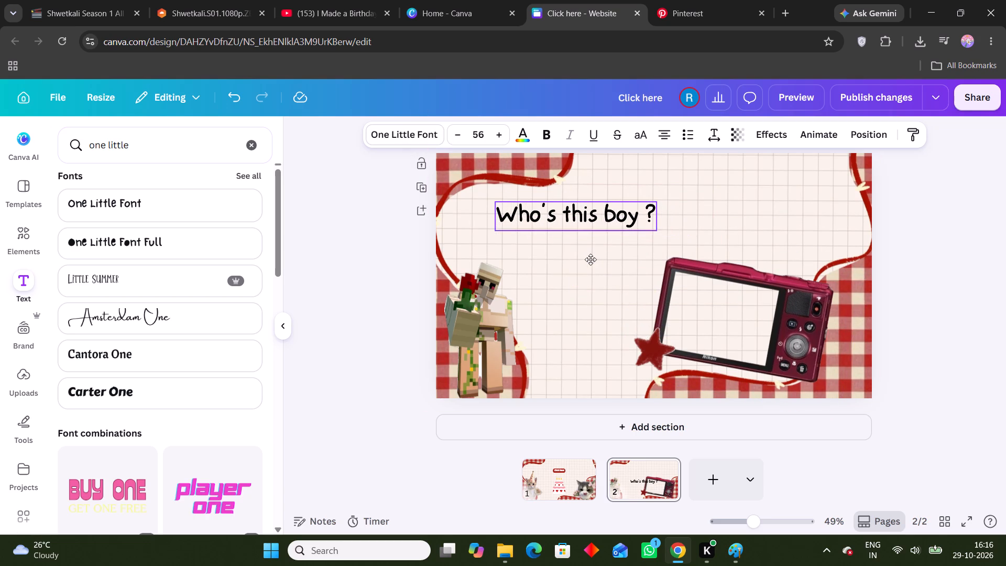
left_click_drag(591, 259, 586, 264)
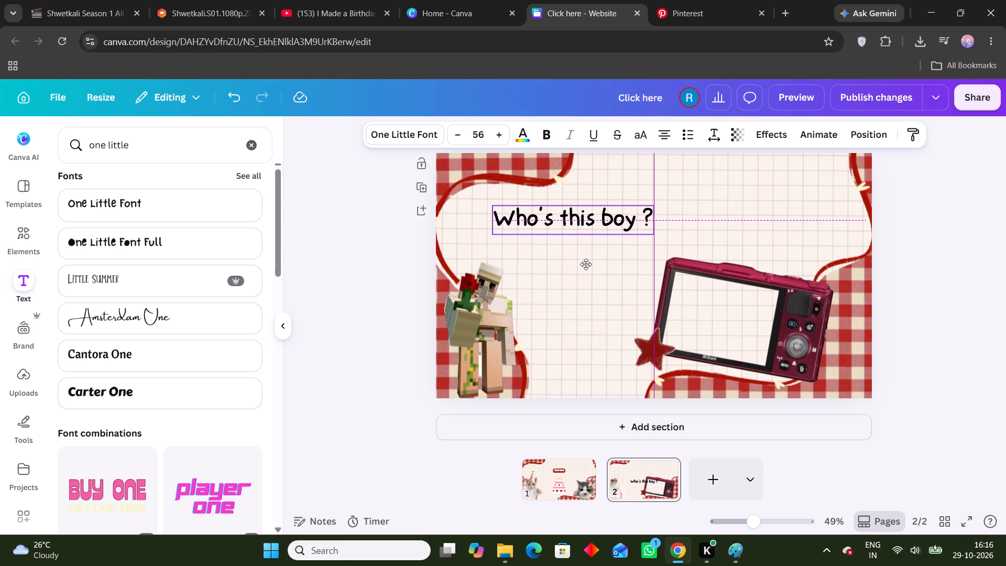
left_click_drag(586, 264, 672, 263)
Shift the red camera slightly left and up, and realign the red star with its lower-left corner.
left_click_drag(747, 310, 725, 309)
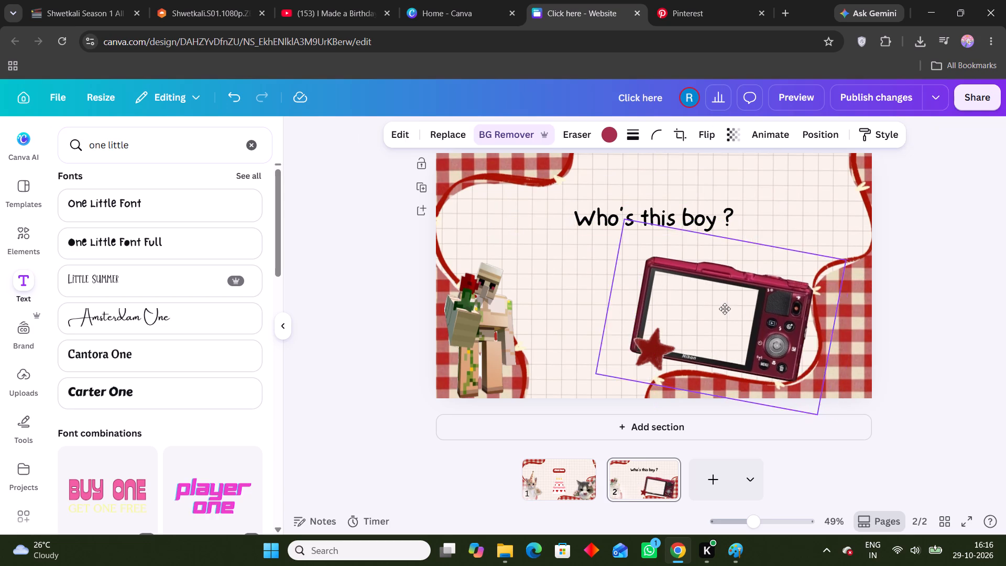
left_click_drag(725, 309, 736, 306)
left_click_drag(658, 354, 657, 352)
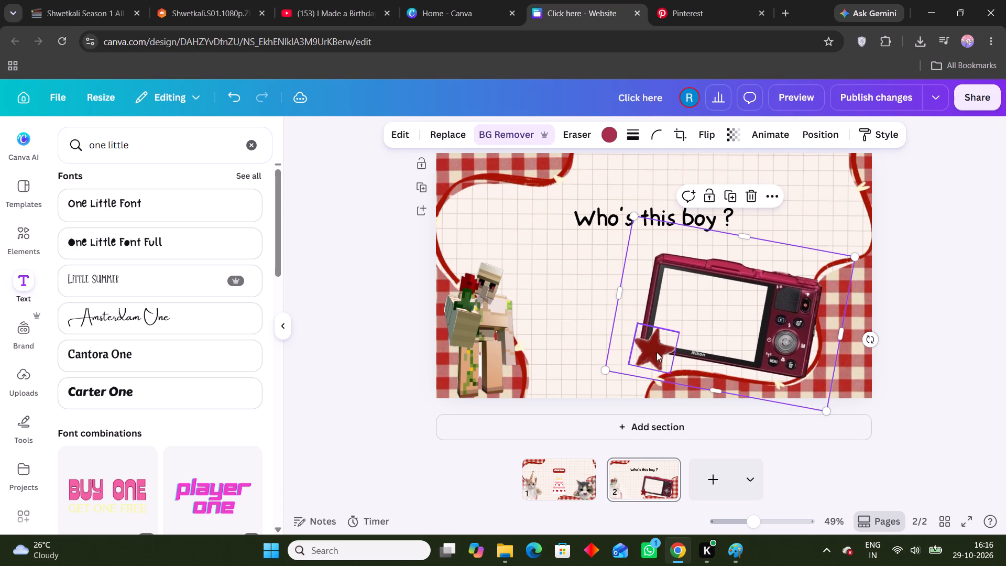
left_click_drag(657, 352, 654, 347)
left_click(378, 284)
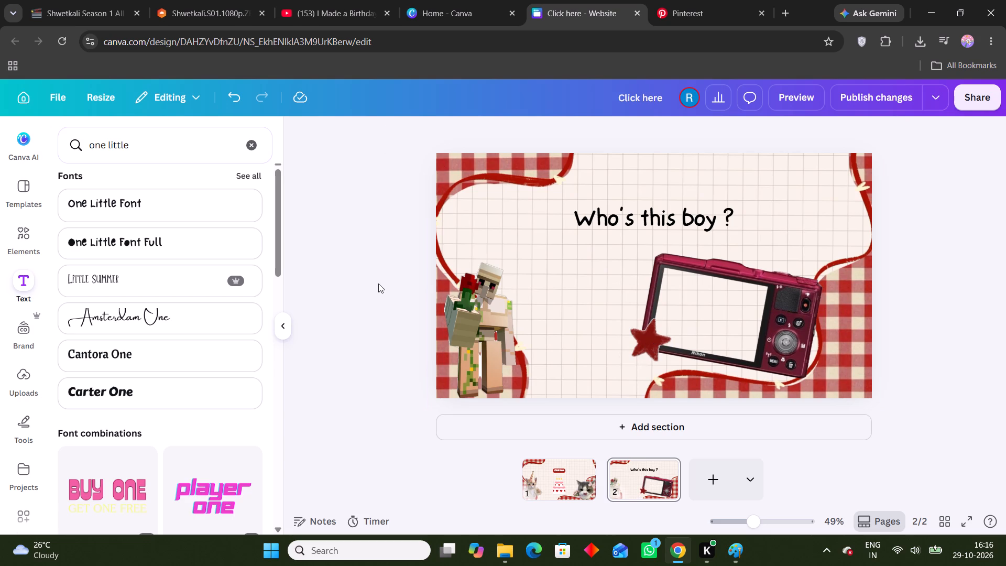
Nudge the "Who's this boy ?" heading slightly upward, keeping it horizontally centred.
left_click_drag(694, 219, 695, 219)
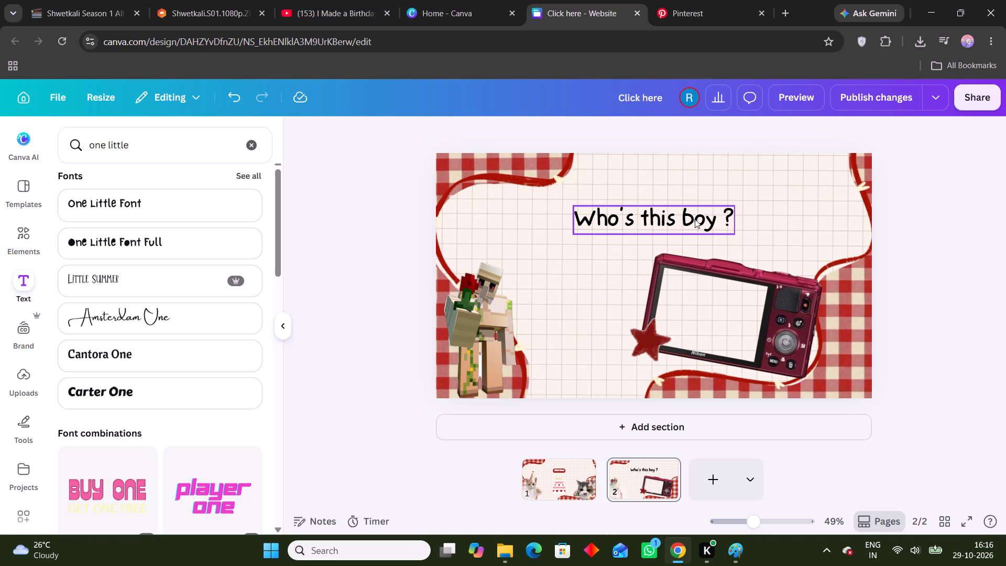
left_click_drag(695, 219, 696, 213)
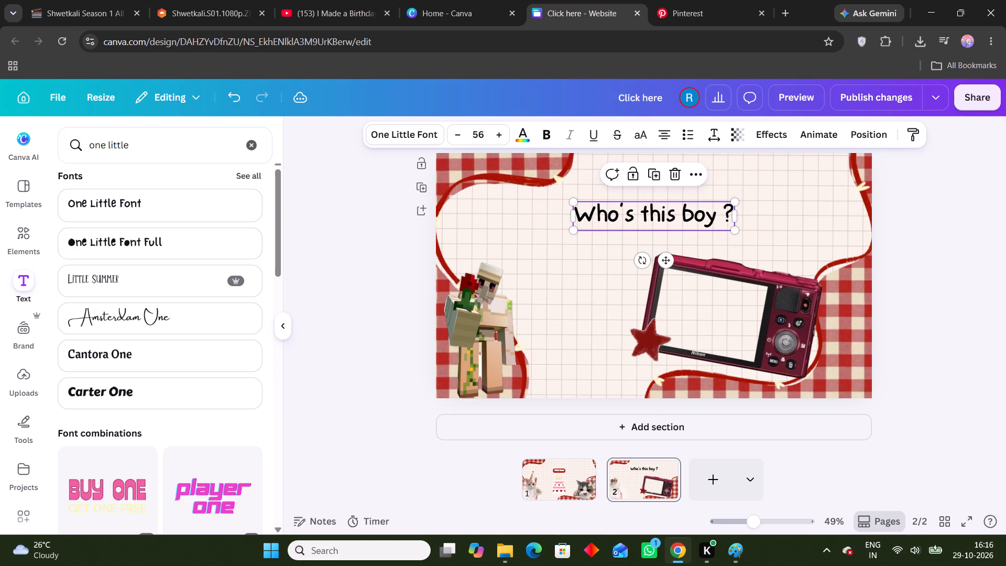
Recolour the "Who's this boy ?" heading a dark red, slightly deeper than the photo red #AD2319.
left_click(521, 139)
left_click(121, 285)
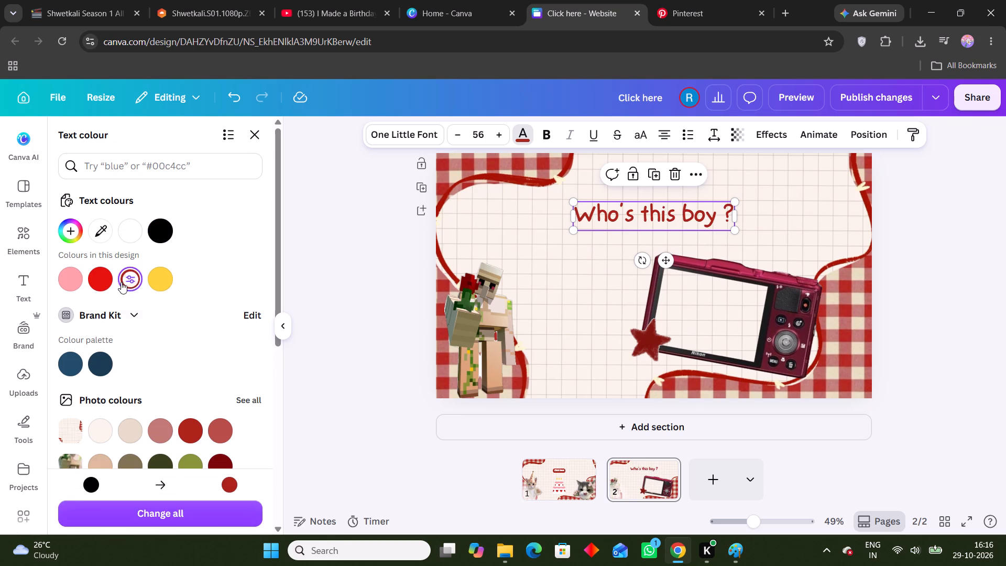
left_click(195, 425)
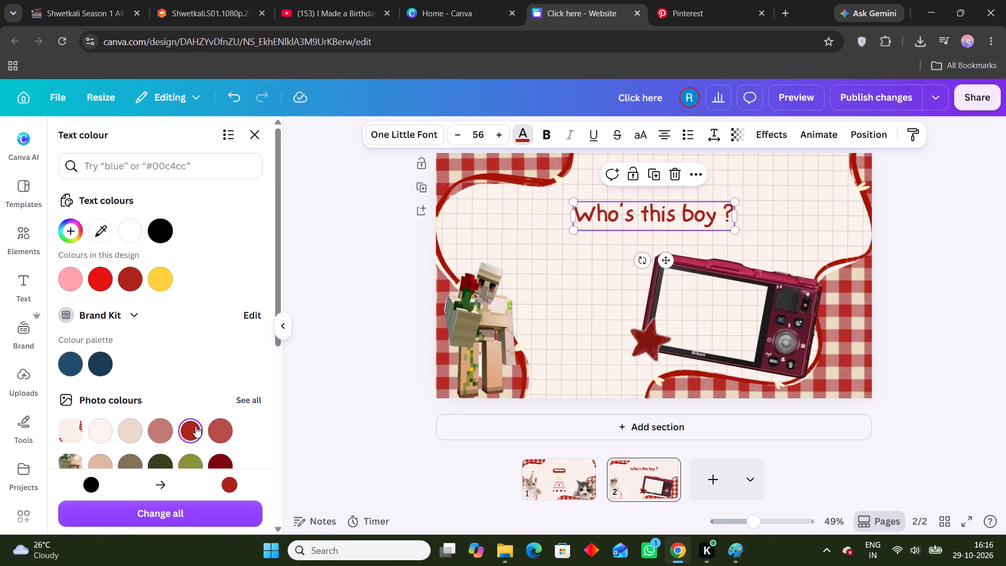
left_click(75, 231)
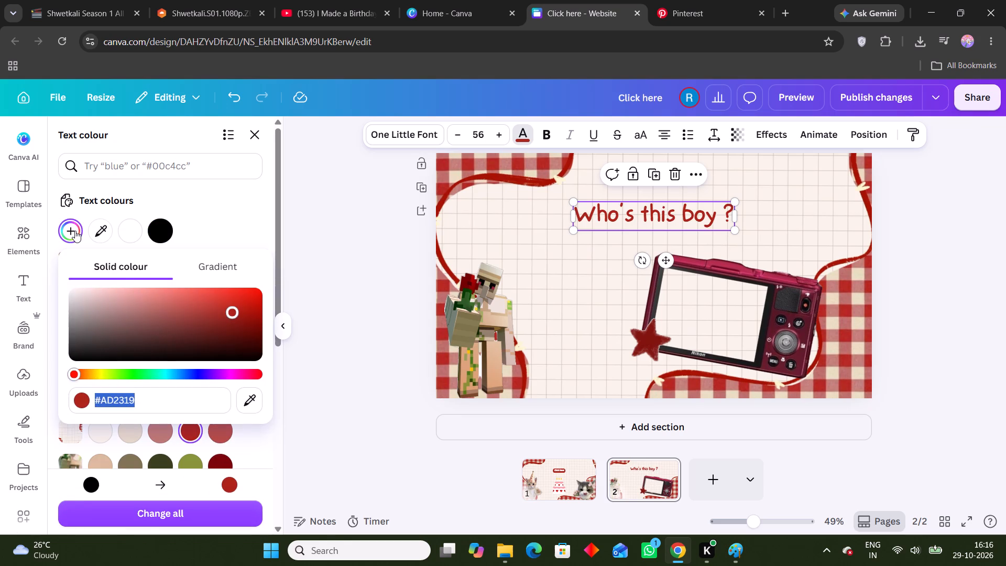
left_click_drag(231, 312, 241, 315)
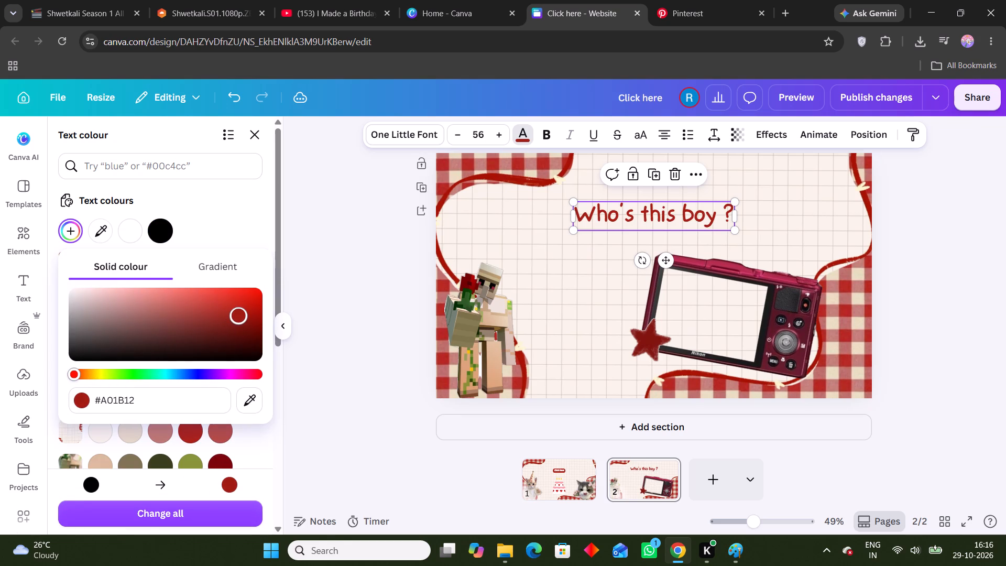
left_click_drag(241, 315, 242, 315)
left_click(325, 268)
left_click(657, 220)
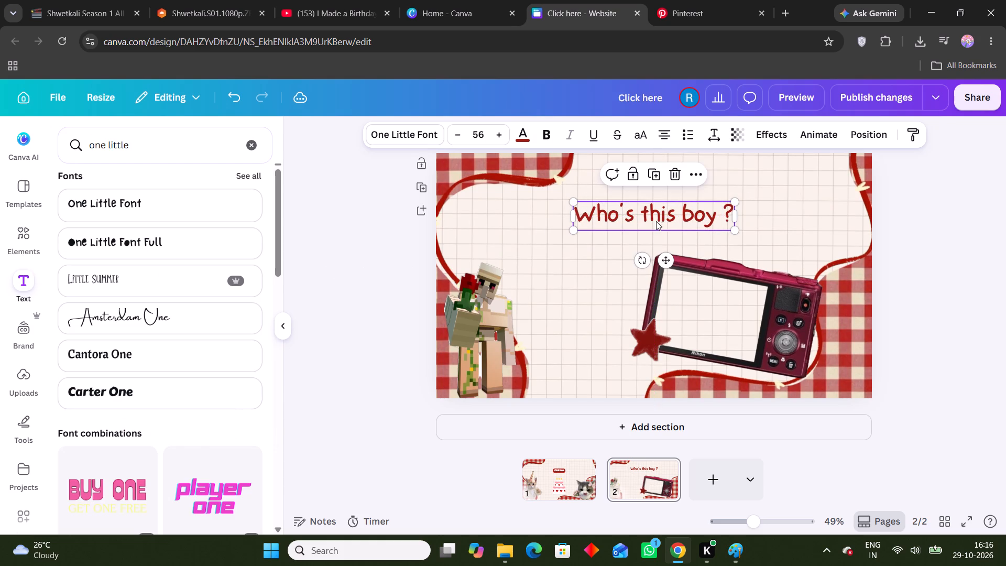
left_click(392, 244)
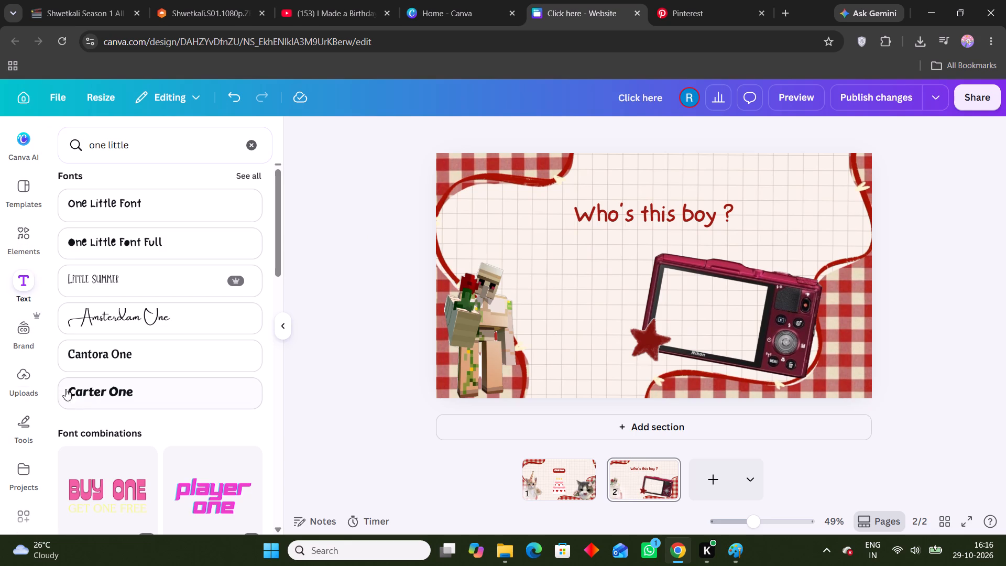
Add the uploaded "He looks just like a dream" torn-paper note and place it in the page's upper-left corner.
left_click(300, 234)
left_click(27, 208)
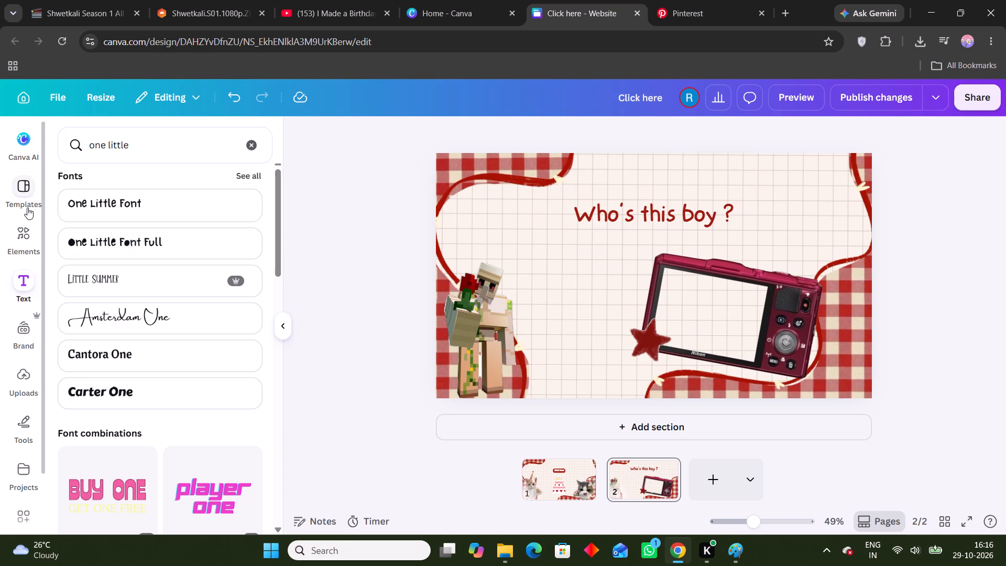
left_click(24, 234)
left_click(27, 373)
scroll(126, 296, "up", 3)
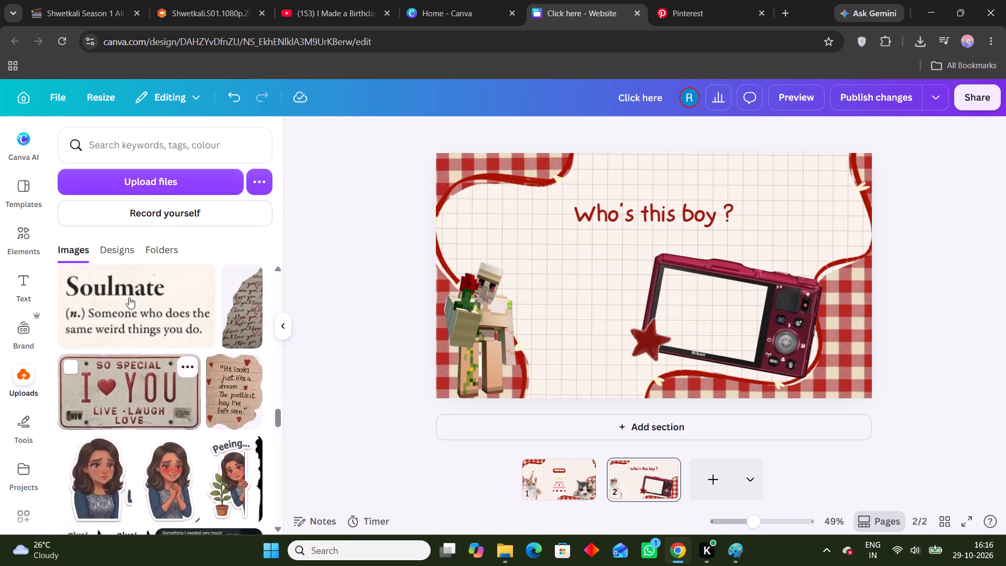
scroll(129, 297, "up", 4)
scroll(167, 327, "down", 6)
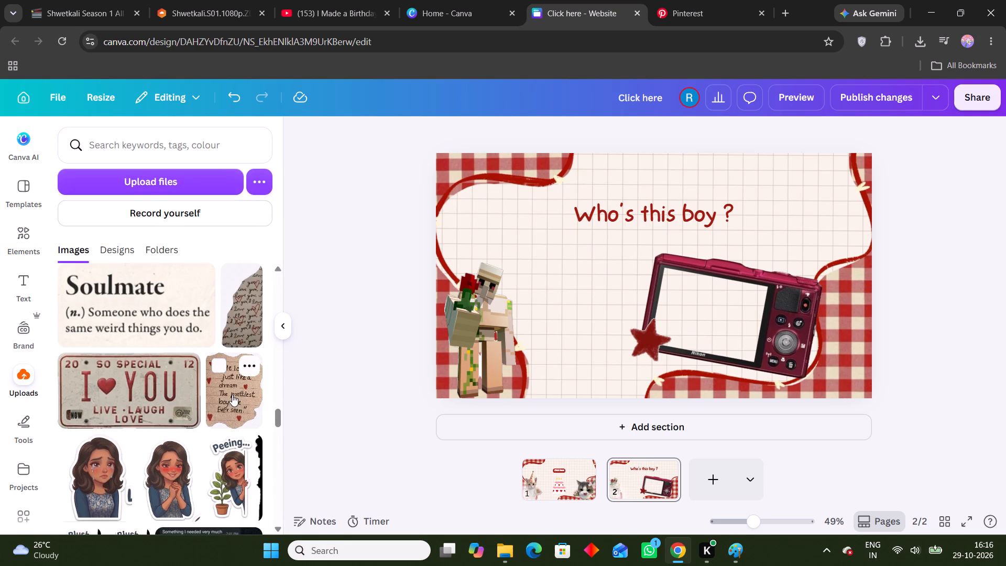
left_click(232, 395)
left_click_drag(681, 286, 514, 245)
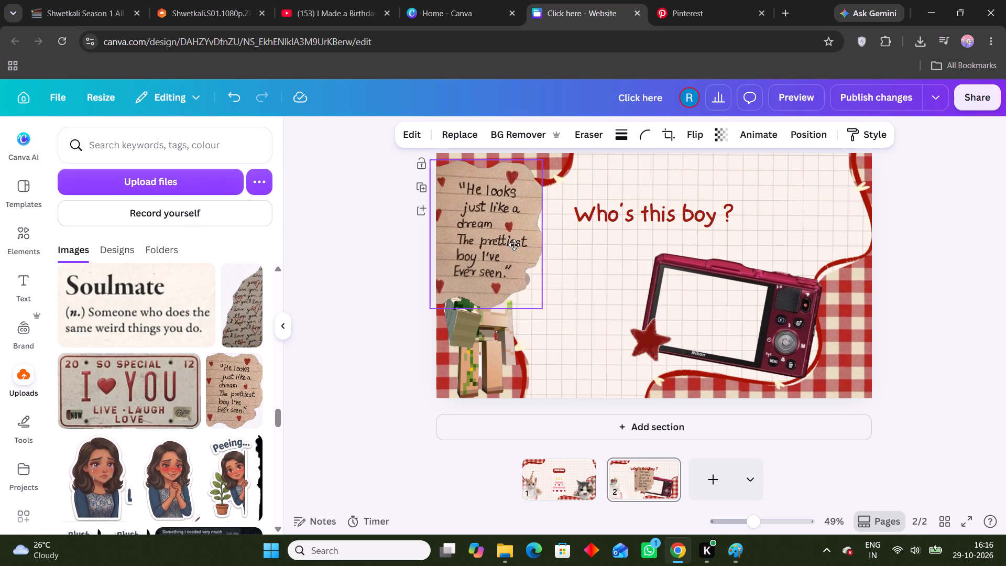
left_click_drag(514, 245, 513, 241)
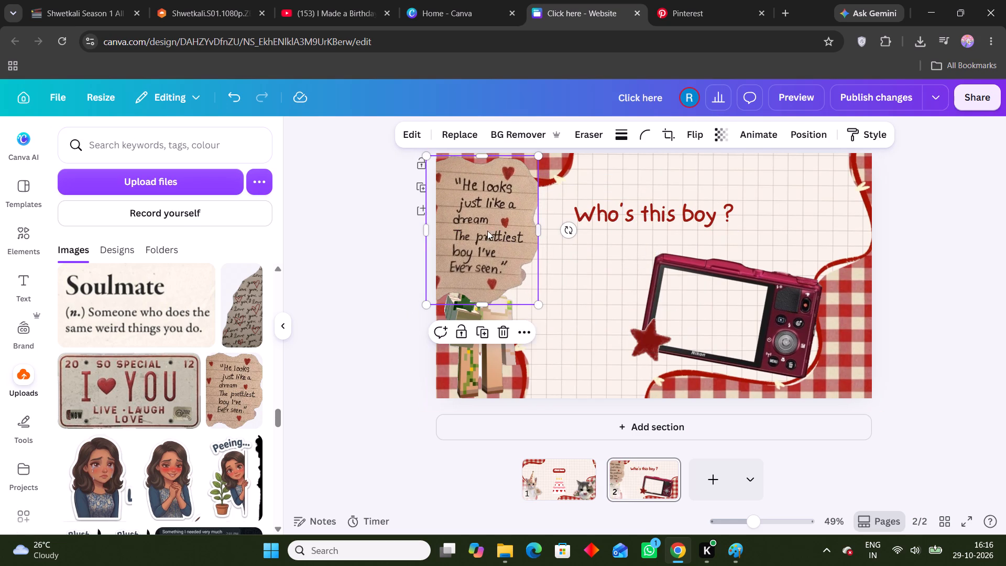
Send the torn-paper note backward behind the golem and shrink it slightly in the page's upper-left corner.
right_click(534, 240)
left_click(612, 256)
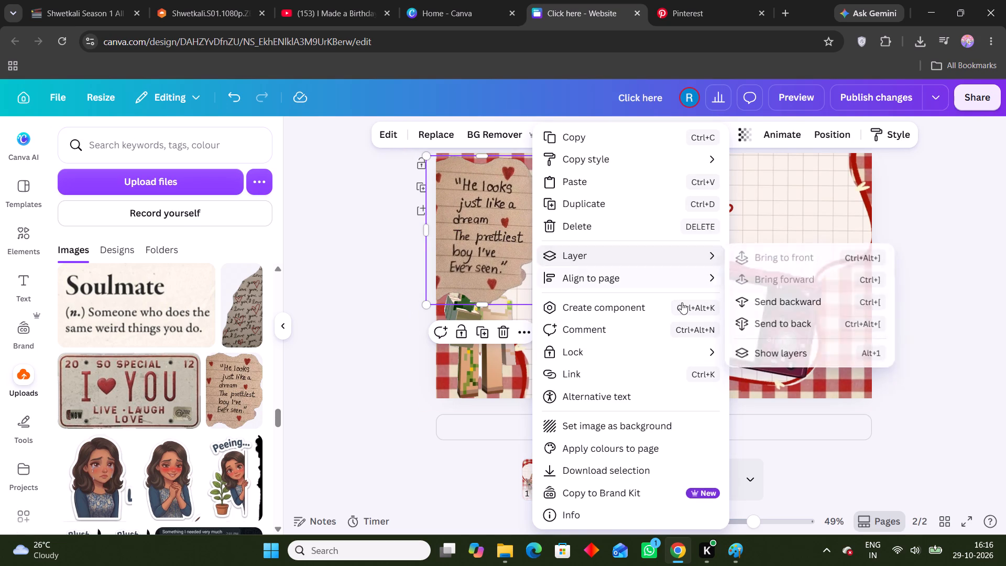
left_click(760, 305)
left_click(362, 296)
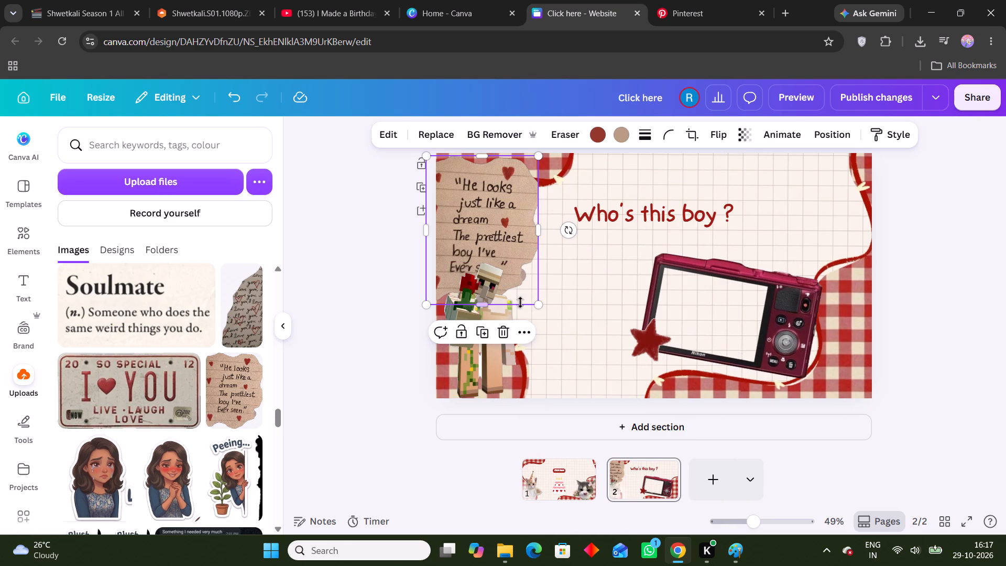
left_click_drag(542, 309, 525, 292)
left_click(477, 255)
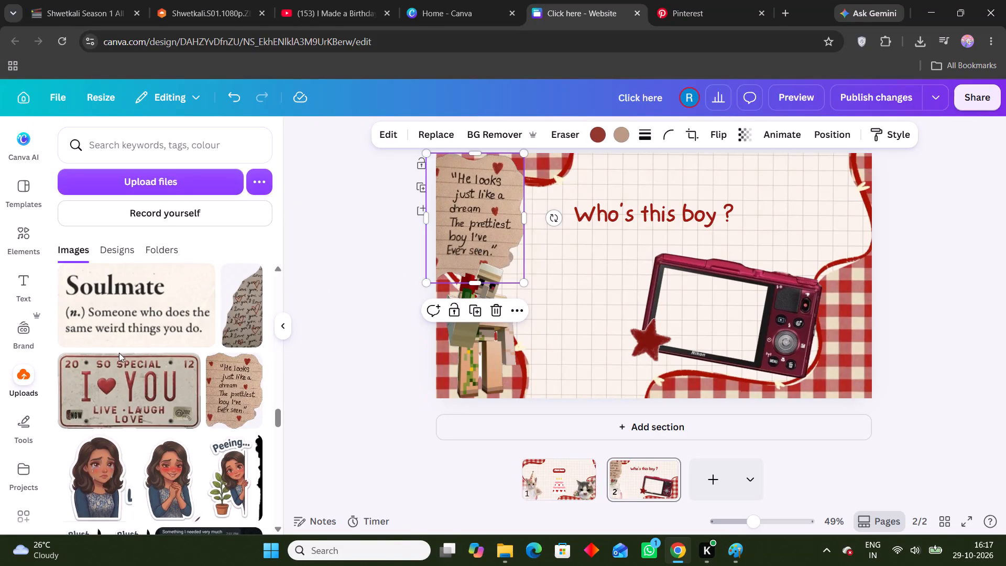
Add the uploaded Soulmate definition image, shrink it to about half size, and place it at the page's upper-right edge.
left_click(130, 330)
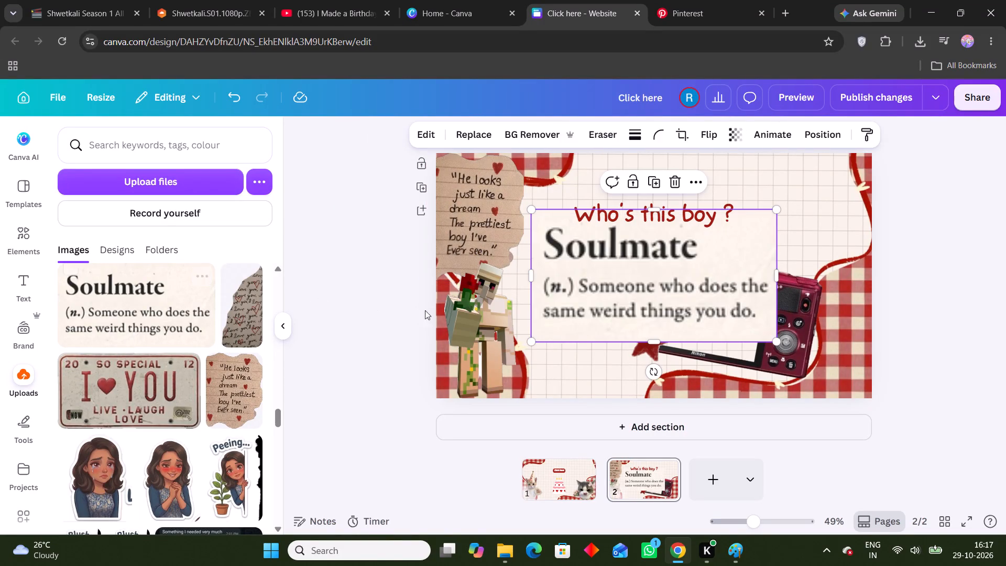
left_click_drag(585, 301, 732, 257)
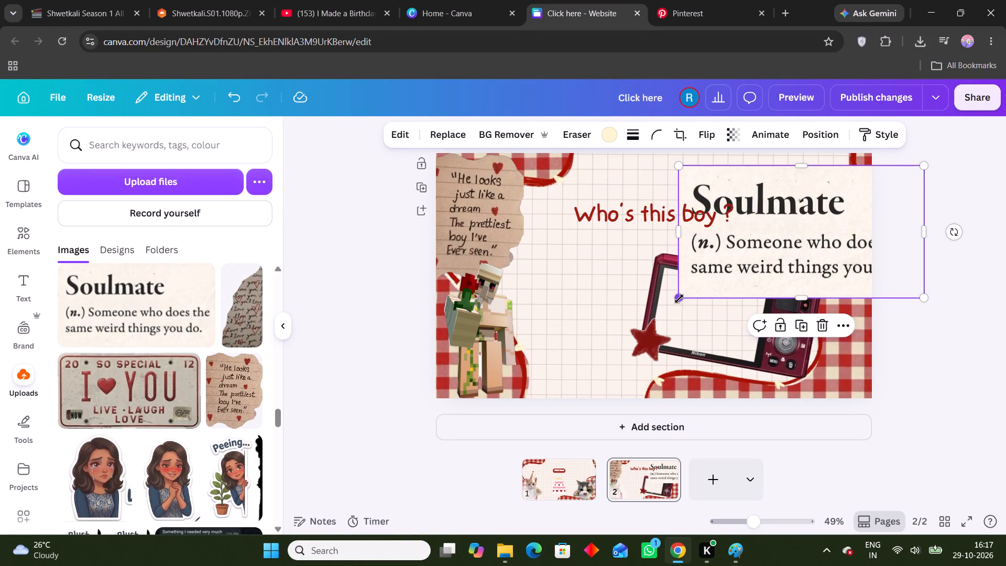
left_click_drag(679, 299, 807, 221)
left_click_drag(837, 196, 526, 344)
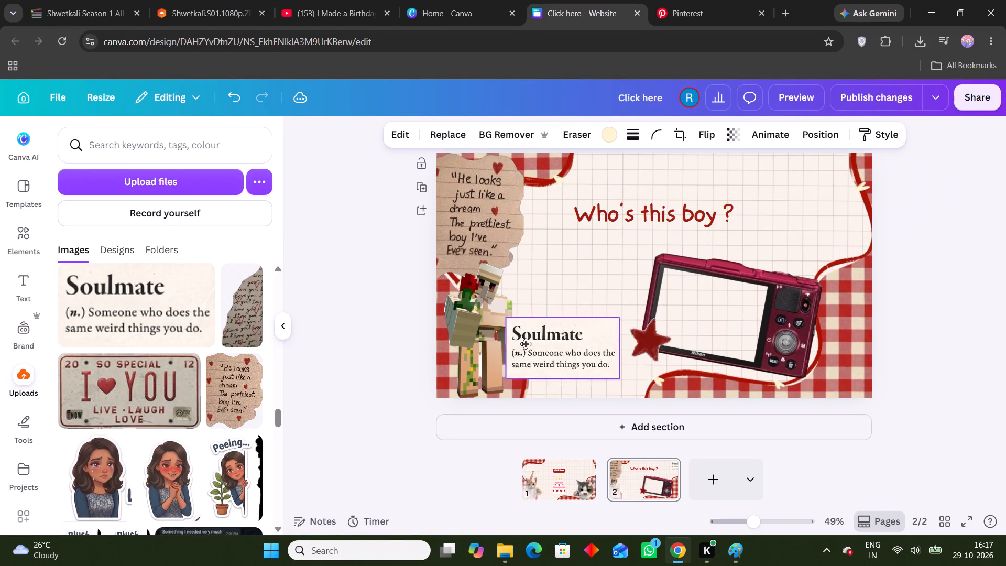
left_click_drag(526, 344, 780, 195)
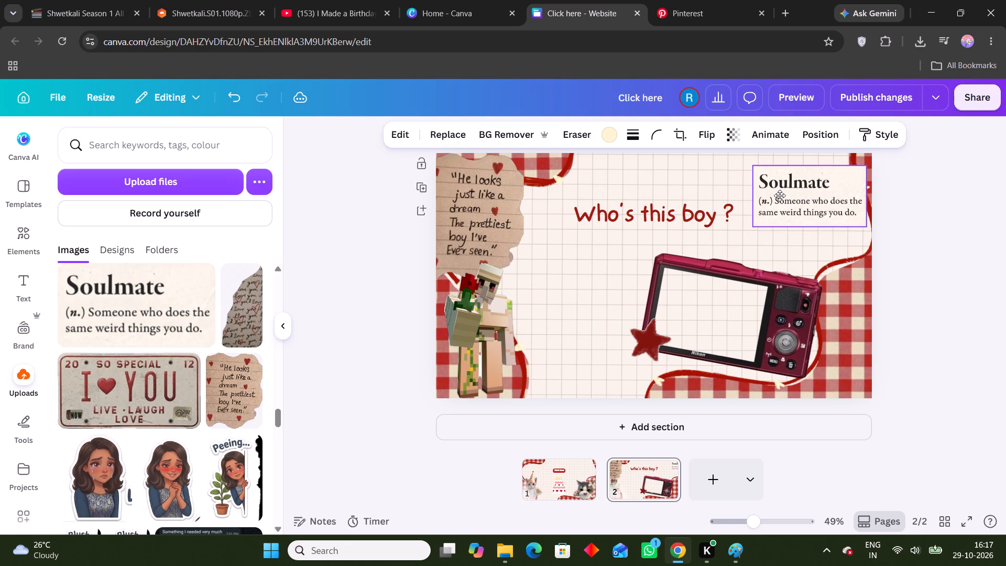
left_click_drag(780, 195, 769, 211)
left_click(360, 287)
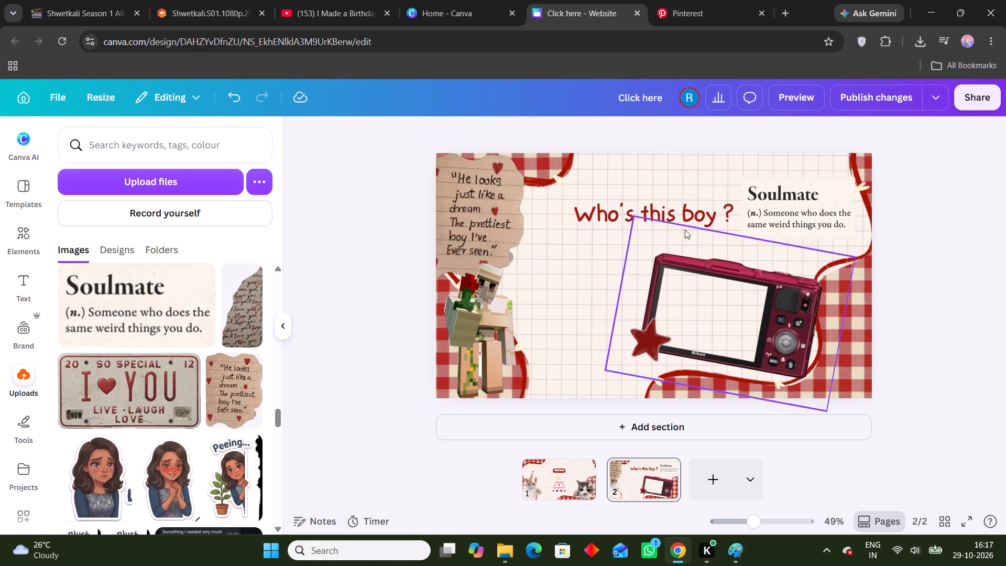
left_click_drag(780, 217, 793, 208)
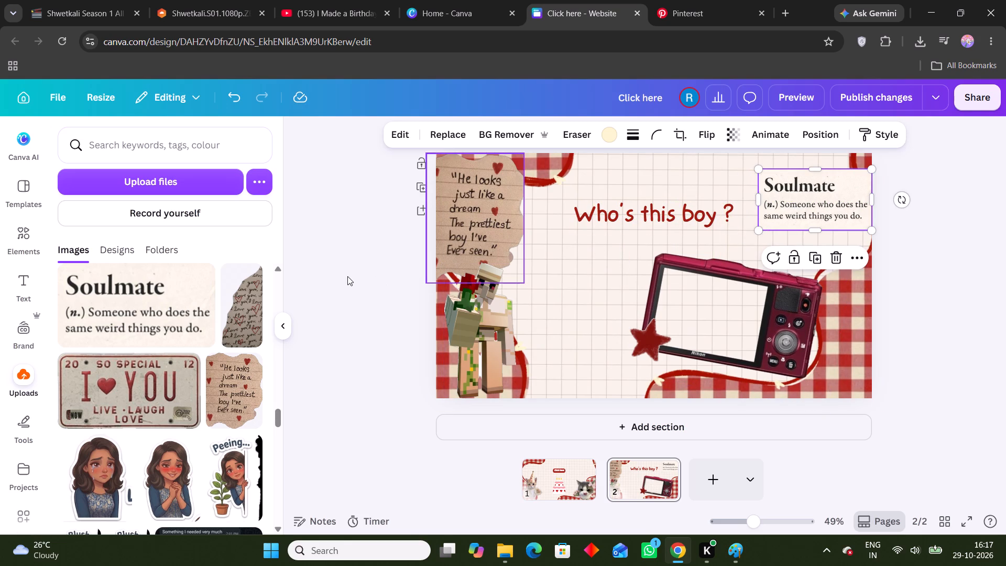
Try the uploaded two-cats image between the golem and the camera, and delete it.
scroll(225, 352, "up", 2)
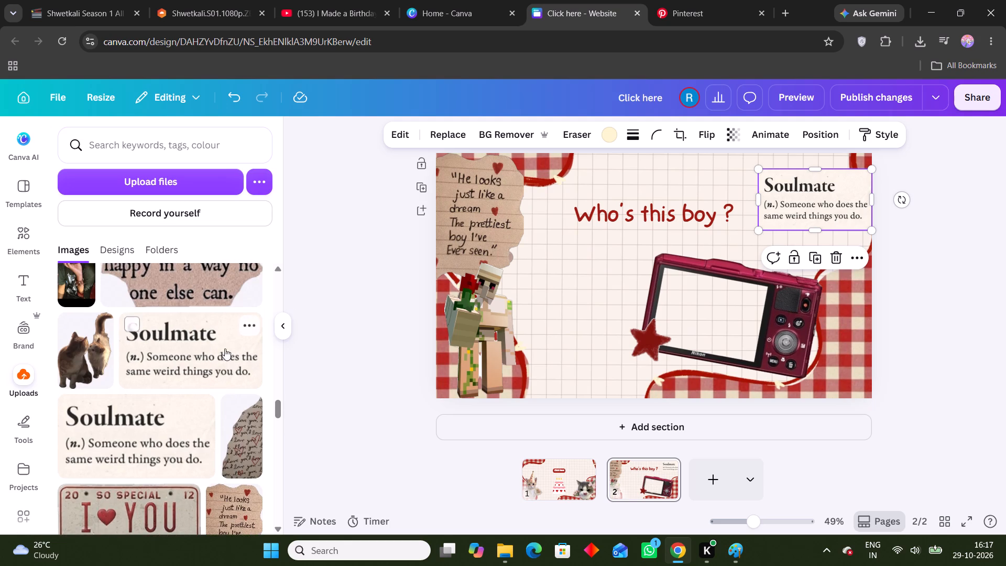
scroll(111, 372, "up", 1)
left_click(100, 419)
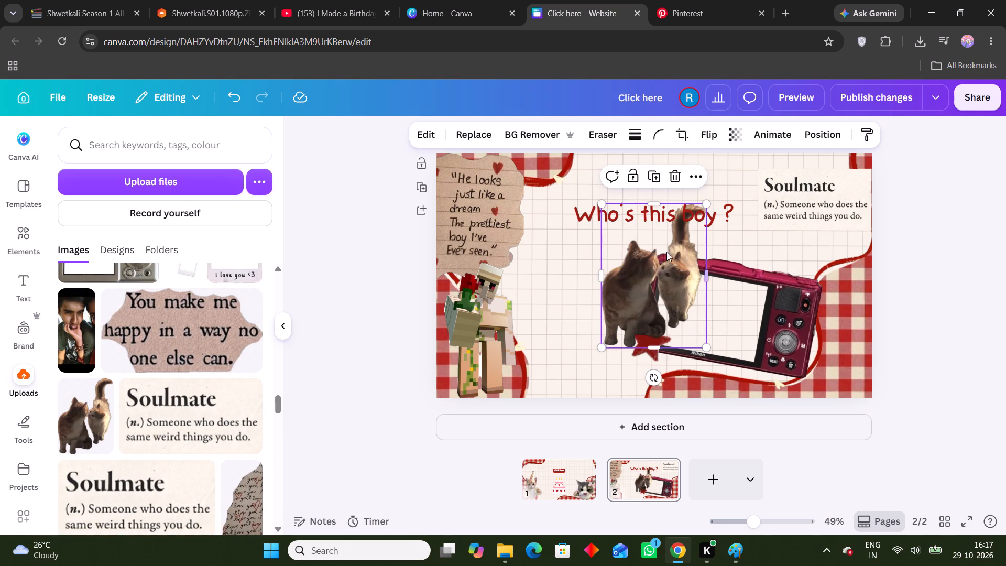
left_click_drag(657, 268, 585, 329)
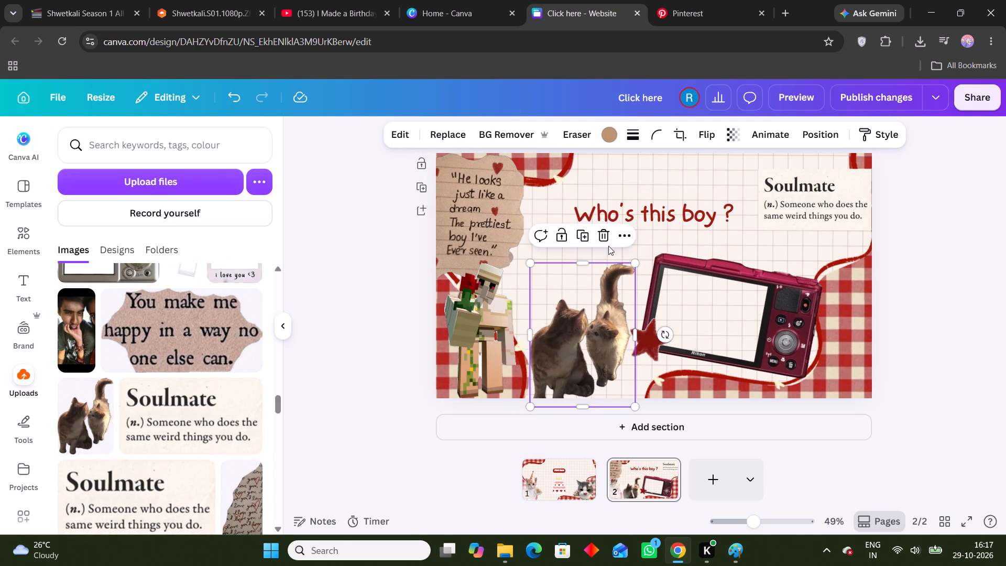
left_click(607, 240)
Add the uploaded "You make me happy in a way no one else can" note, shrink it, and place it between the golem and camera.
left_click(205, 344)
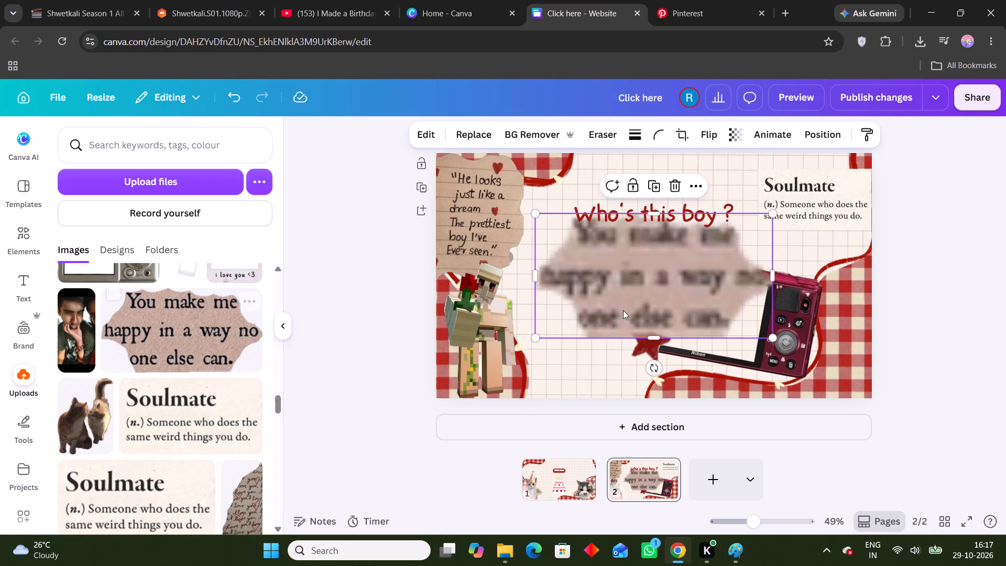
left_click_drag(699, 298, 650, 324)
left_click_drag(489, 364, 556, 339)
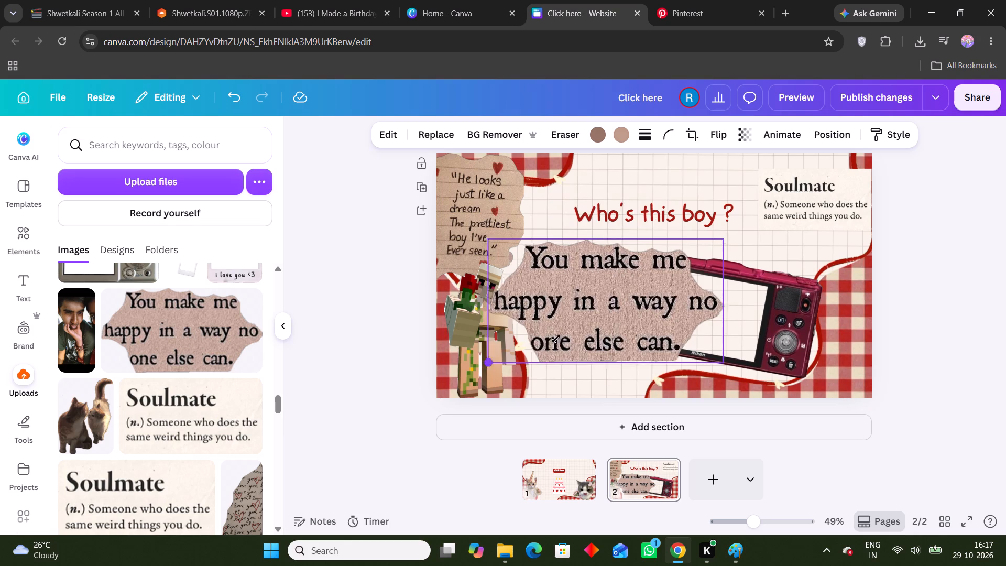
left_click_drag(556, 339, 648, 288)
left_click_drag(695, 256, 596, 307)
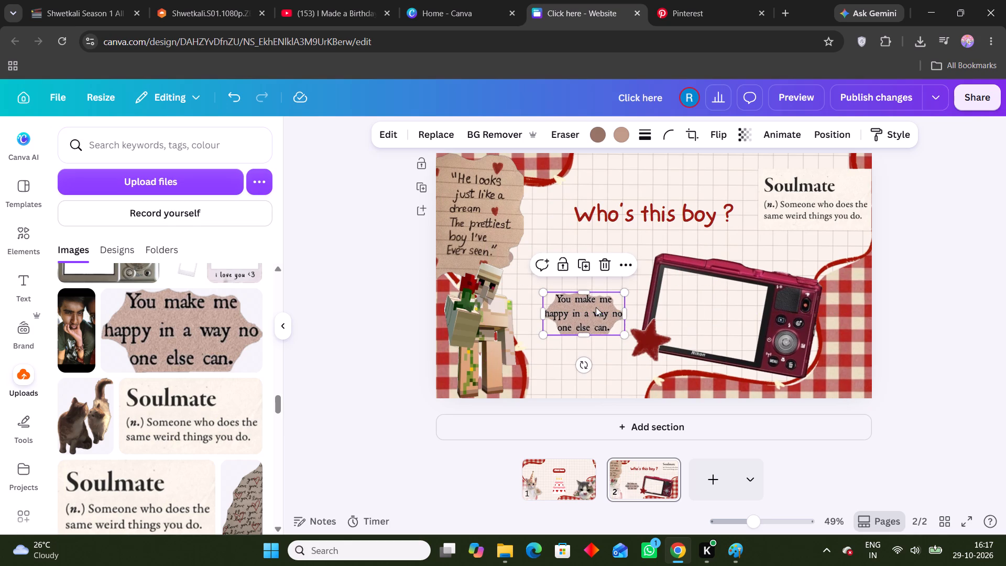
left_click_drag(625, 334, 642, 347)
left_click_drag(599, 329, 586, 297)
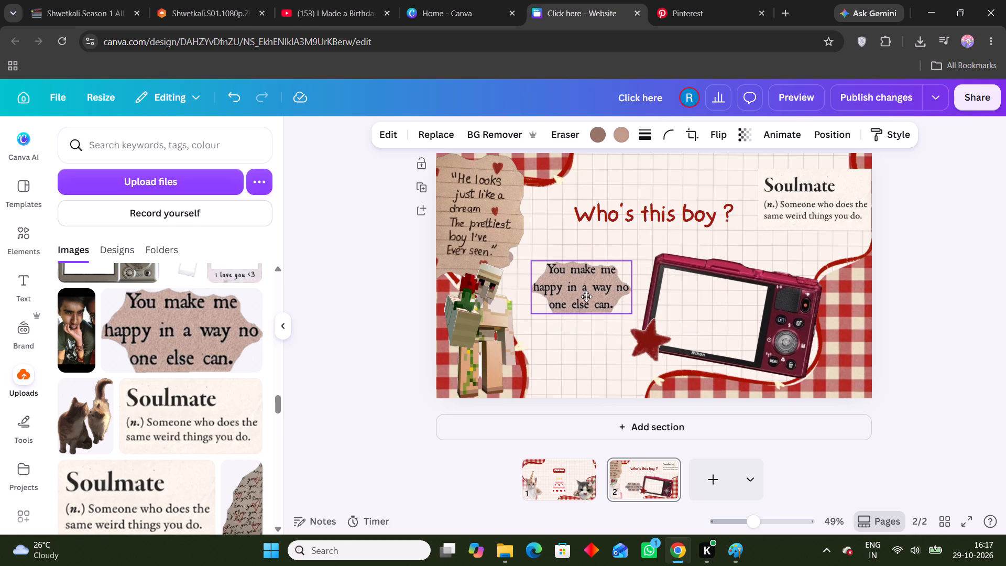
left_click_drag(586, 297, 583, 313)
Look through the uploaded images for another decoration.
scroll(150, 354, "up", 2)
scroll(200, 388, "up", 2)
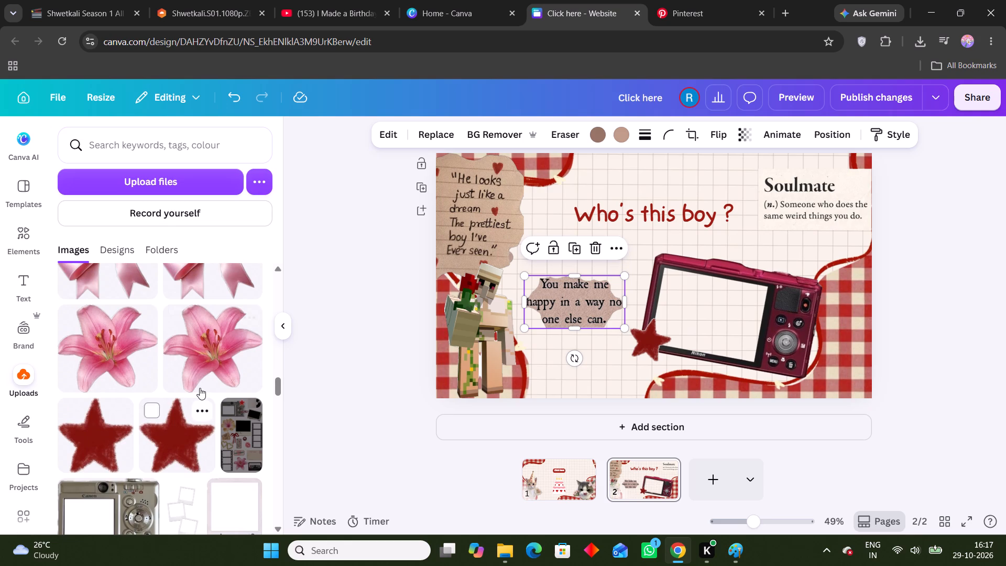
scroll(200, 386, "up", 5)
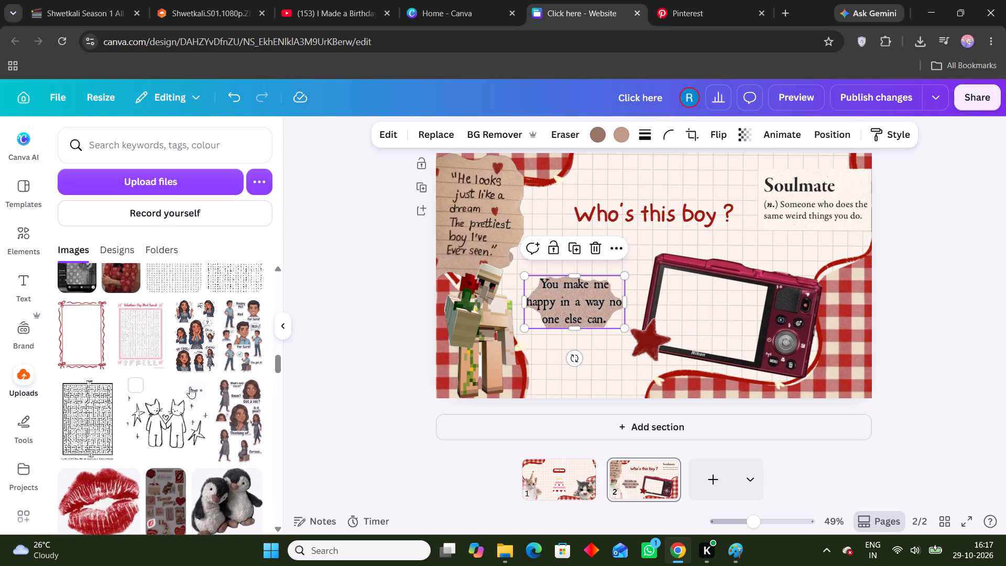
scroll(190, 387, "up", 5)
scroll(201, 385, "down", 8)
scroll(205, 382, "up", 2)
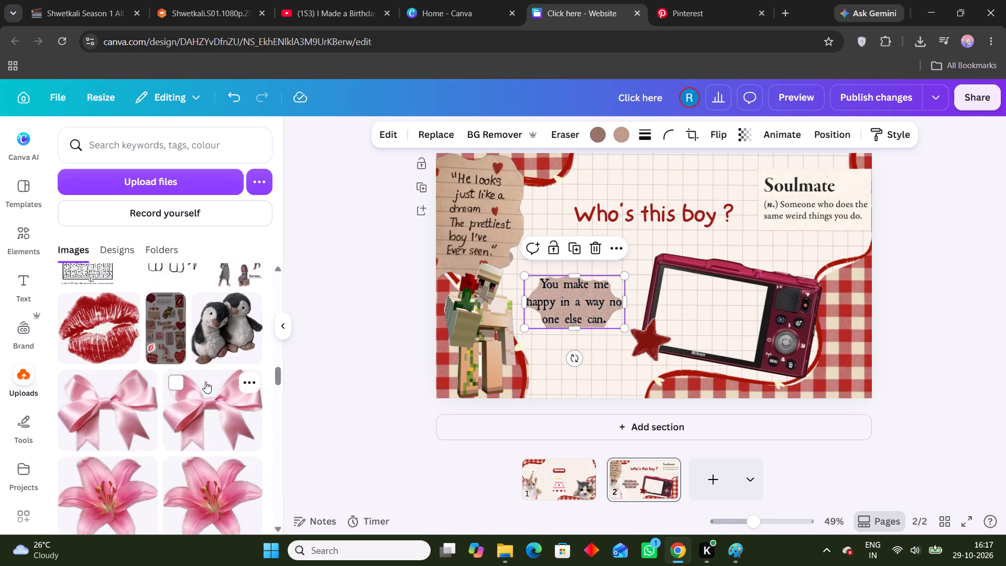
left_click(414, 347)
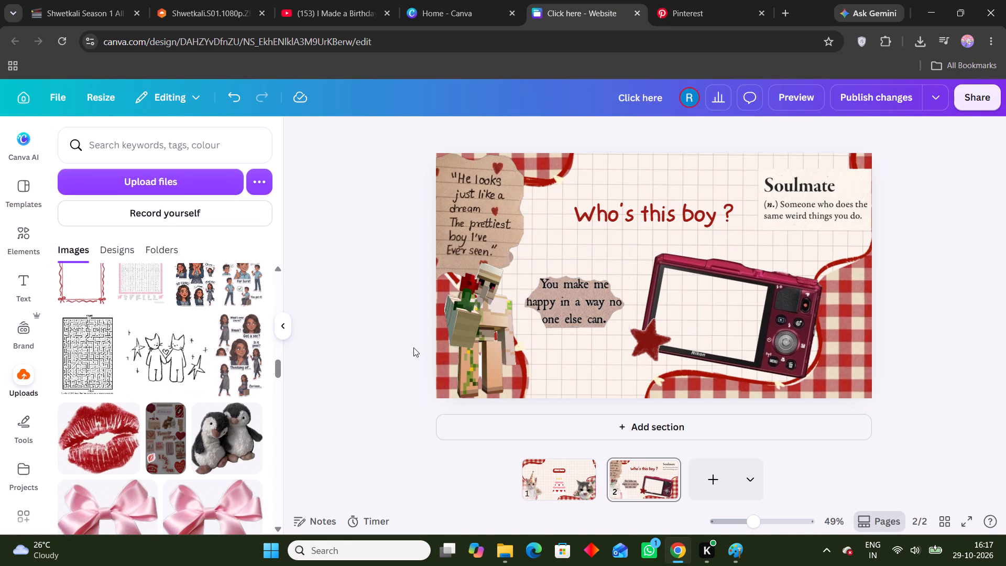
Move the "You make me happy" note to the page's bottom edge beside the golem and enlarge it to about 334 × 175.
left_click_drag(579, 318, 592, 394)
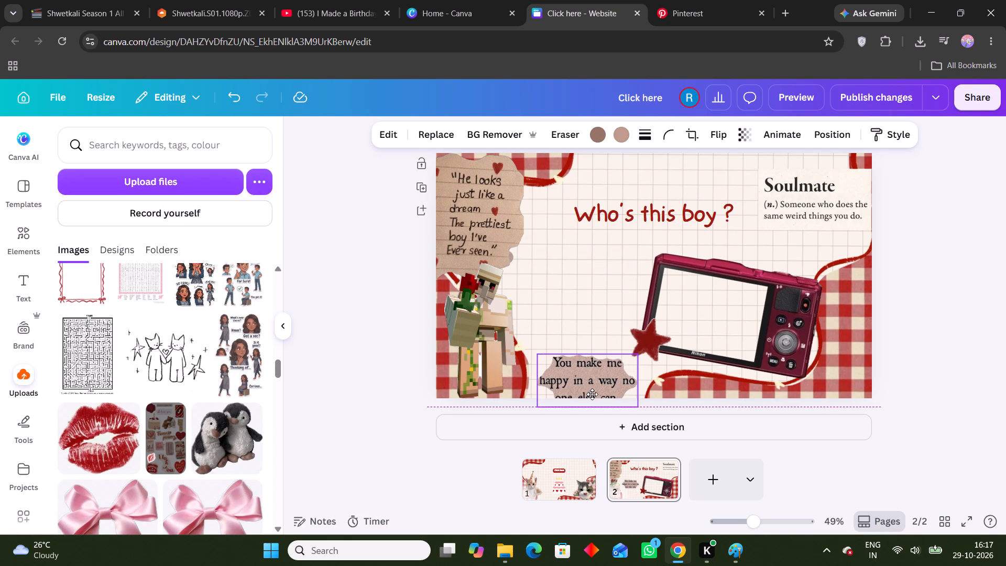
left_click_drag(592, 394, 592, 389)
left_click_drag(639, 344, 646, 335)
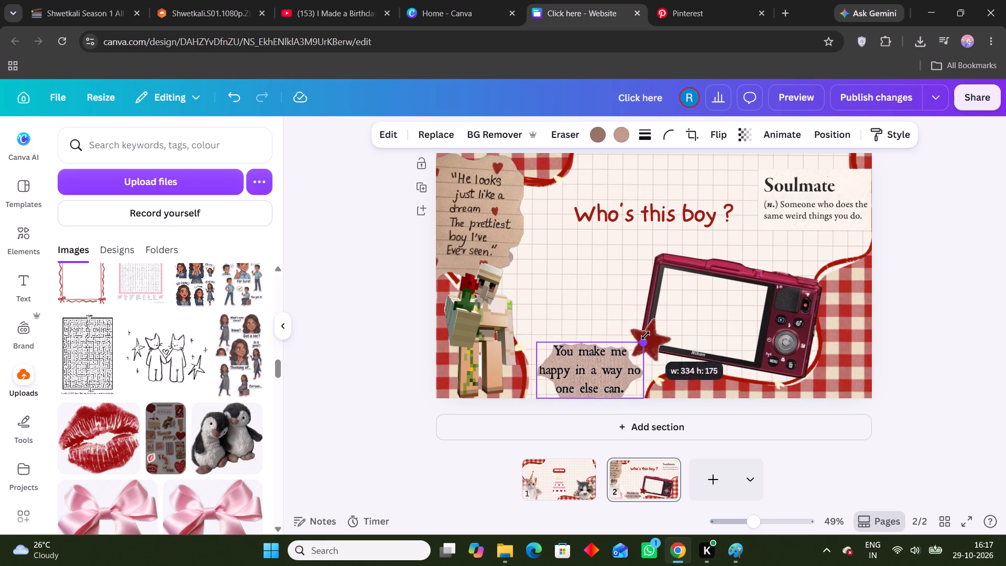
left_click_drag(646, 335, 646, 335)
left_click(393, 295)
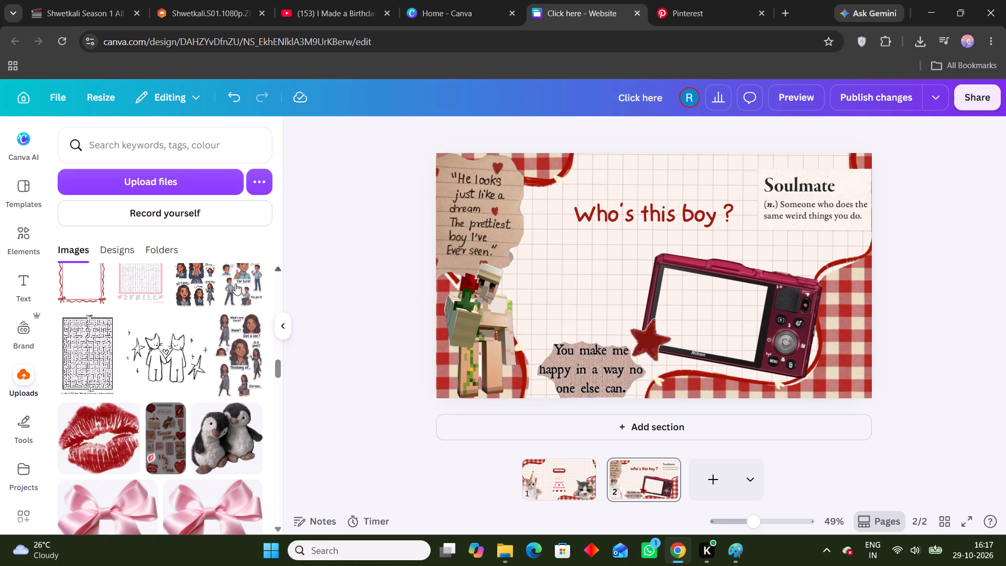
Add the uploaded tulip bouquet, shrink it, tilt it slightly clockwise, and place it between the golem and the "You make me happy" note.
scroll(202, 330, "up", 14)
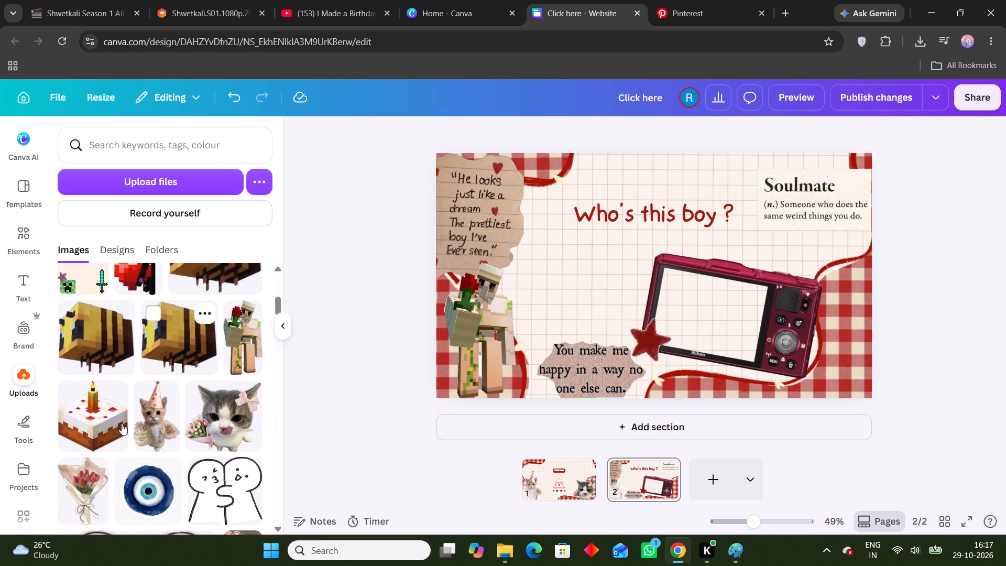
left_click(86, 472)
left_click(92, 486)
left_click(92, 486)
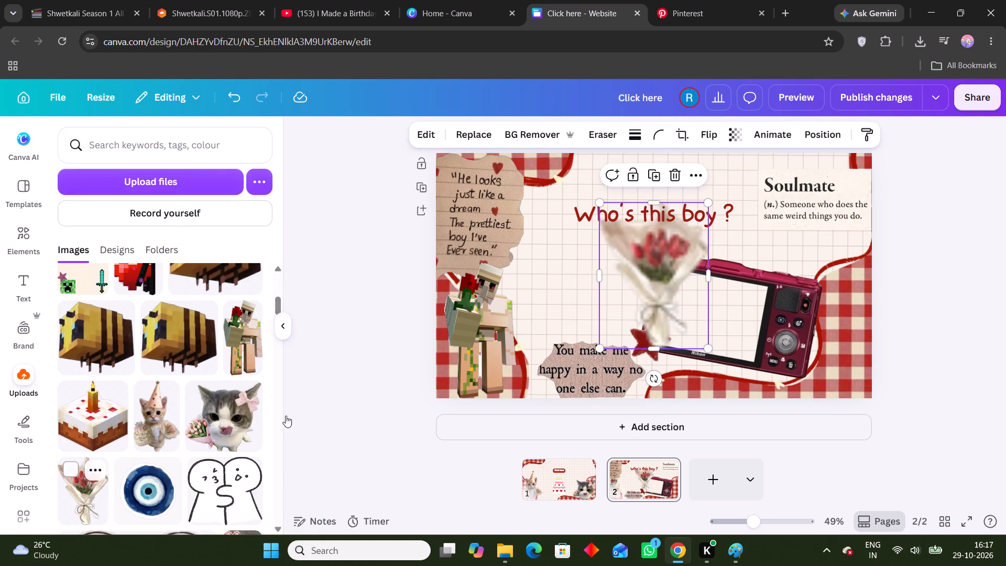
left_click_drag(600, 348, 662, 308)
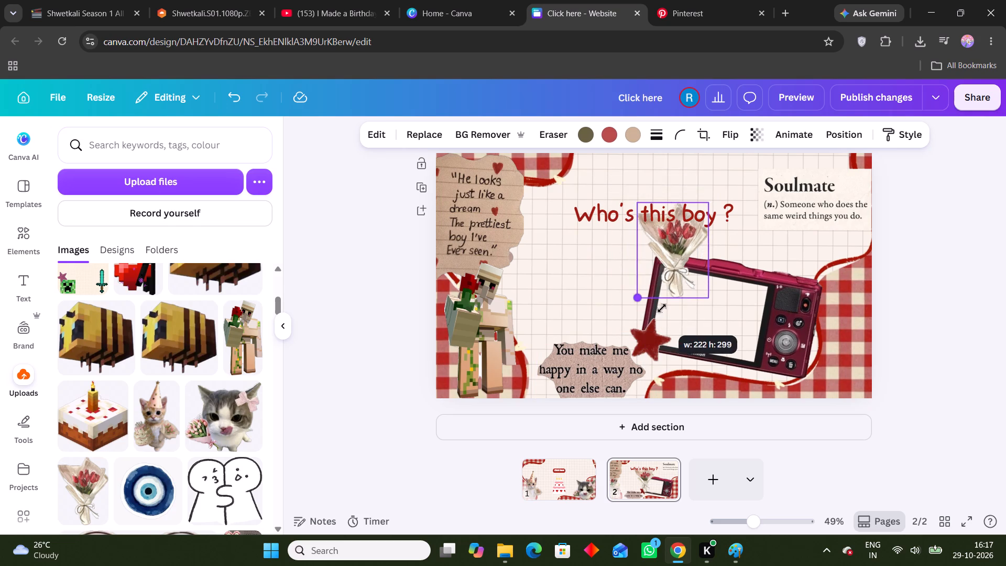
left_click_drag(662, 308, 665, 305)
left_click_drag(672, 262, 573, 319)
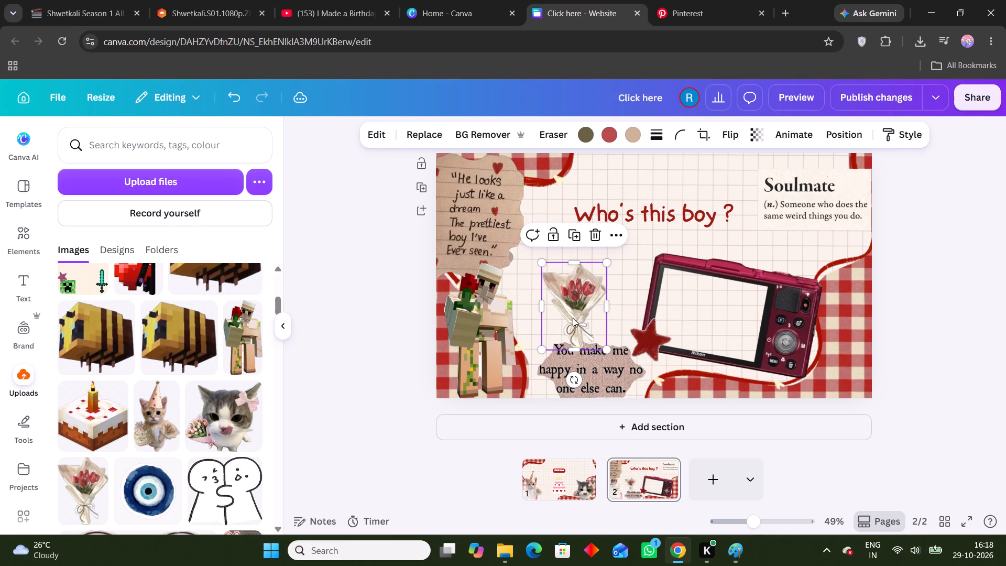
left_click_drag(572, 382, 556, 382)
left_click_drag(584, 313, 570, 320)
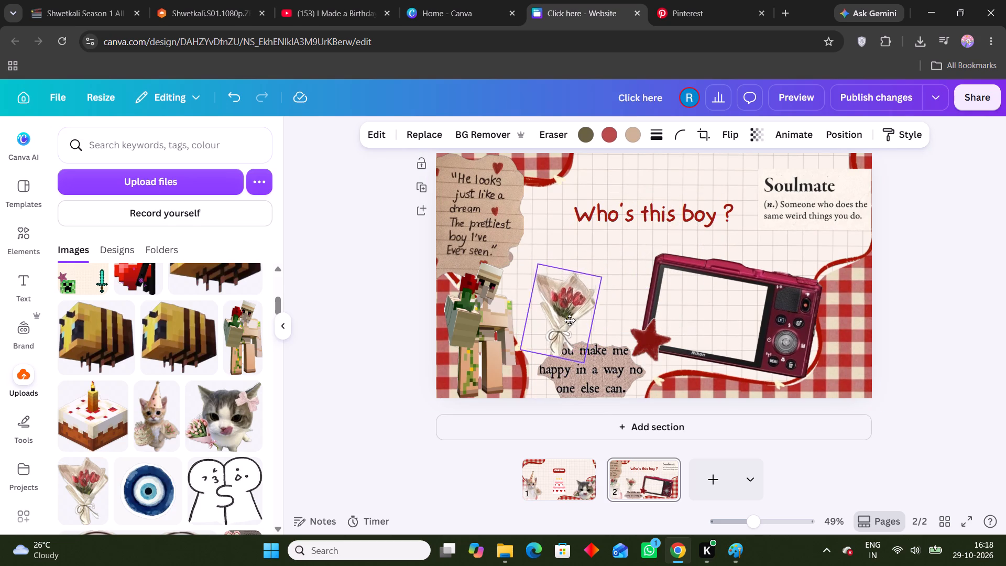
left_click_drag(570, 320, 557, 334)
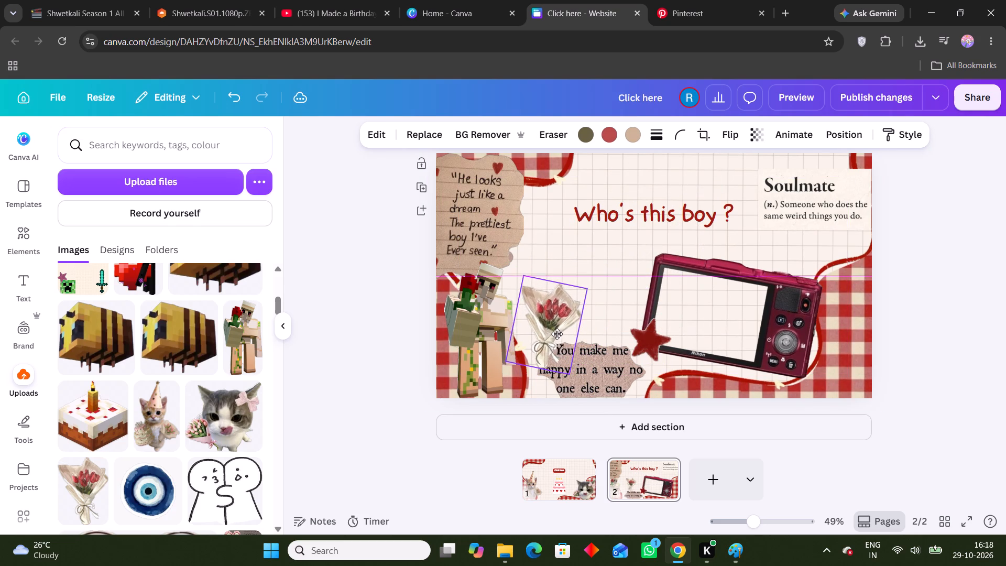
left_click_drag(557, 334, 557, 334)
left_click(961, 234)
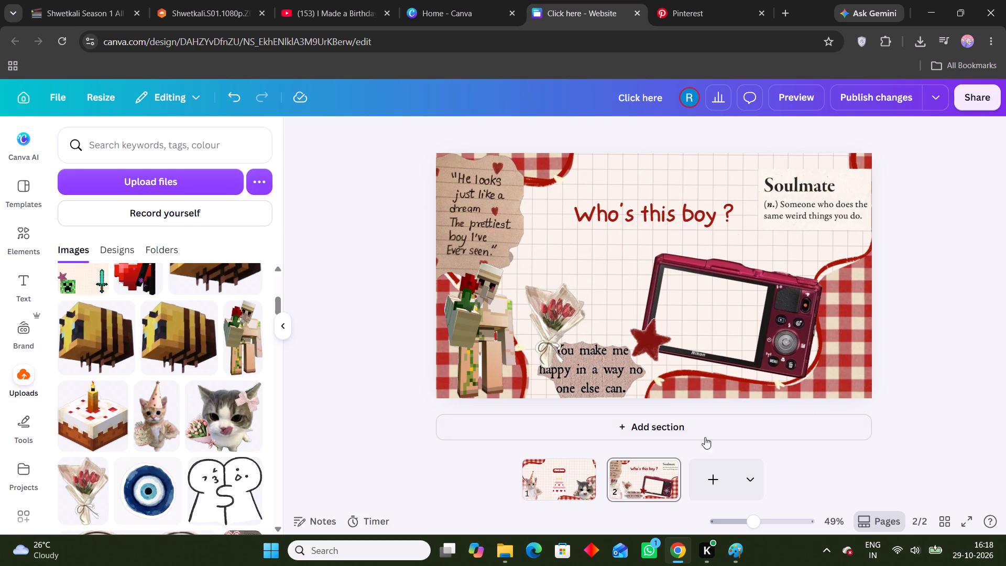
Add the animated pink flowers graphic from the "small heart animations" search results to the page.
key("ctrl+d")
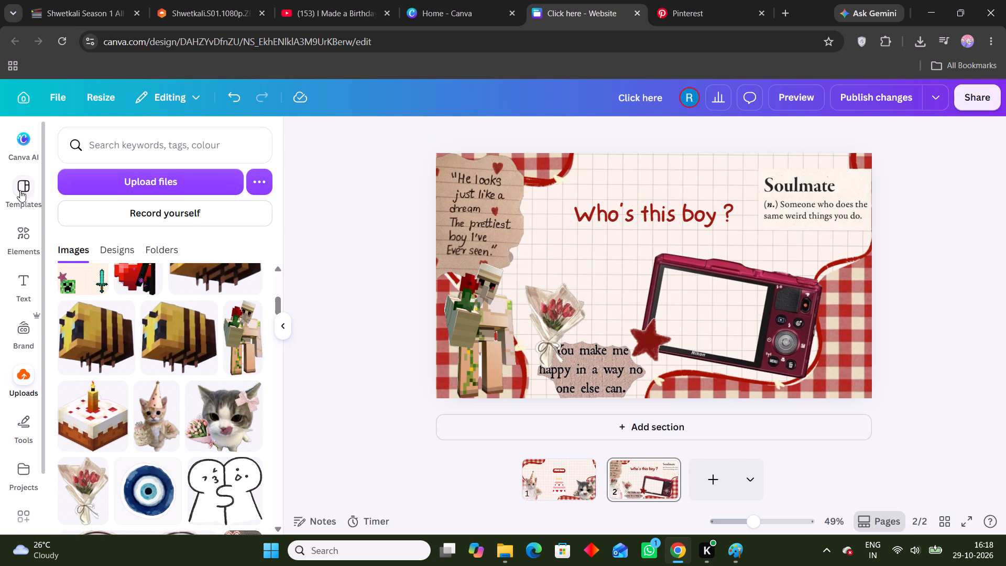
left_click(23, 245)
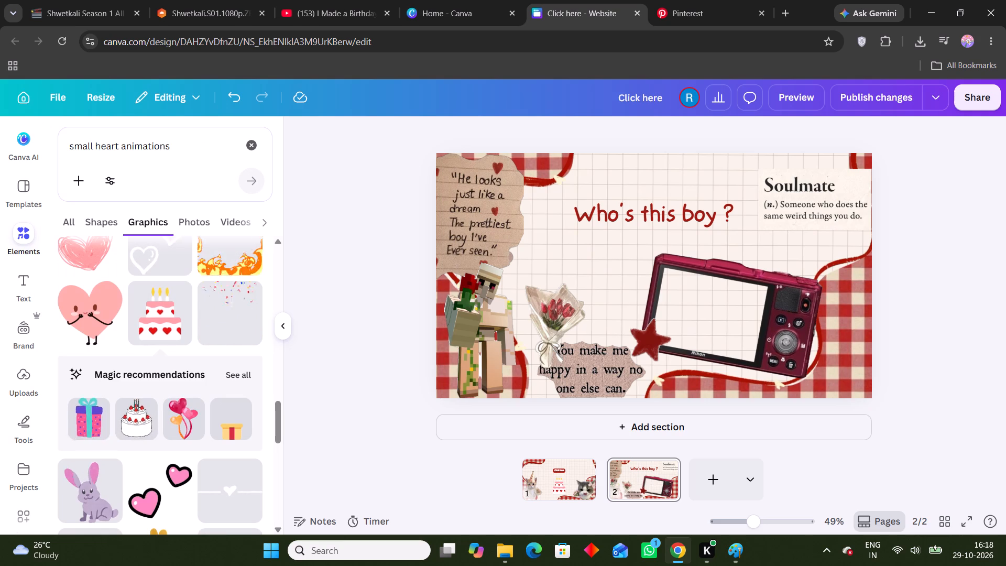
left_click_drag(118, 146, 177, 192)
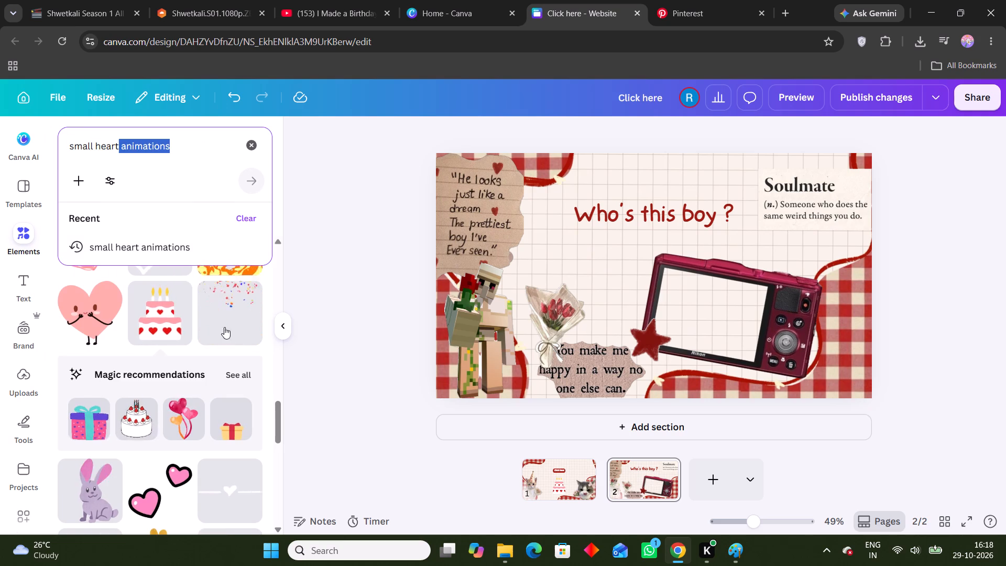
scroll(229, 354, "down", 5)
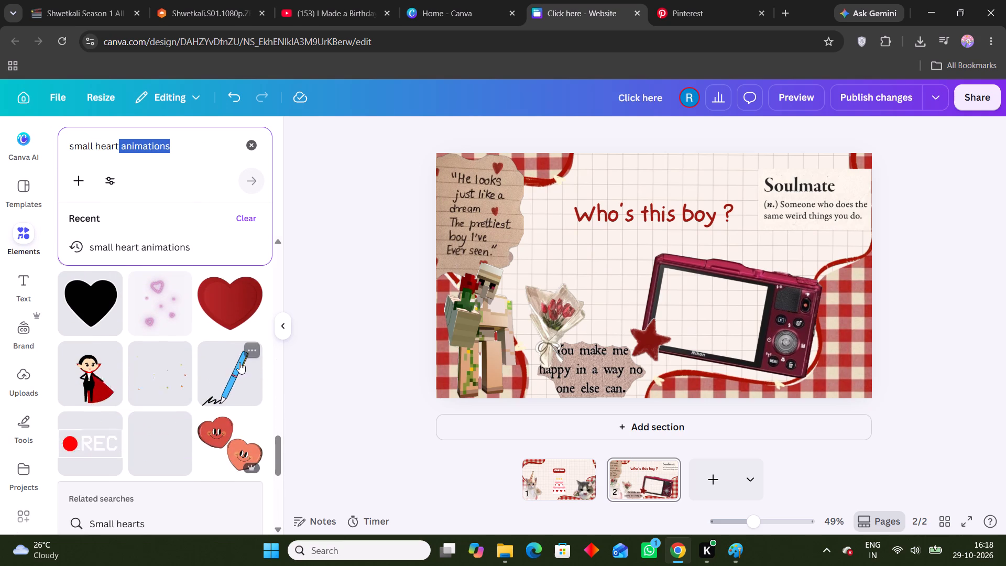
scroll(232, 349, "down", 2)
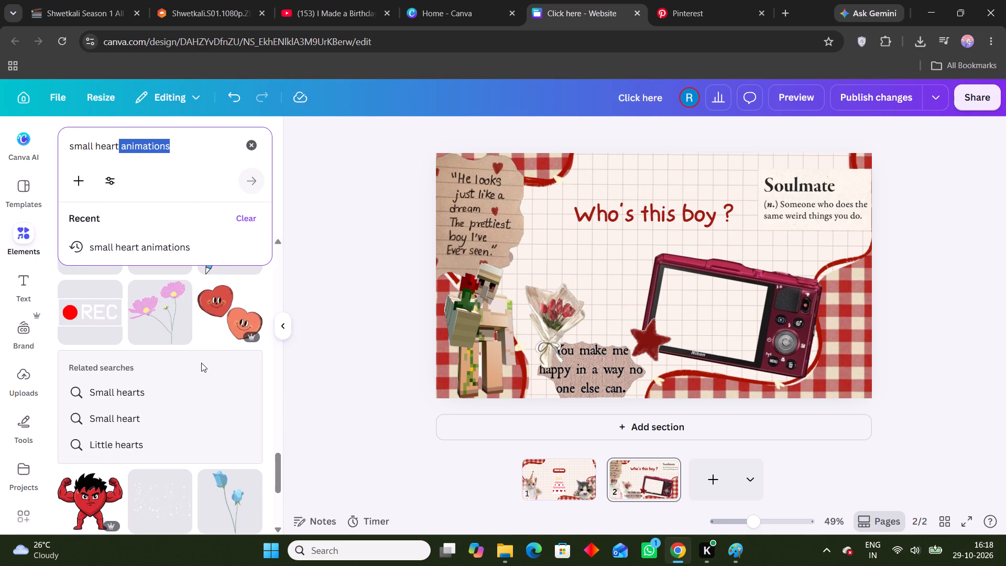
left_click(156, 322)
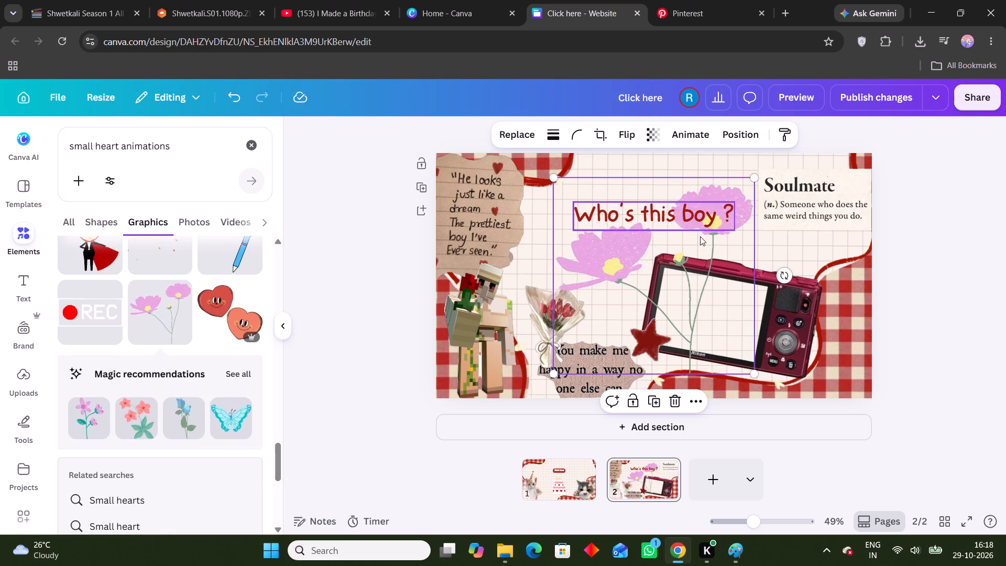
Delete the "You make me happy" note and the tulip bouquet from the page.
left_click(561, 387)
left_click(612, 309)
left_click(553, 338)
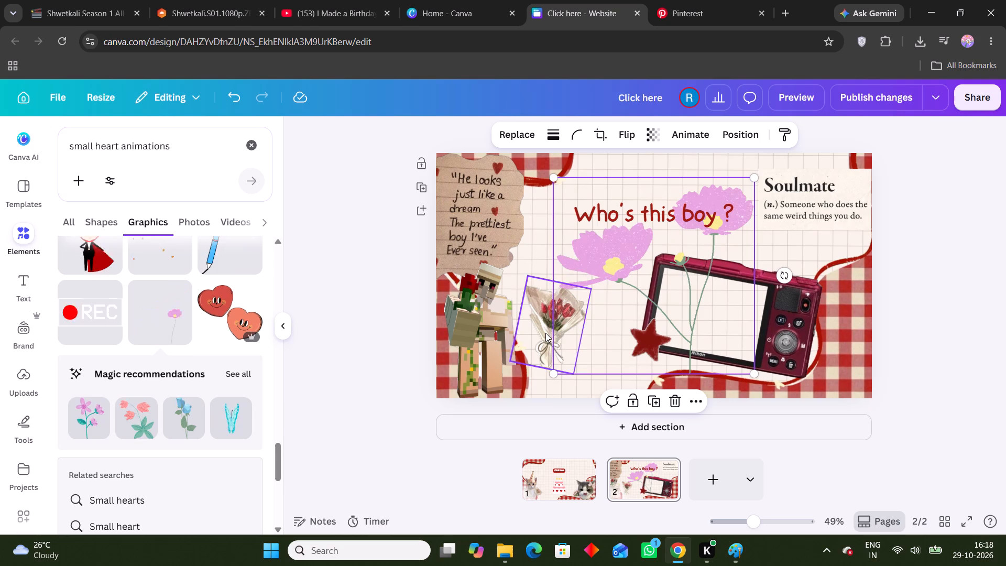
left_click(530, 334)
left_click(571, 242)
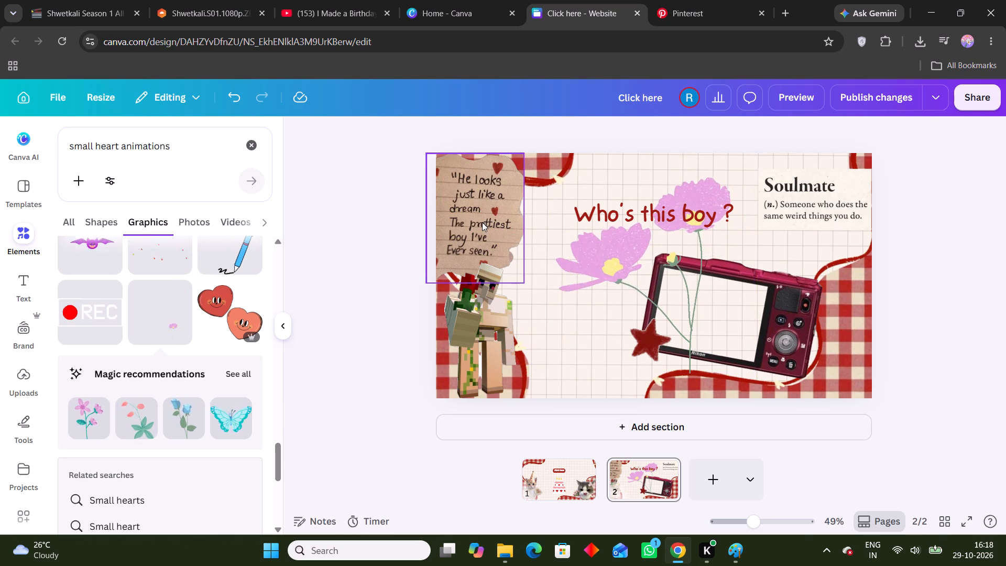
Delete the "He looks just like a dream" note and move the Soulmate definition into its place at the page's upper left.
left_click(482, 222)
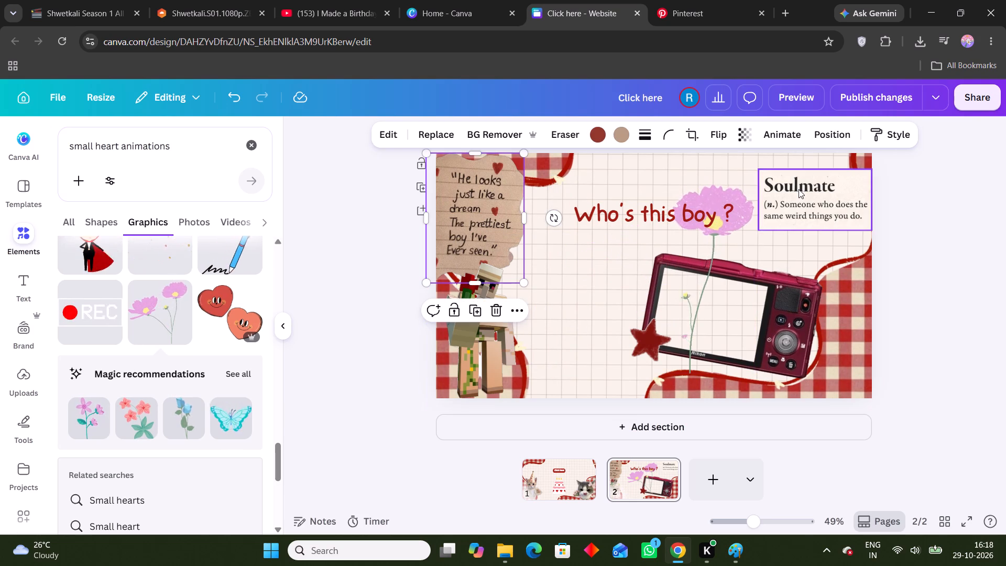
left_click(799, 189)
left_click(485, 213)
left_click(497, 315)
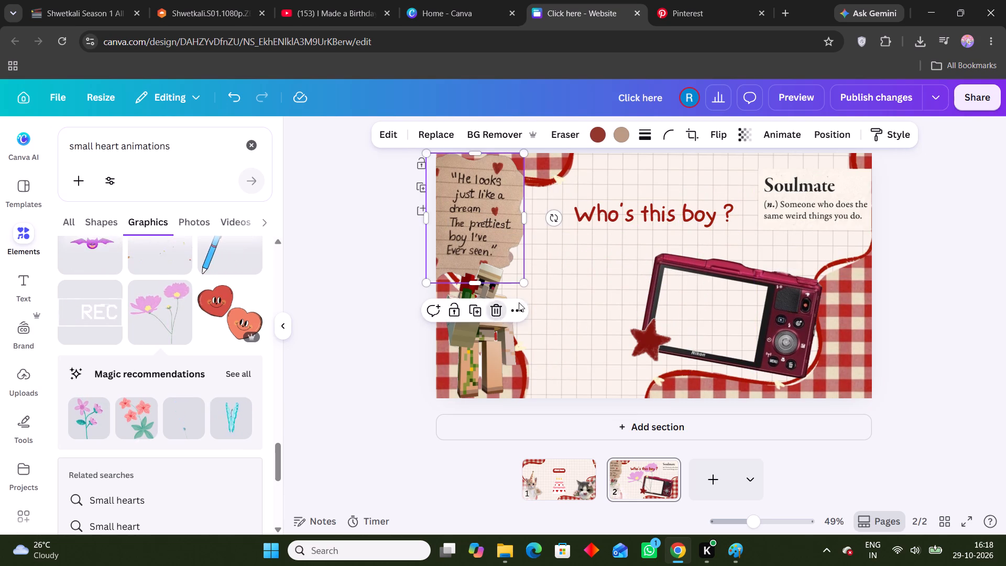
left_click_drag(801, 196, 484, 221)
Place the pink flowers between the golem and the camera, layered one level above the very back so they sit behind the golem.
left_click_drag(673, 283, 605, 324)
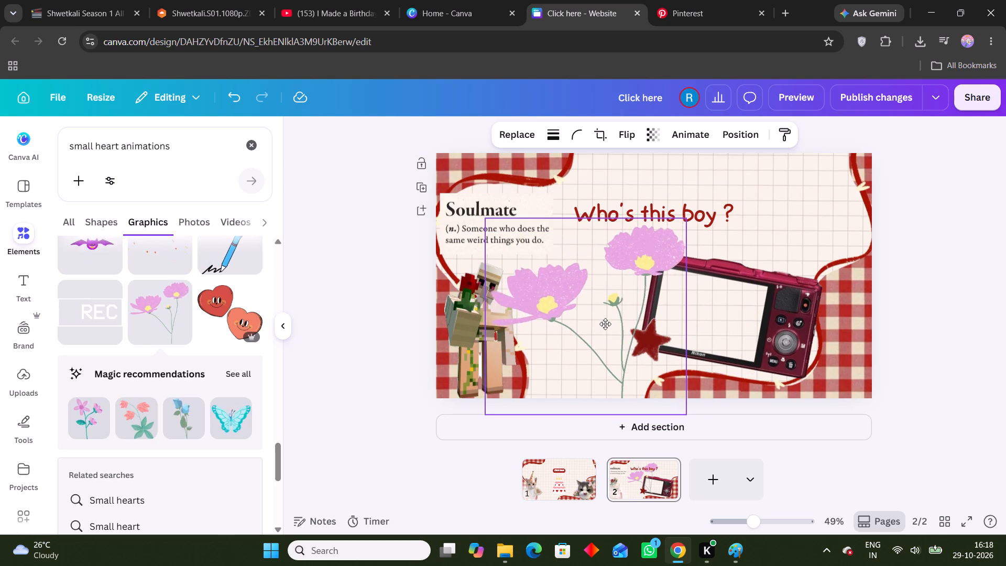
left_click_drag(605, 324, 600, 324)
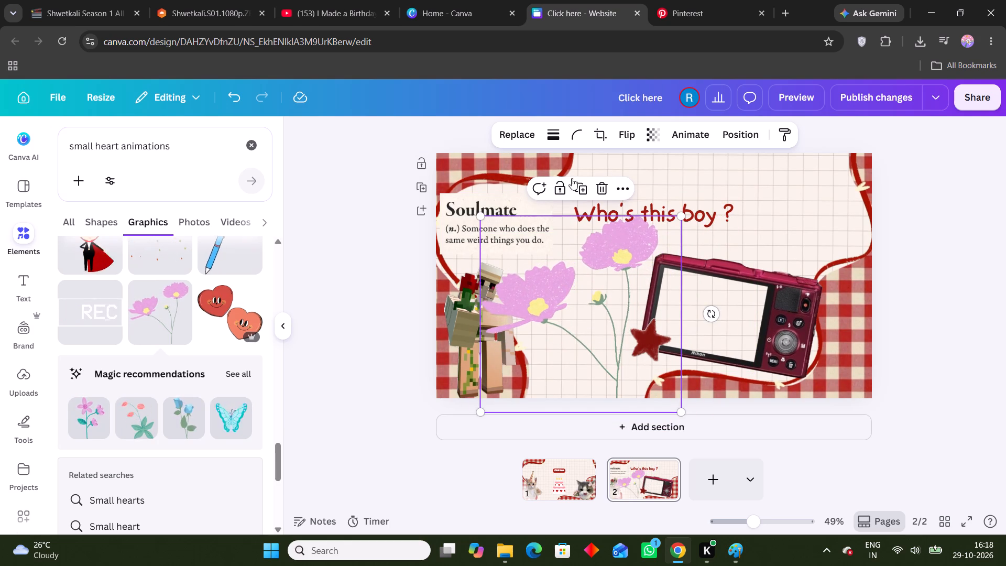
right_click(660, 368)
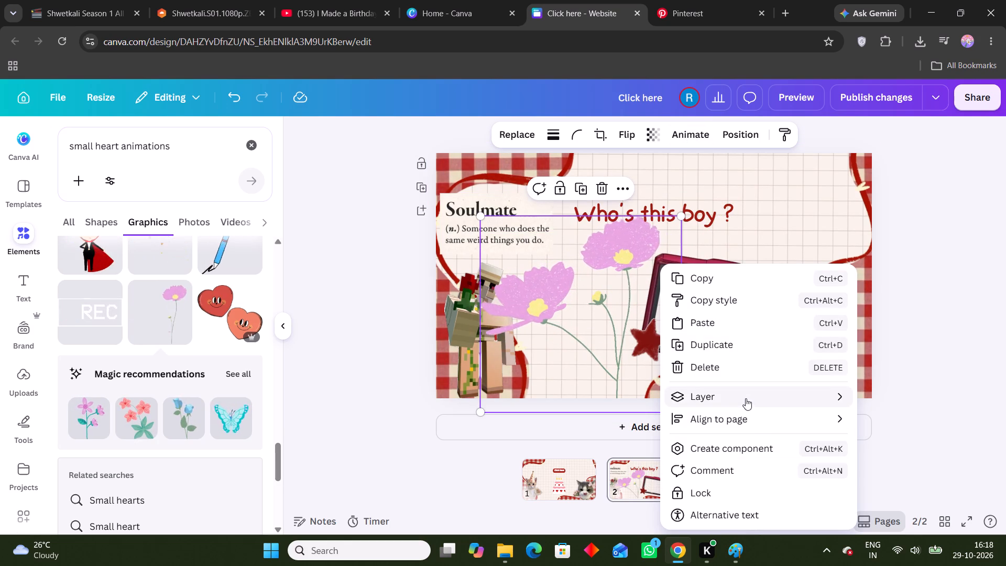
left_click(746, 398)
left_click(624, 443)
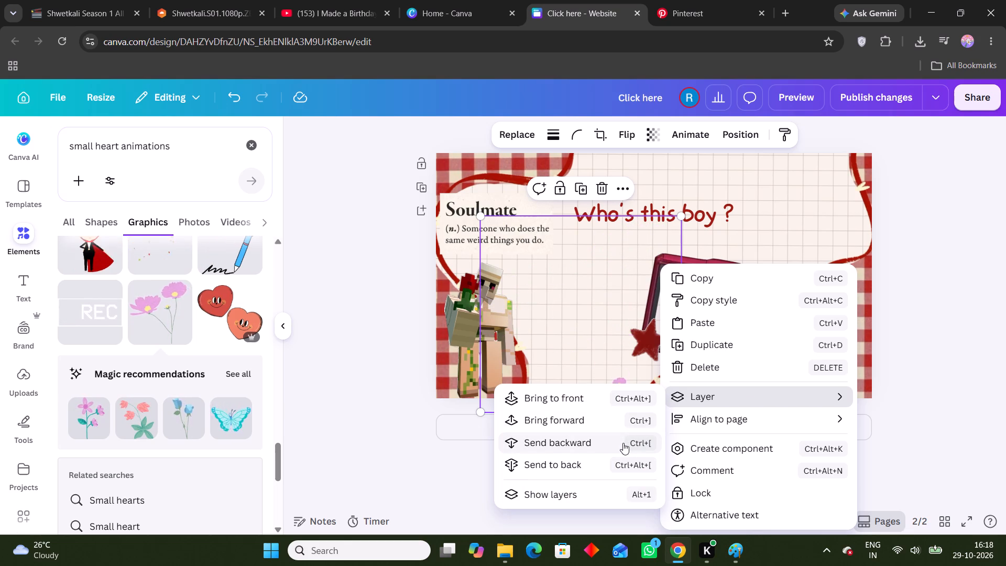
left_click(623, 443)
left_click(623, 443)
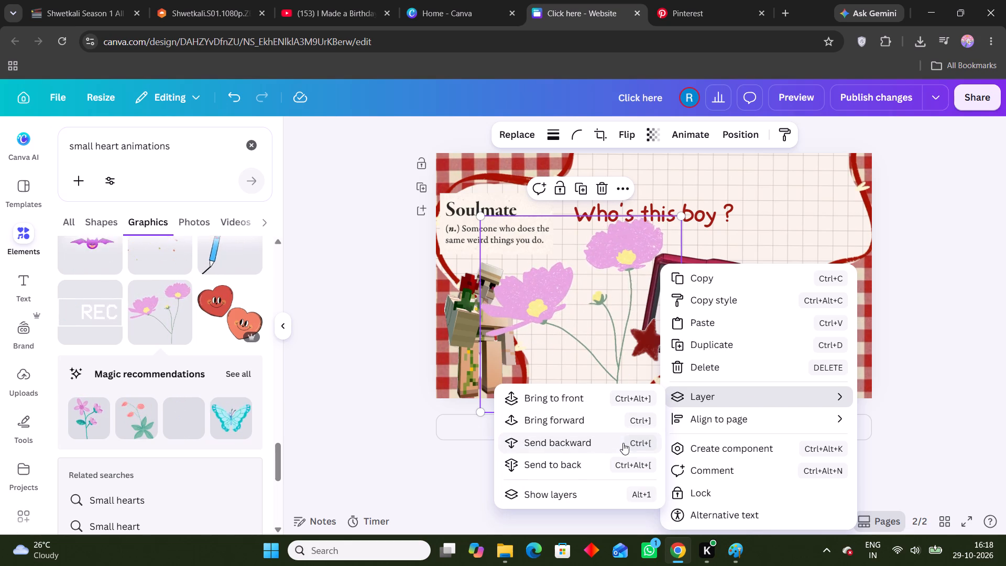
double_click(623, 443)
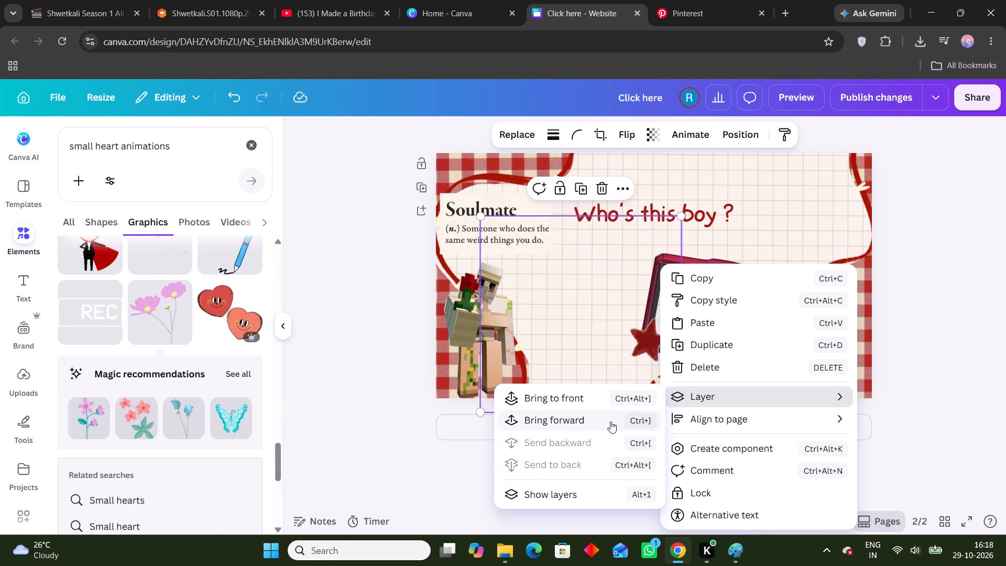
left_click(610, 421)
left_click(346, 362)
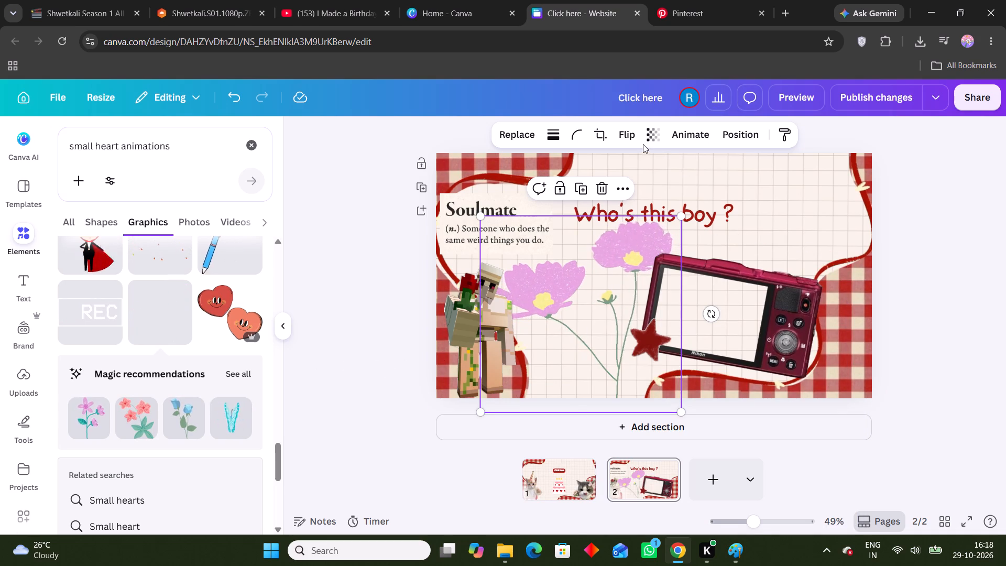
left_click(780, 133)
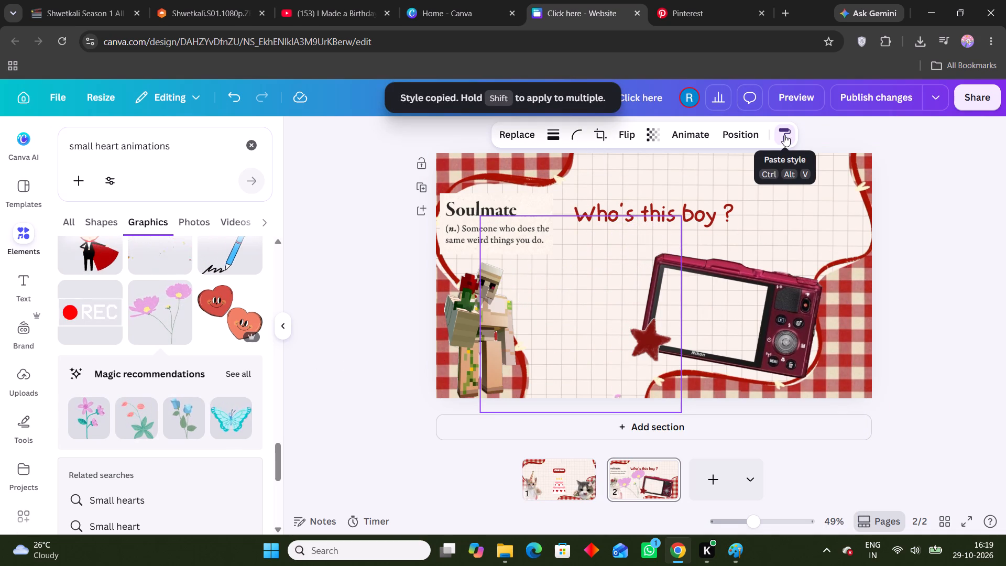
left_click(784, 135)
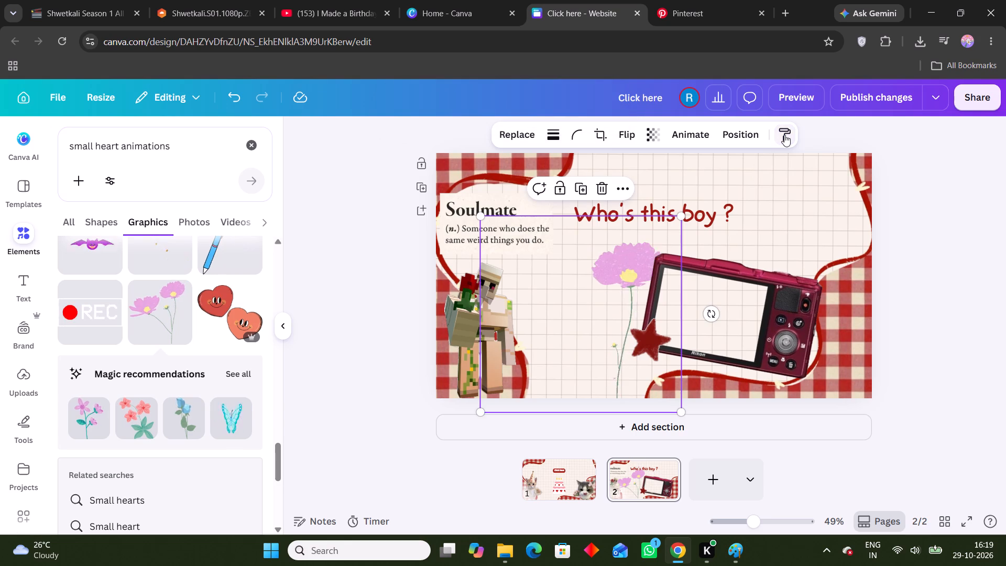
Look through more of the "small heart animations" graphics for another decoration for the page.
scroll(94, 420, "down", 2)
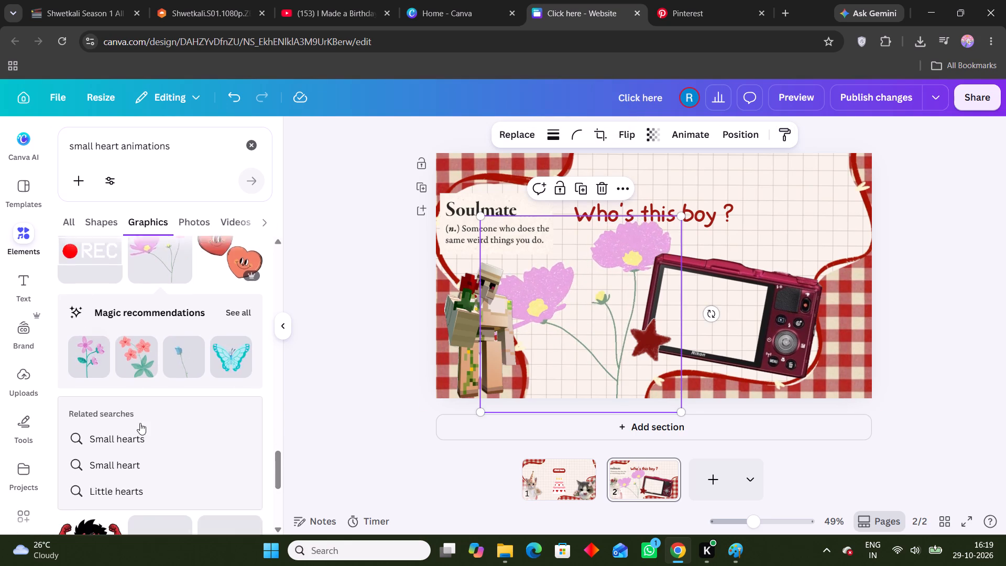
scroll(253, 333, "down", 2)
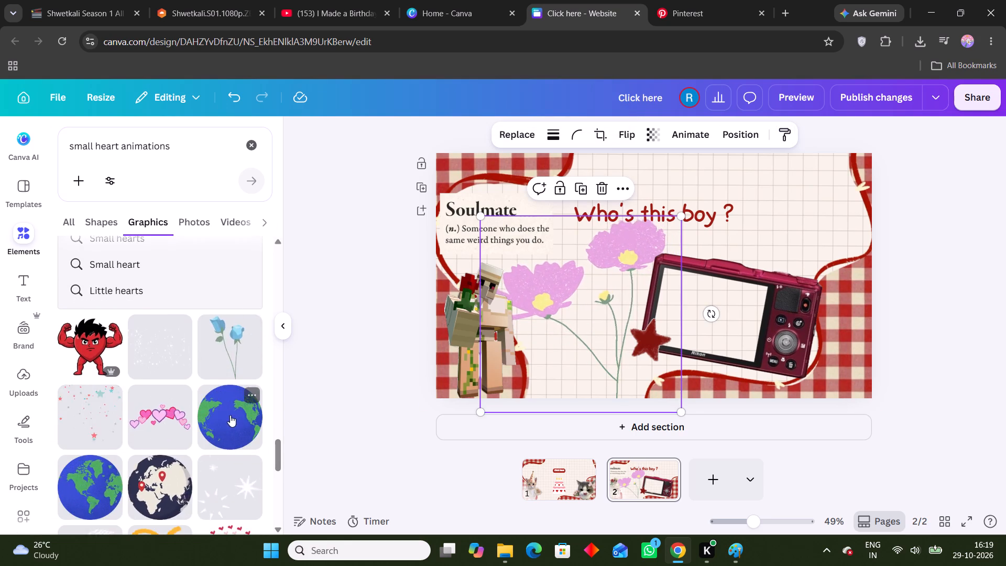
scroll(229, 415, "down", 6)
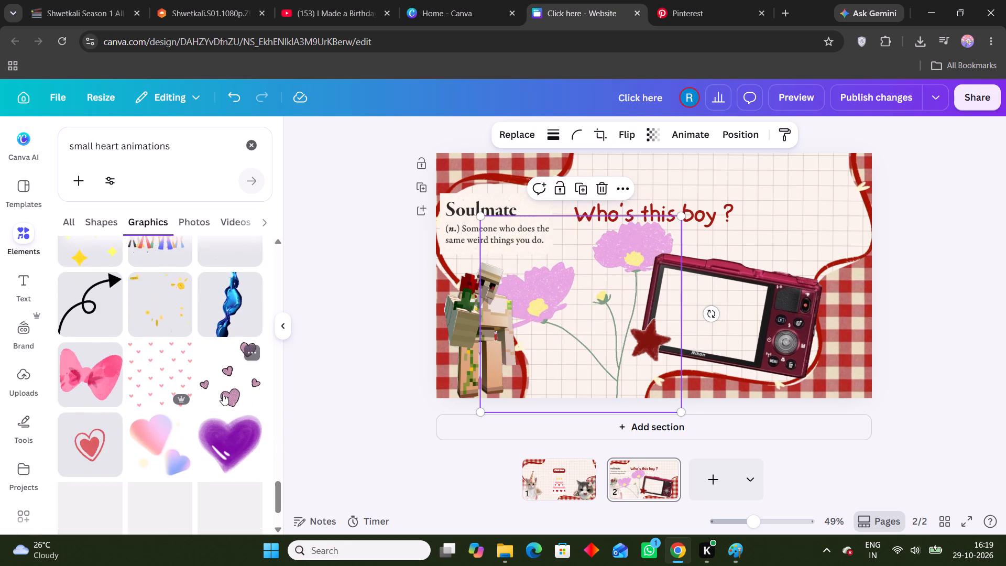
scroll(167, 368, "down", 4)
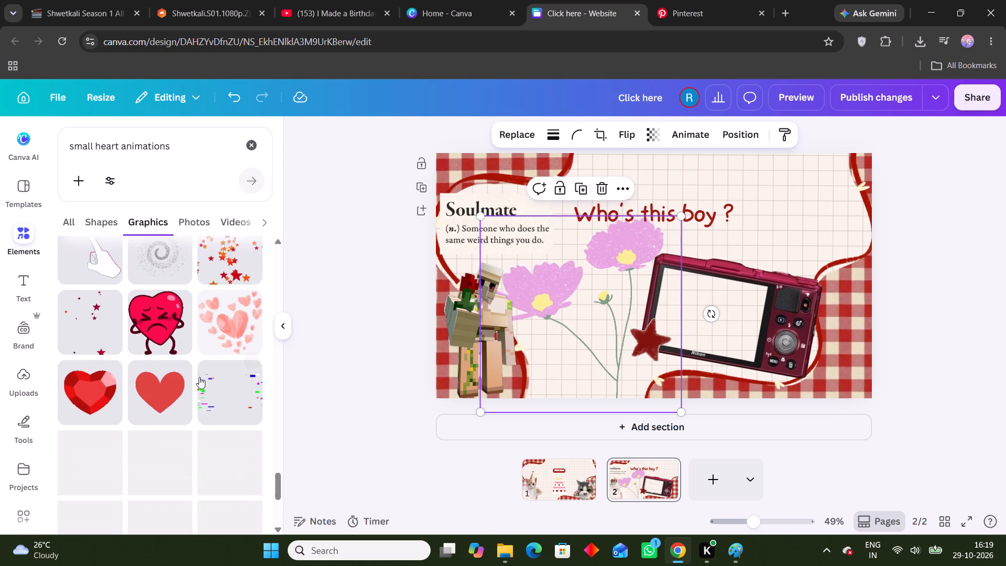
Replace the graphics search with "animated flowers".
left_click_drag(182, 158, 180, 158)
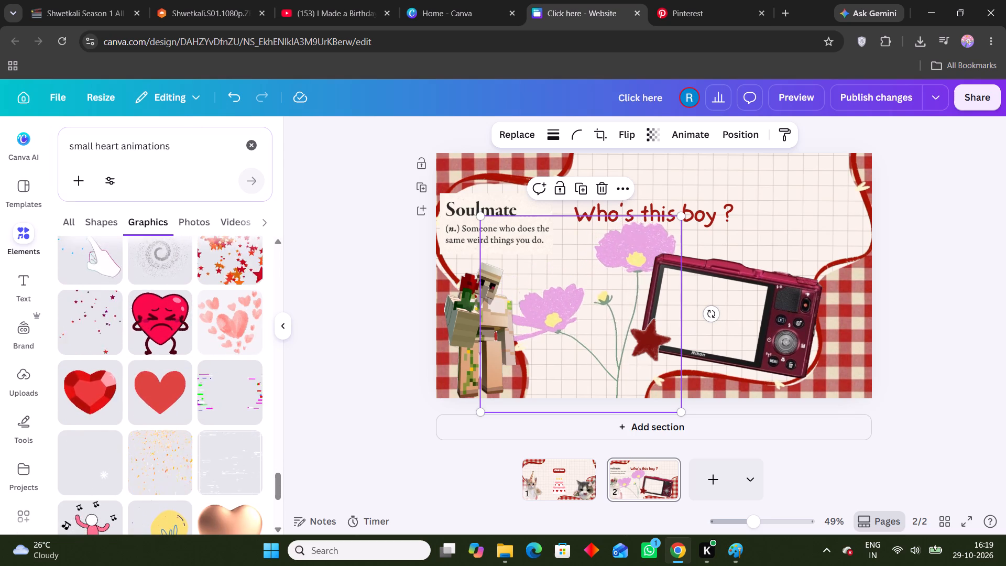
left_click_drag(180, 158, 86, 156)
left_click_drag(164, 155, 71, 144)
left_click_drag(175, 145, 98, 147)
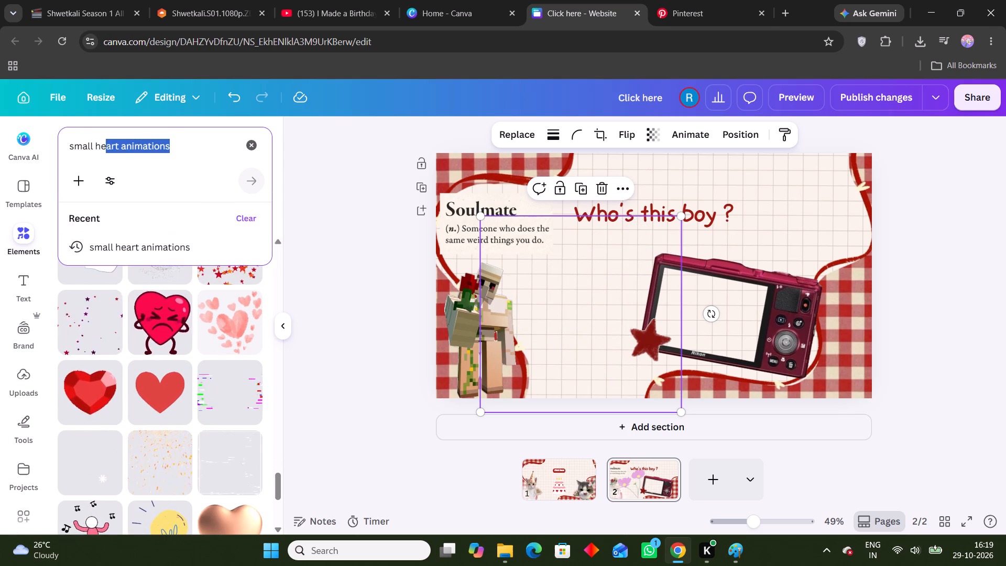
left_click_drag(98, 147, 37, 161)
type("an")
type("imated flowers")
key("Return")
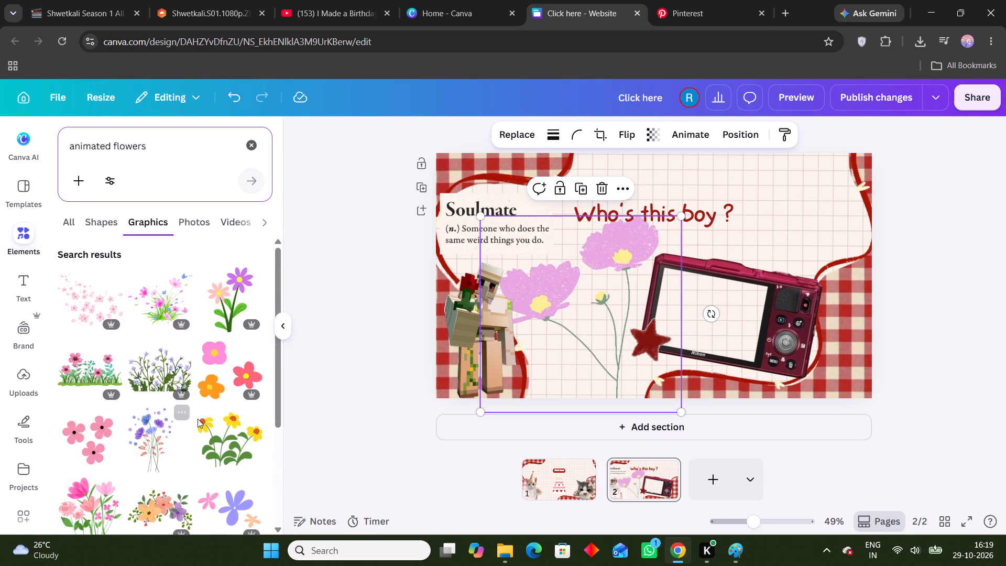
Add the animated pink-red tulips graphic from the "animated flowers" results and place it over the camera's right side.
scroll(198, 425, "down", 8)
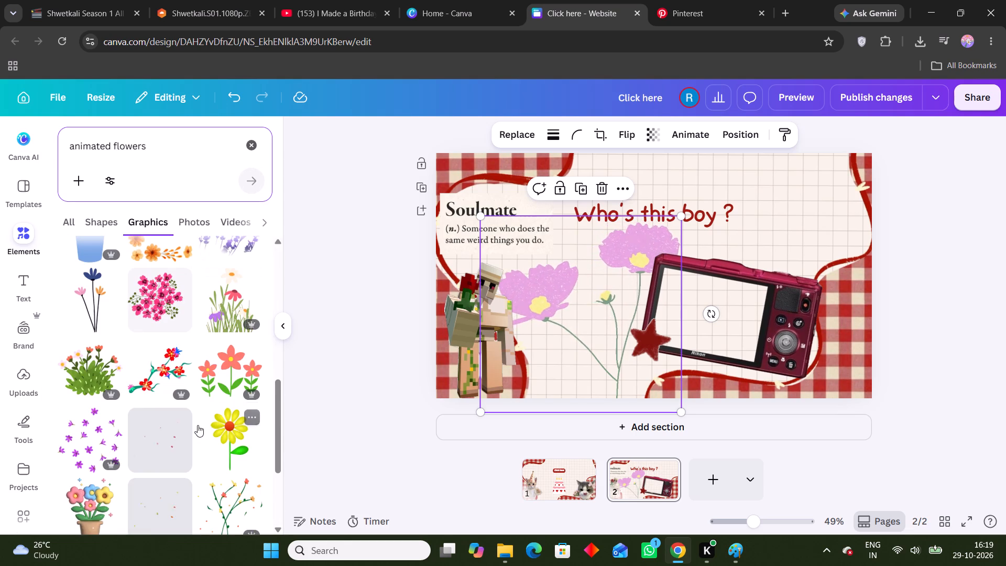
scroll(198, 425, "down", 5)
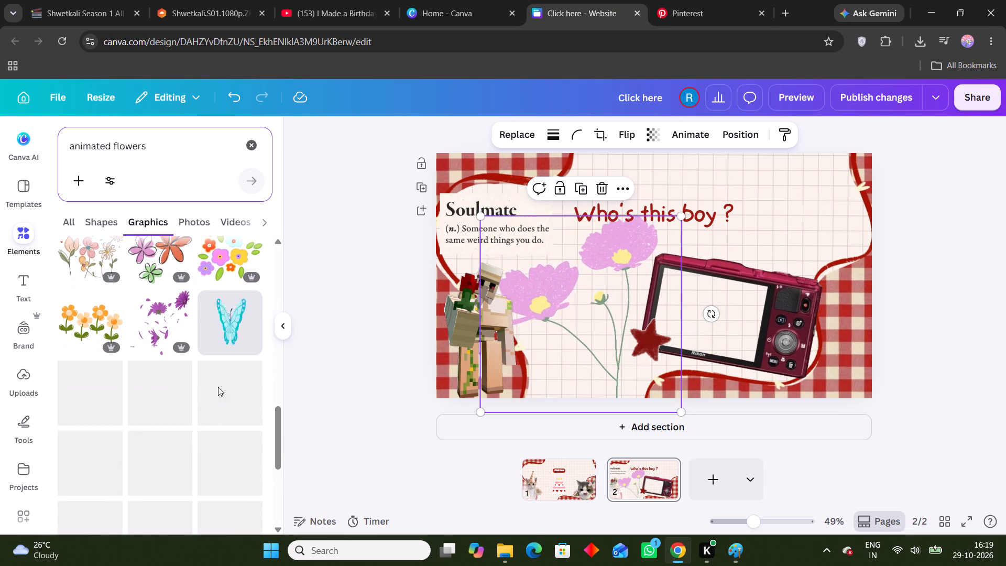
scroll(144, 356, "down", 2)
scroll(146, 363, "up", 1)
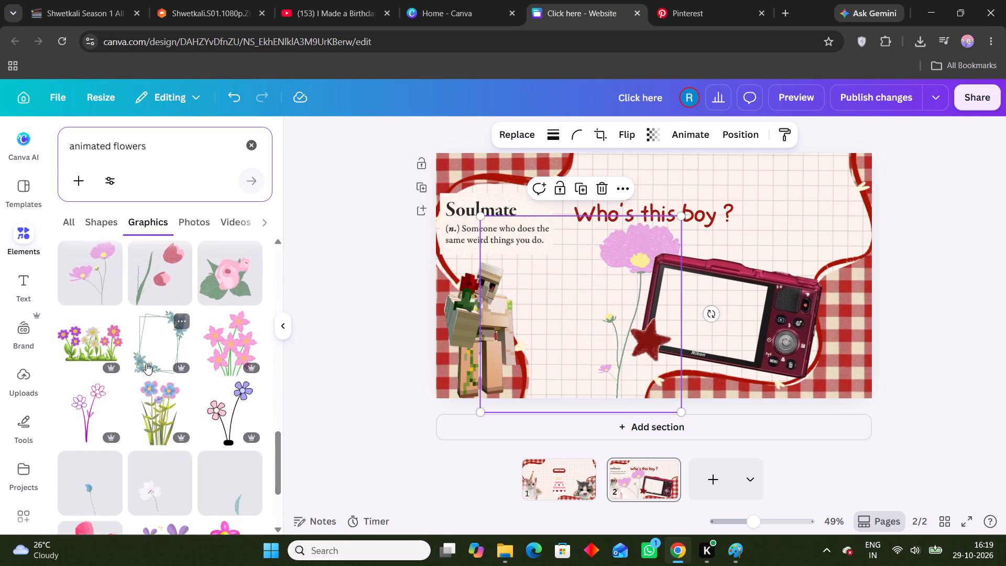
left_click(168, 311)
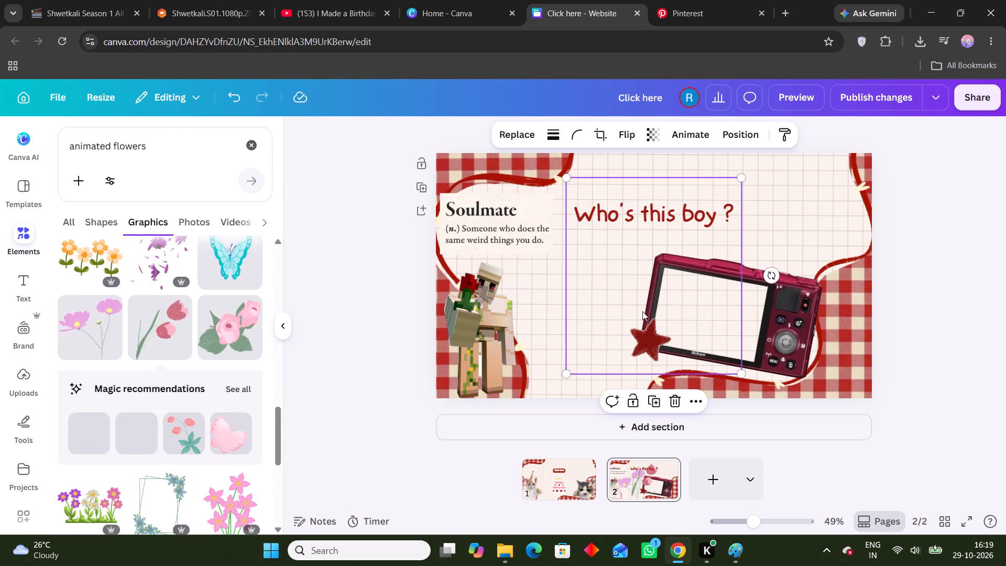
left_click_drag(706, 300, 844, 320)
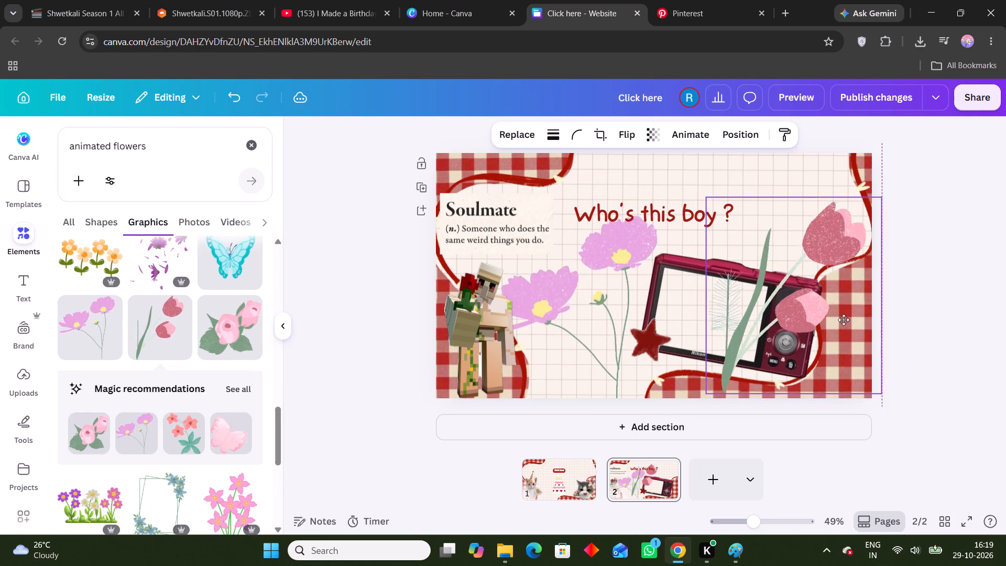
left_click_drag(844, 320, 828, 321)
Move the pink flowers slightly left, closer to the golem.
left_click_drag(599, 344, 575, 340)
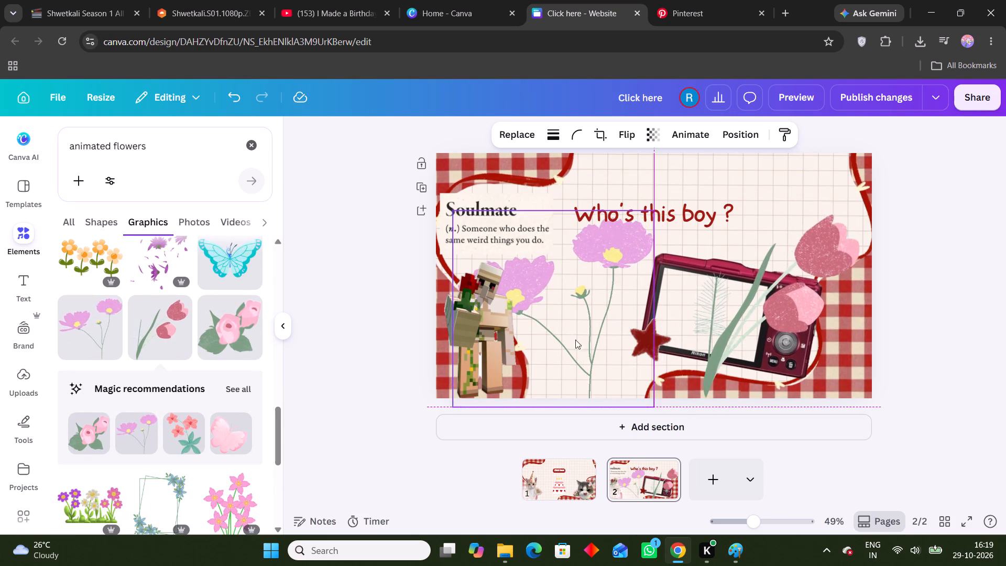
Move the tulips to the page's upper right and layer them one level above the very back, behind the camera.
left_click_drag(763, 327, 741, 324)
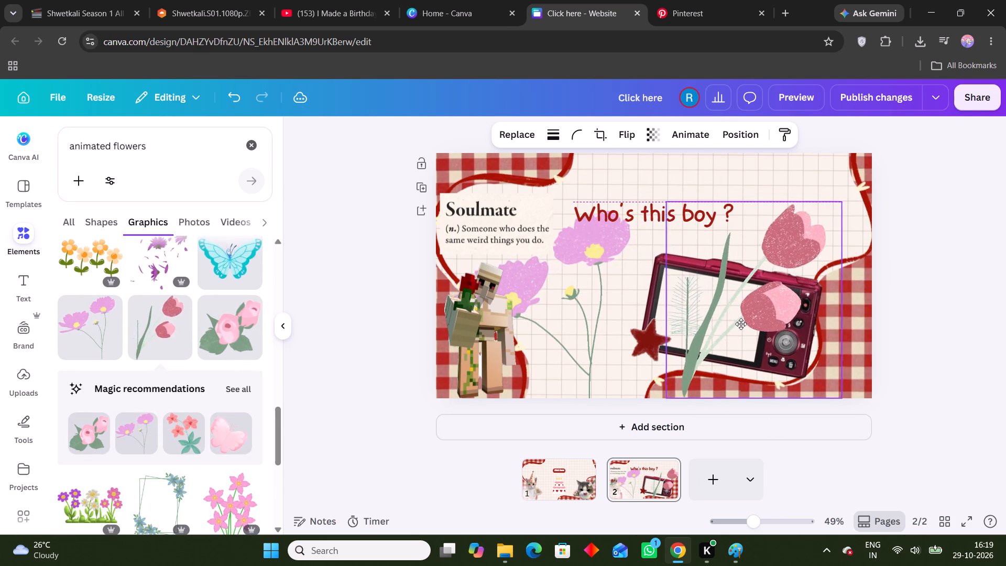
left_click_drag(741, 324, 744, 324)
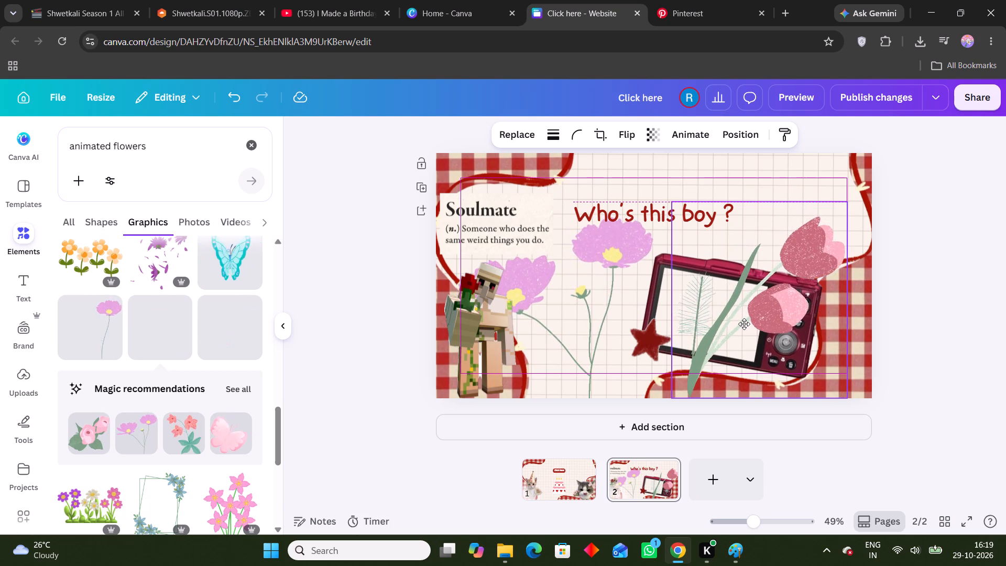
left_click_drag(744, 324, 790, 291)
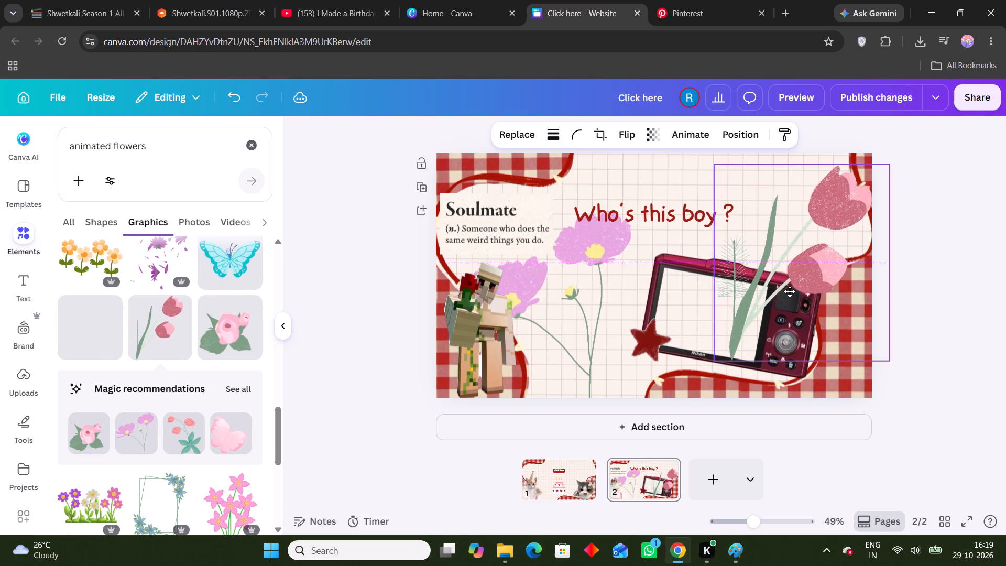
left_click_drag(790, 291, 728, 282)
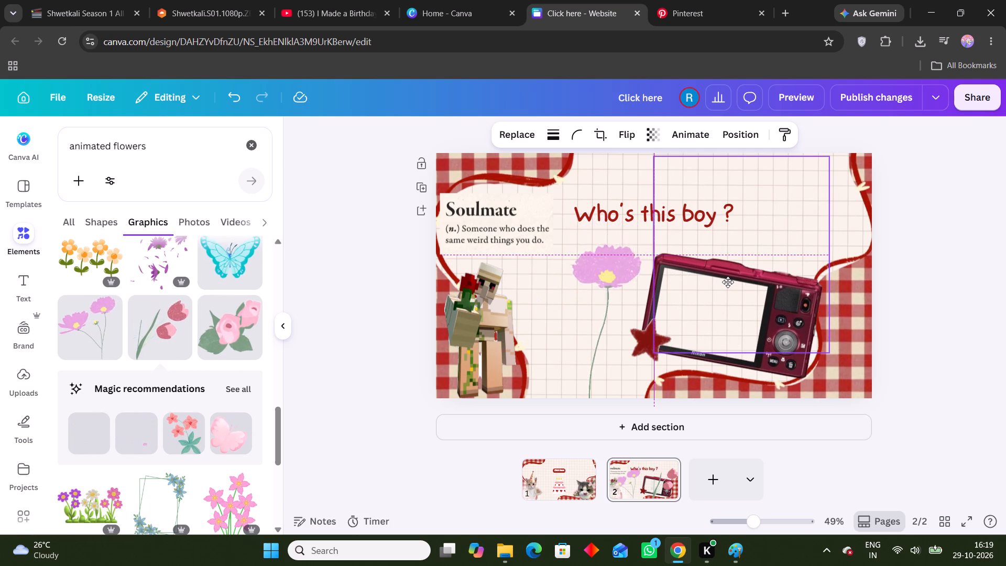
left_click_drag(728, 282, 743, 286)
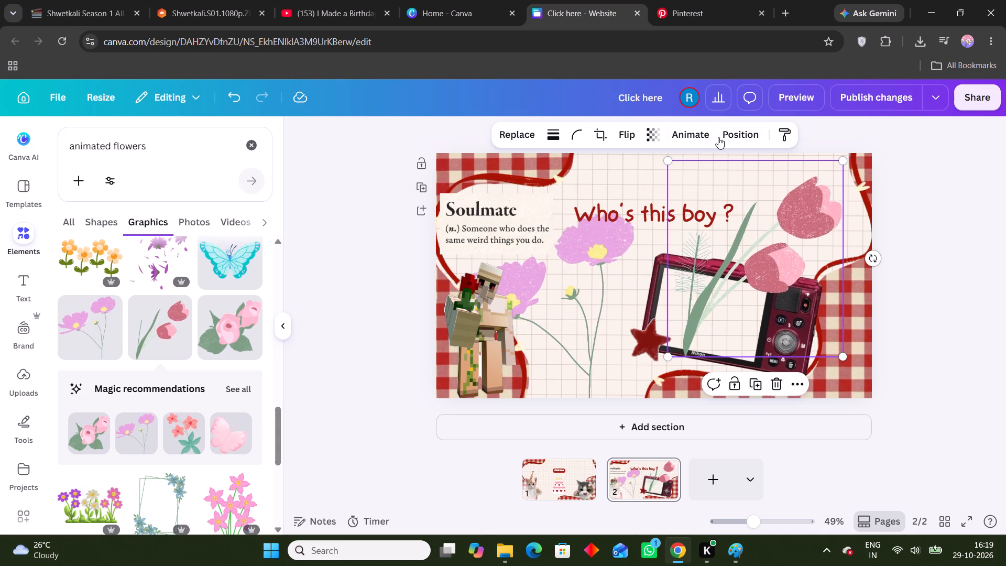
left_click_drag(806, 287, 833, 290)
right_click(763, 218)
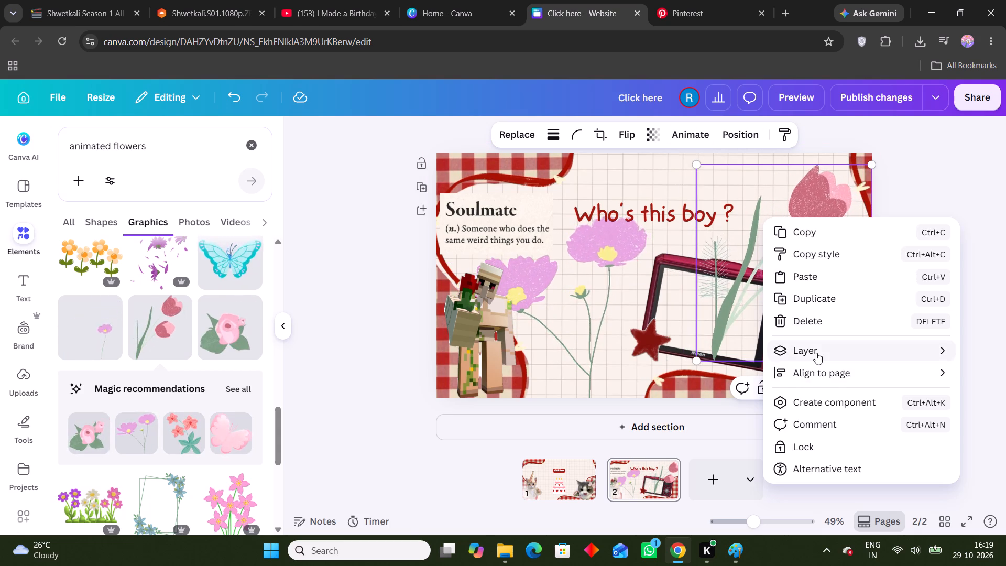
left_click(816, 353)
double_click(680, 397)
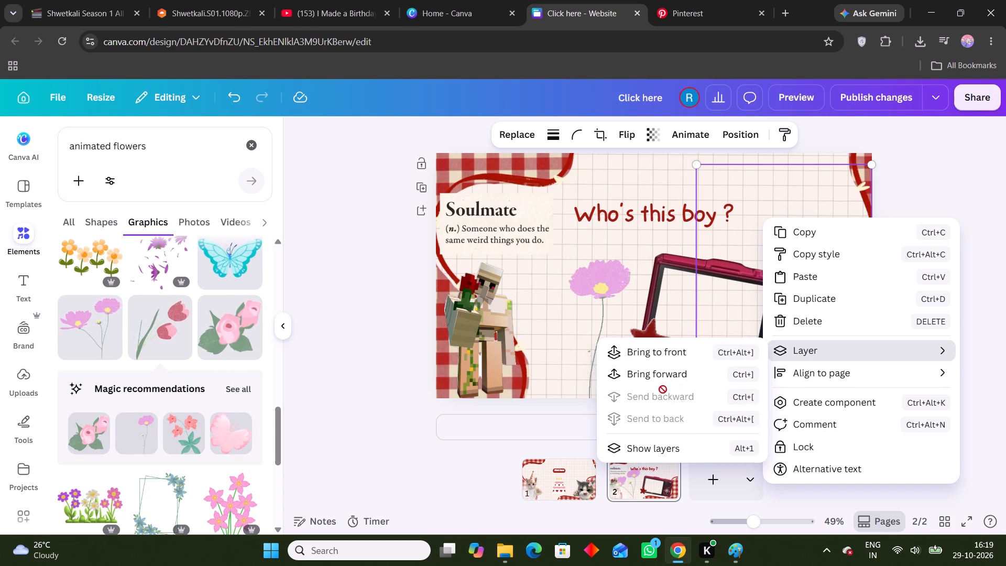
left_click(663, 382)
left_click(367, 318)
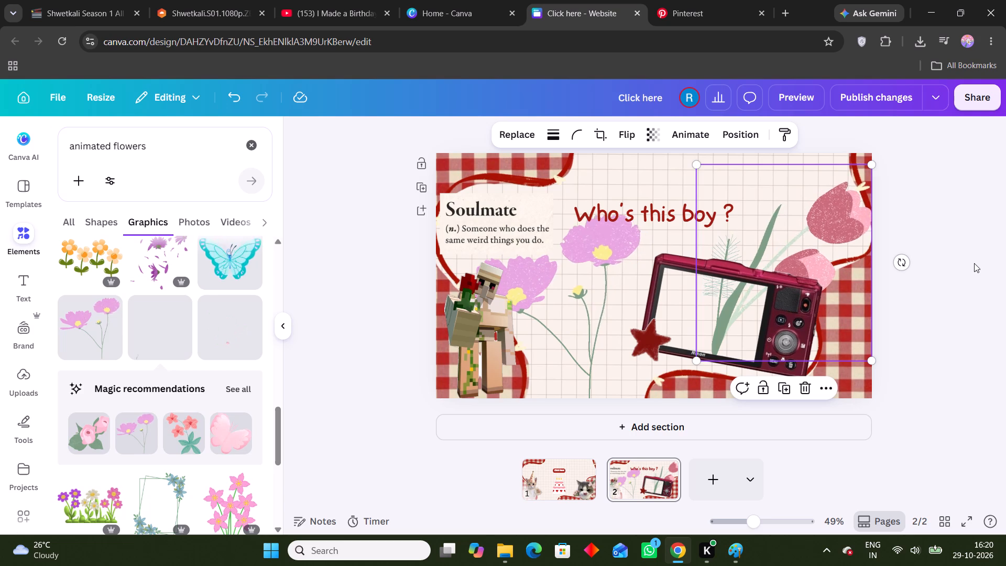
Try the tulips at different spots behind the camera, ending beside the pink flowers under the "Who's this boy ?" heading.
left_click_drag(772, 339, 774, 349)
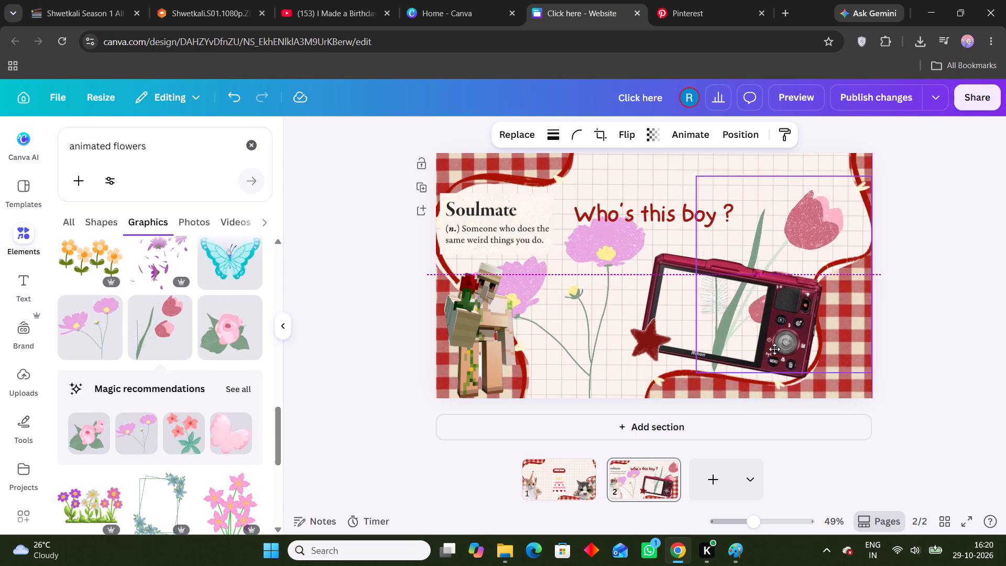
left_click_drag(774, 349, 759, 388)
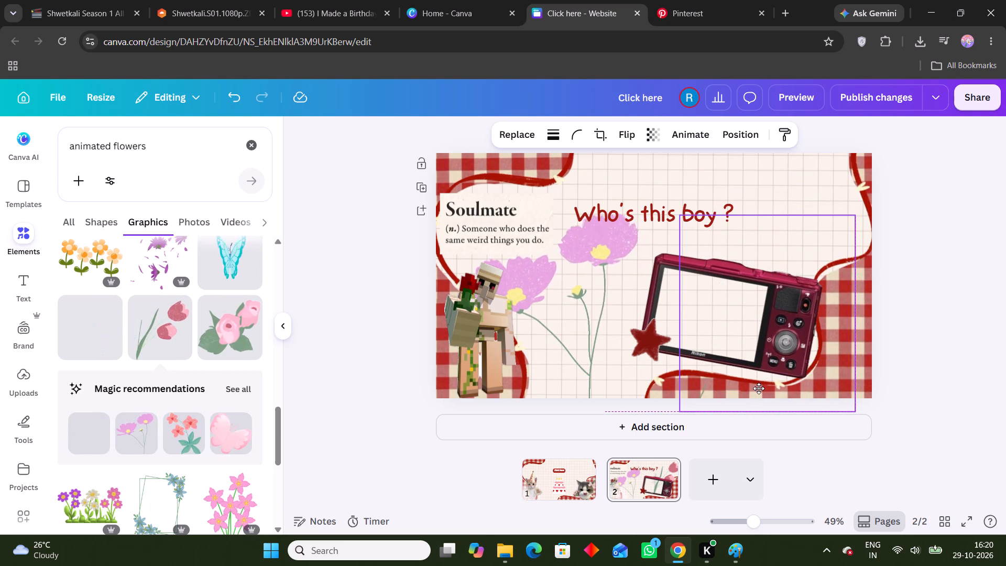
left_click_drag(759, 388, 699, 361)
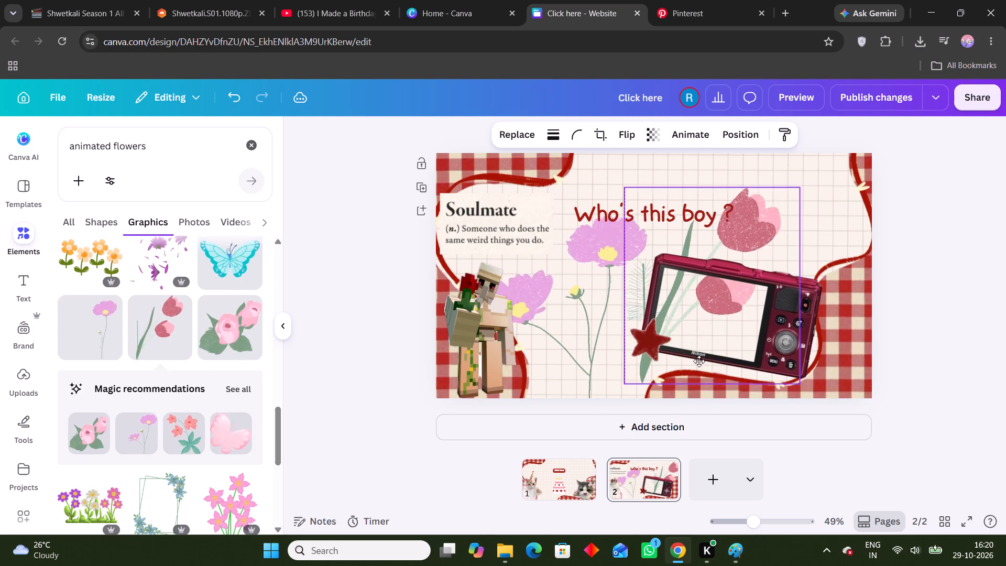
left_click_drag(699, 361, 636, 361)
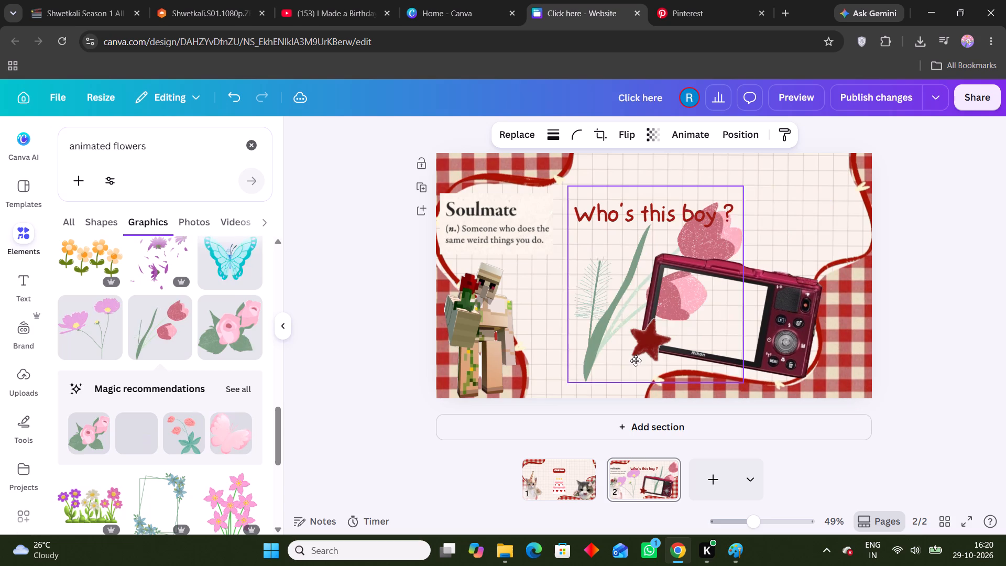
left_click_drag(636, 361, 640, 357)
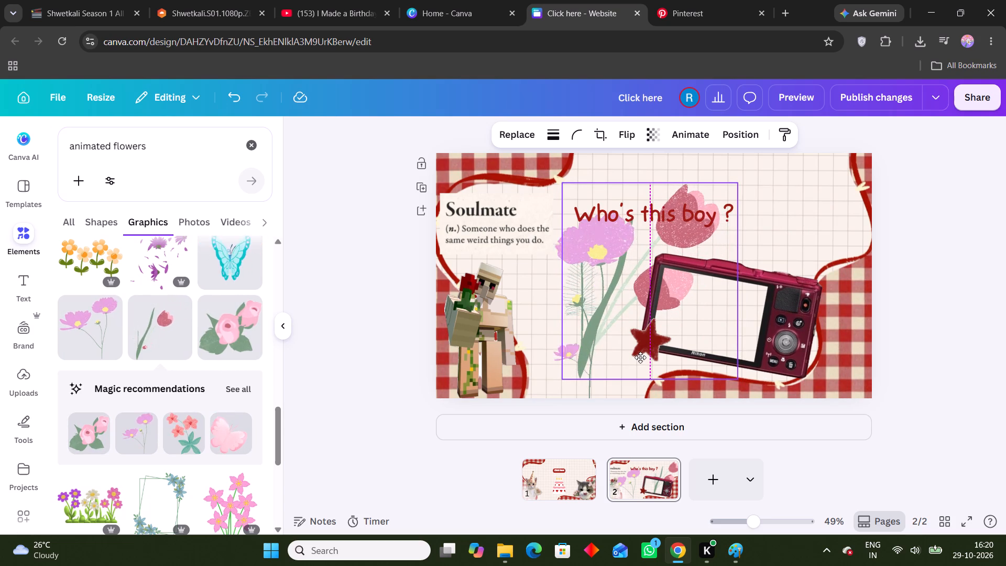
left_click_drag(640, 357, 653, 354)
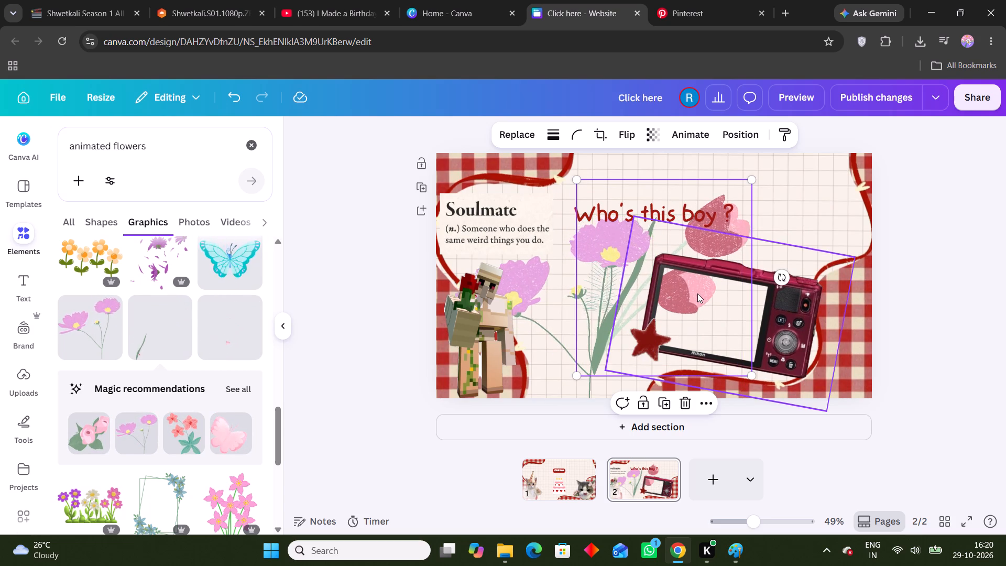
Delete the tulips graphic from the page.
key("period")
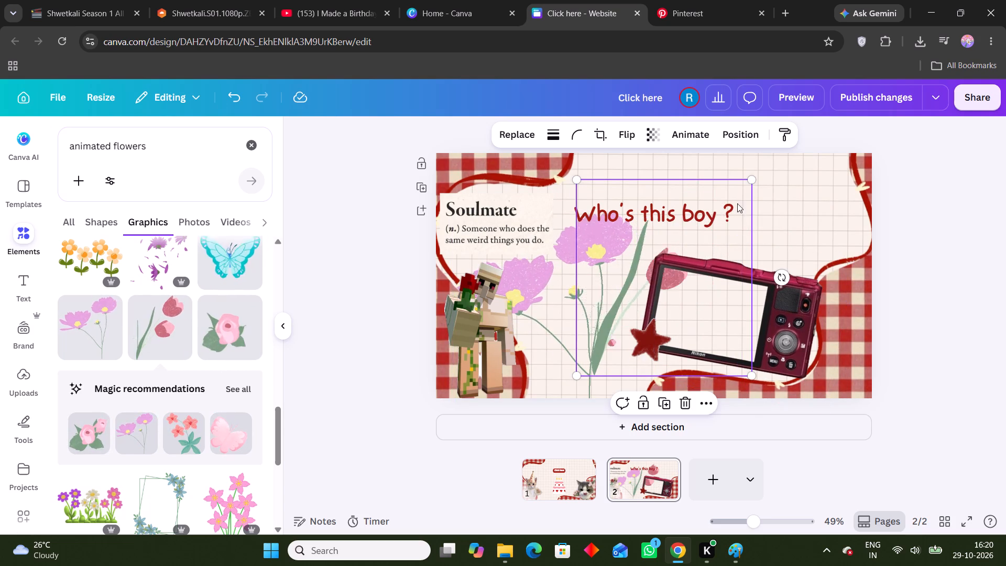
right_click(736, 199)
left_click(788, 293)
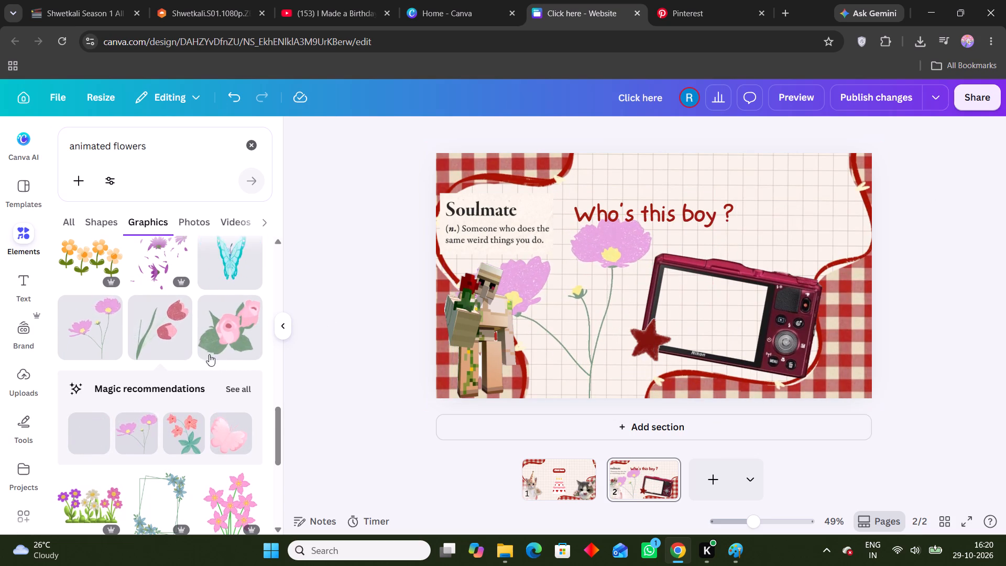
Add the animated blue roses graphic from the "animated flowers" results and place it over the camera's right half.
scroll(205, 357, "down", 4)
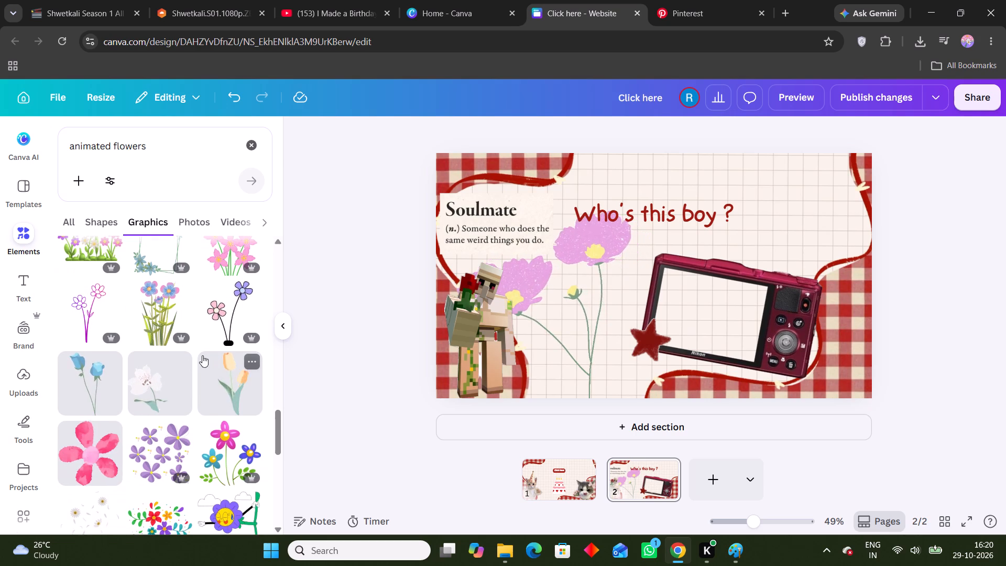
left_click(88, 395)
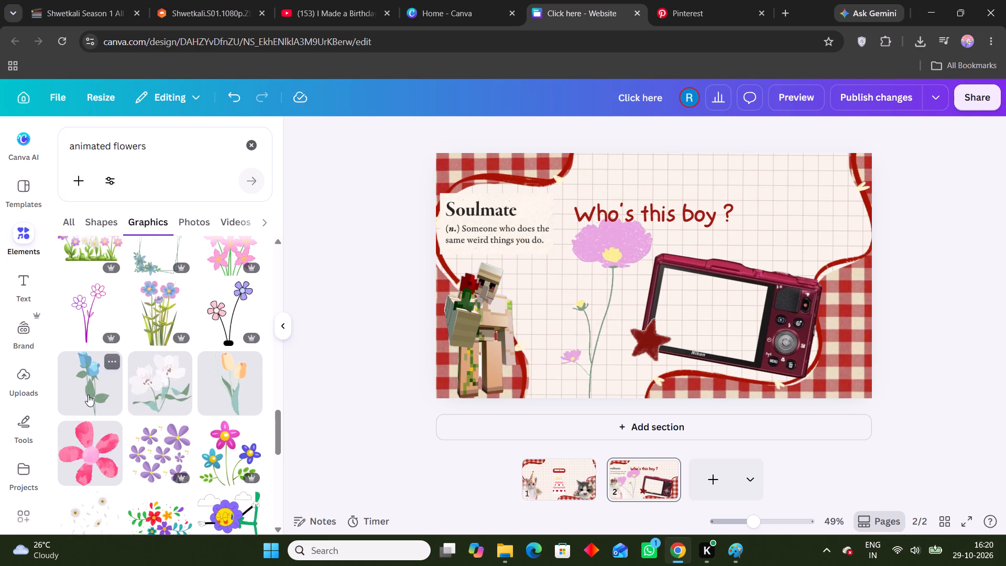
left_click_drag(654, 347, 764, 380)
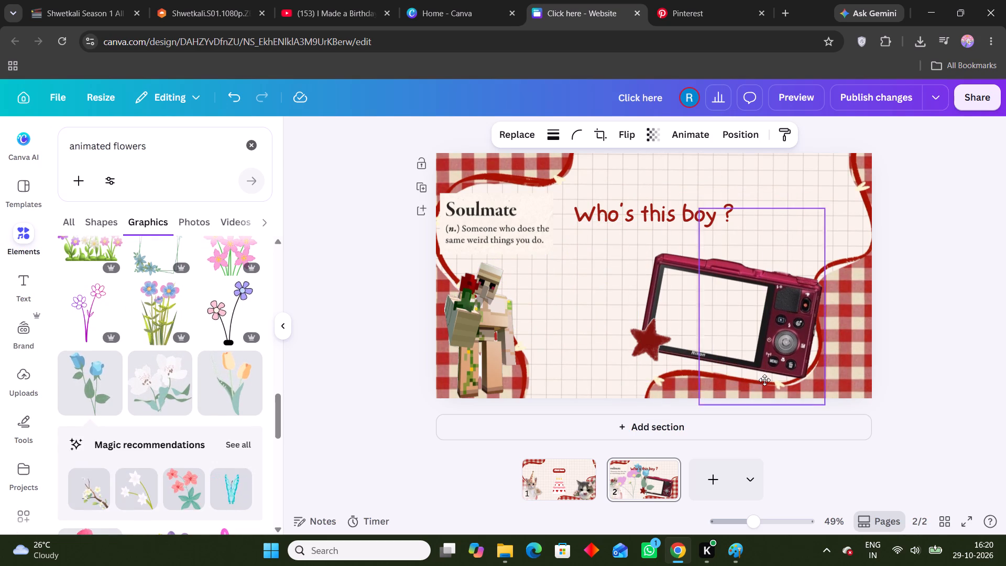
left_click_drag(764, 380, 767, 374)
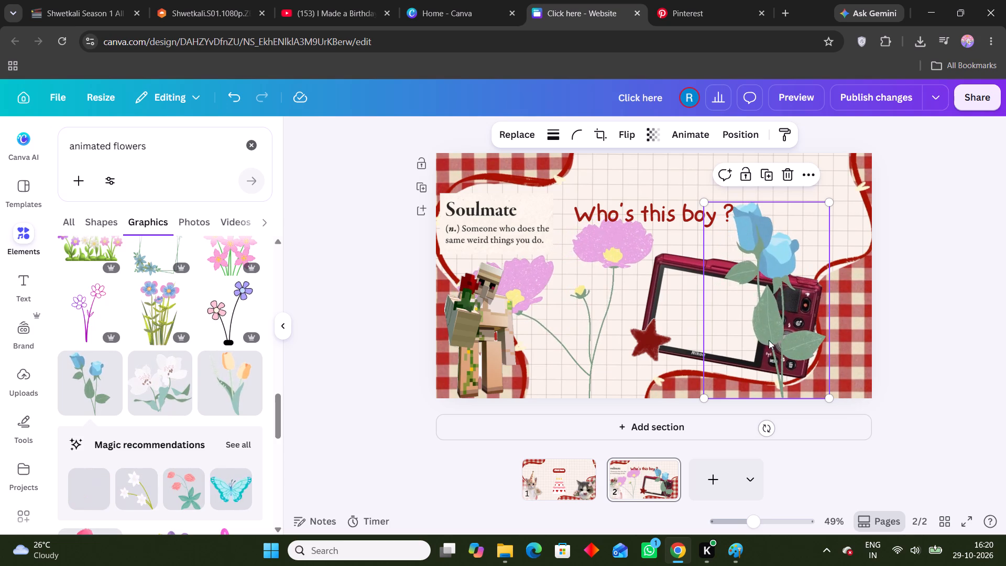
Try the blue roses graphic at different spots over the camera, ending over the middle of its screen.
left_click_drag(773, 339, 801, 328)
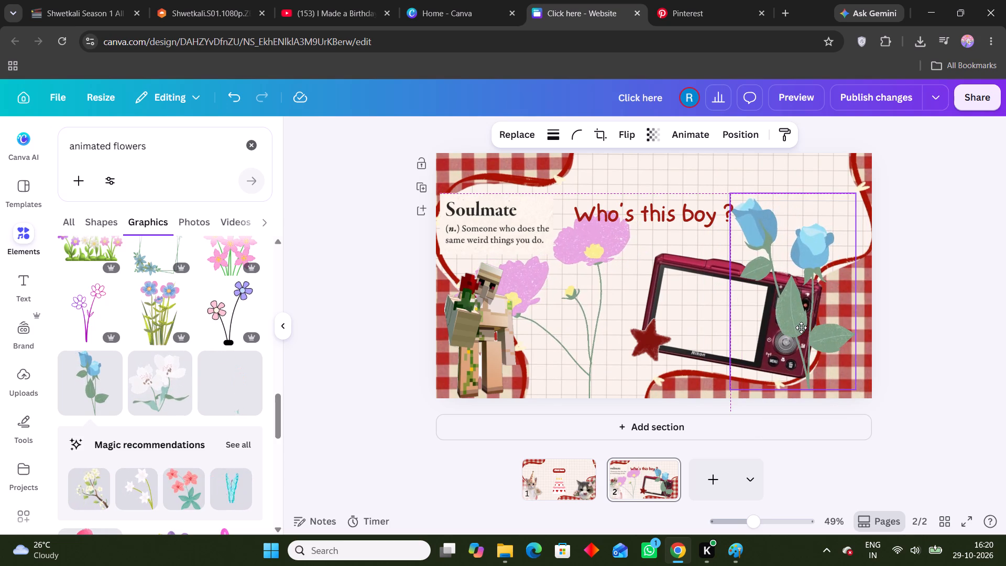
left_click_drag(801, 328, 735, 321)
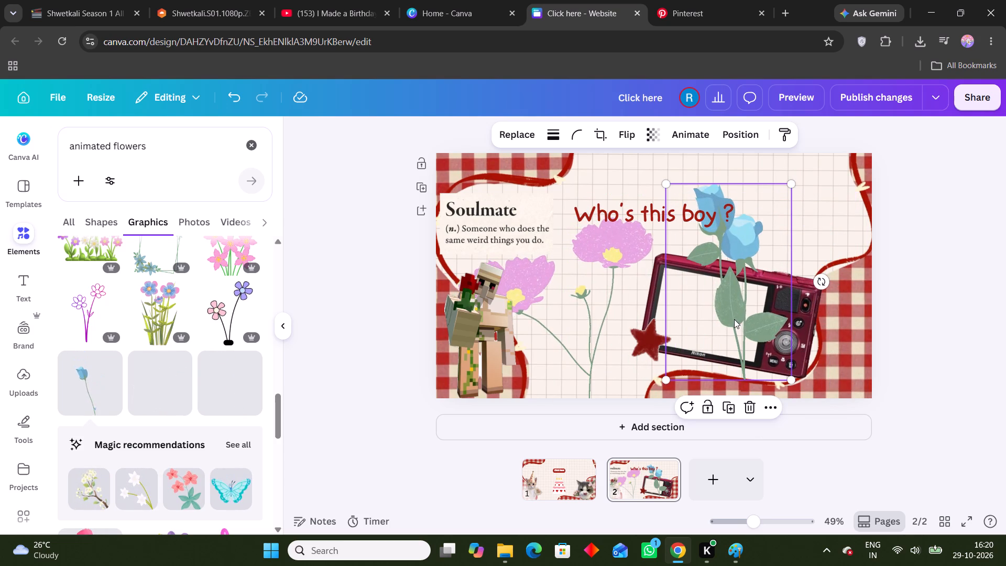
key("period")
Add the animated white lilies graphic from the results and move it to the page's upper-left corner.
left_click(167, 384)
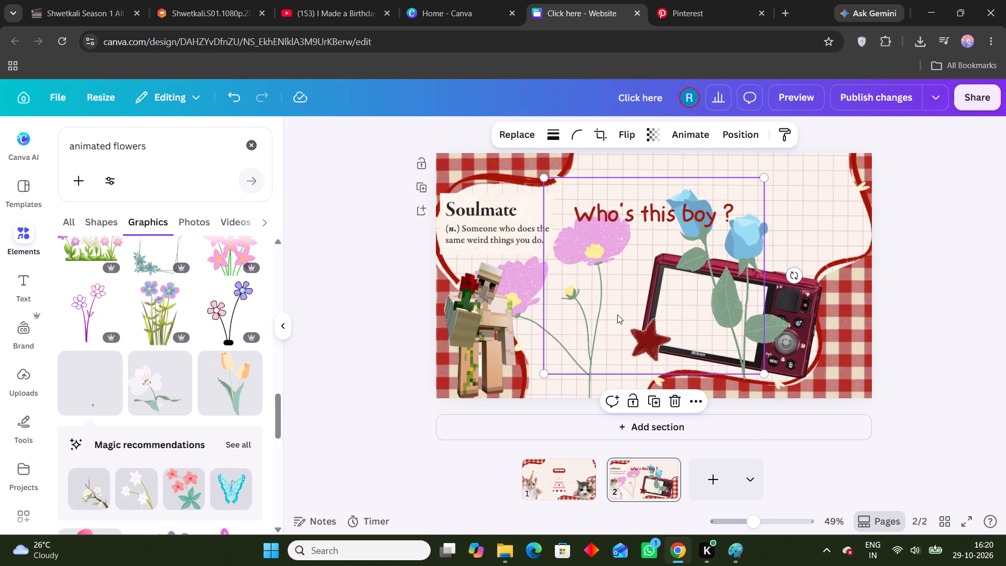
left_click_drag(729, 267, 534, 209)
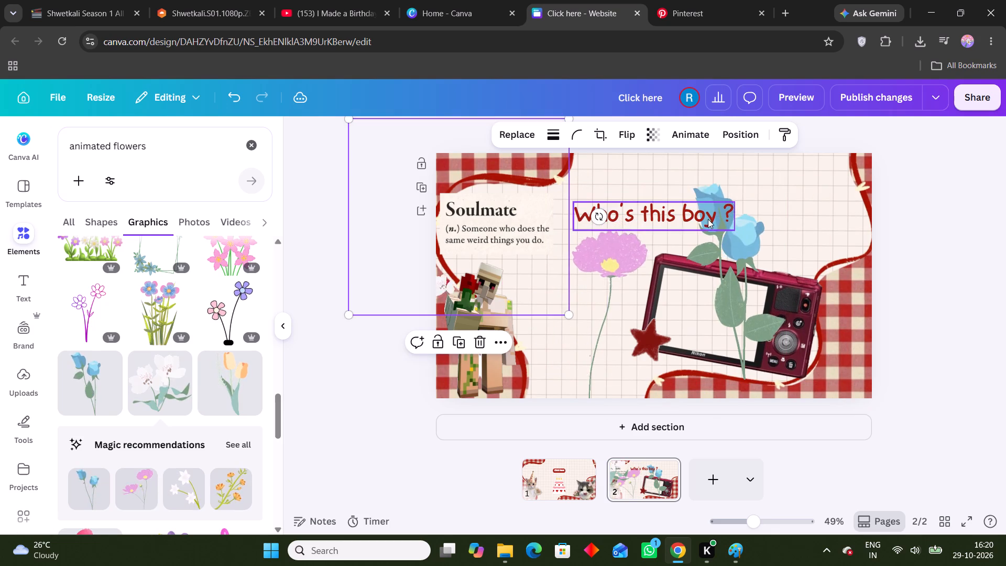
Delete the blue roses graphic from the page.
left_click(727, 245)
right_click(761, 252)
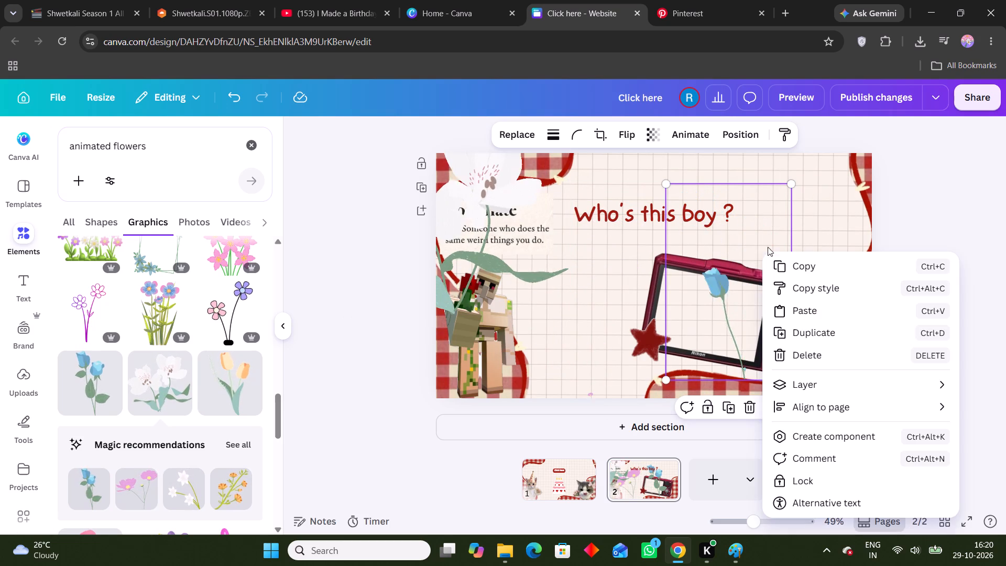
left_click(797, 353)
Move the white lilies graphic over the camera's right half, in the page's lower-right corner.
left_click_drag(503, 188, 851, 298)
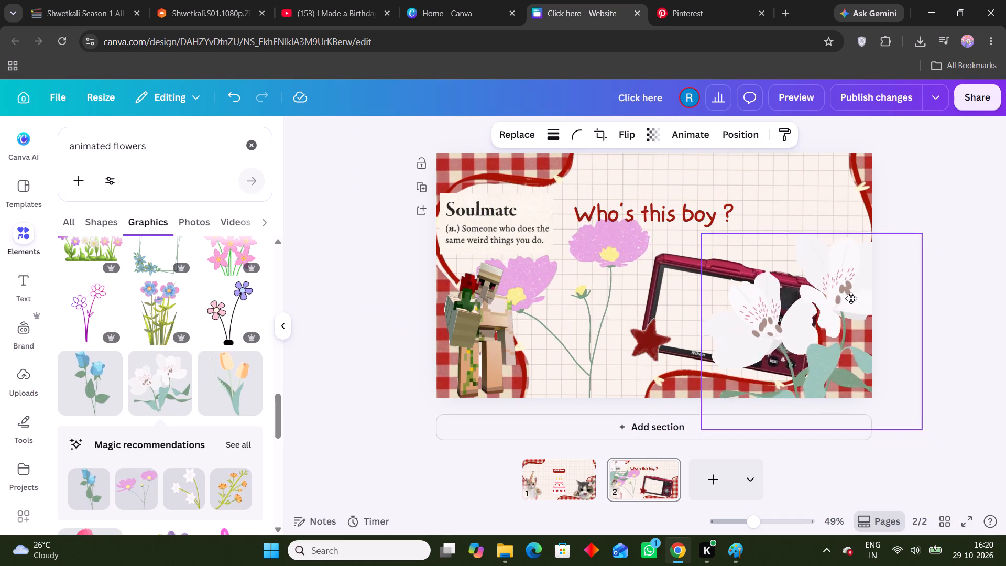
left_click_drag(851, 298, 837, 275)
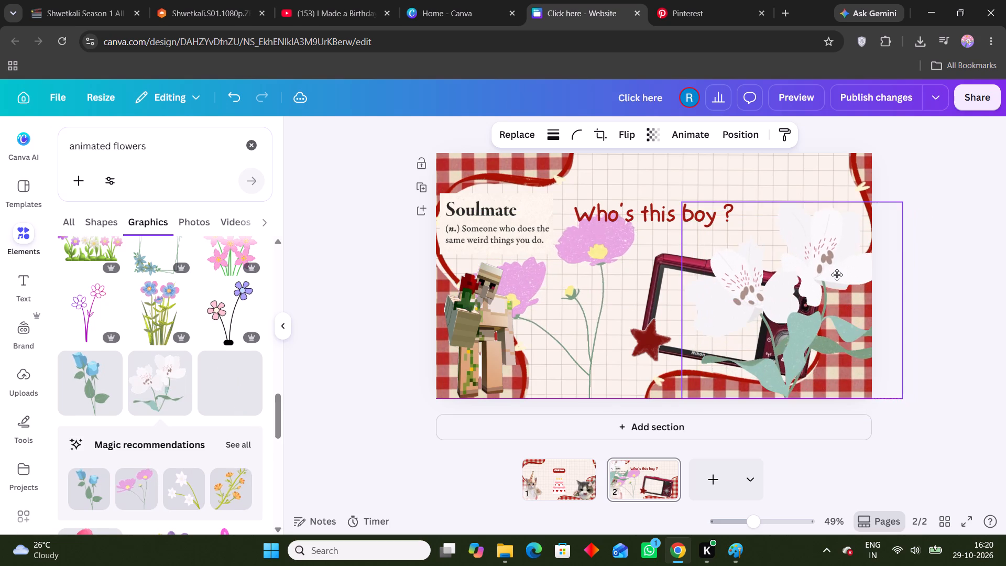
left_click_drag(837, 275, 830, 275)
Open the full set of magic recommendations related to the white lilies graphic.
scroll(133, 506, "down", 1)
left_click(237, 375)
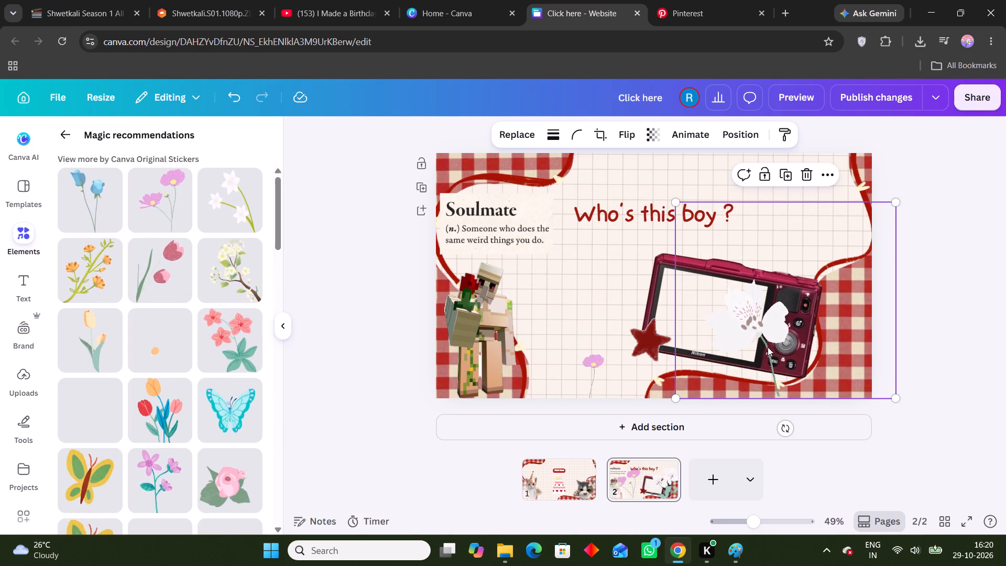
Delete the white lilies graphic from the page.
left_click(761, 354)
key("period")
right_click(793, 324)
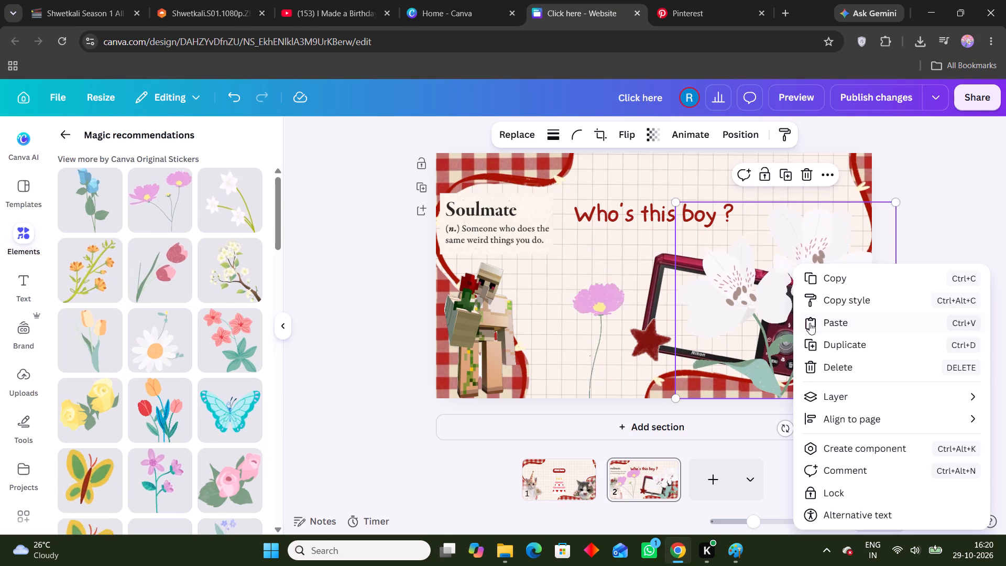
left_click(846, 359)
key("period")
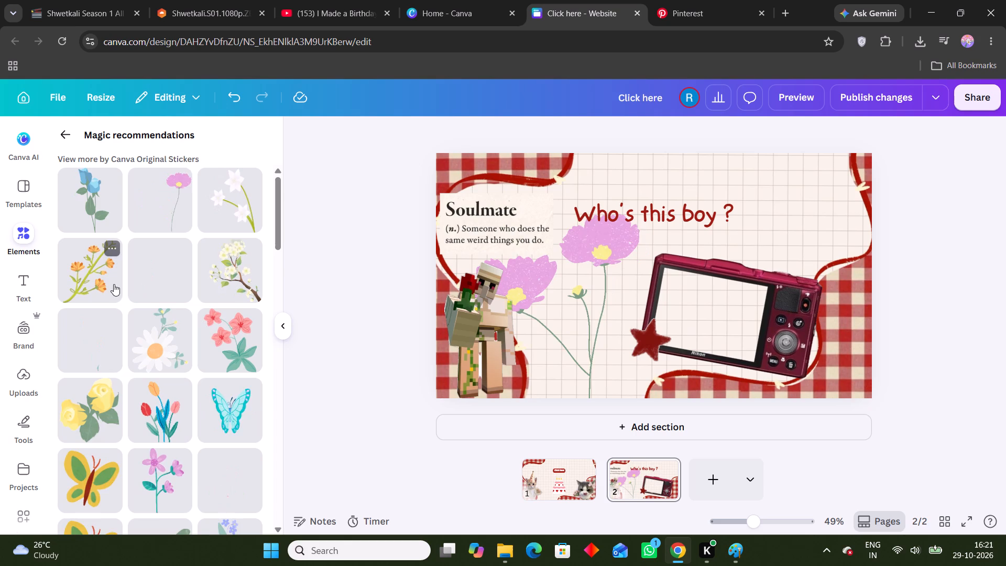
Look through the recommended animated flower stickers for a graphic to decorate the camera area.
scroll(226, 356, "down", 2)
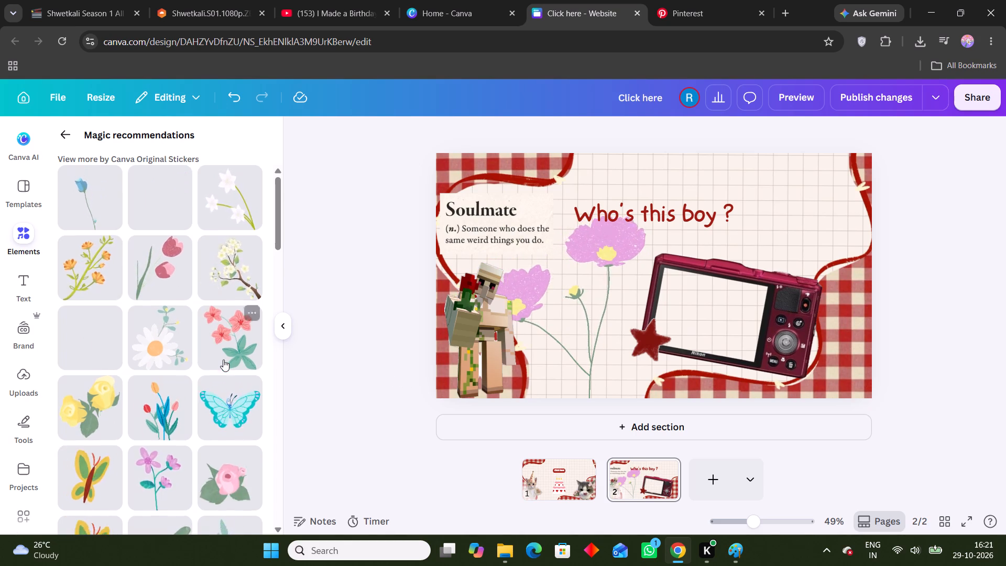
scroll(223, 360, "down", 2)
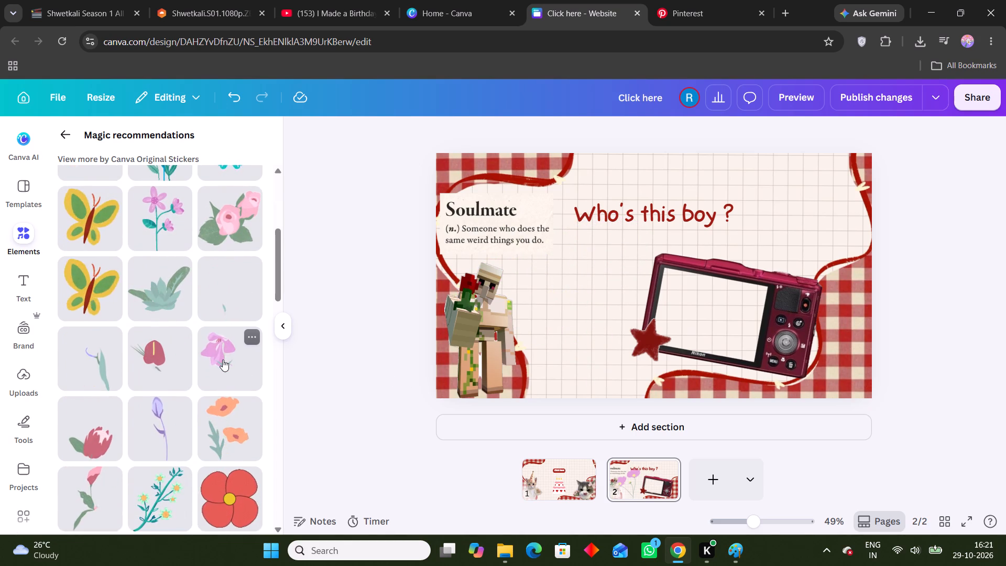
scroll(190, 363, "down", 3)
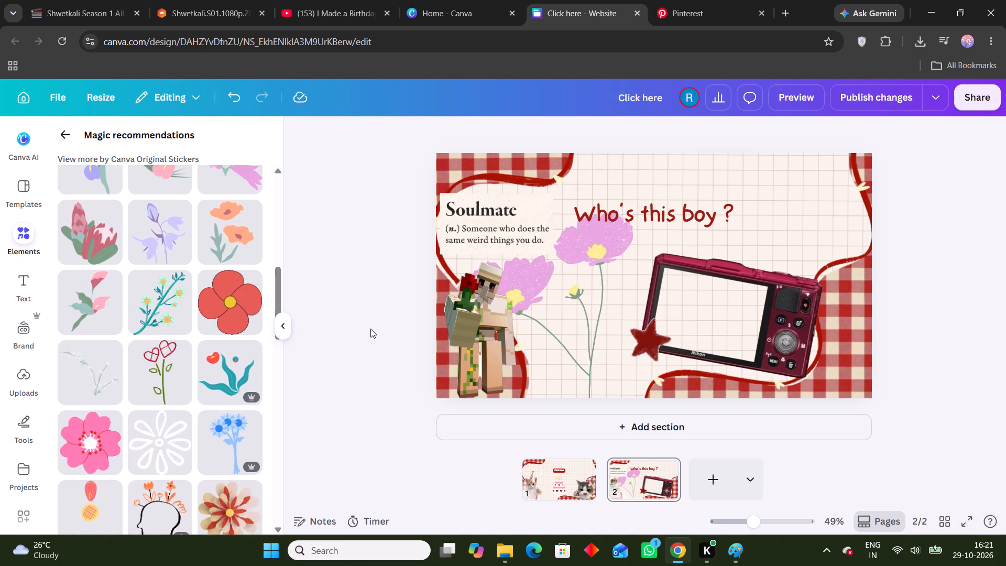
scroll(319, 337, "up", 2)
scroll(233, 347, "up", 1)
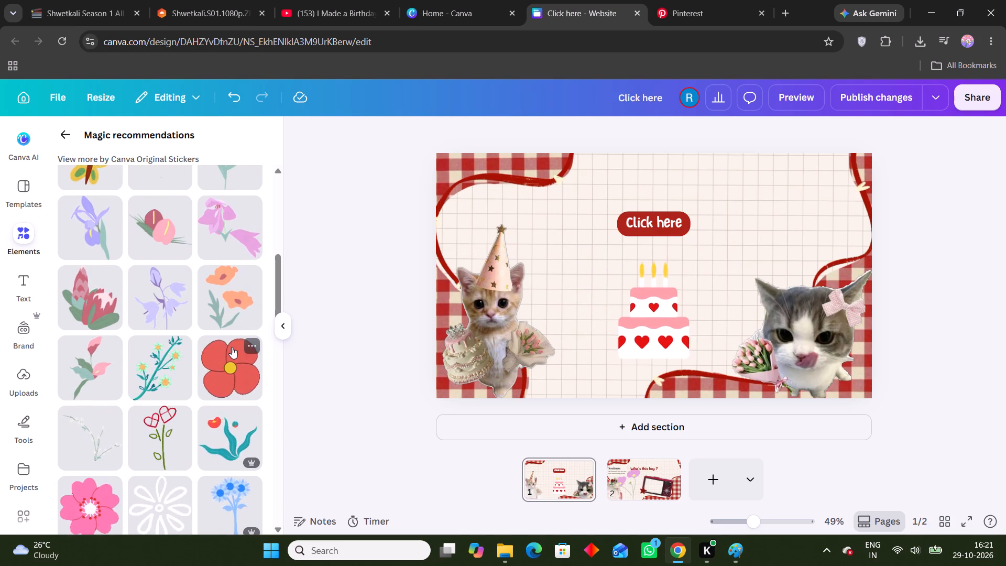
scroll(232, 347, "up", 2)
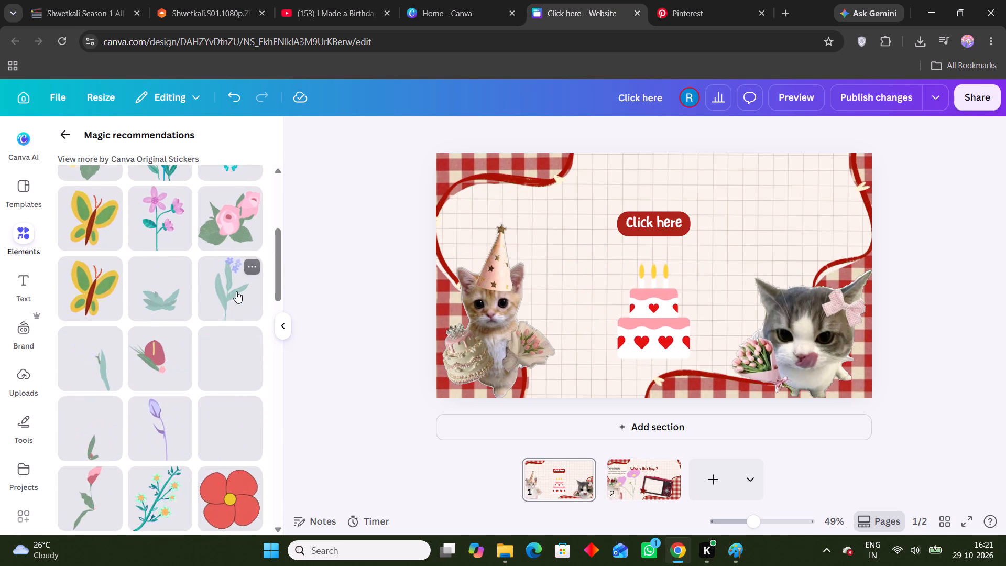
scroll(163, 405, "down", 2)
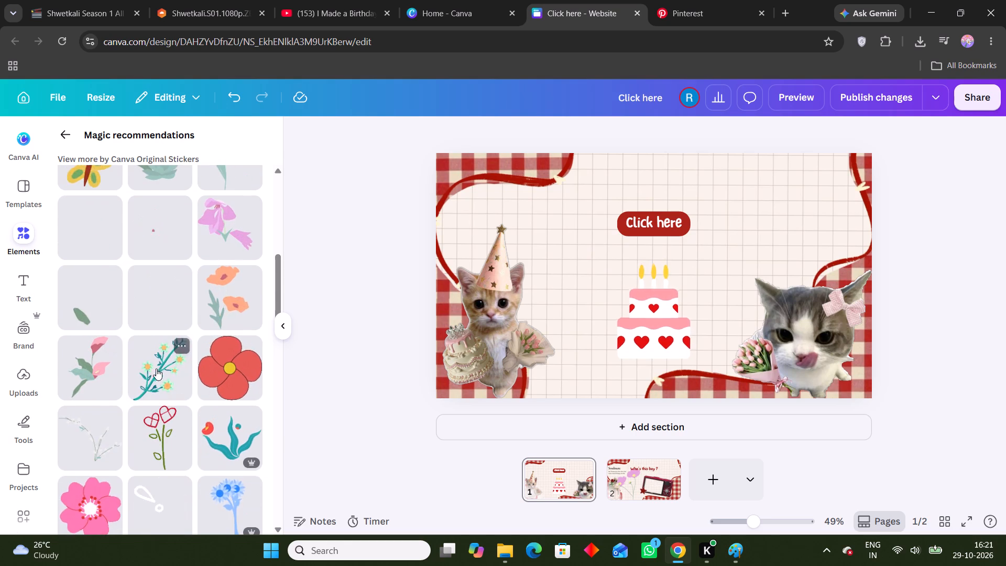
scroll(194, 311, "down", 4)
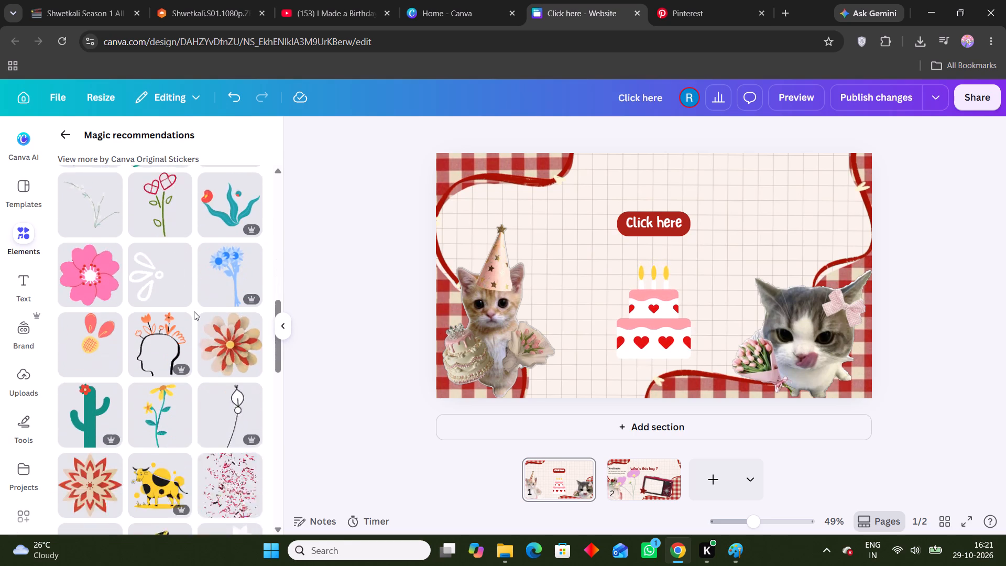
scroll(194, 311, "down", 2)
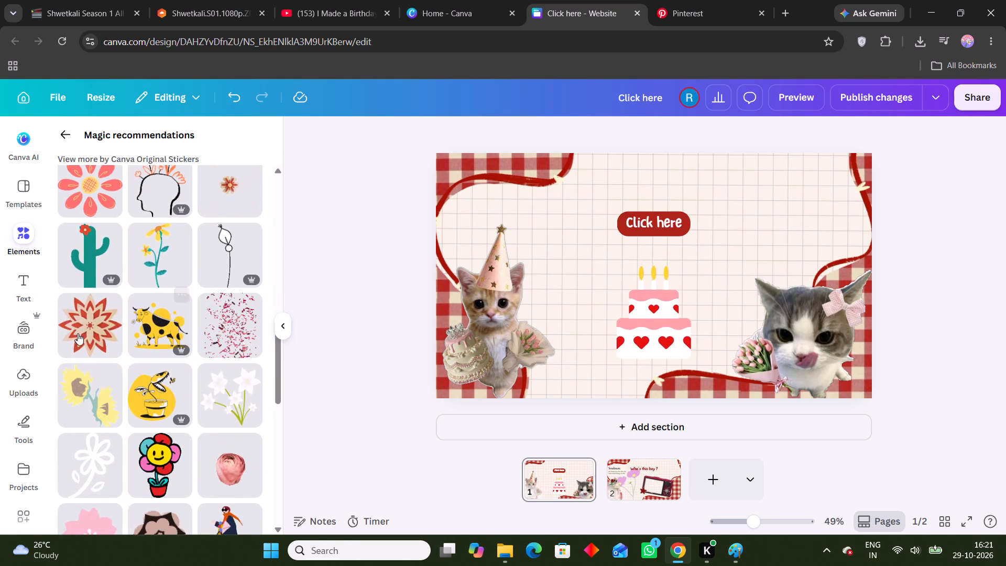
scroll(112, 402, "down", 1)
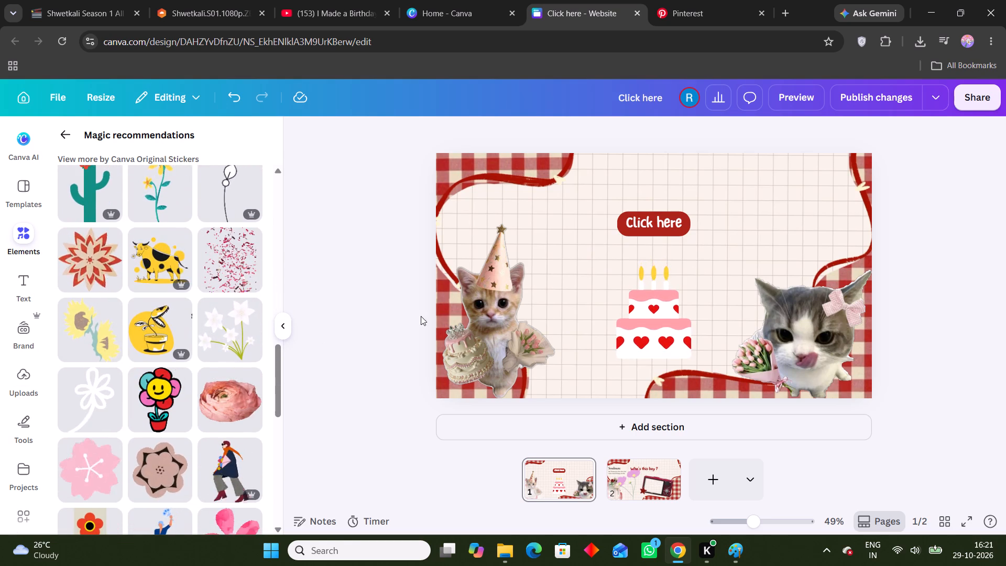
scroll(146, 347, "down", 3)
scroll(139, 342, "up", 2)
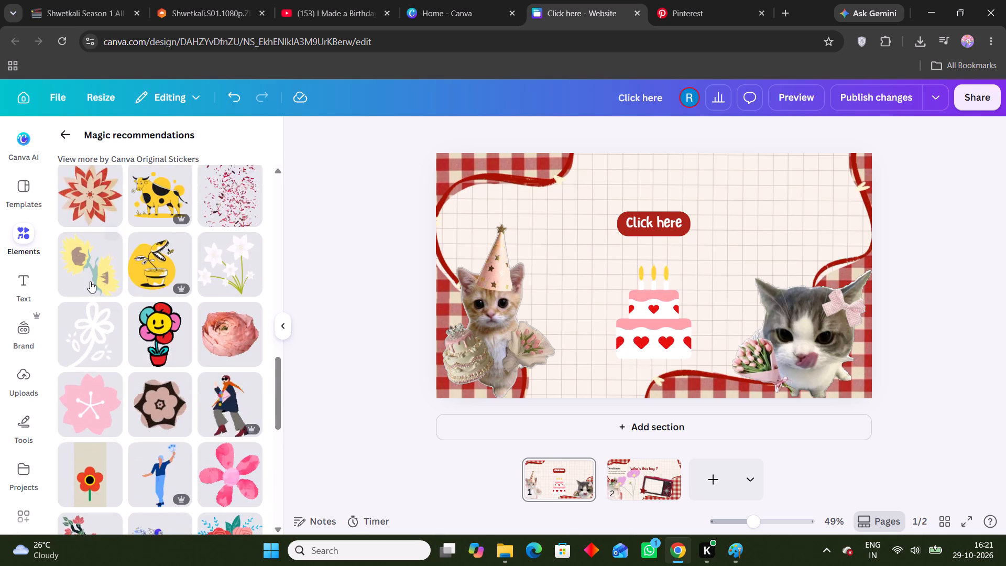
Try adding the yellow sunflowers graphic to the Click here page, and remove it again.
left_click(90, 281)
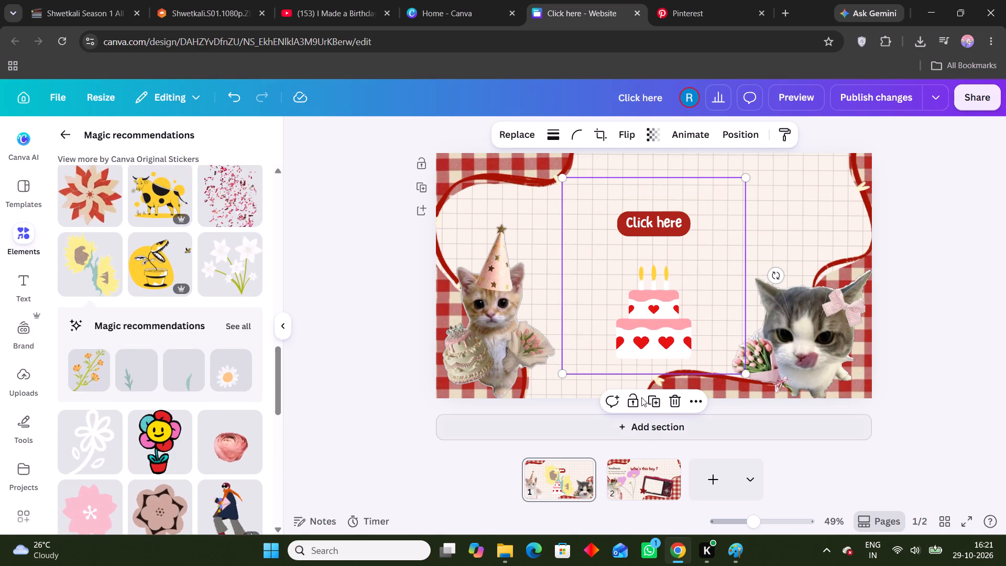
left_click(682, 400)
On page 2, add the hanging green leaves graphic from the recommendations and place it in the page's upper-right corner, overlapping the camera.
left_click(650, 462)
scroll(264, 333, "down", 3)
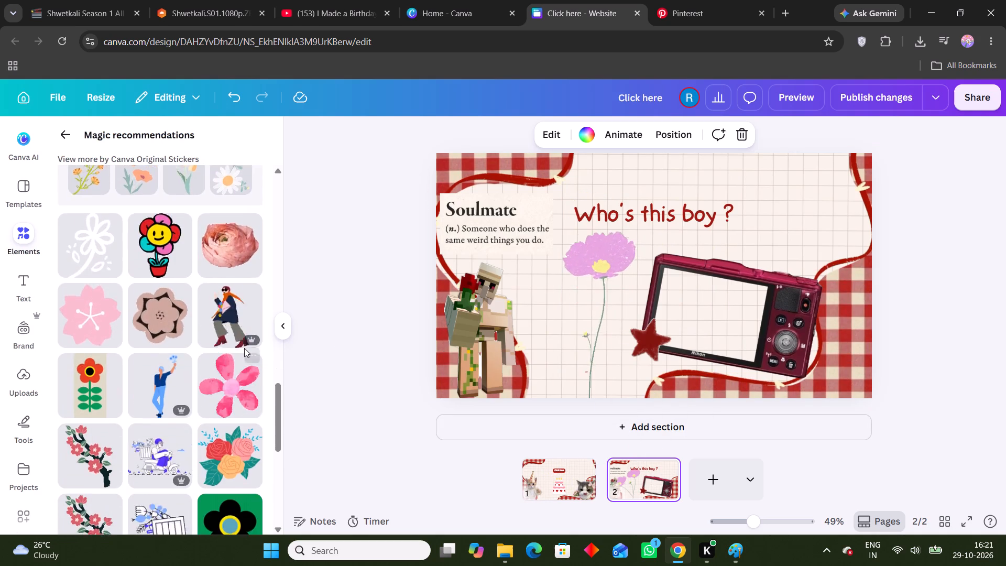
scroll(244, 348, "down", 5)
scroll(173, 342, "down", 3)
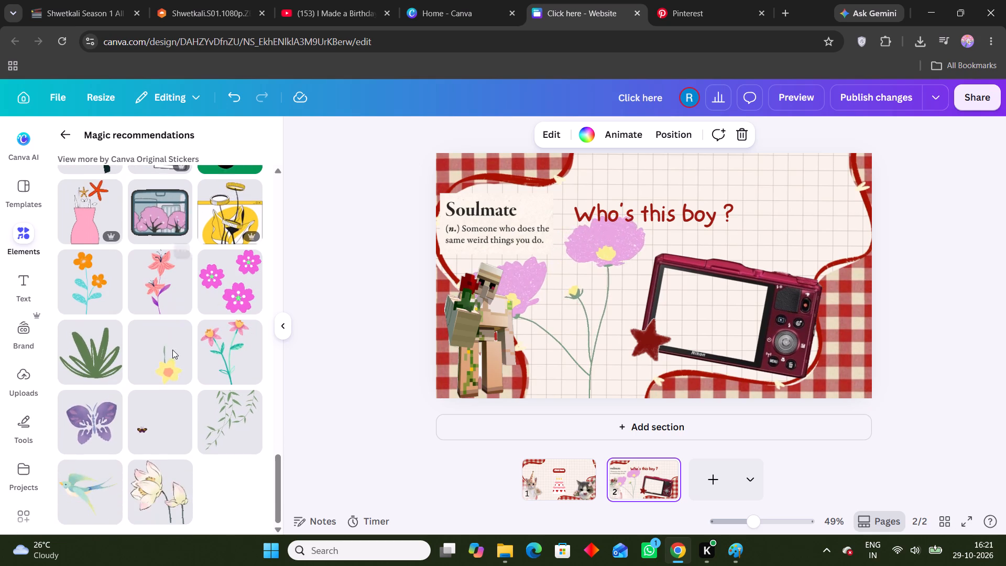
left_click(240, 424)
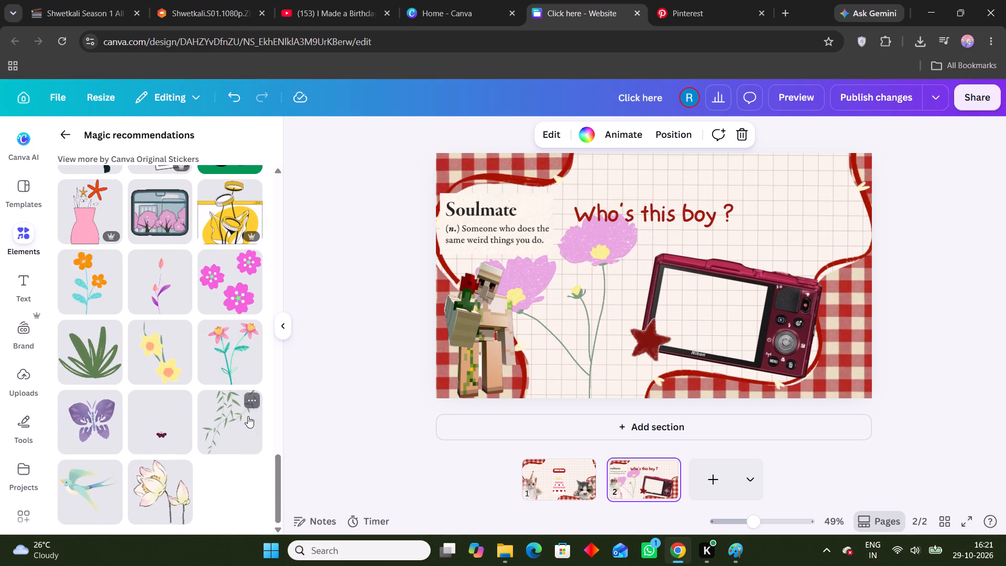
left_click_drag(720, 236, 802, 213)
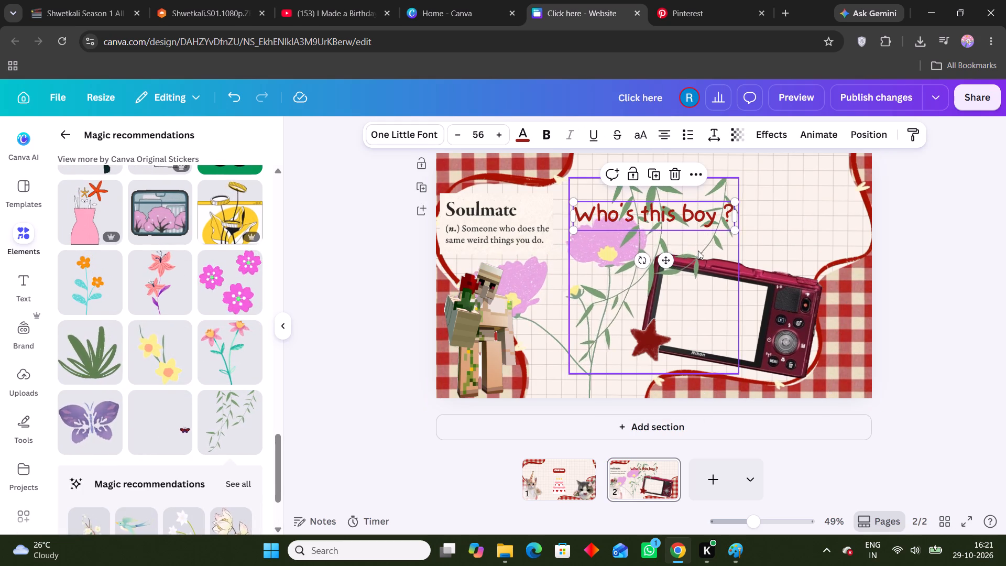
left_click_drag(698, 251, 872, 206)
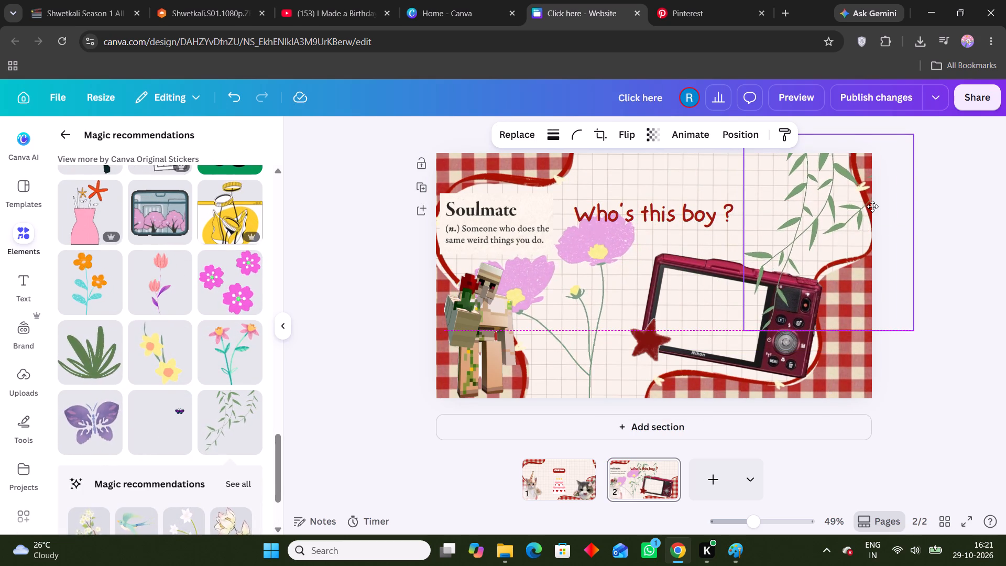
left_click_drag(872, 206, 856, 208)
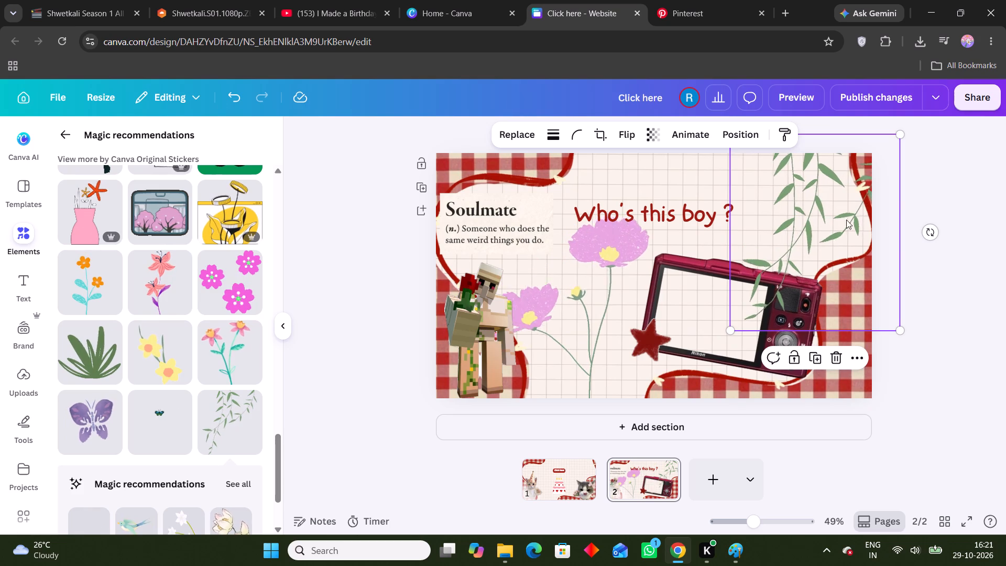
Send the hanging green leaves two layers backward and bring them one layer forward, so they sit behind the camera.
right_click(829, 240)
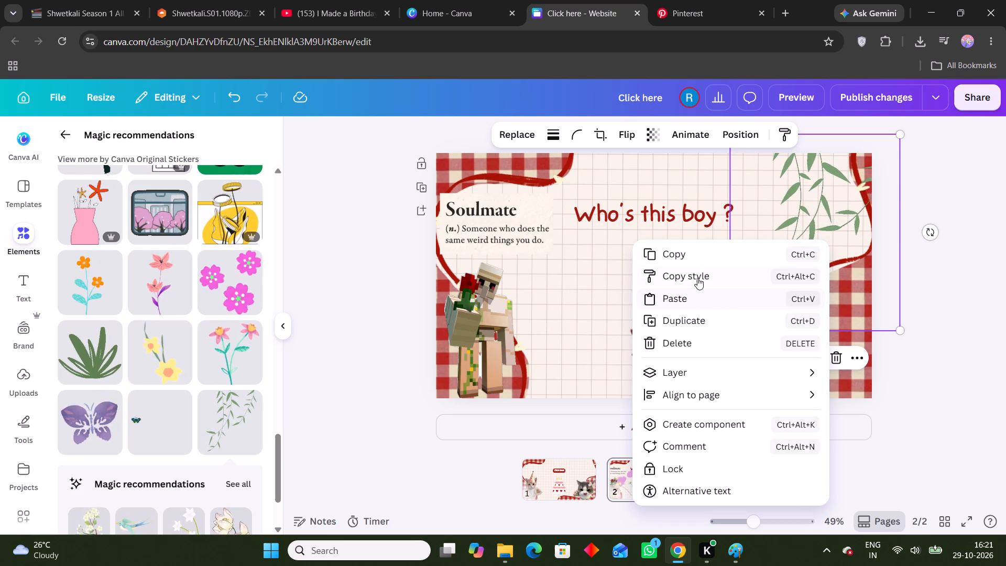
left_click(705, 367)
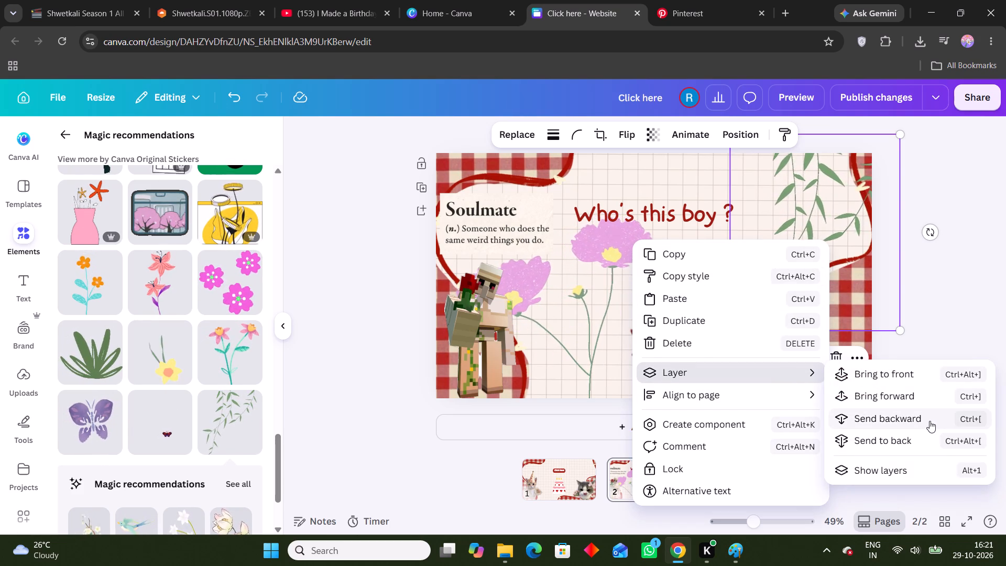
left_click(930, 421)
left_click(930, 420)
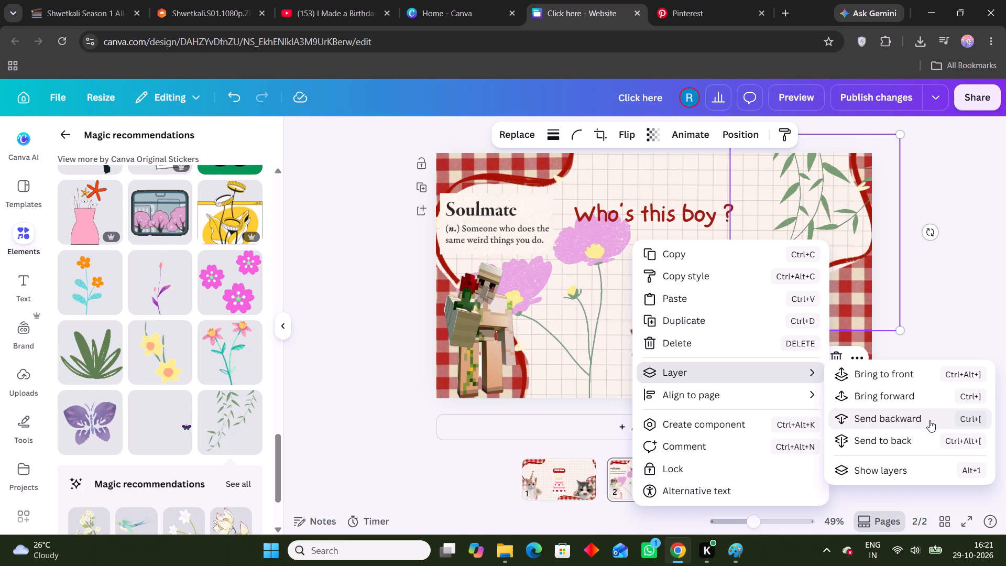
left_click(917, 402)
left_click(956, 307)
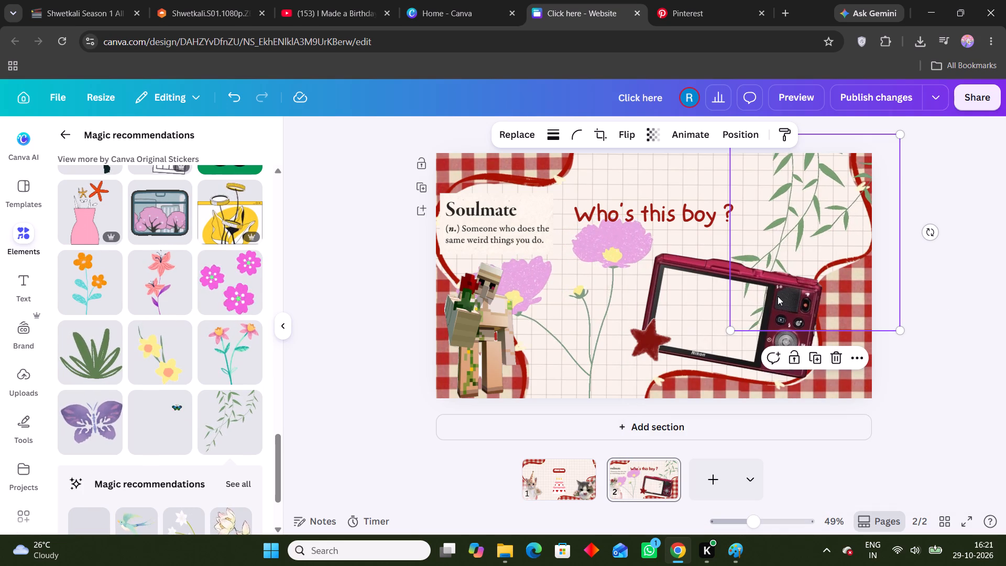
Add the cream lotus flowers graphic from the recommendations and place it over the camera's right half.
scroll(146, 320, "down", 1)
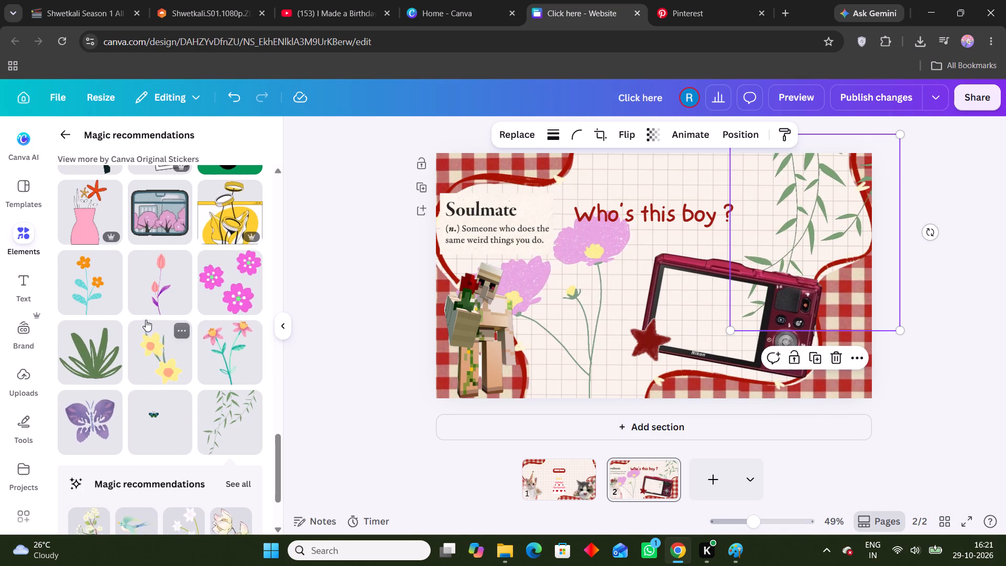
scroll(146, 320, "down", 2)
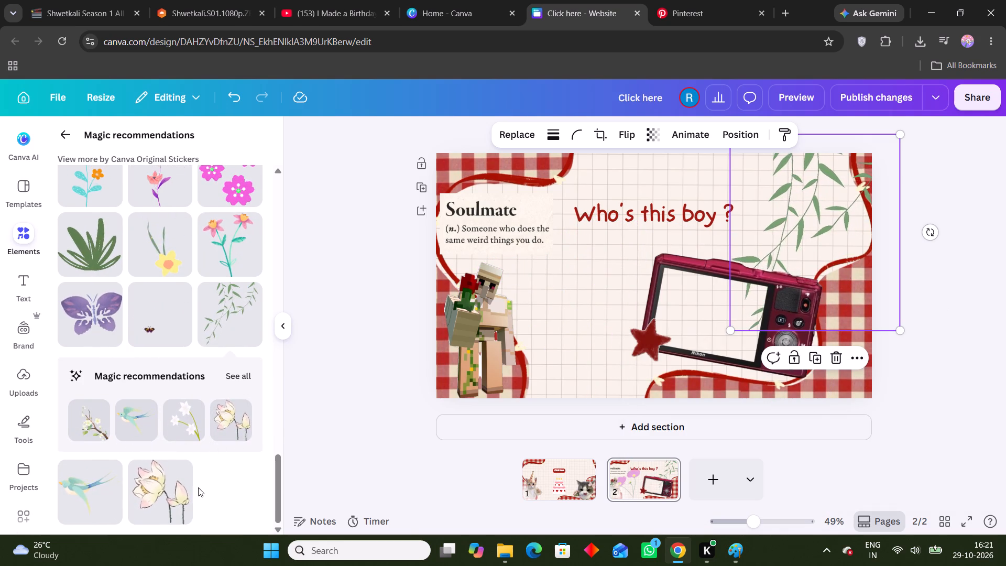
left_click(182, 491)
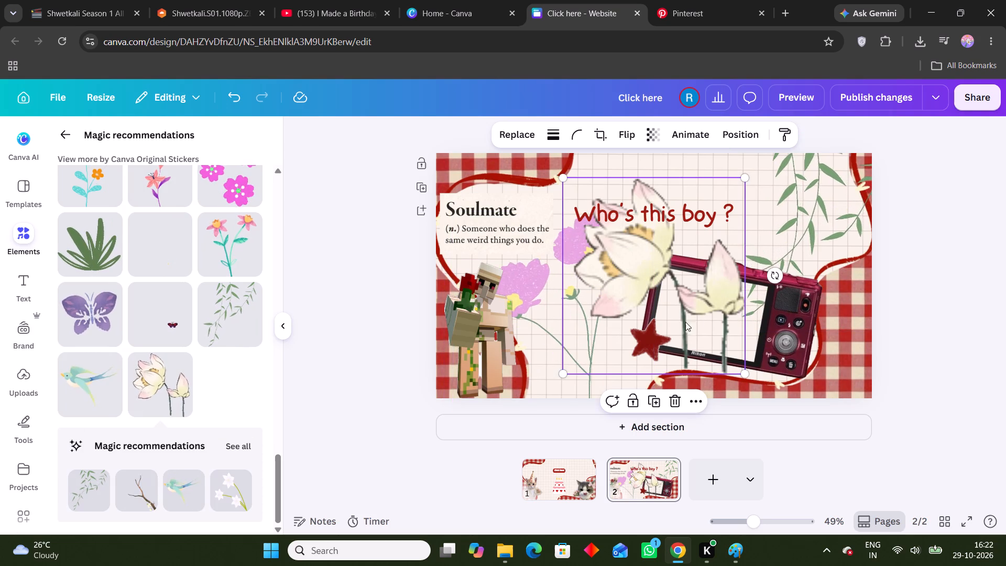
left_click_drag(706, 324, 827, 363)
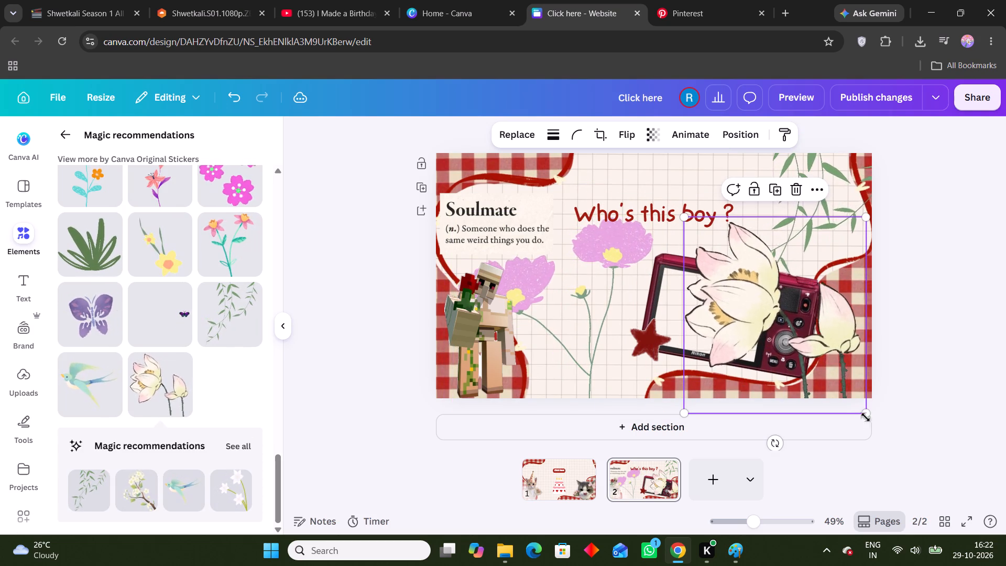
Shrink the cream lotus flowers graphic on page 2 and place it over the camera's lower-right corner.
left_click_drag(869, 412, 792, 330)
left_click_drag(757, 297, 811, 329)
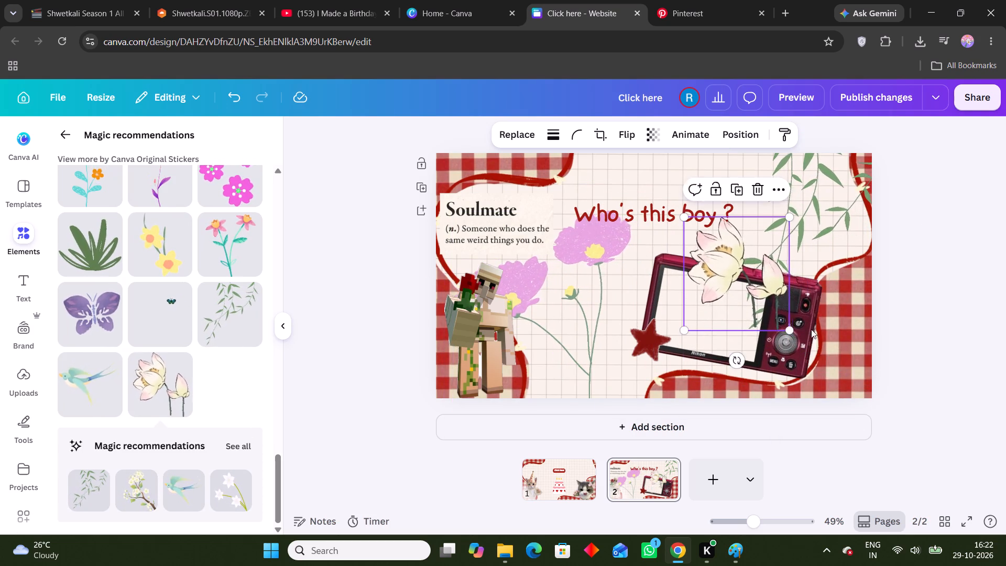
left_click_drag(811, 329, 837, 380)
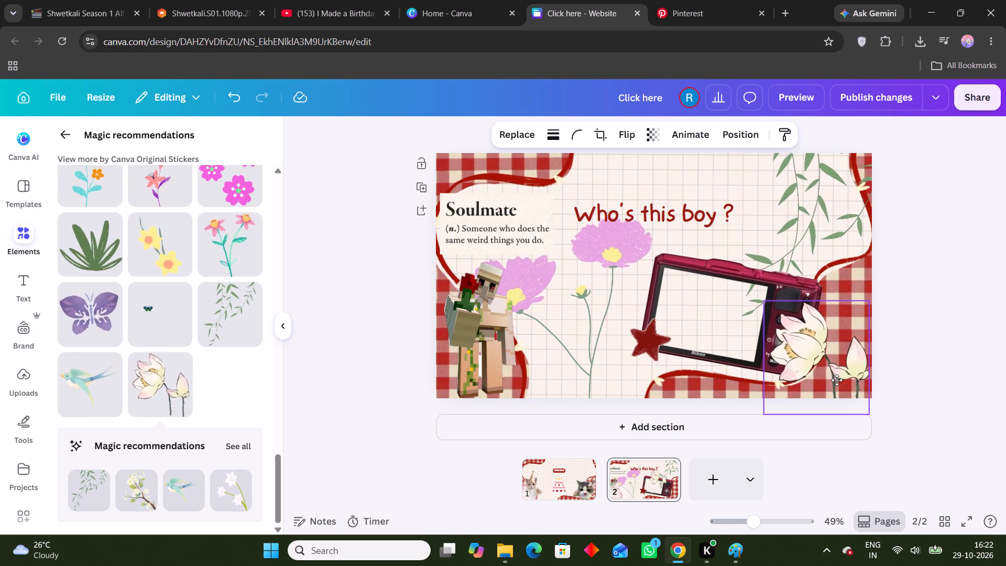
left_click_drag(837, 380, 832, 373)
left_click_drag(863, 406, 845, 372)
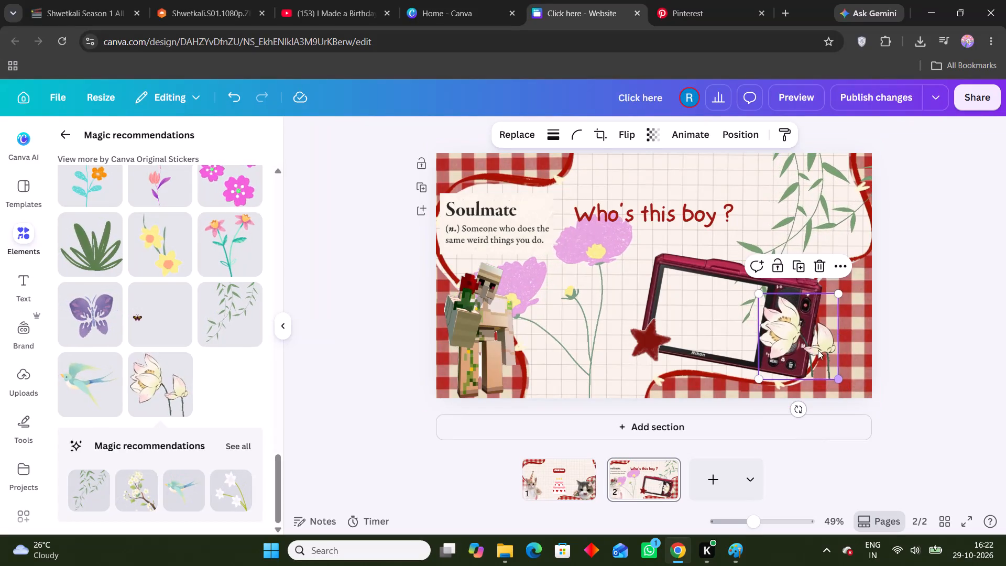
left_click_drag(817, 350, 845, 377)
left_click(904, 355)
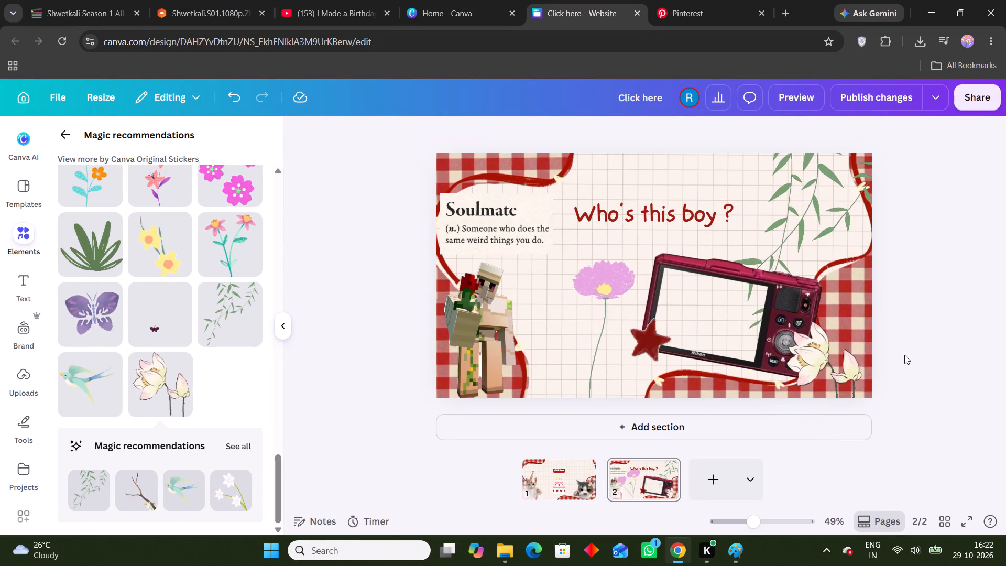
Add a blank third page after page 2.
left_click(706, 479)
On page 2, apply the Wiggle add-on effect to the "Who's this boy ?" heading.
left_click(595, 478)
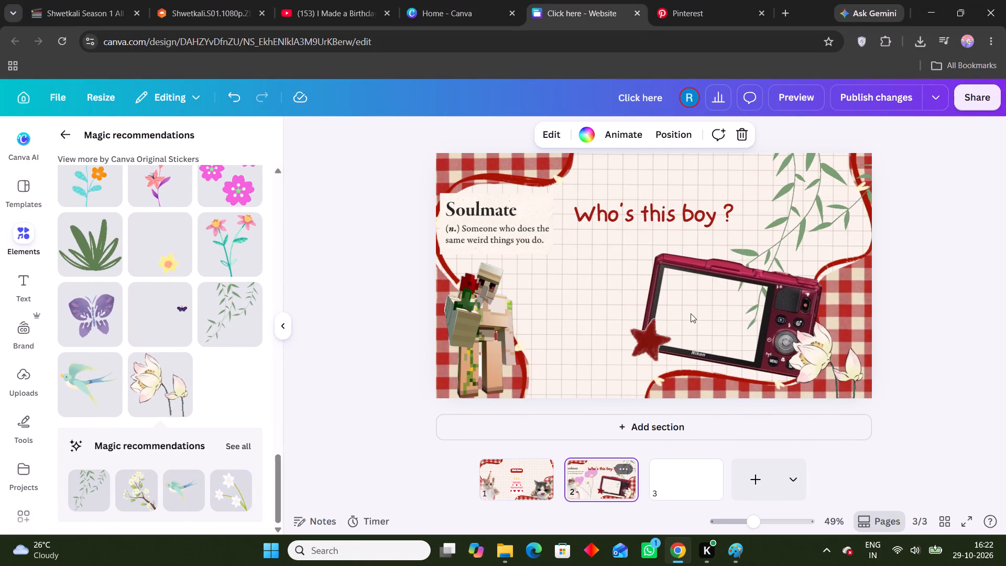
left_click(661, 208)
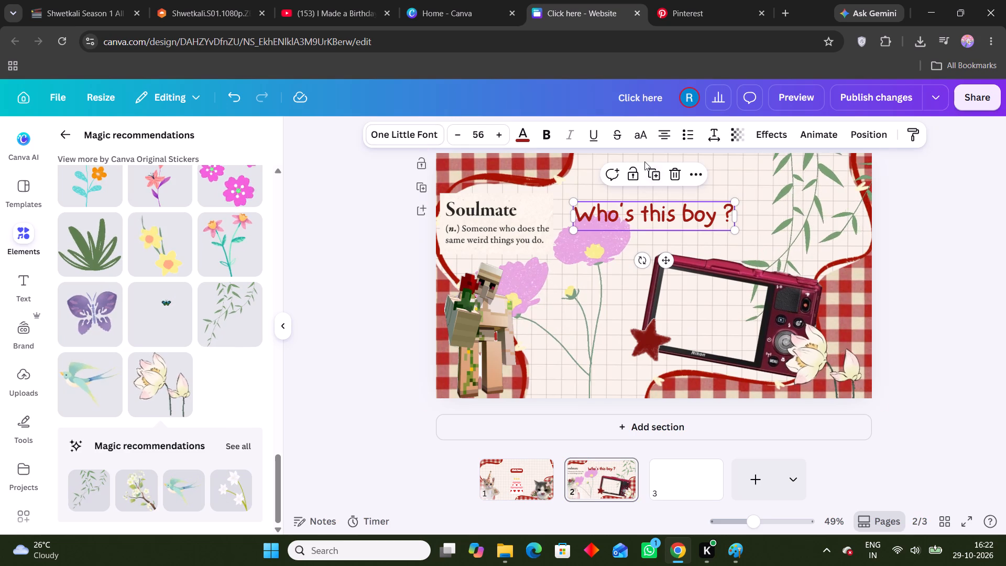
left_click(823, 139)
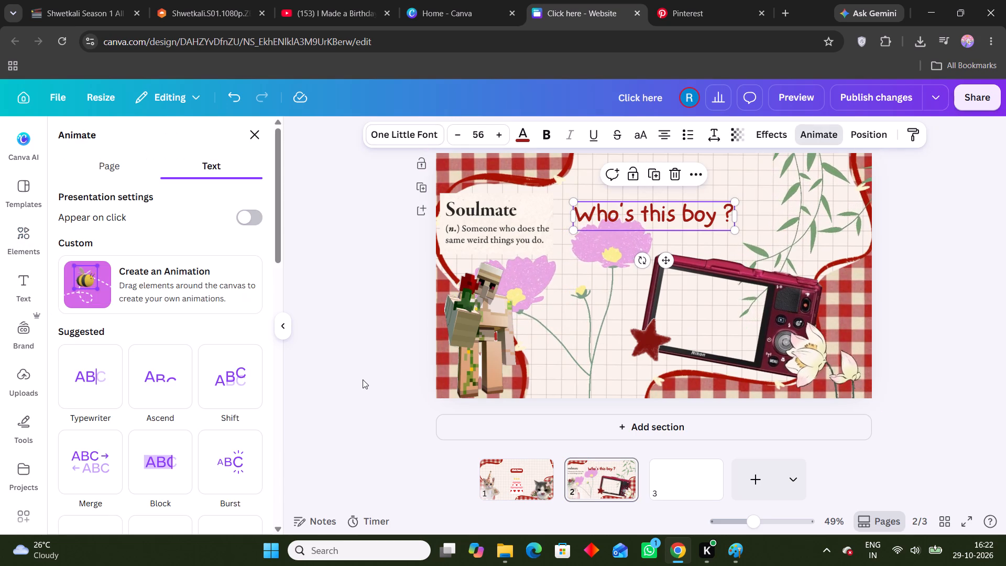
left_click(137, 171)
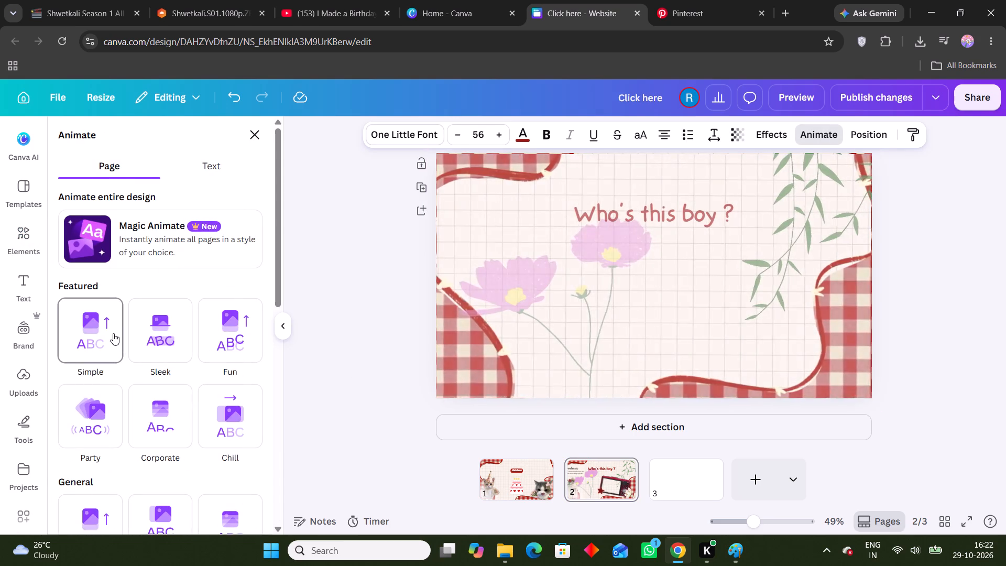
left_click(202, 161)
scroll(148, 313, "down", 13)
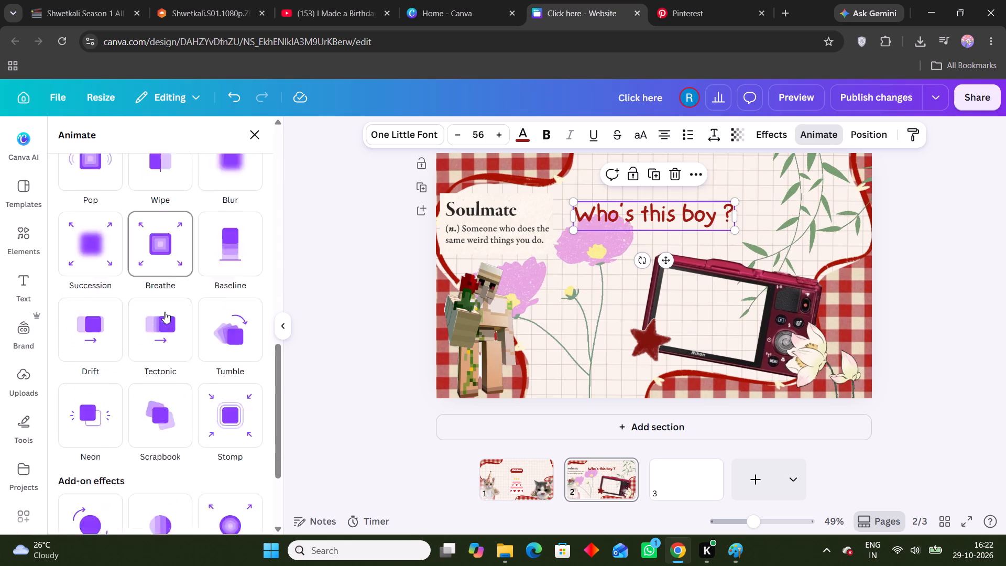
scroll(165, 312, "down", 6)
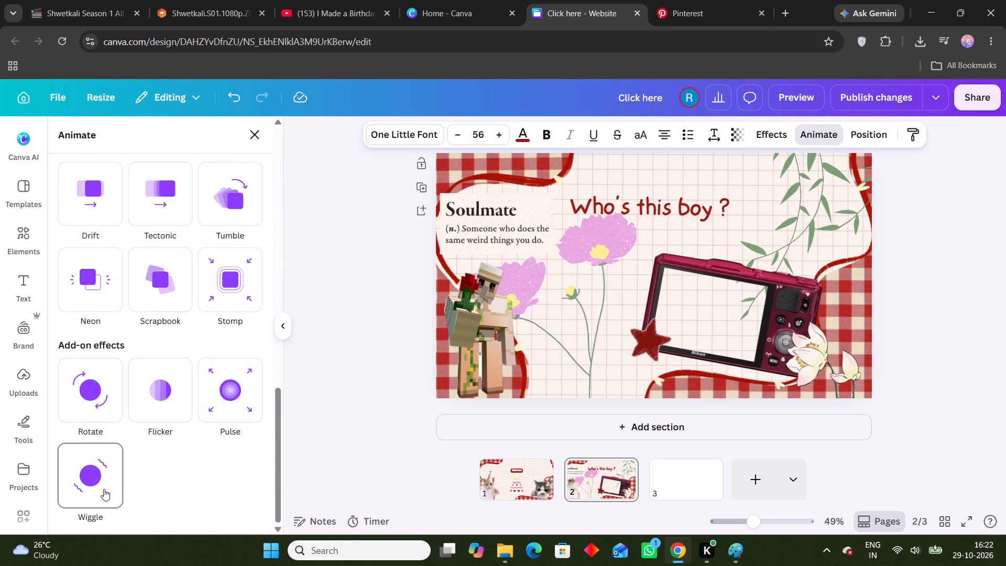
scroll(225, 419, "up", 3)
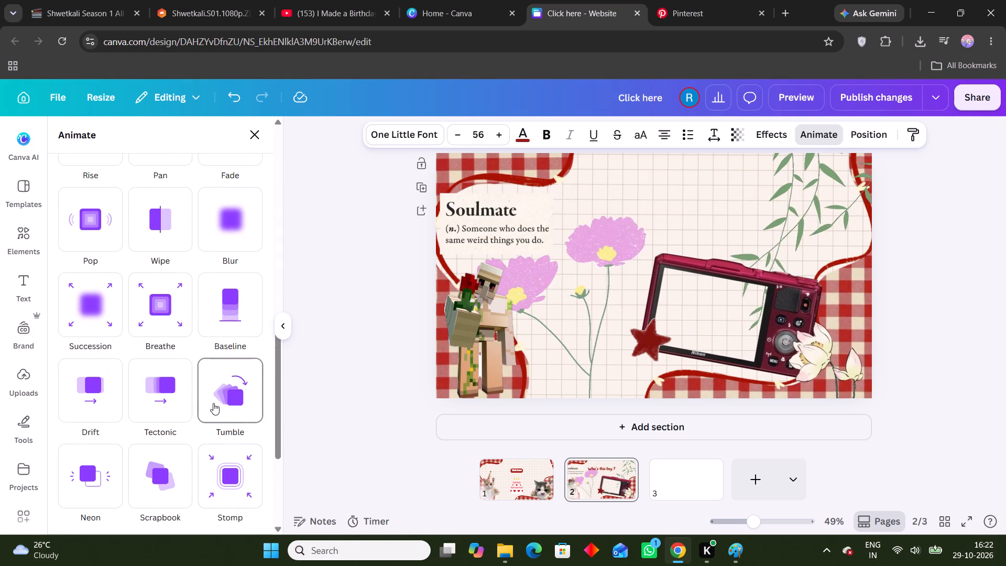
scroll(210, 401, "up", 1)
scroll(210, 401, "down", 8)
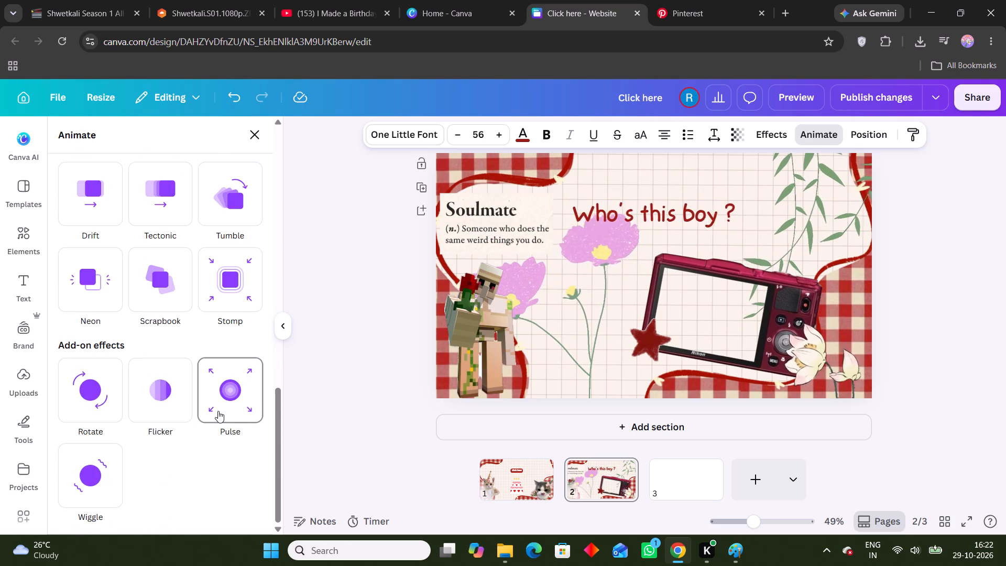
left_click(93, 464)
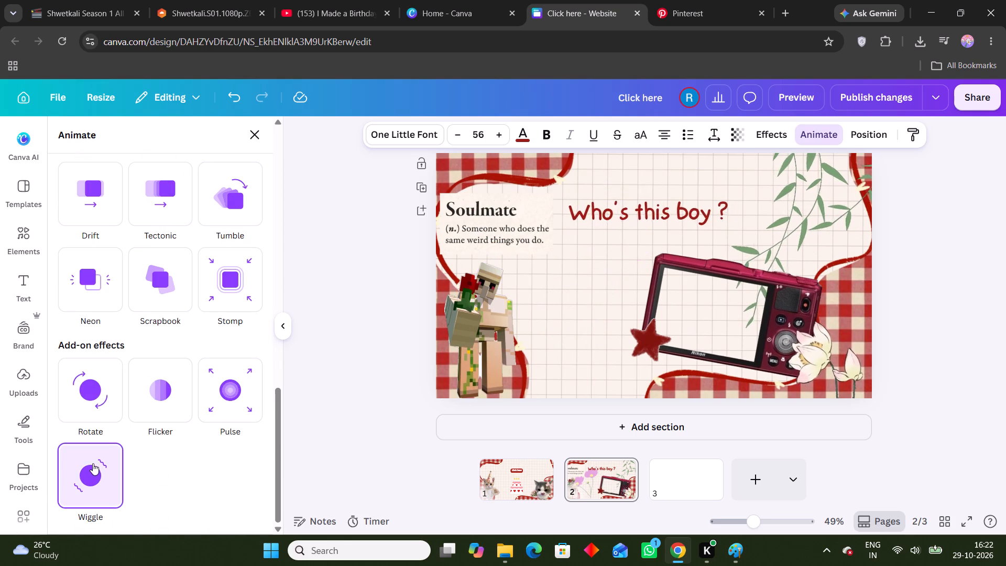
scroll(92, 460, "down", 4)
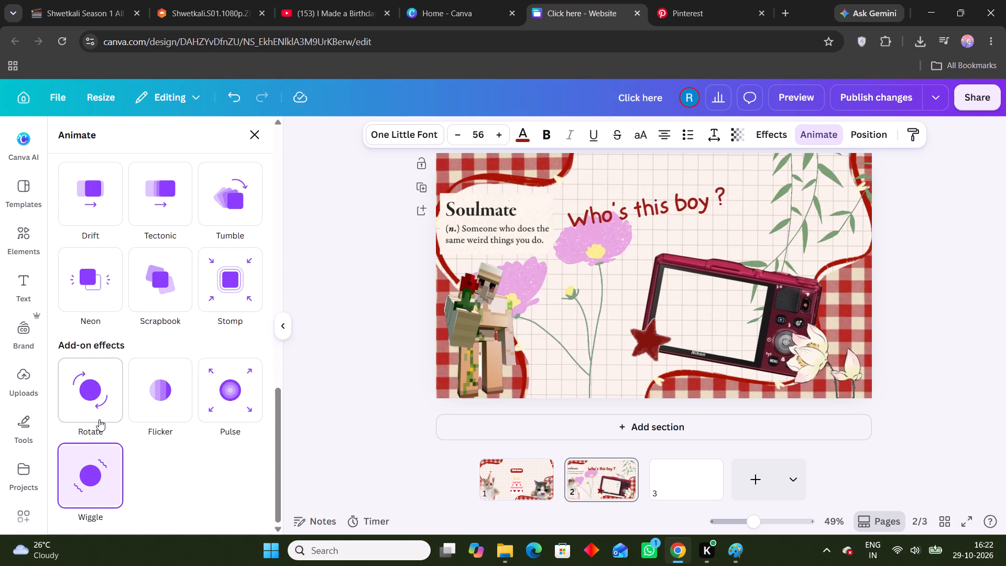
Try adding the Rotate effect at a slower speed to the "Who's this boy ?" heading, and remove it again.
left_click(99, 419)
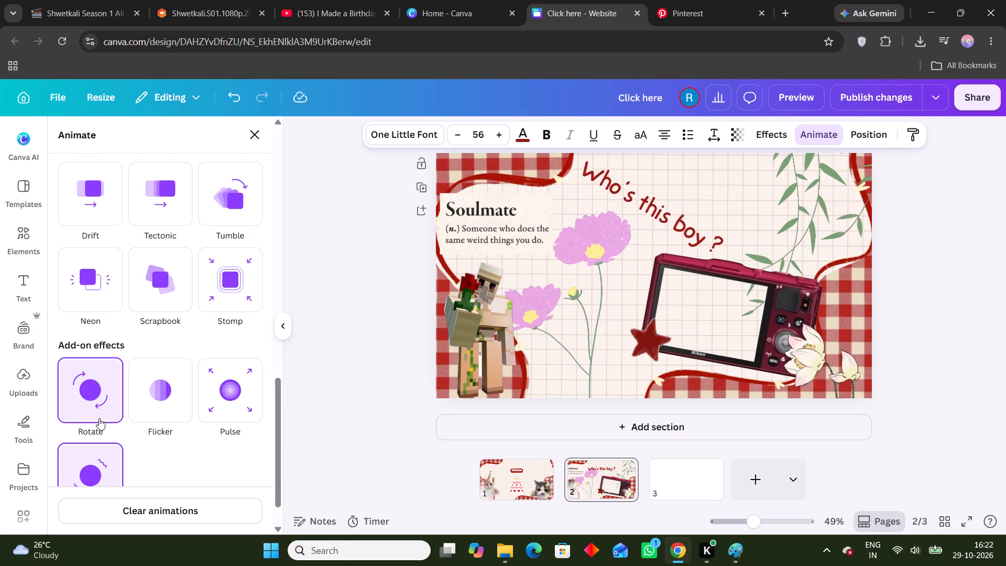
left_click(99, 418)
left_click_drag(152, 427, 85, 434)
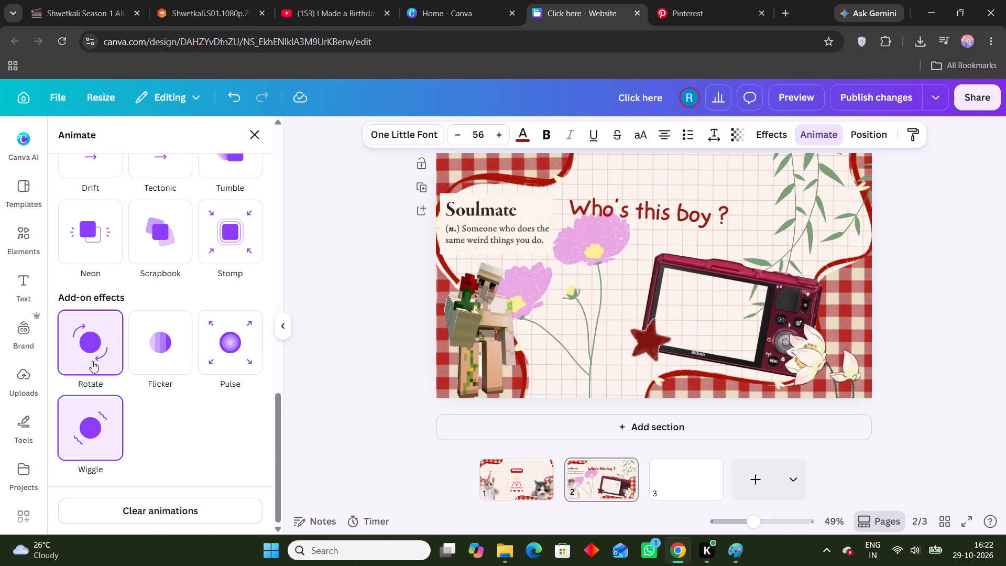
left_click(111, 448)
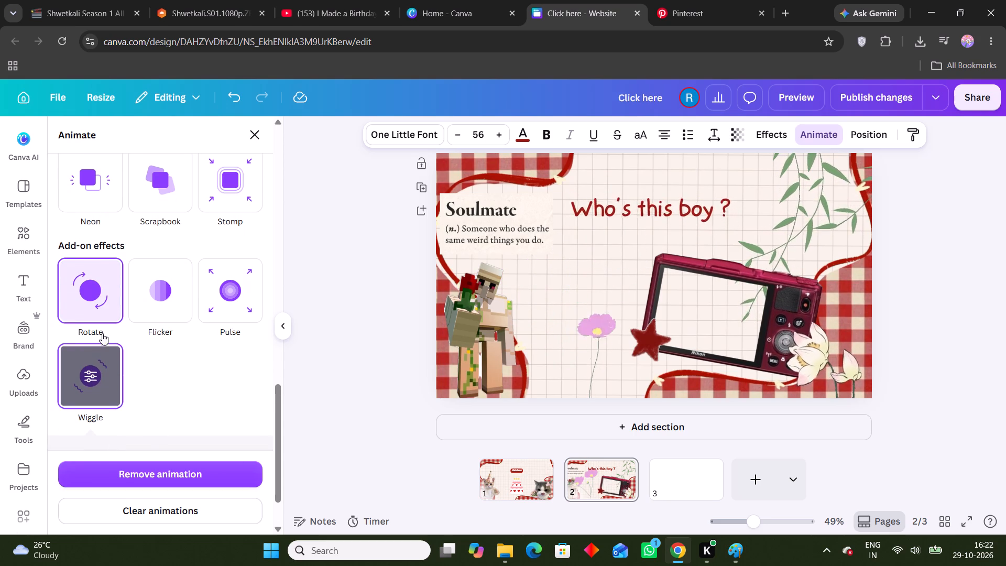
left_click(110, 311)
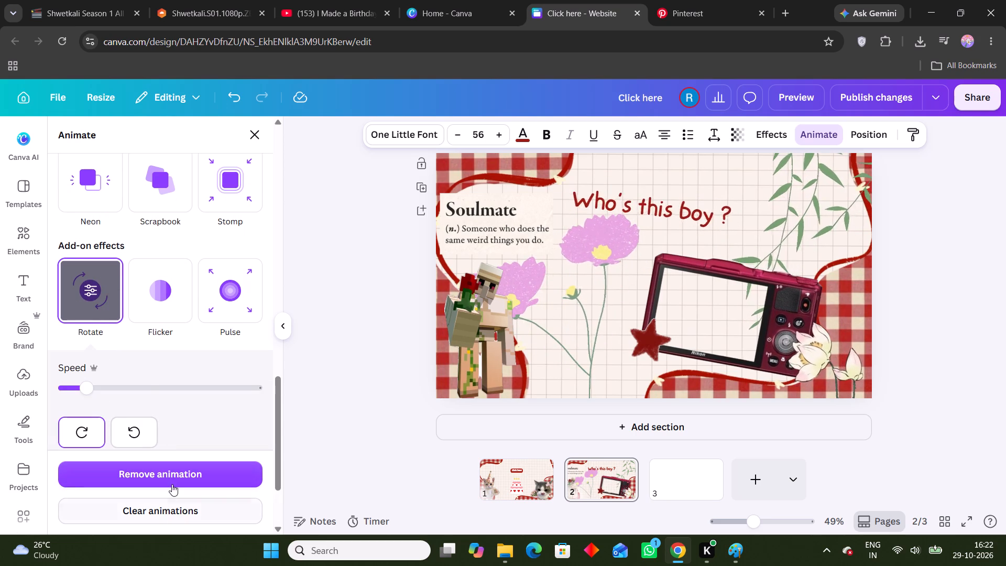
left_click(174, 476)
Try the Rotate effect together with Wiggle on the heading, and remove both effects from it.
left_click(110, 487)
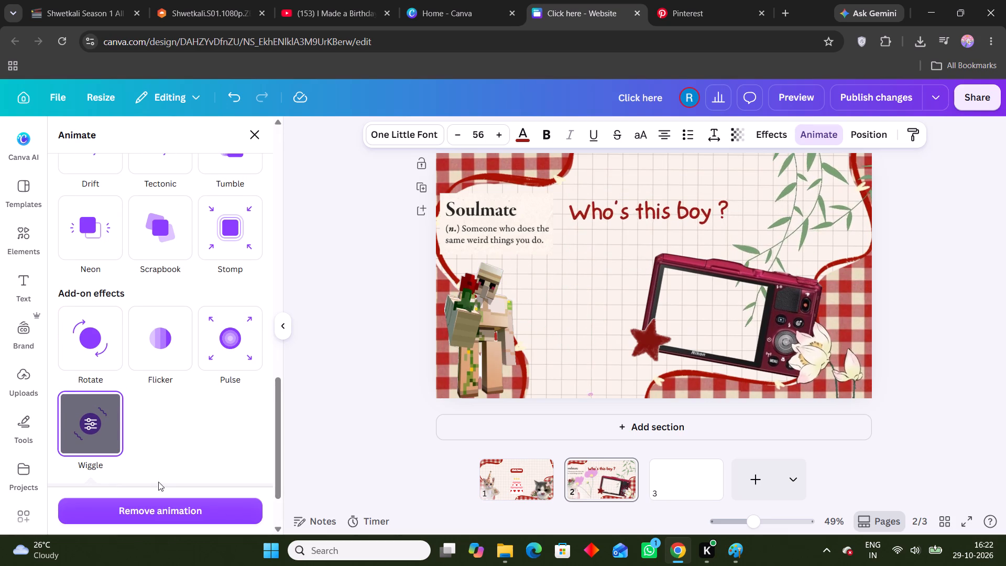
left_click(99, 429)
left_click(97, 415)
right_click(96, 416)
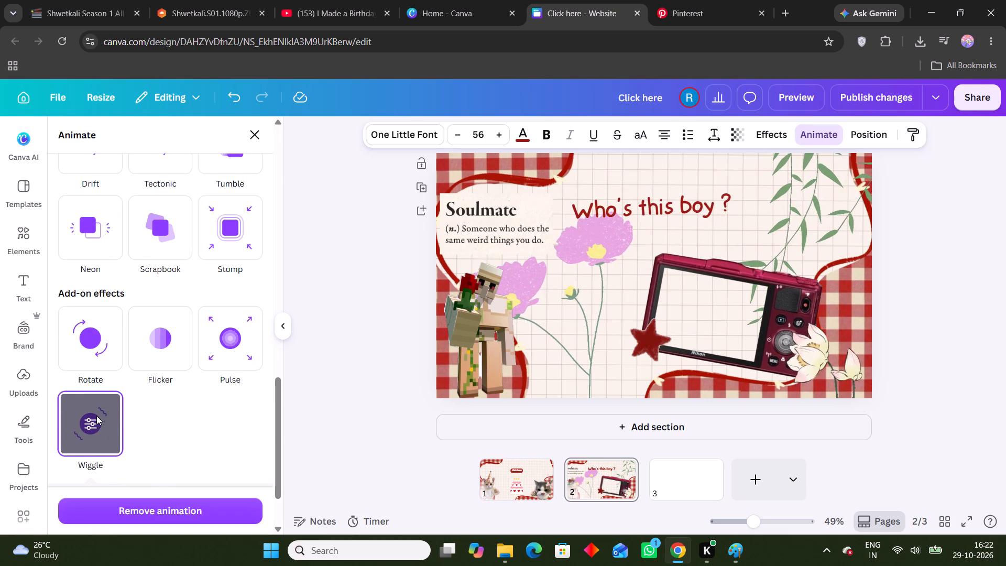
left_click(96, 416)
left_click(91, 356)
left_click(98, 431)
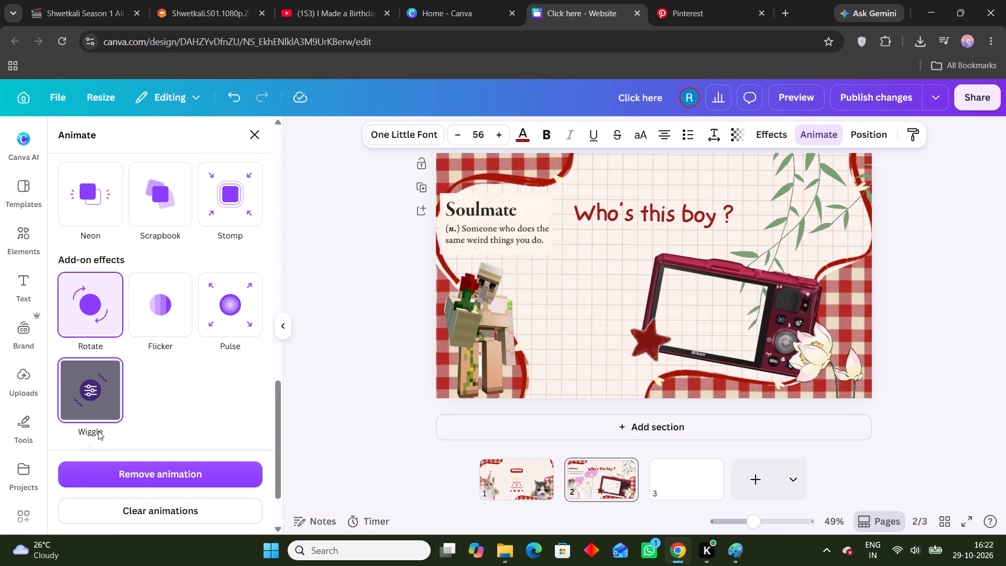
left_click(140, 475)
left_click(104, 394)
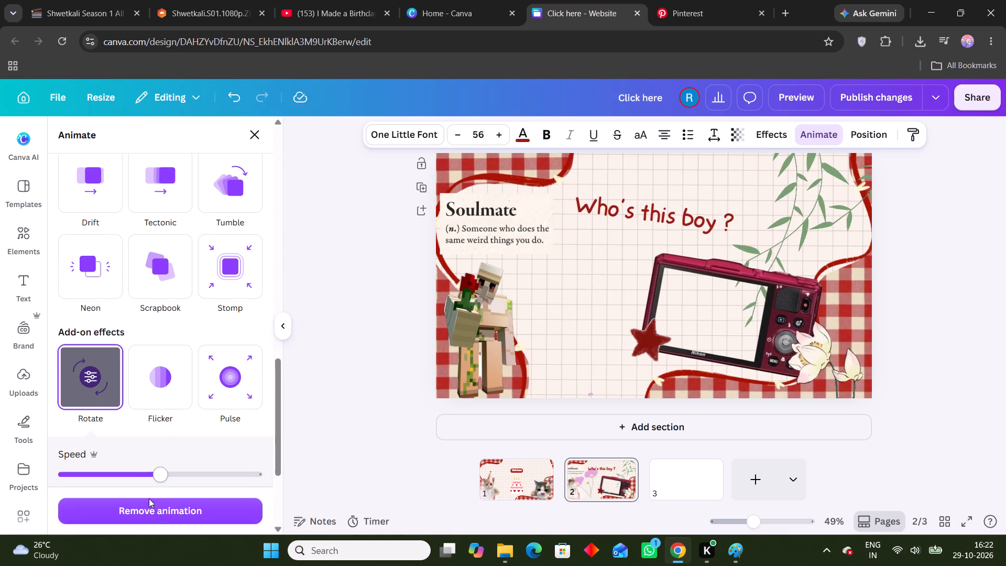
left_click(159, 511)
Apply the Wiggle effect to the "Who's this boy ?" heading and raise its intensity to a high level.
left_click(107, 472)
left_click(104, 471)
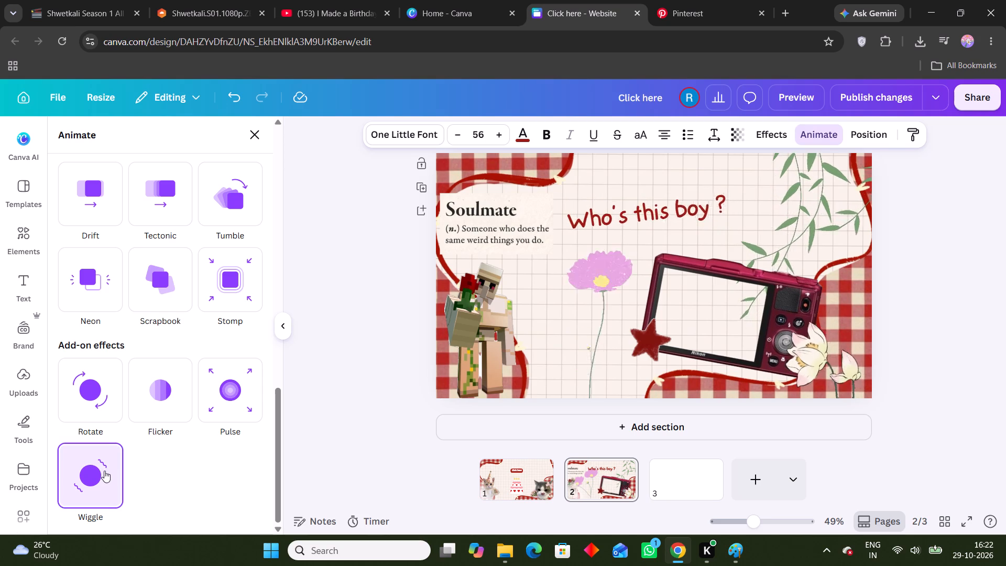
left_click_drag(160, 488, 164, 478)
left_click_drag(162, 485, 171, 477)
scroll(240, 438, "down", 4)
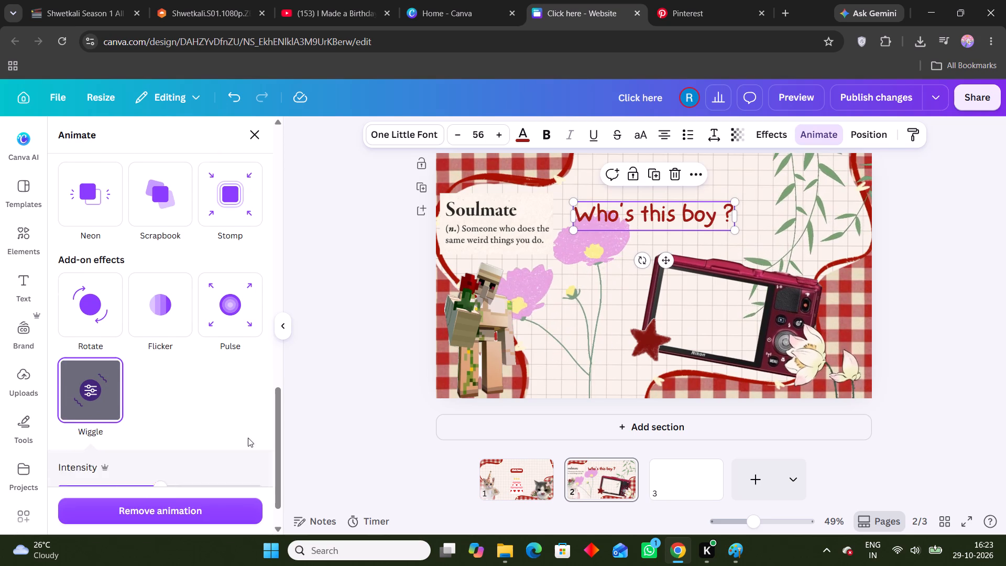
scroll(214, 442, "down", 2)
left_click_drag(165, 447, 237, 440)
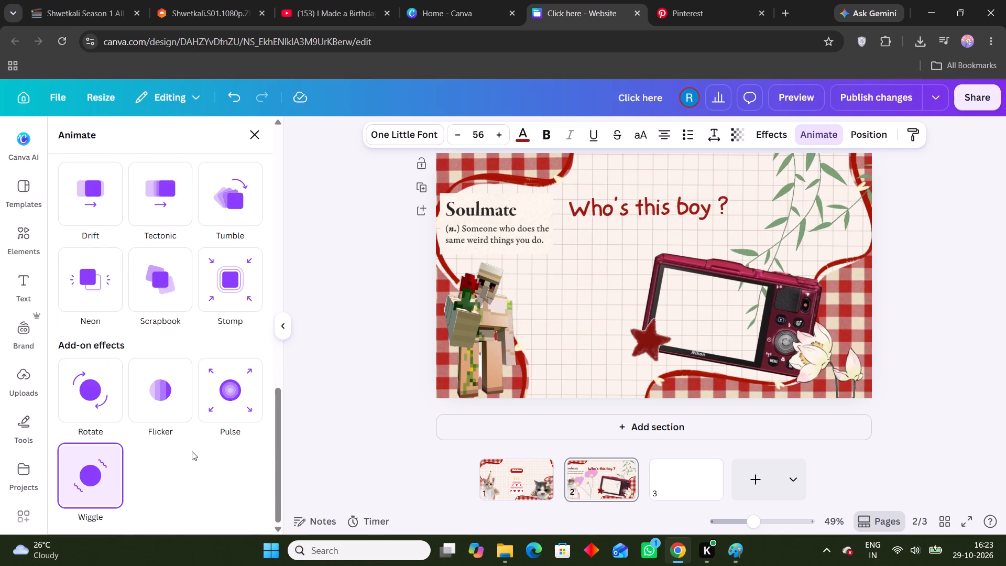
Lower the heading's Wiggle intensity to near the minimum.
left_click(94, 492)
scroll(180, 469, "down", 4)
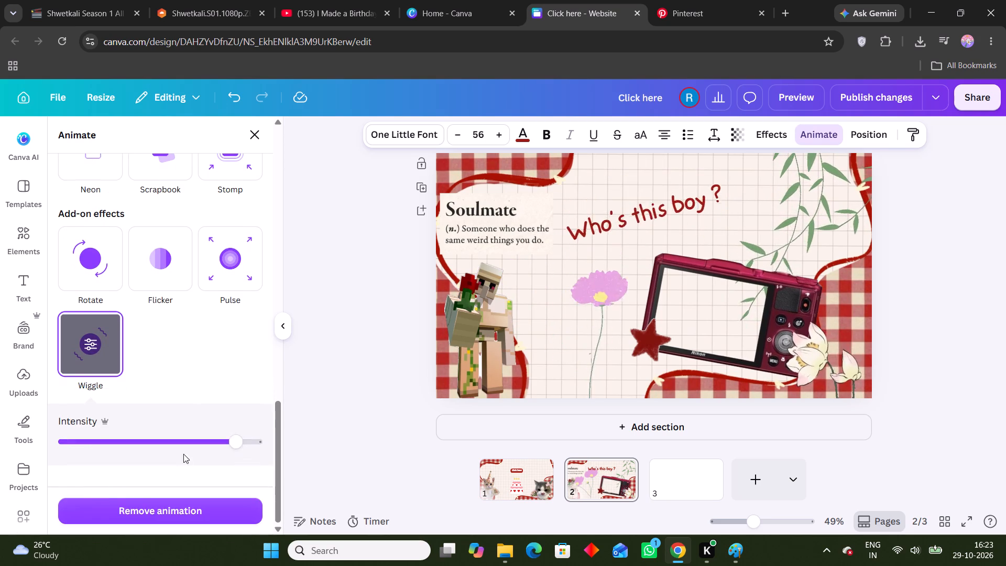
left_click_drag(189, 443, 70, 453)
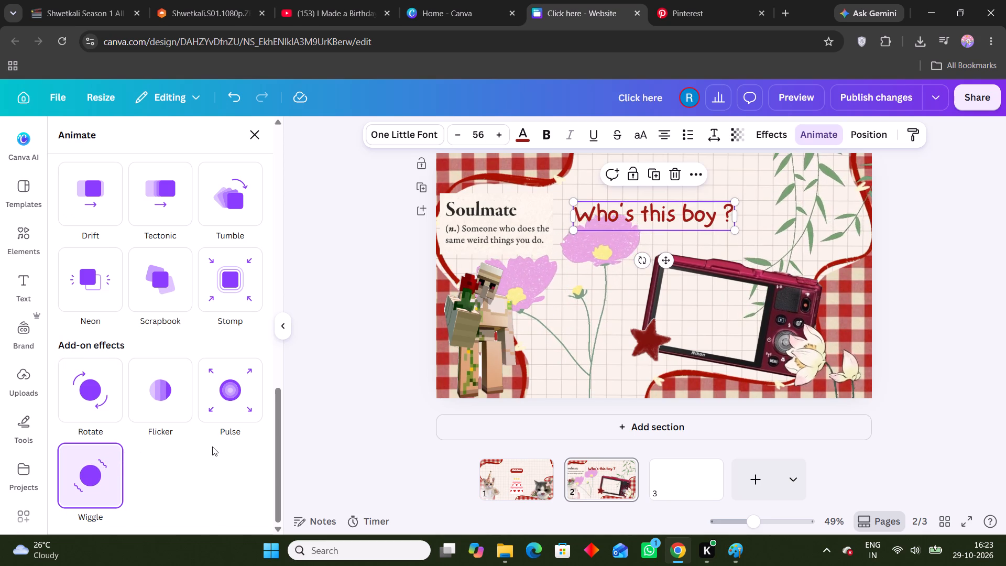
Add the Rotate effect to the "Who's this boy ?" heading and set its speed near the minimum.
left_click(85, 395)
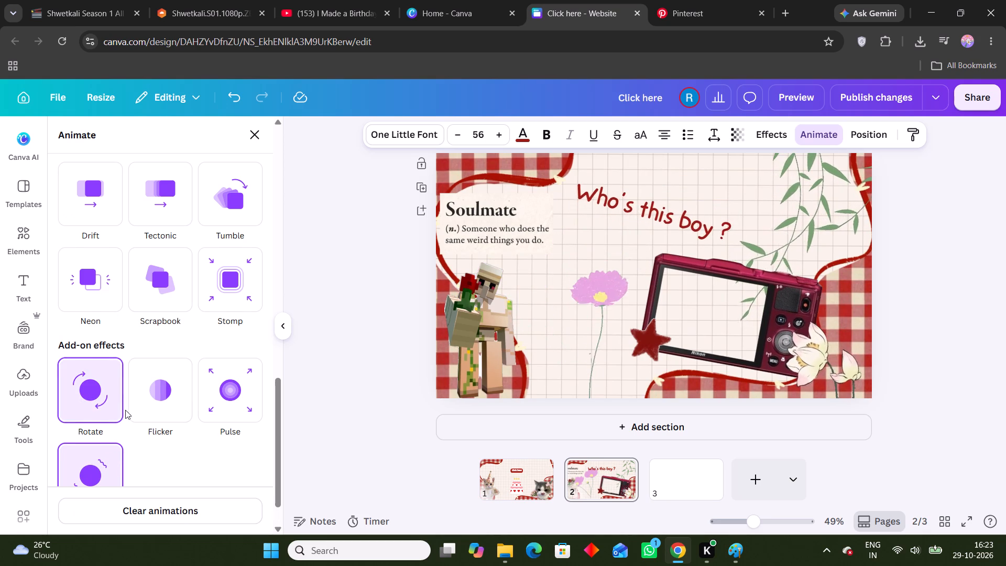
scroll(130, 412, "down", 3)
scroll(152, 475, "down", 4)
left_click(89, 363)
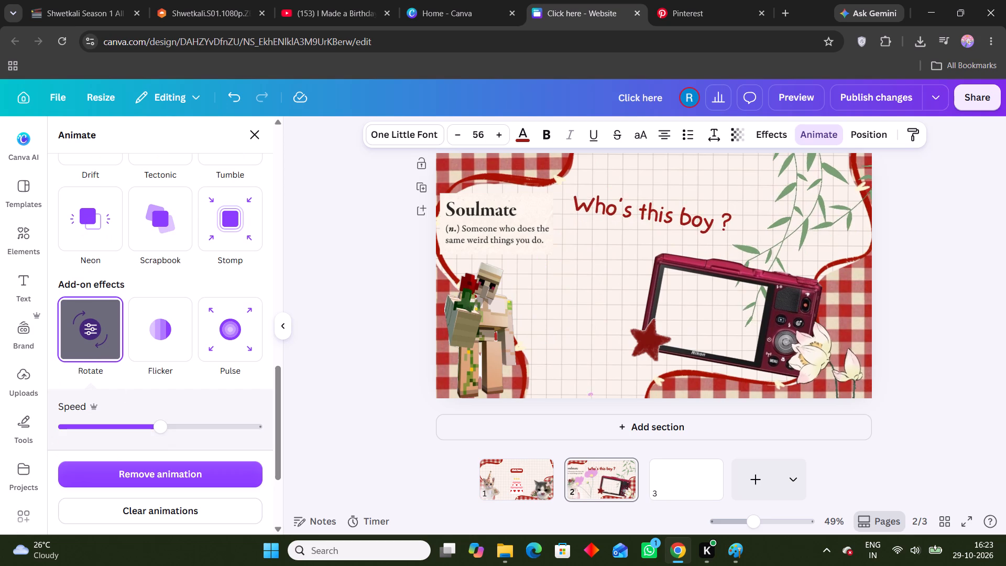
left_click_drag(160, 427, 75, 436)
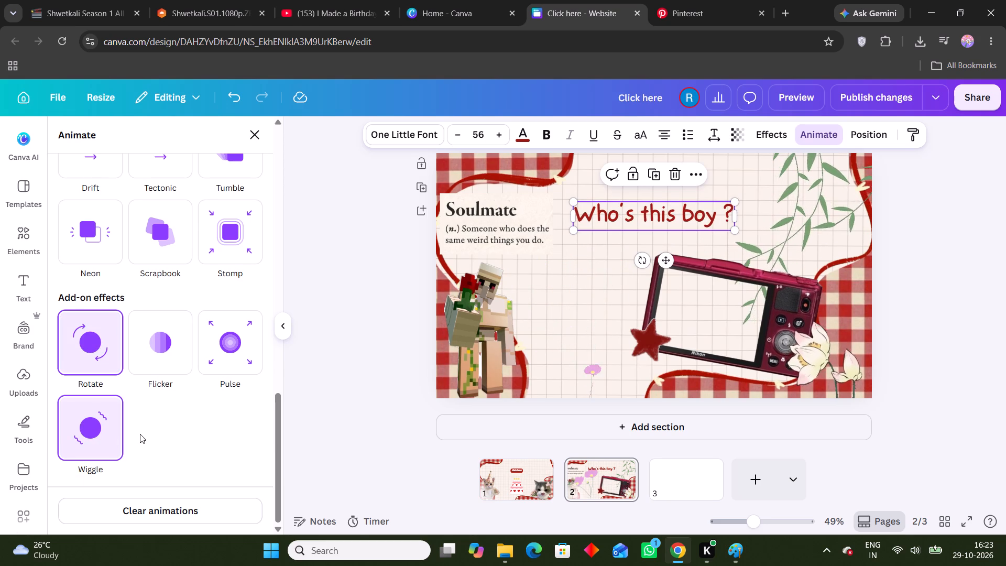
left_click(337, 399)
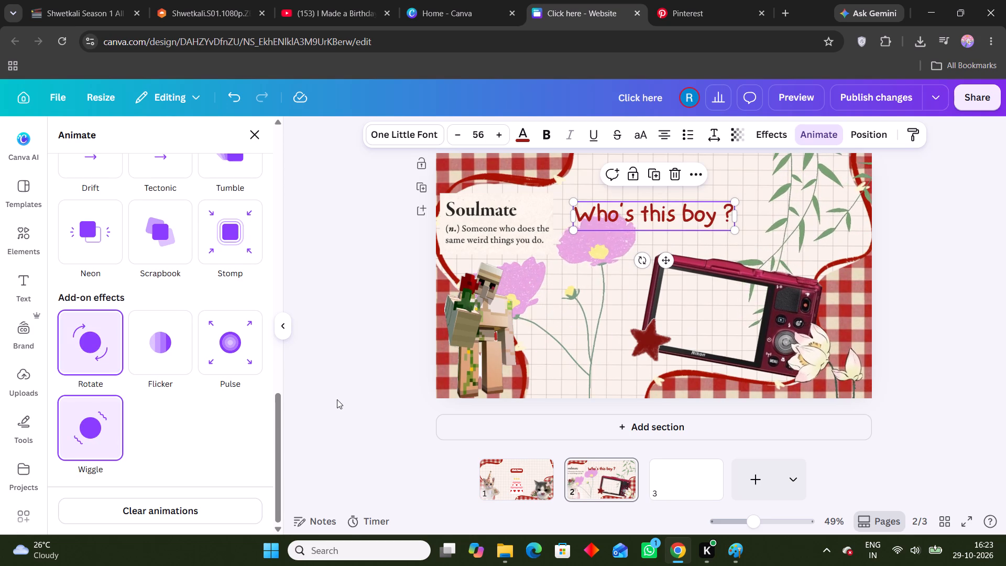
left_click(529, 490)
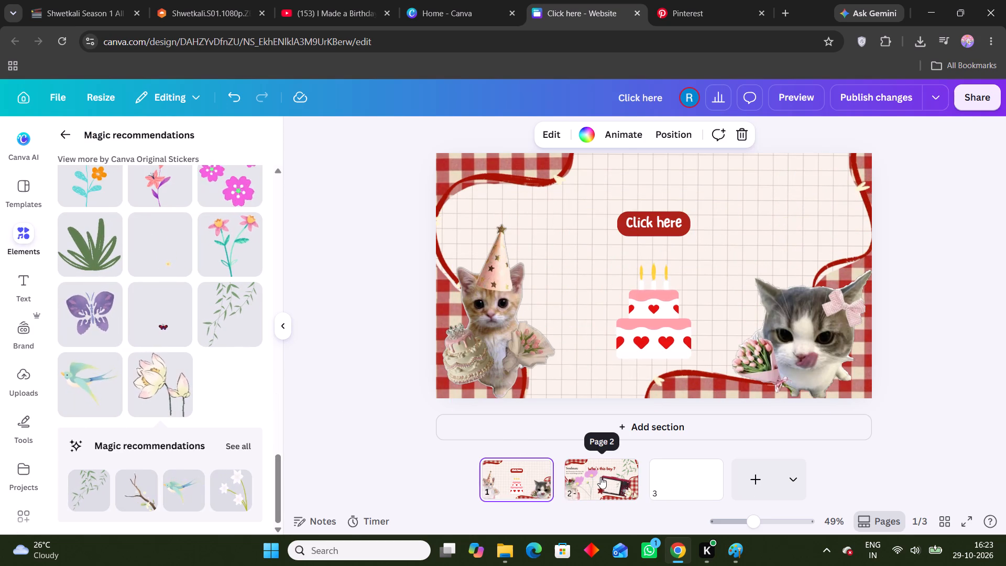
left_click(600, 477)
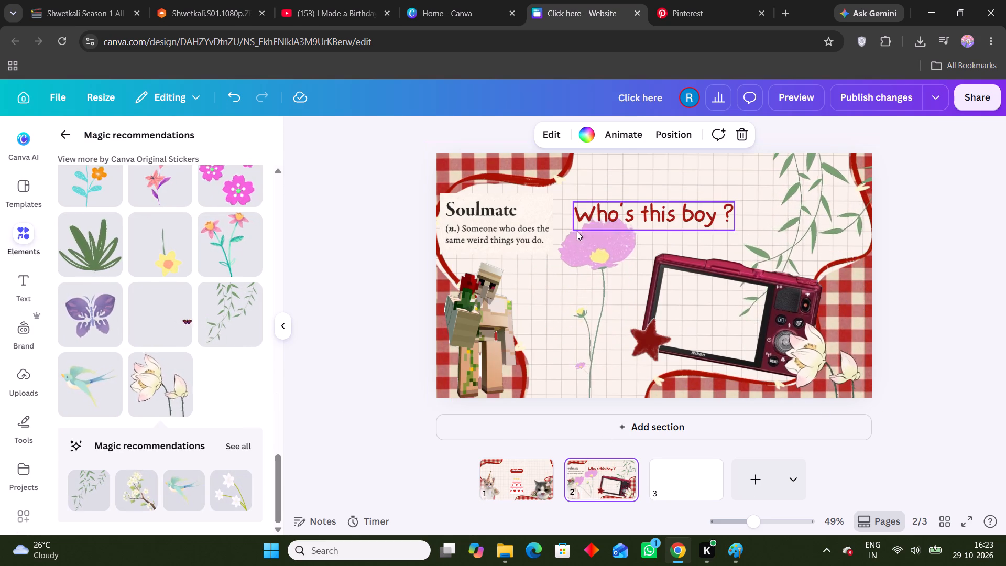
Remove the Wiggle and Rotate add-on effects from the "Who's this boy ?" heading.
scroll(165, 369, "down", 2)
left_click(663, 216)
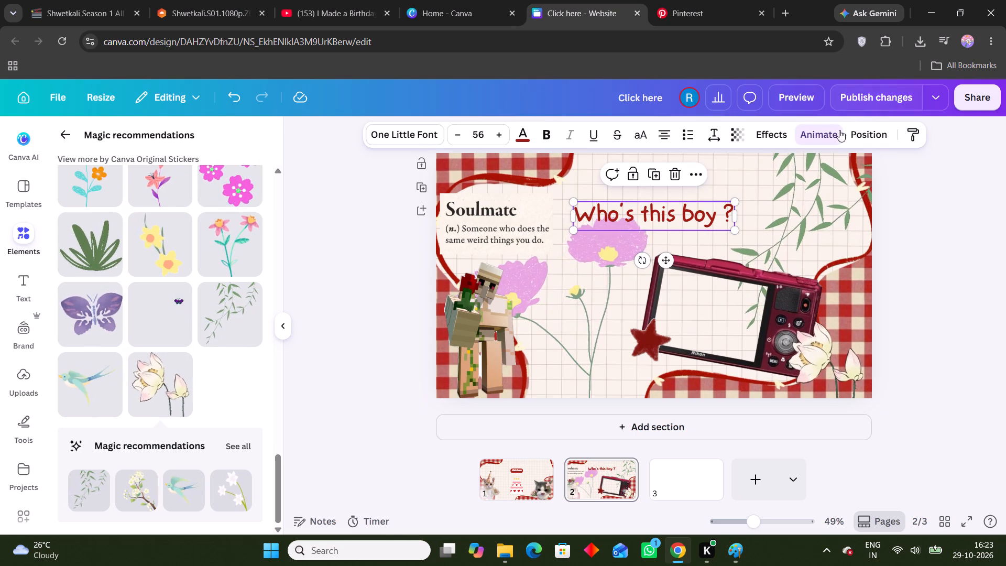
left_click(836, 135)
scroll(157, 320, "down", 8)
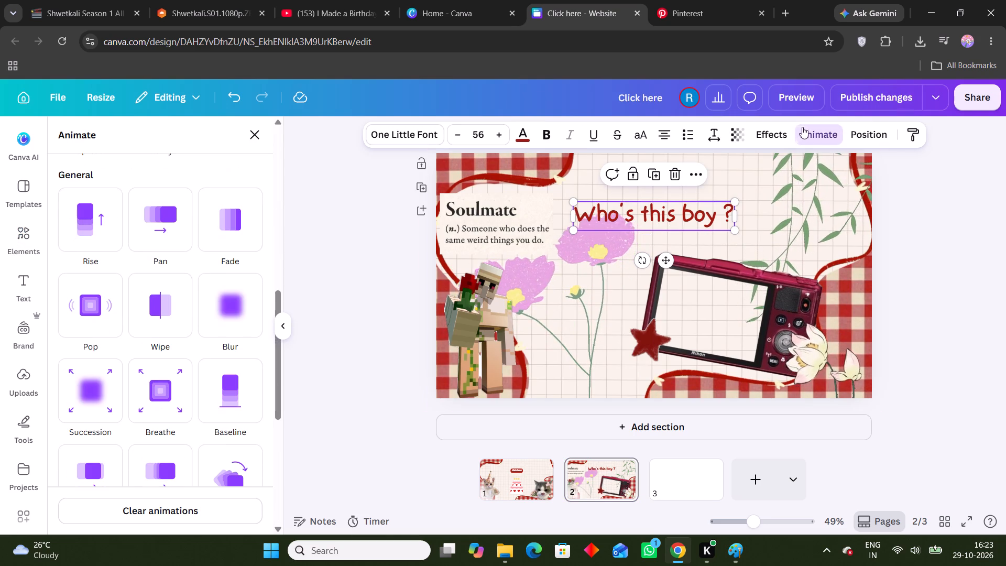
scroll(148, 345, "down", 11)
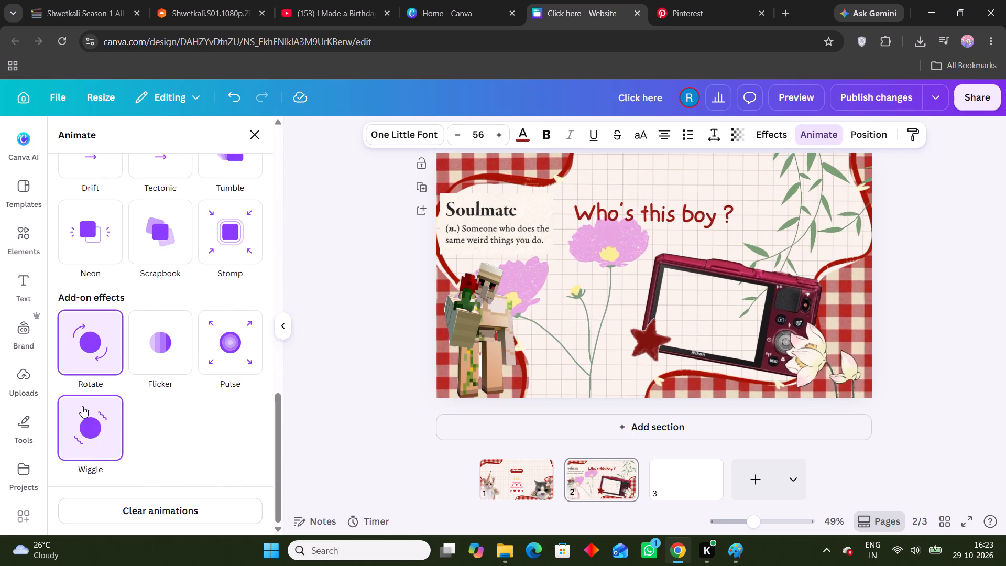
left_click(91, 408)
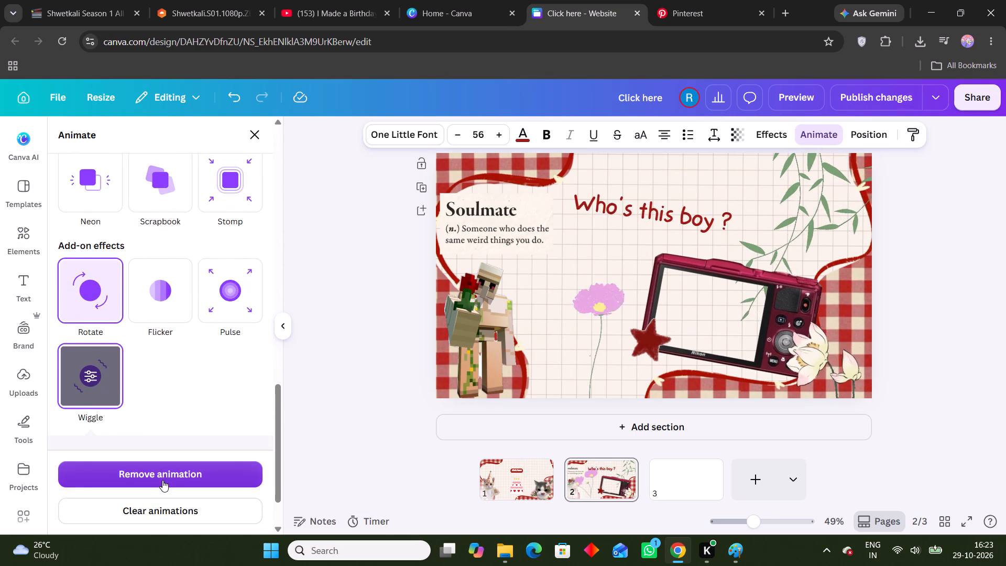
left_click(162, 480)
left_click(108, 383)
left_click(184, 494)
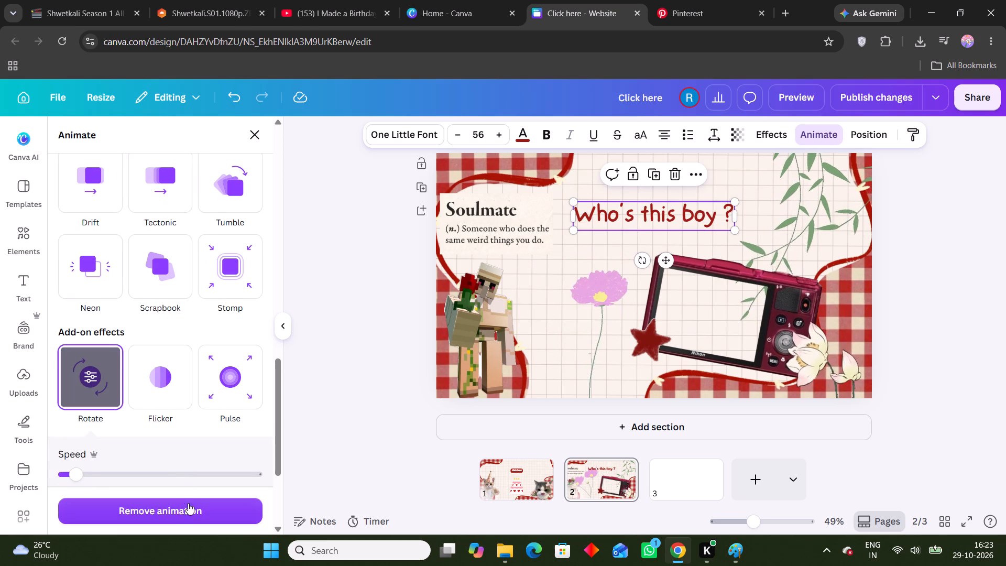
left_click(189, 504)
Check the animation settings of the "Click here" text on page 1.
left_click(540, 476)
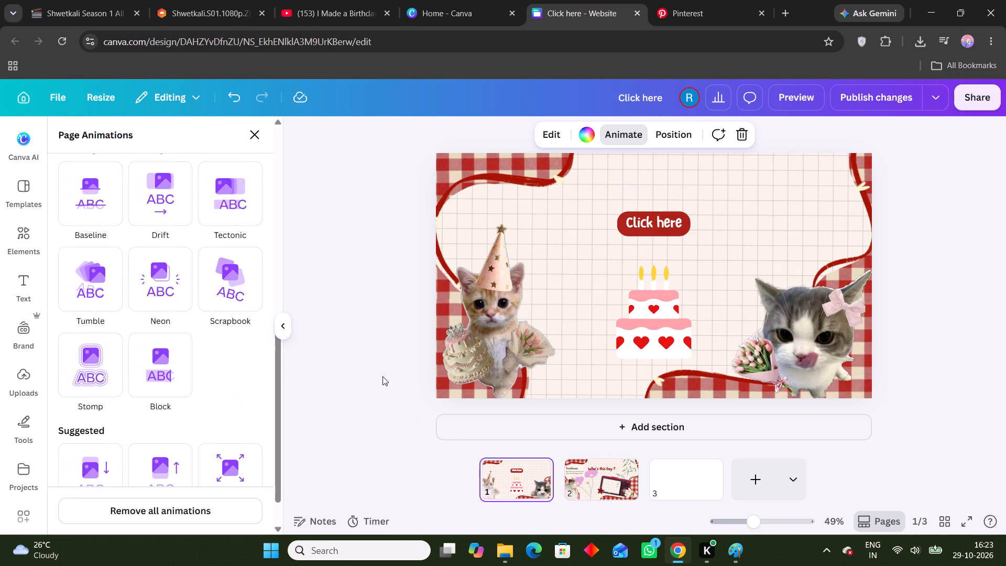
left_click(658, 232)
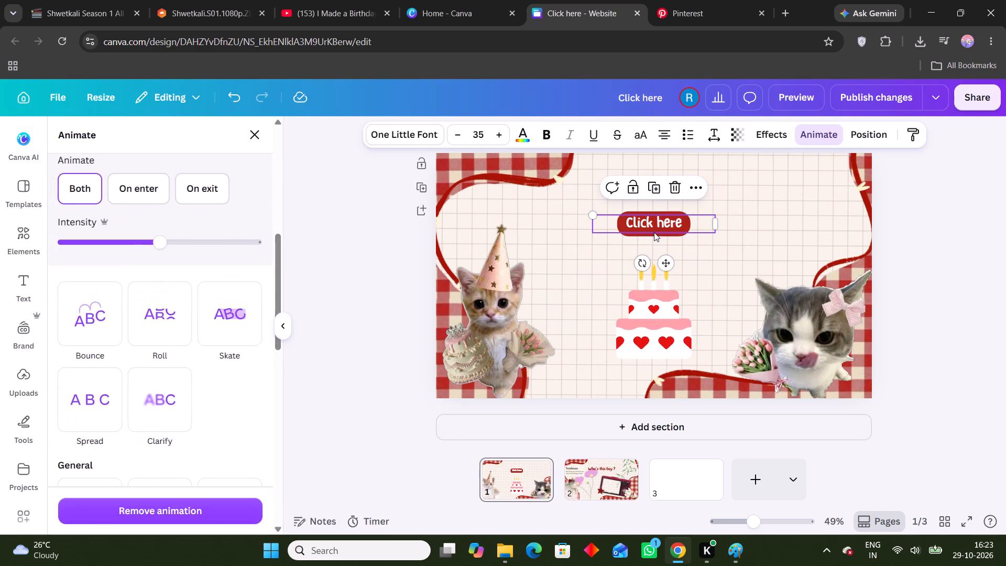
left_click(357, 272)
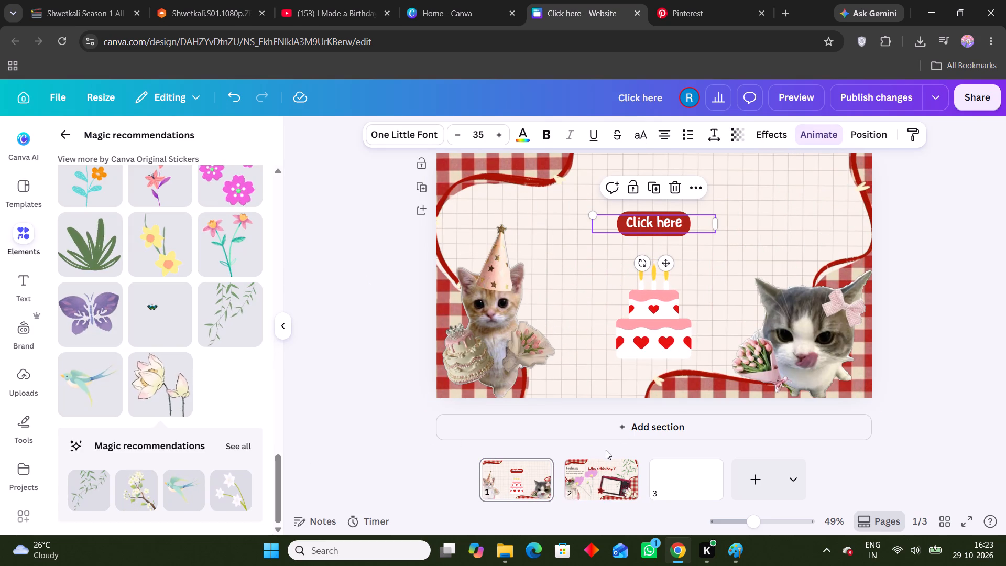
key("Right")
key("Right")
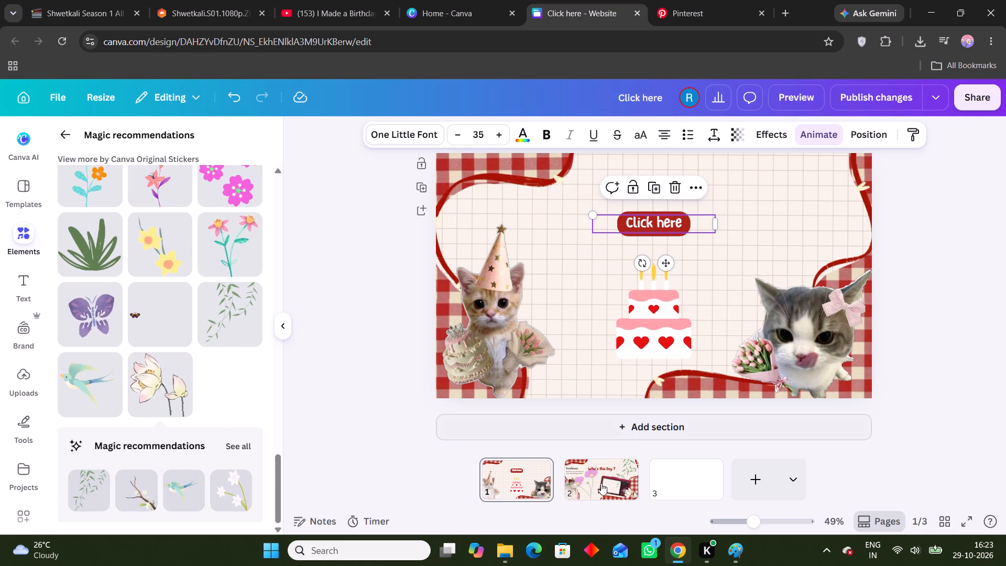
Apply the Breathe animation to the Minecraft golem image on page 2.
left_click(600, 484)
left_click(513, 354)
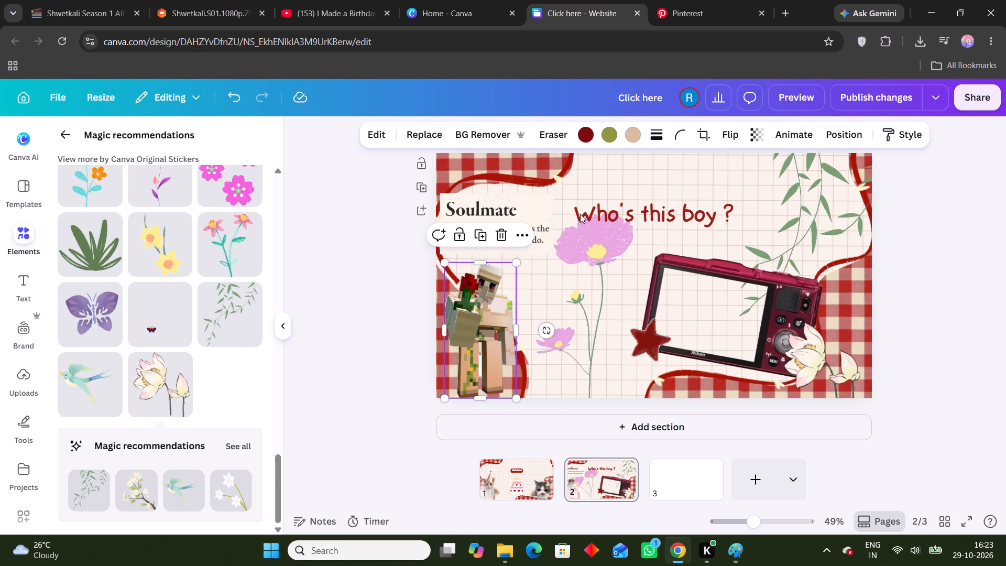
left_click(793, 137)
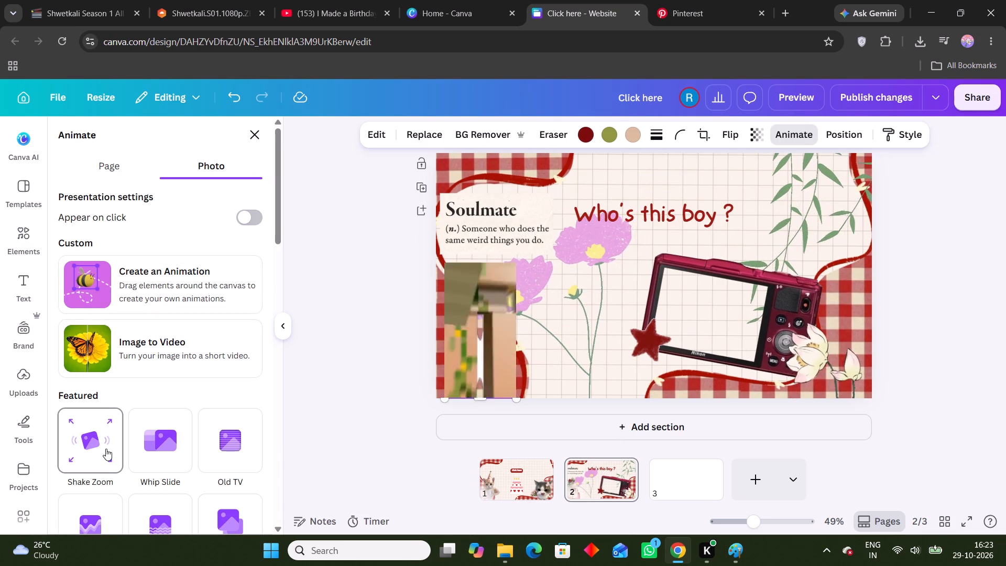
scroll(152, 453, "down", 8)
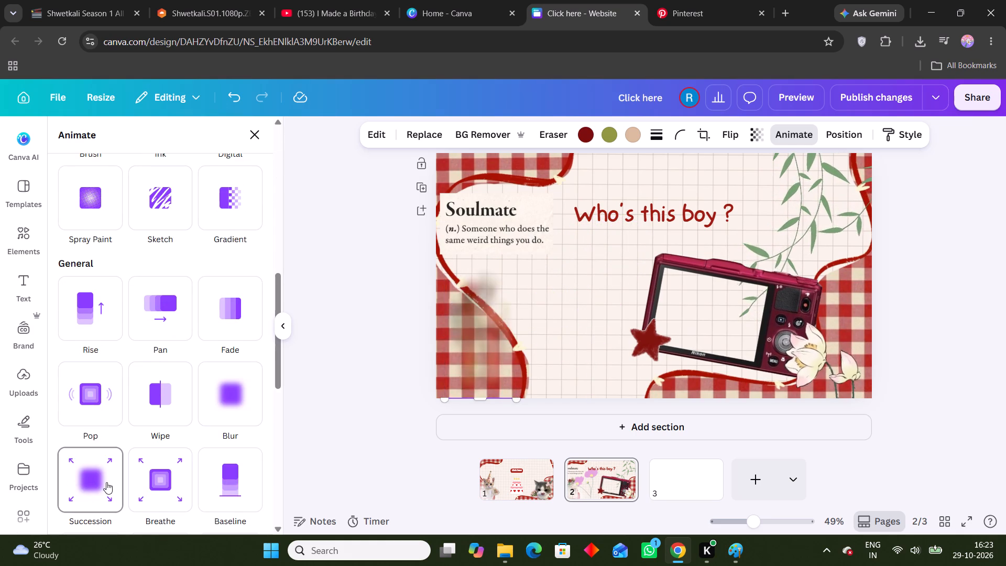
left_click(161, 483)
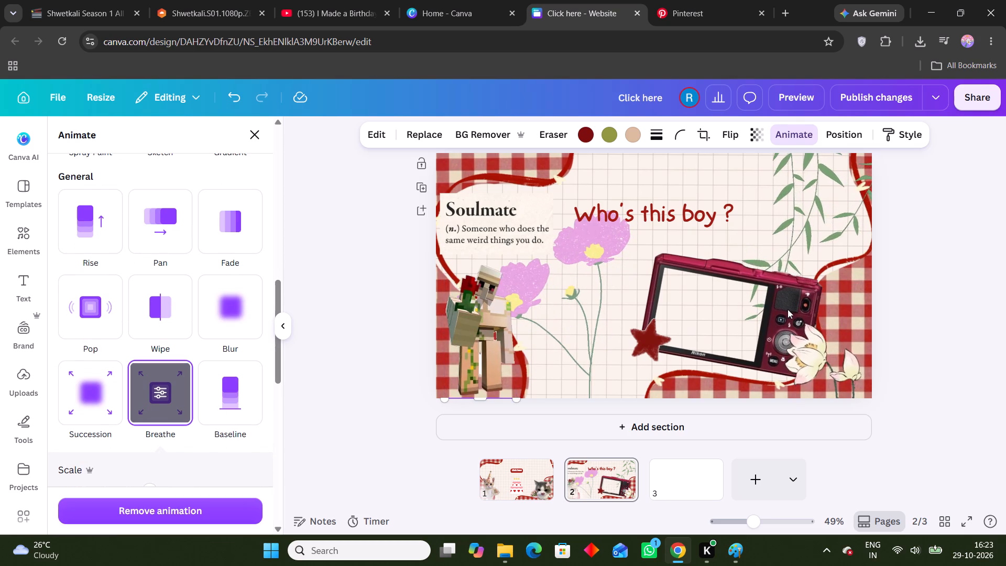
Apply the Breathe animation to the hanging green leaves on page 2.
left_click(809, 189)
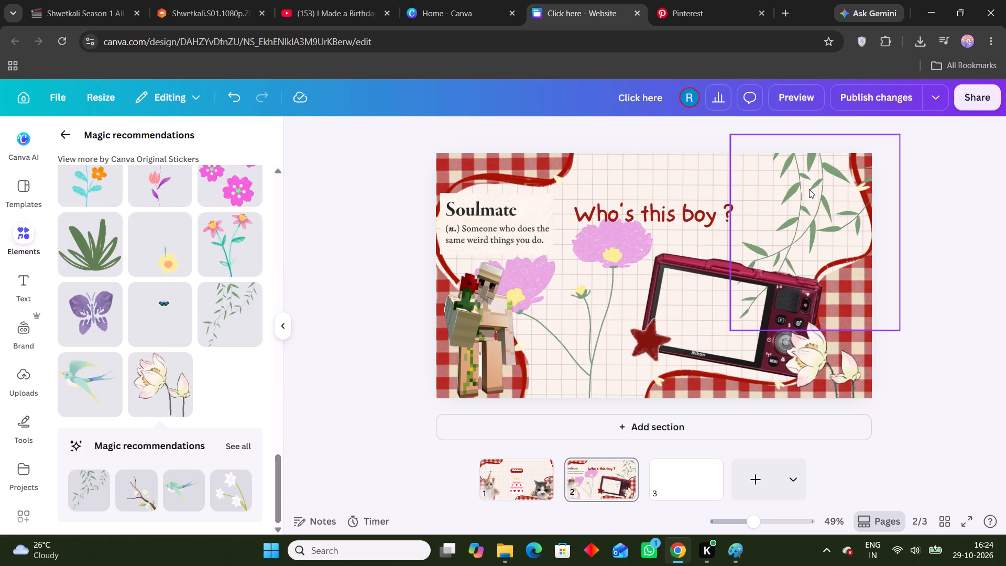
scroll(203, 384, "down", 3)
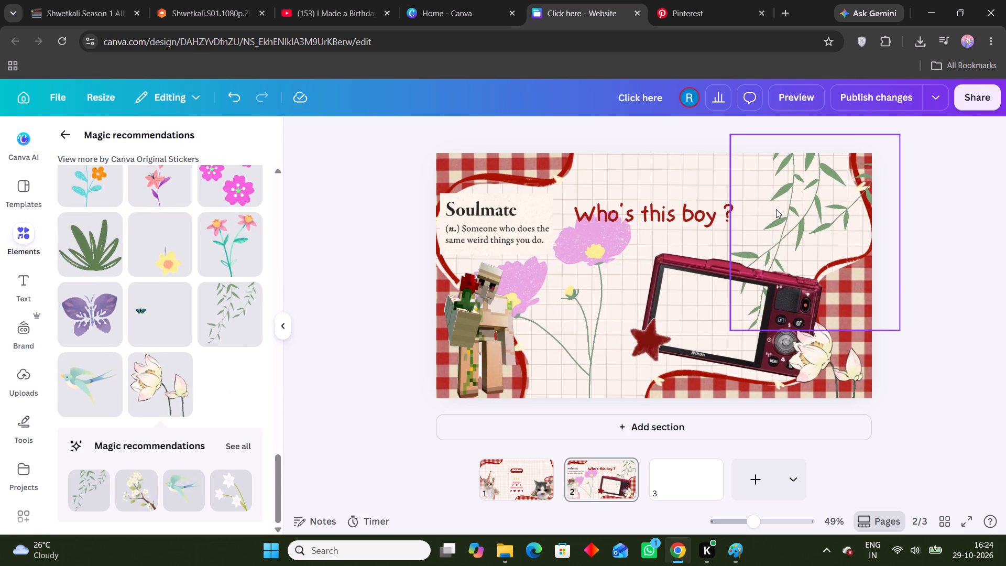
left_click(793, 216)
left_click(692, 131)
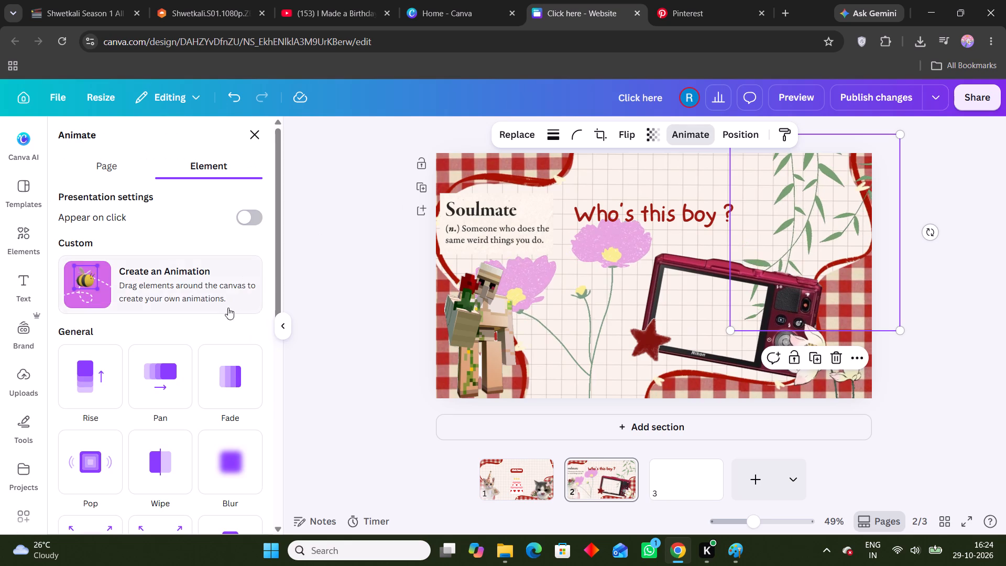
scroll(159, 332, "down", 3)
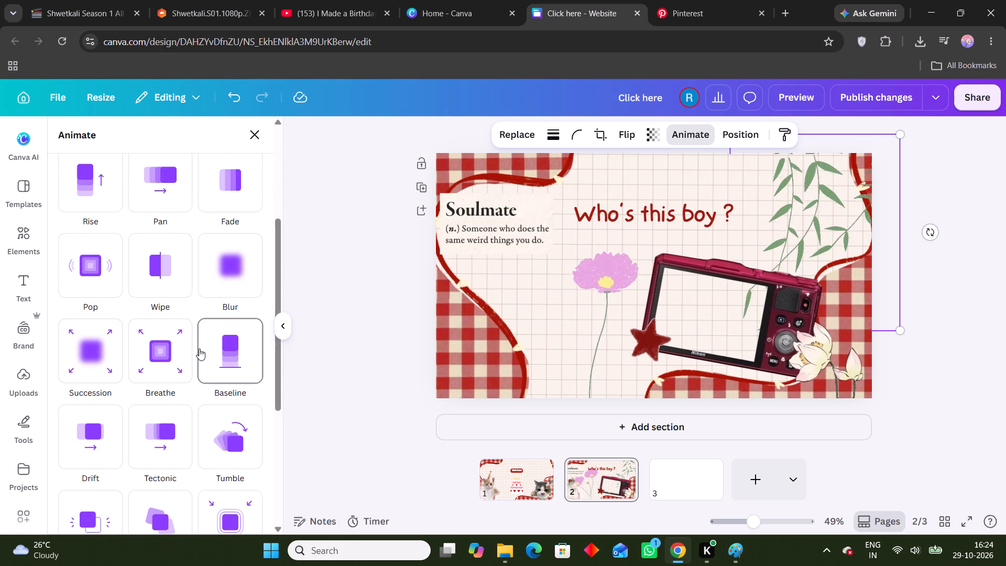
left_click(145, 354)
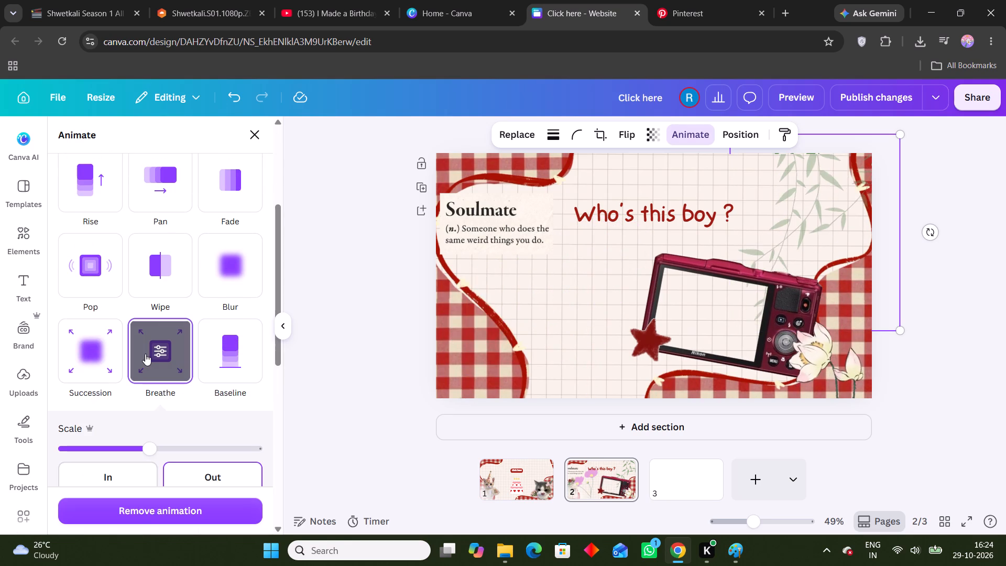
Apply the Breathe animation to the white lotus flowers beside the camera on page 2.
left_click(835, 352)
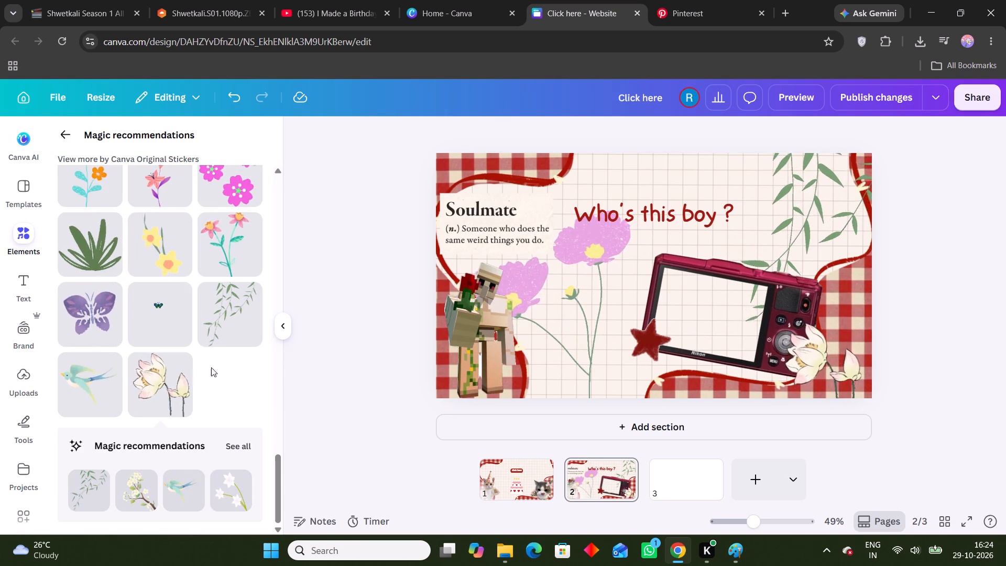
left_click(833, 355)
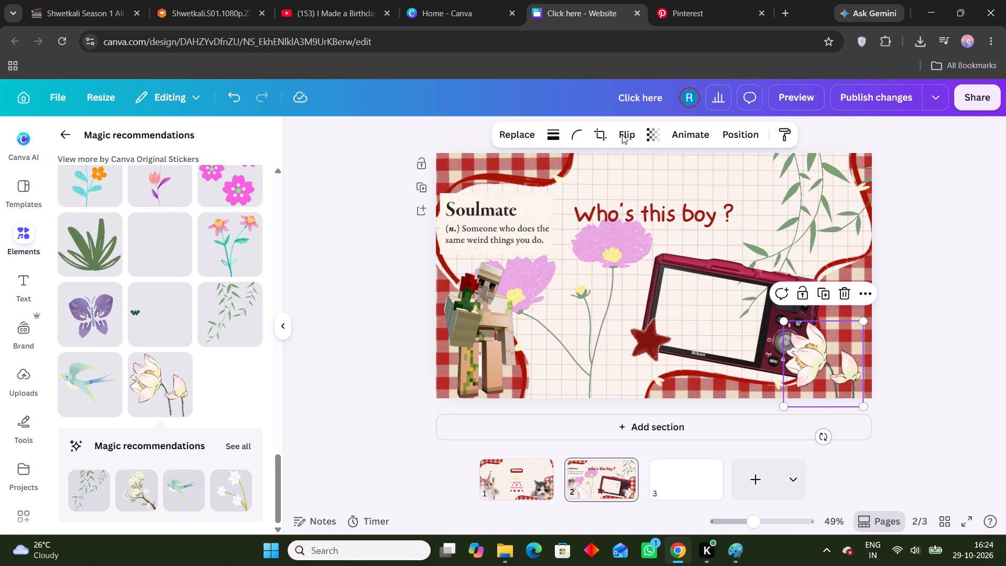
left_click(716, 134)
left_click(704, 134)
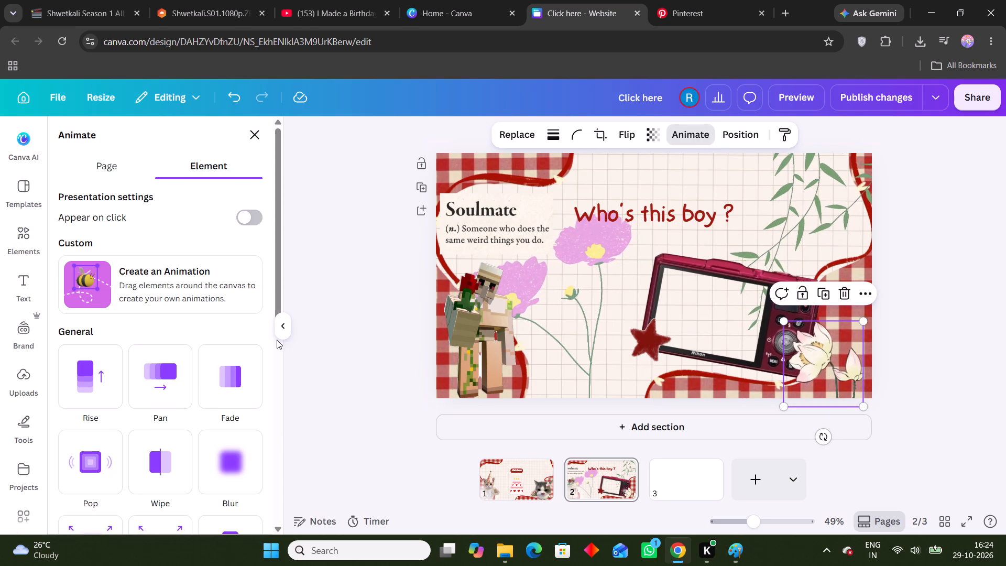
scroll(201, 426, "down", 6)
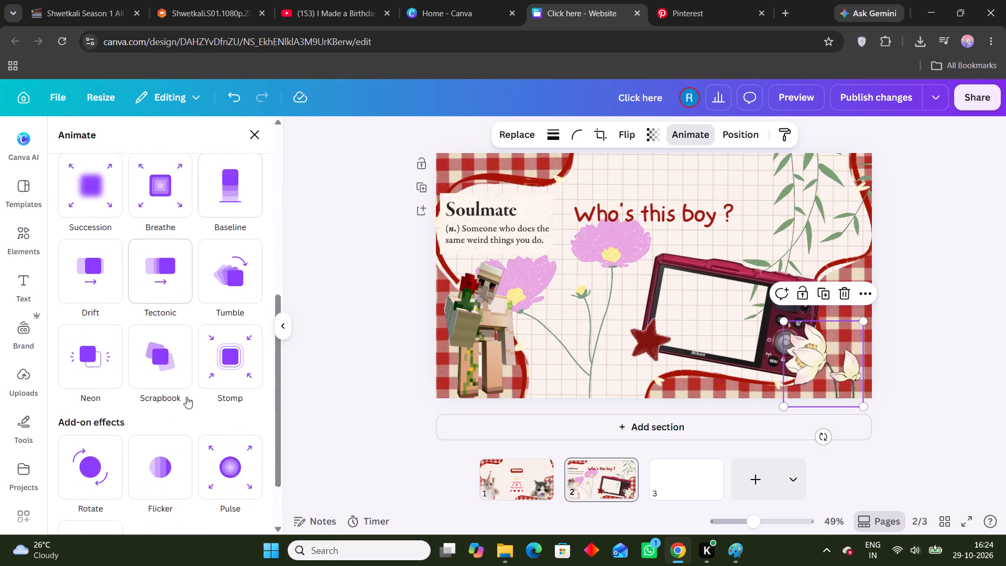
scroll(158, 243, "up", 1)
left_click(164, 224)
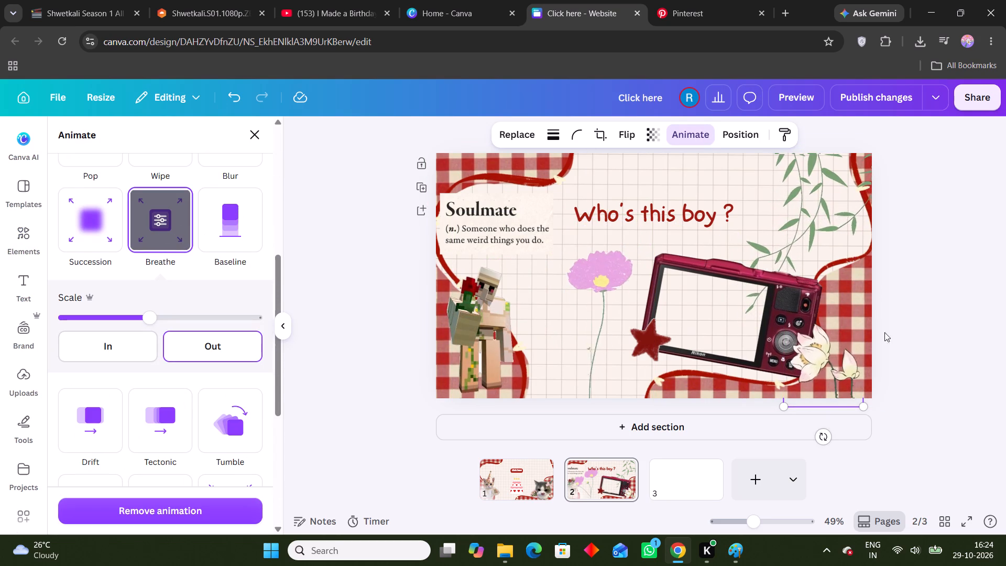
left_click(910, 398)
Enlarge the white lotus flowers slightly so they reach the page's side edge.
left_click_drag(863, 320, 866, 319)
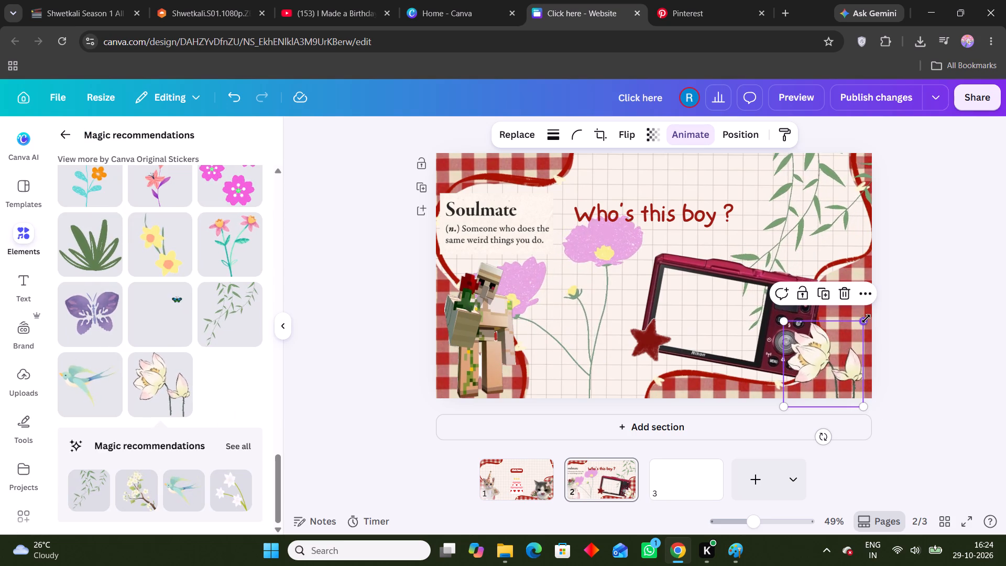
left_click_drag(866, 319, 874, 313)
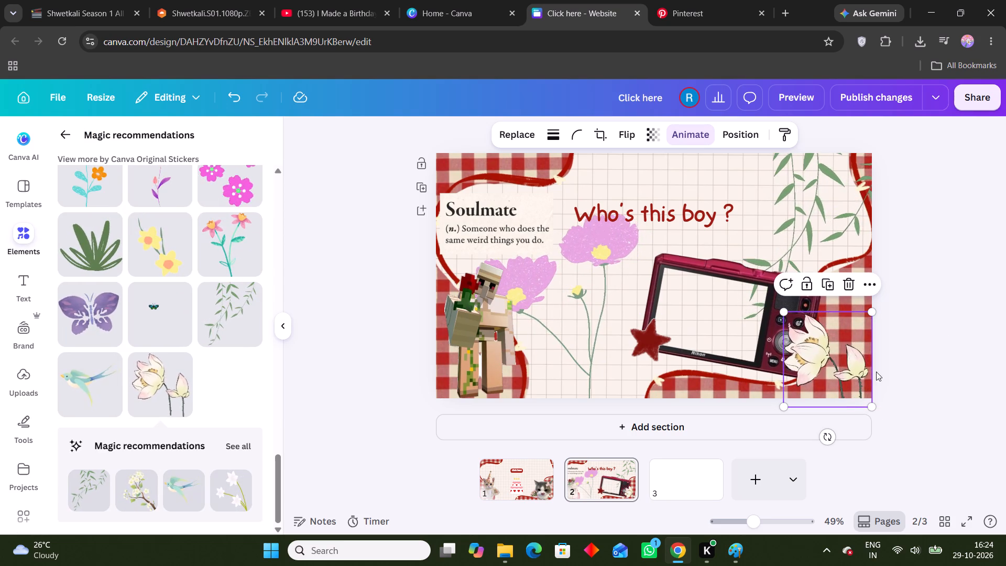
left_click(858, 377)
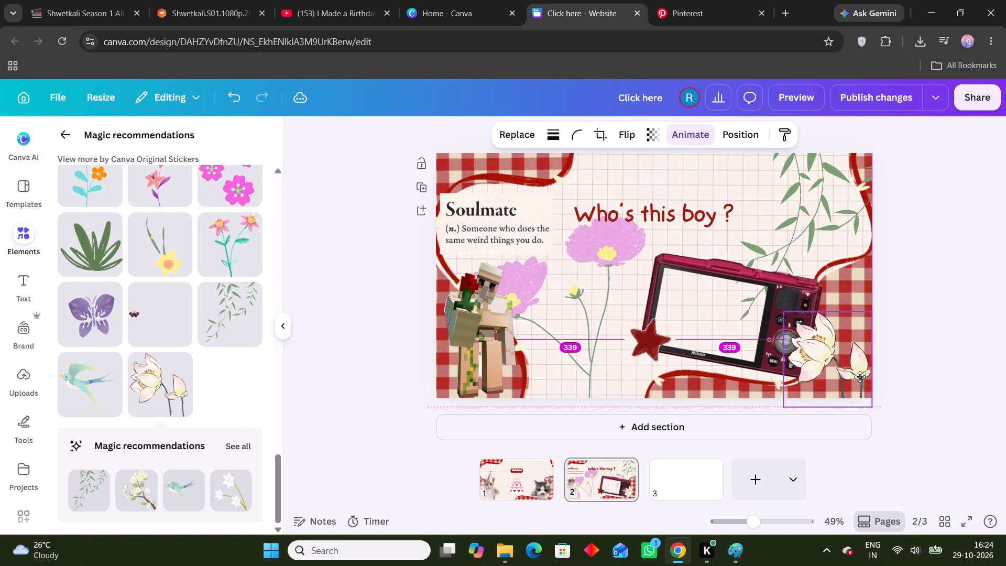
left_click(949, 350)
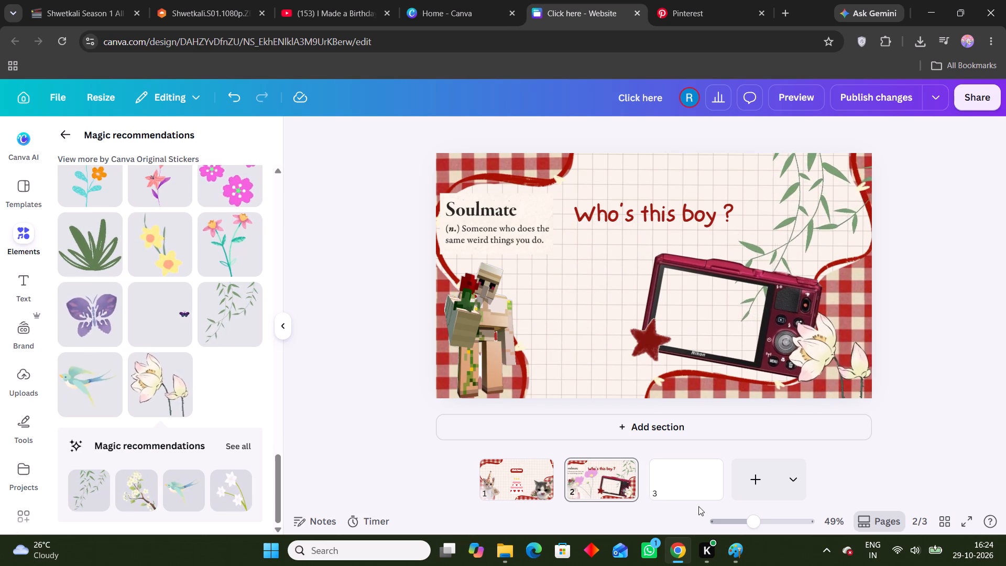
Duplicate page 2, the "Who's this boy ?" page.
left_click(709, 477)
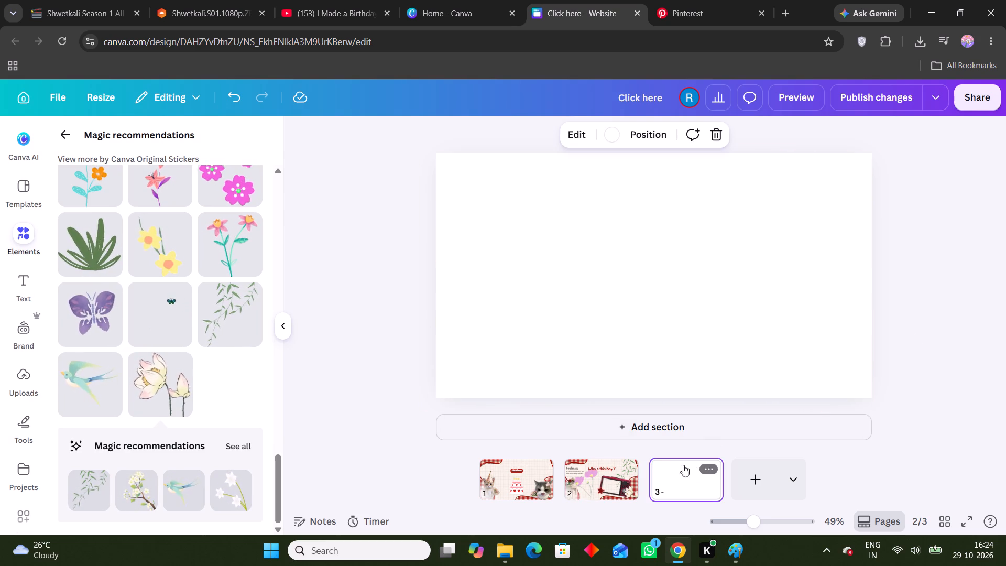
left_click_drag(616, 478, 621, 476)
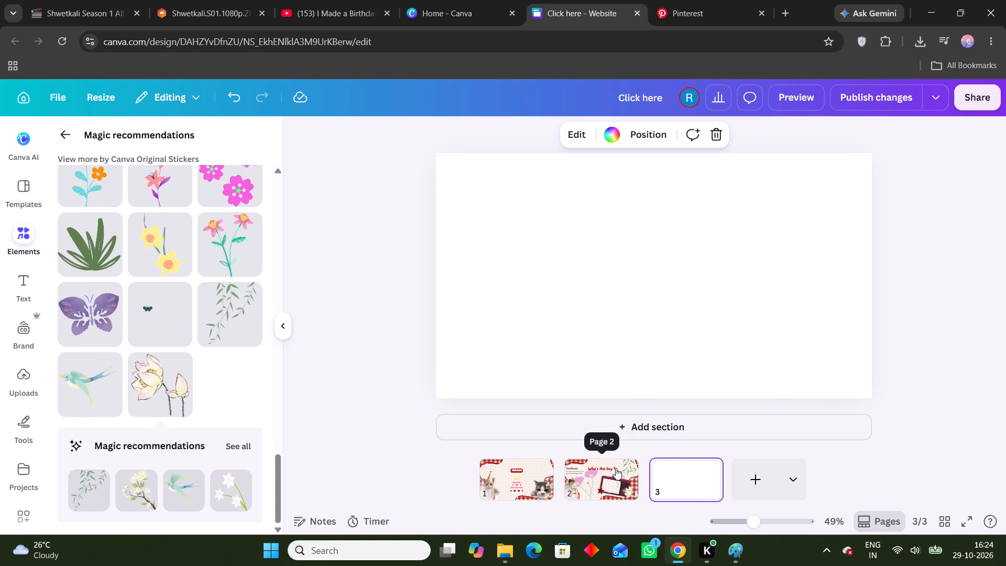
left_click(617, 477)
key("ctrl+d")
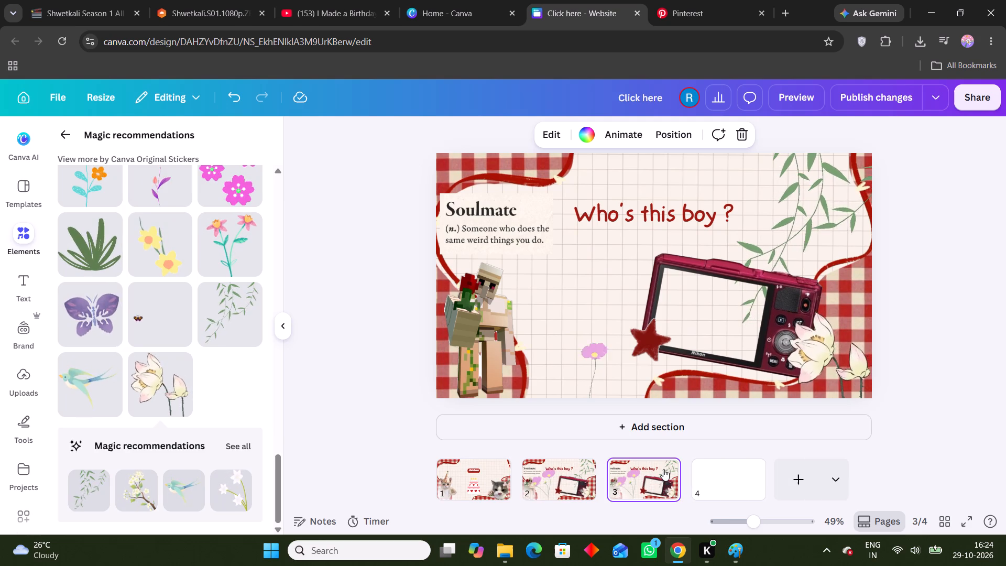
Delete the blank page that follows the duplicated page.
left_click(715, 471)
left_click(712, 133)
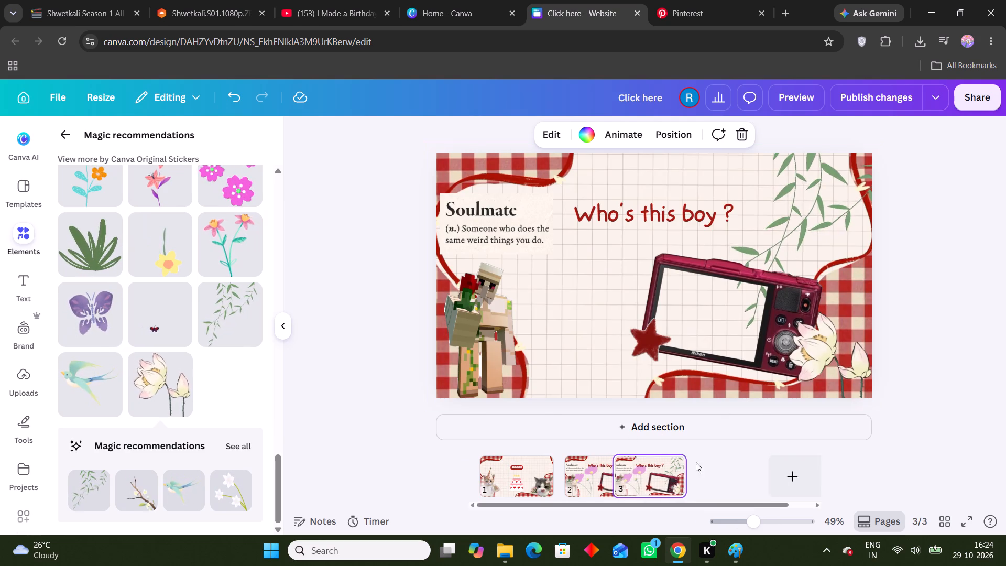
Delete the pink flowers, camera, red star, lotus flowers and hanging leaves from the duplicated page 3.
left_click(701, 470)
left_click(691, 475)
left_click(684, 480)
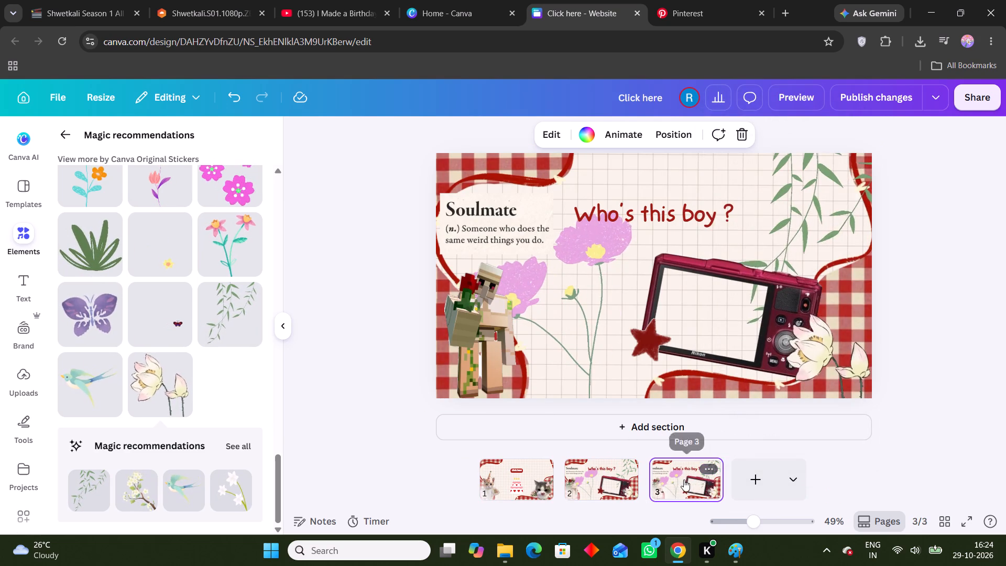
left_click(567, 303)
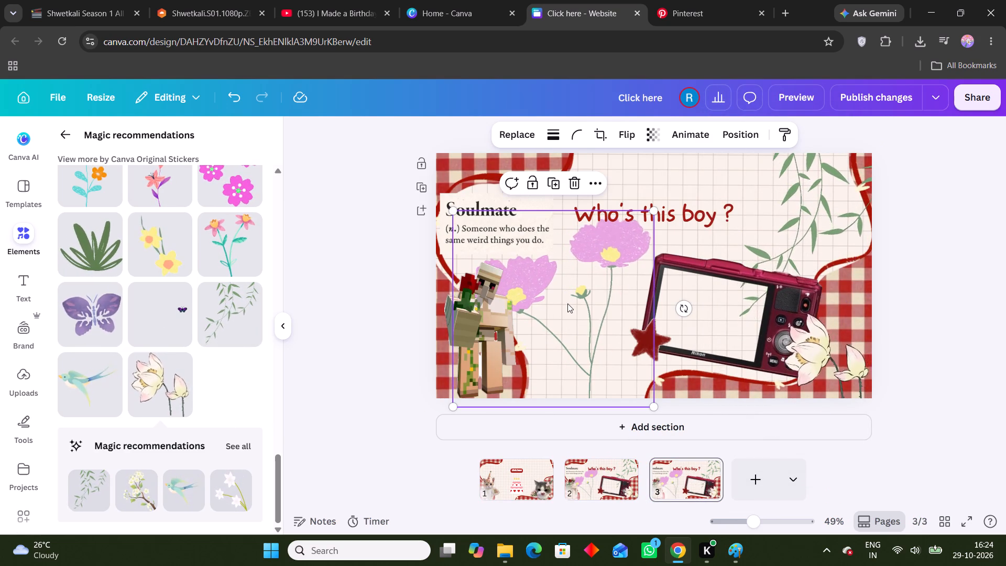
key("Delete")
left_click(682, 314)
key("Delete")
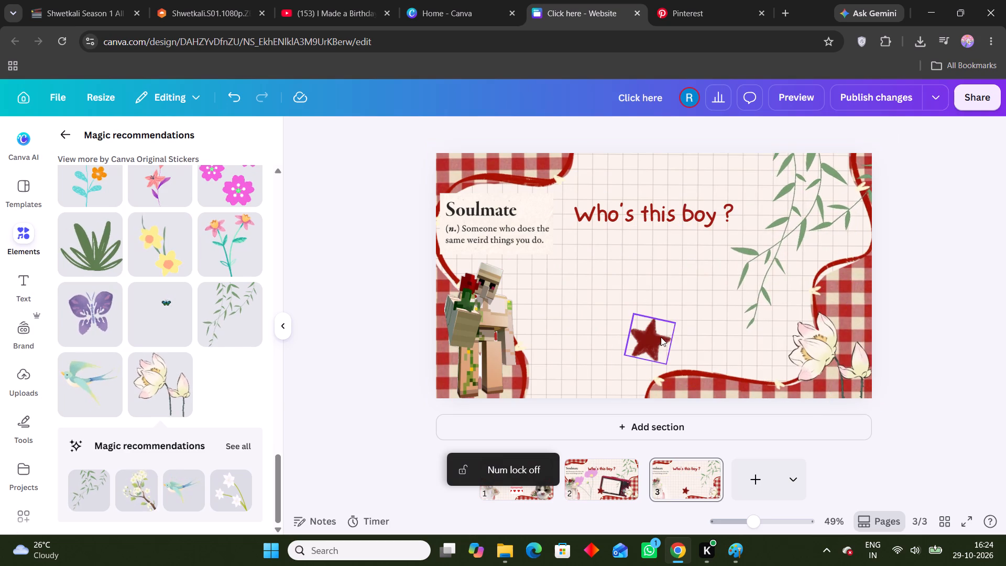
left_click(661, 338)
key("Delete")
left_click(811, 337)
key("Delete")
left_click(800, 255)
key("Delete")
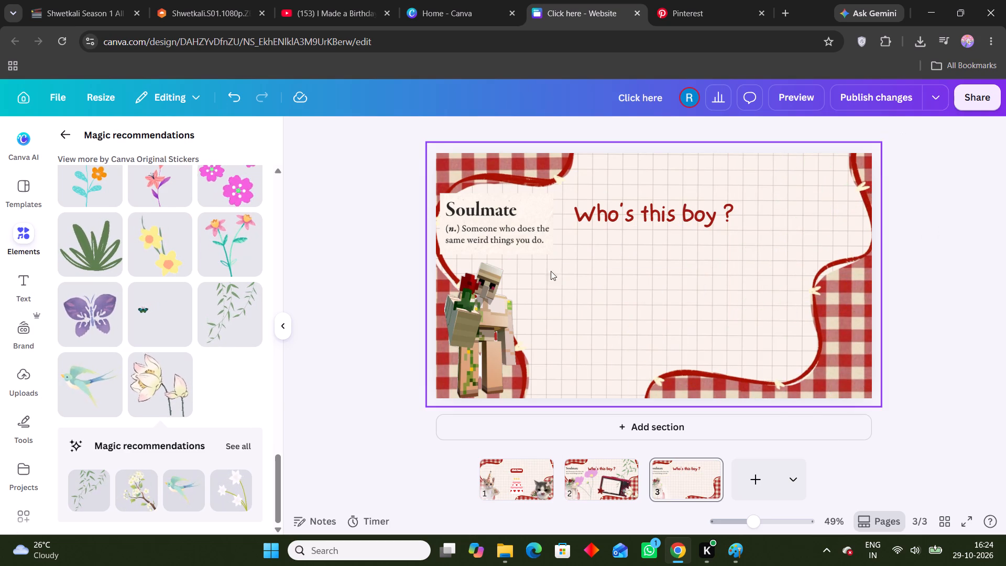
Delete the Minecraft golem, the Soulmate definition and the "Who's this boy ?" title from page 3.
left_click(461, 320)
key("Delete")
left_click(490, 230)
key("Delete")
left_click(593, 216)
key("Delete")
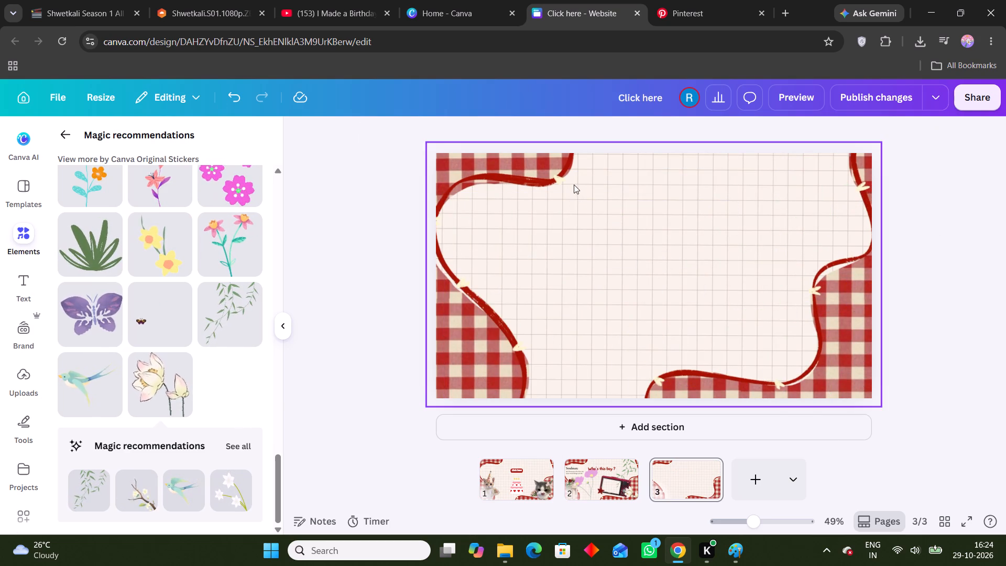
Open the existing "ahaha" A4 design from the Canva home tab and go to its "Who's that boy?" page 1.
left_click(674, 0)
left_click(470, 0)
left_click(652, 234)
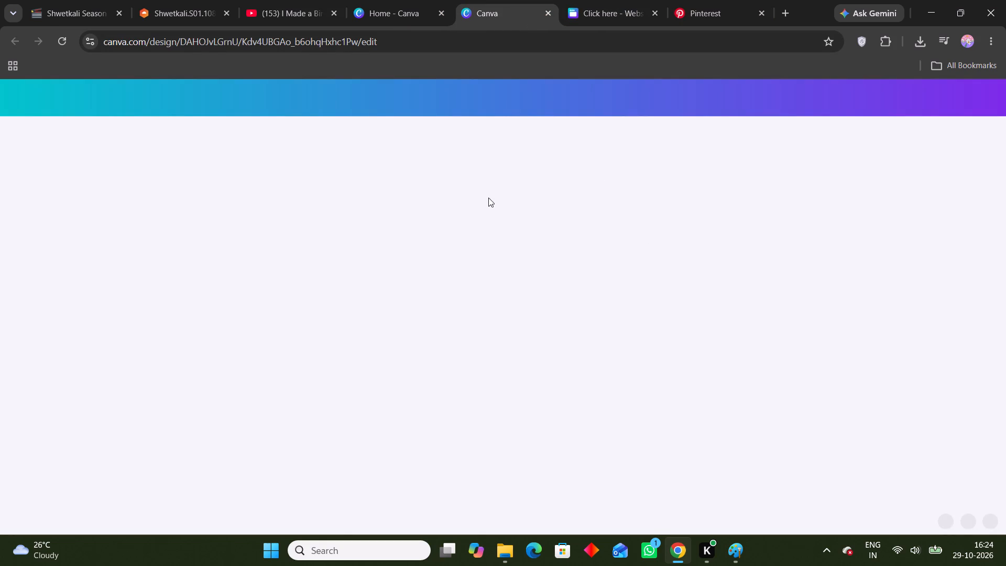
scroll(486, 220, "up", 5)
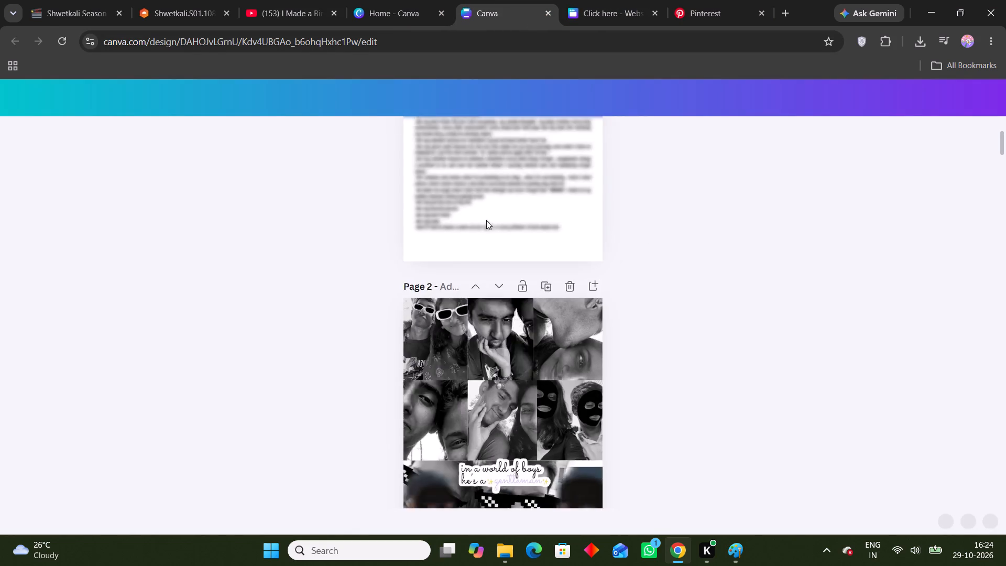
scroll(492, 222, "up", 1)
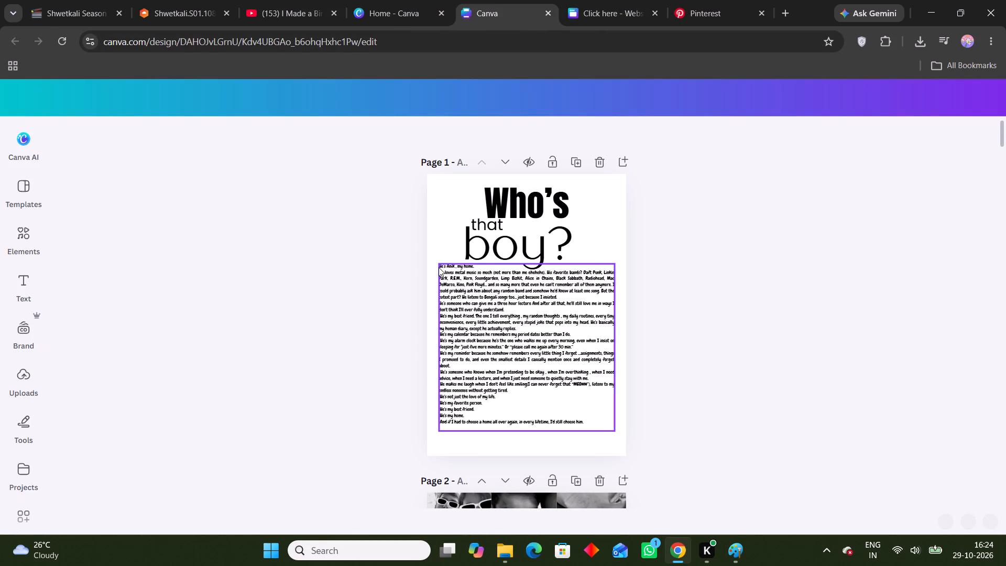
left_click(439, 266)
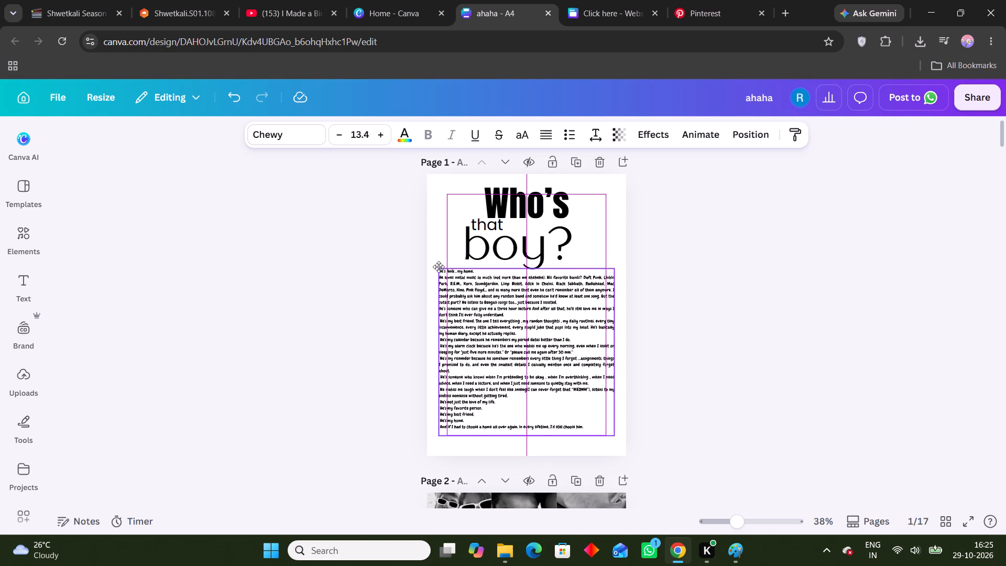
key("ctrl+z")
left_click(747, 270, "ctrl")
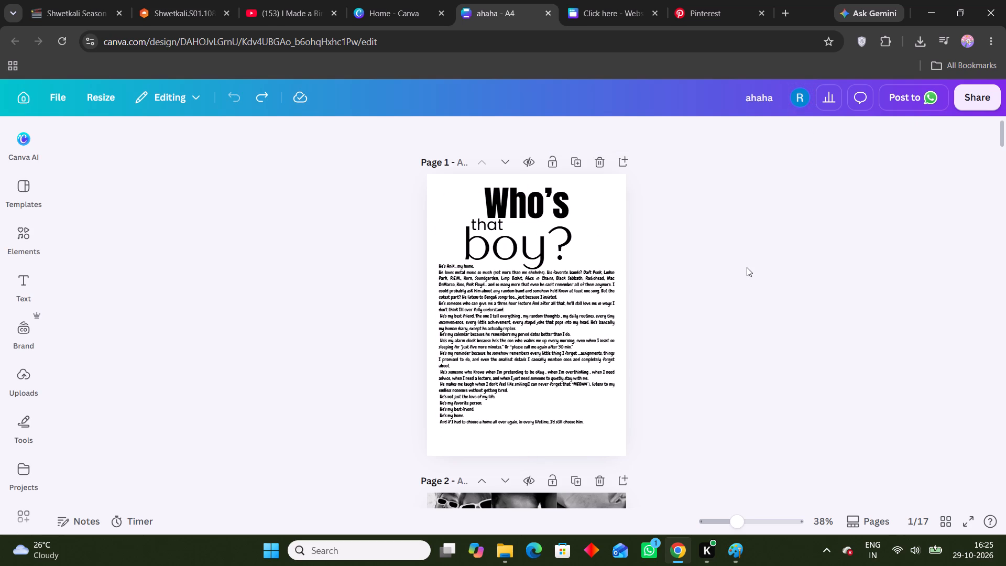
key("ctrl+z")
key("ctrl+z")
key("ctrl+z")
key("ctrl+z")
Copy the entire body text below the "Who's that boy?" heading and paste it onto page 3 of the Click here website.
triple_click(553, 331)
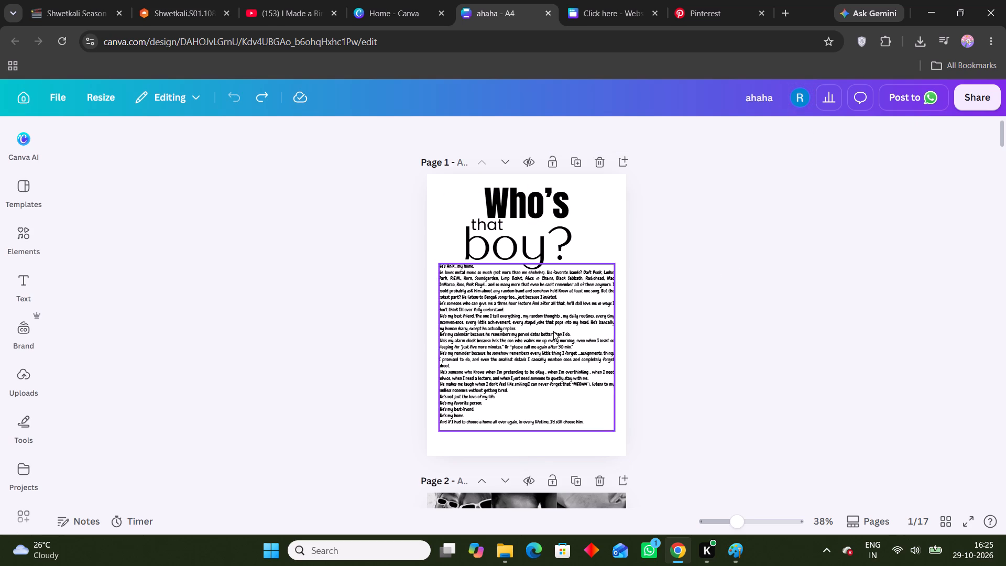
key("ctrl+a")
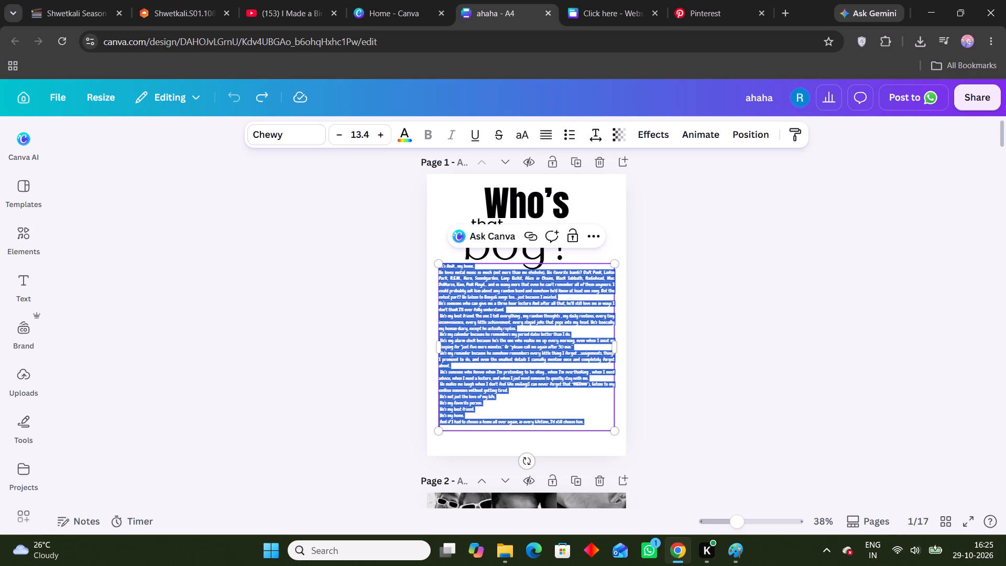
key("ctrl+c")
left_click(699, 0)
left_click(619, 0)
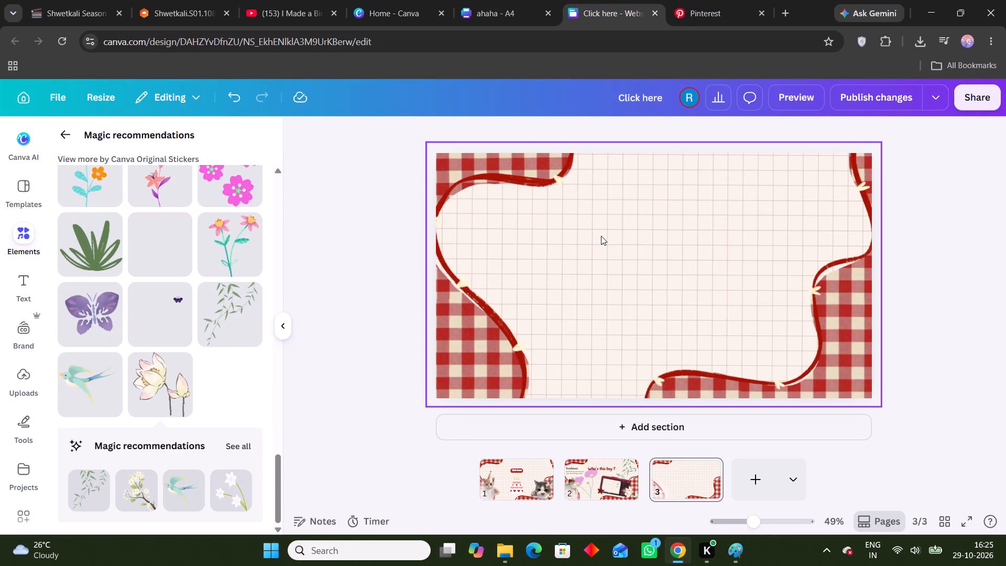
key("ctrl+v")
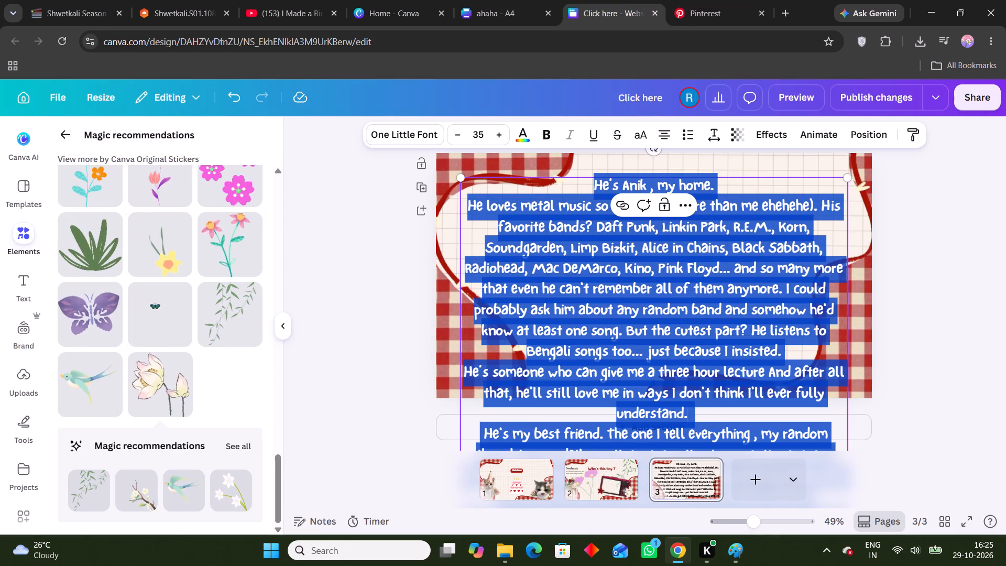
Scale the pasted text block on page 3 down to font size 24.5.
left_click(801, 194)
left_click(787, 178)
scroll(742, 357, "down", 3)
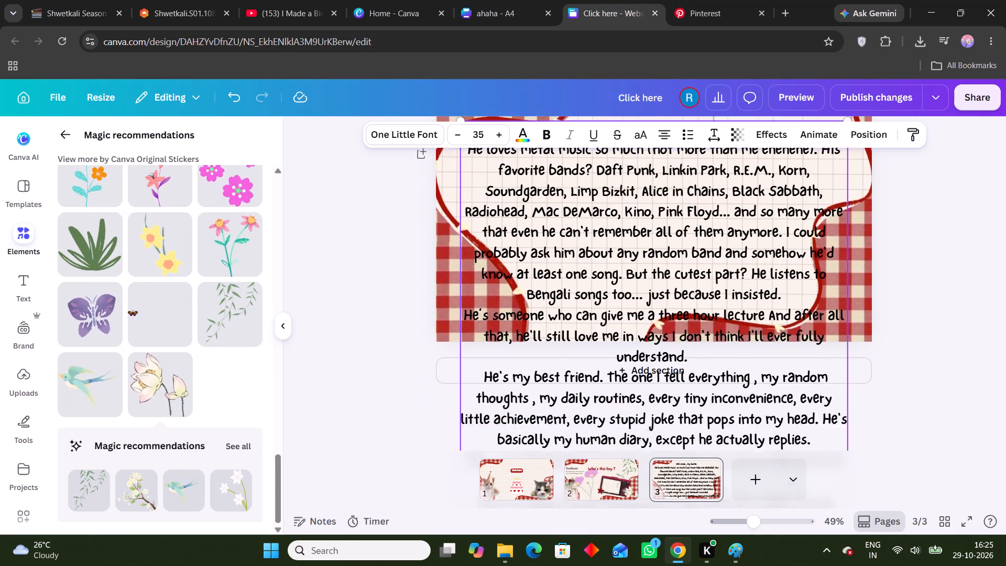
scroll(759, 350, "down", 16)
scroll(856, 334, "up", 1)
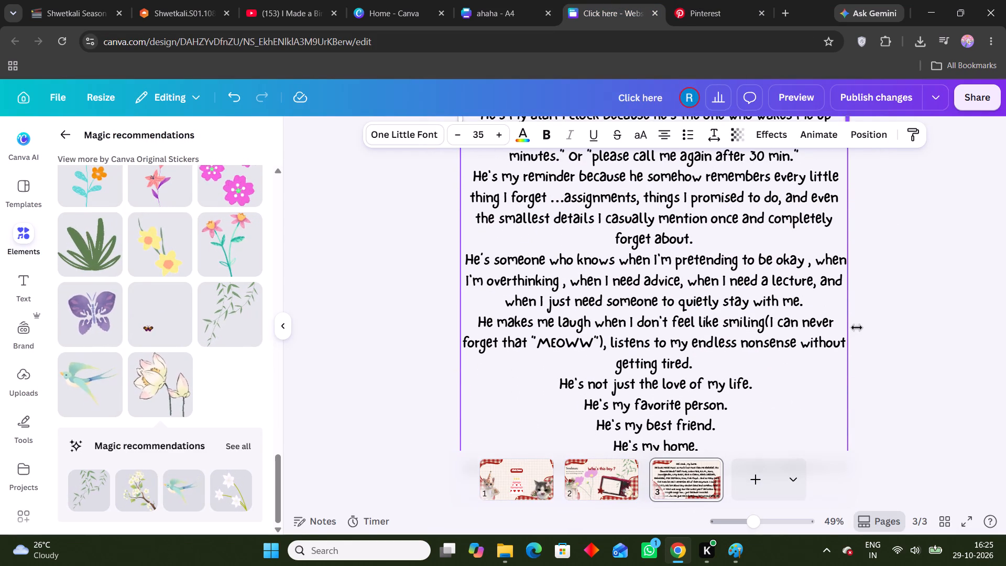
scroll(857, 328, "up", 10)
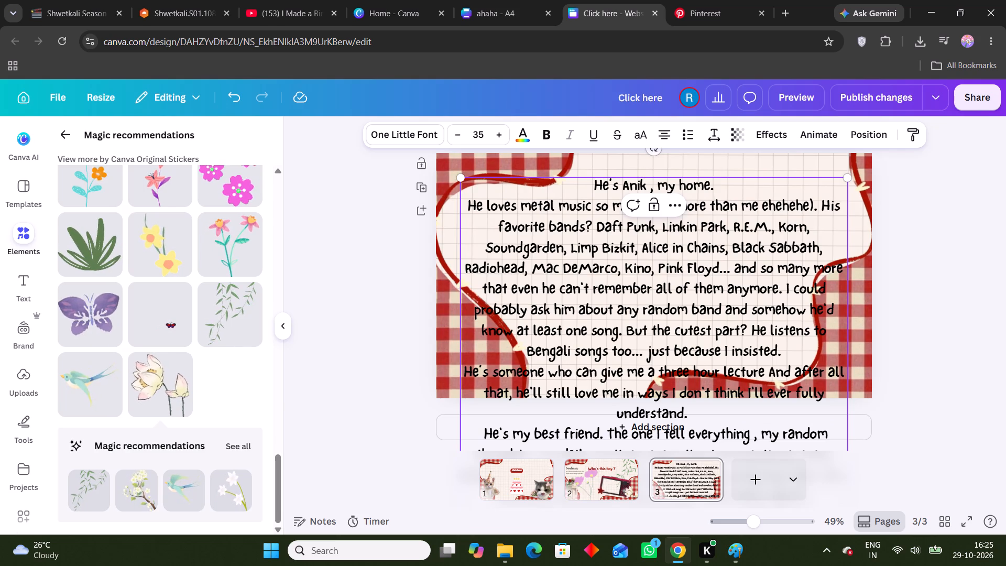
left_click_drag(458, 178, 606, 393)
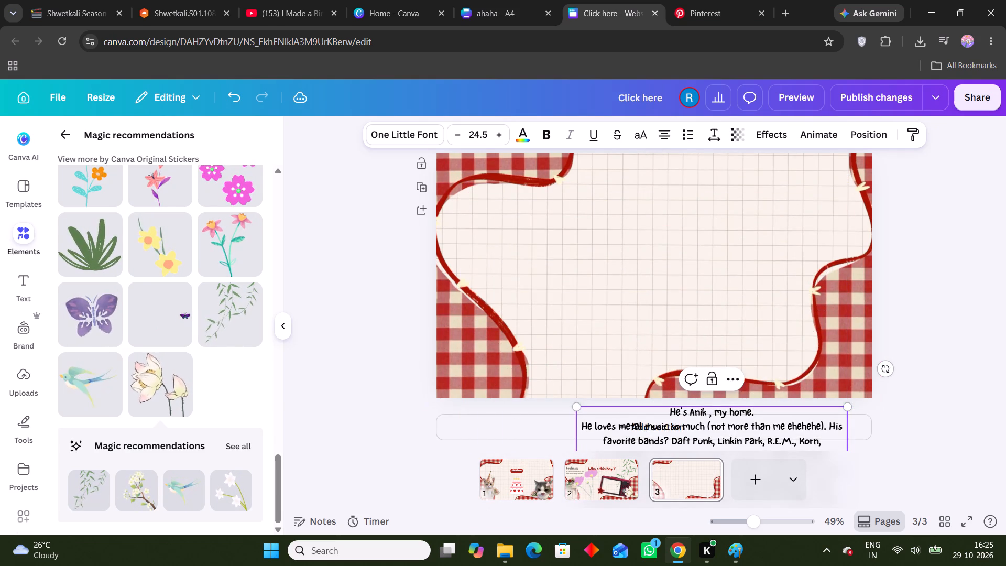
Move the text block from below the page up onto page 3's grid background.
scroll(736, 379, "down", 3)
left_click_drag(746, 349, 739, 311)
left_click(832, 314)
left_click(888, 309)
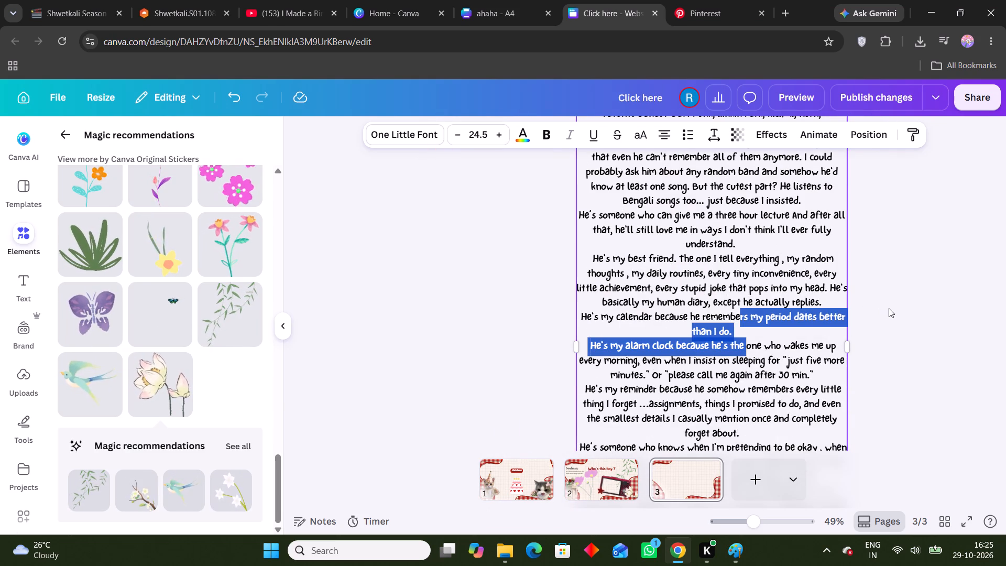
scroll(883, 291, "up", 3)
scroll(799, 295, "down", 3)
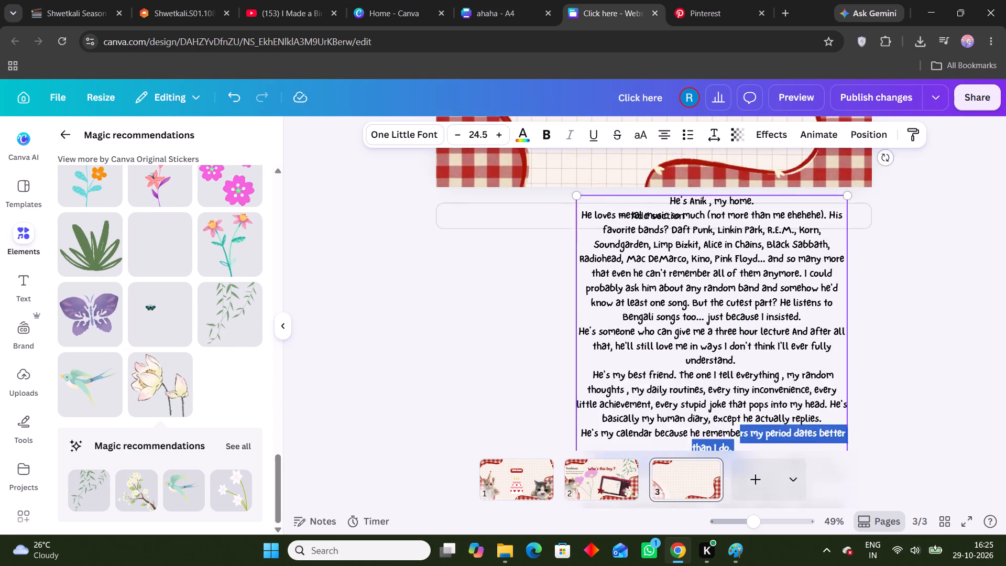
scroll(655, 242, "up", 3)
left_click_drag(650, 274, 609, 108)
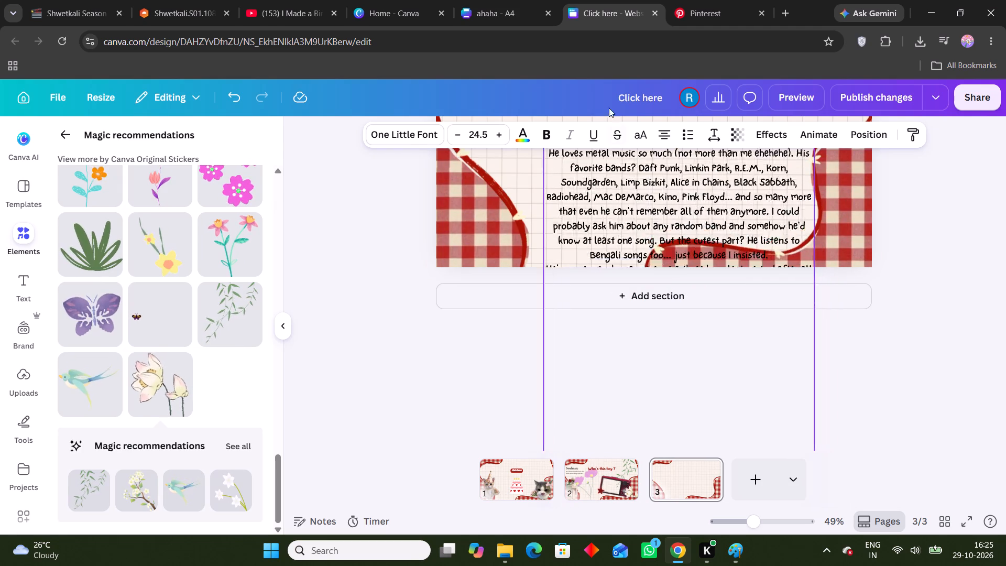
left_click_drag(609, 108, 607, 102)
scroll(854, 331, "up", 4)
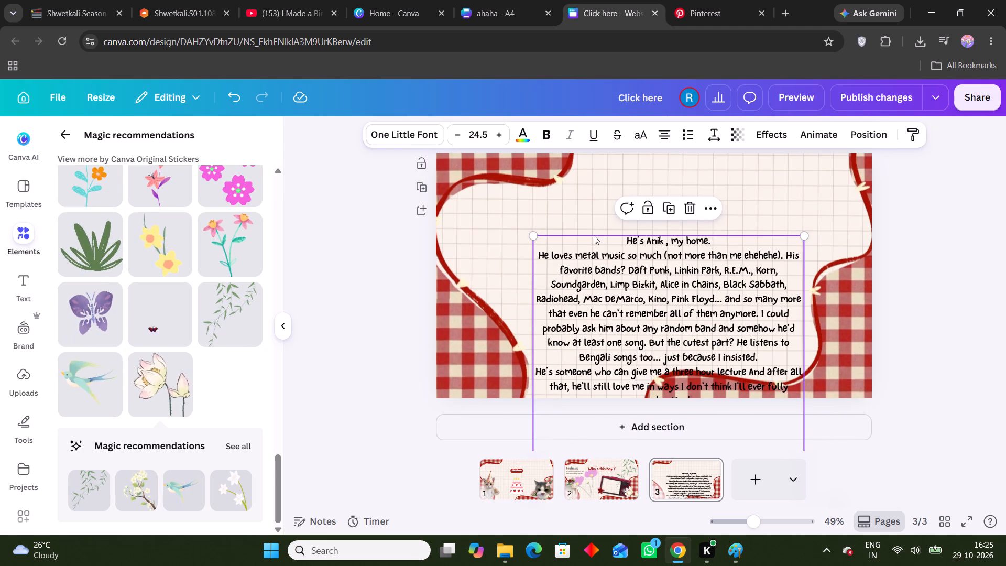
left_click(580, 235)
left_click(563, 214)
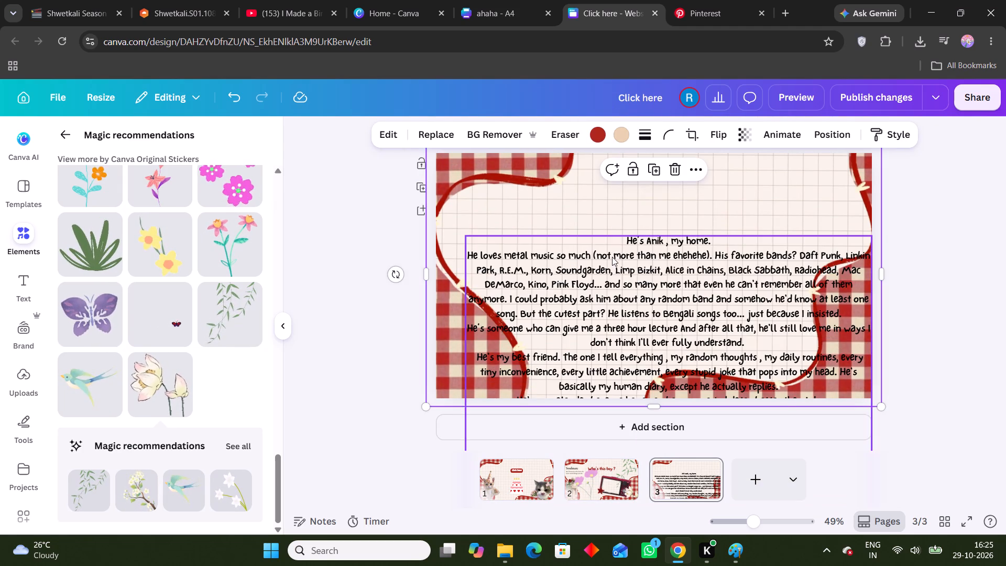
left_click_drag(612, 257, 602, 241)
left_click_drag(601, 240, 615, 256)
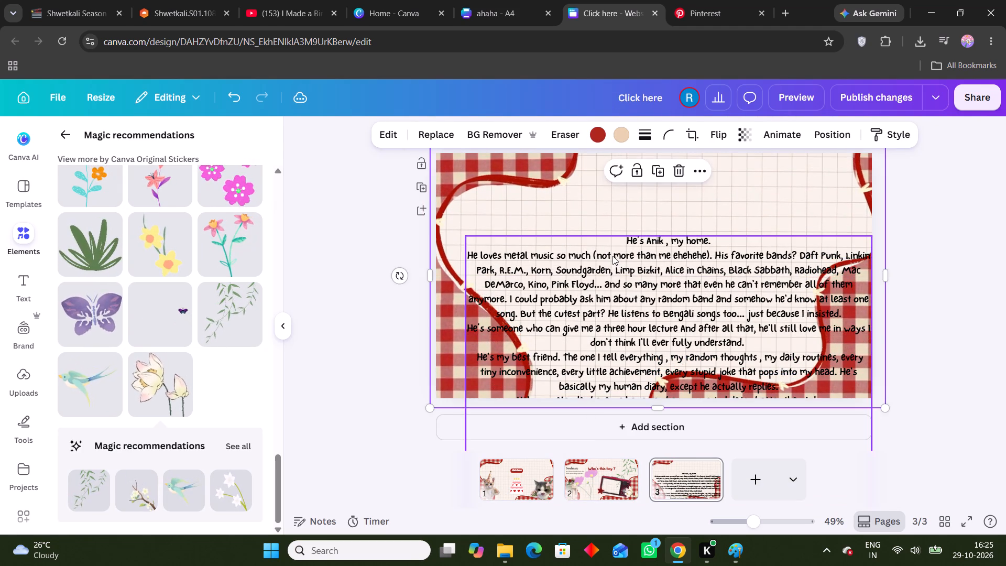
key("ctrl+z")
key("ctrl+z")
Reduce the font size of page 3's text block to 11.5.
left_click(595, 242)
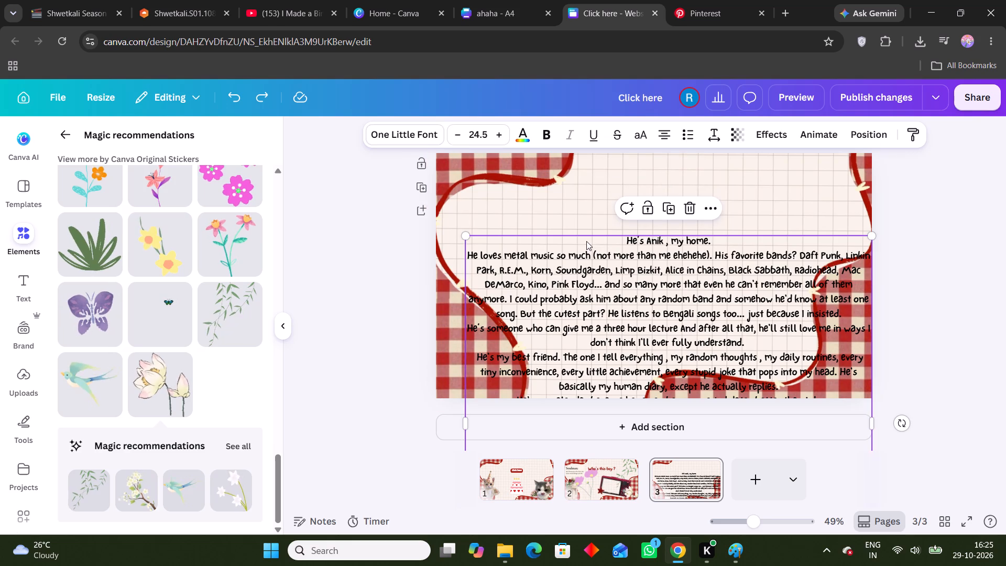
triple_click(463, 133)
triple_click(463, 133)
triple_click(463, 133)
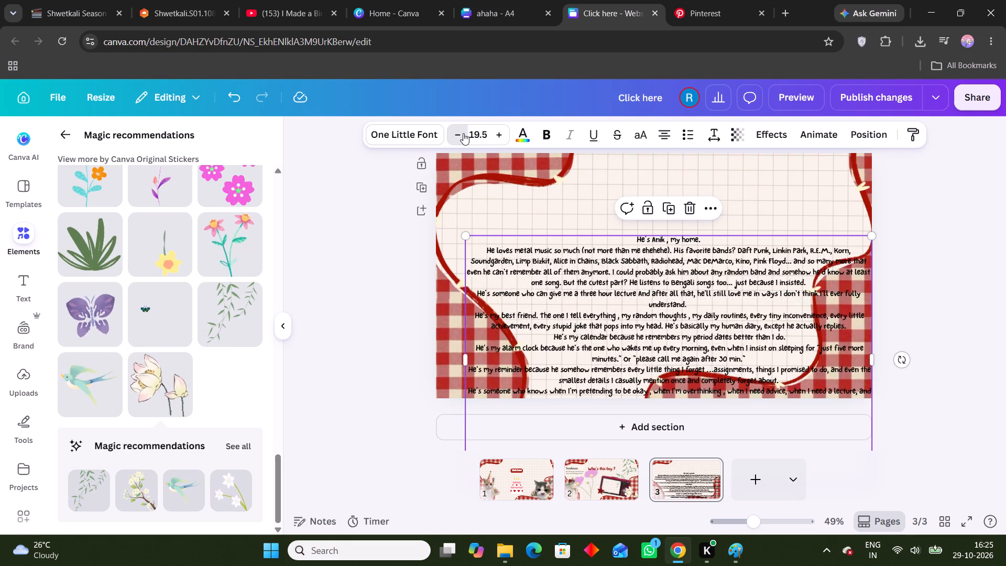
triple_click(463, 133)
left_click(463, 133)
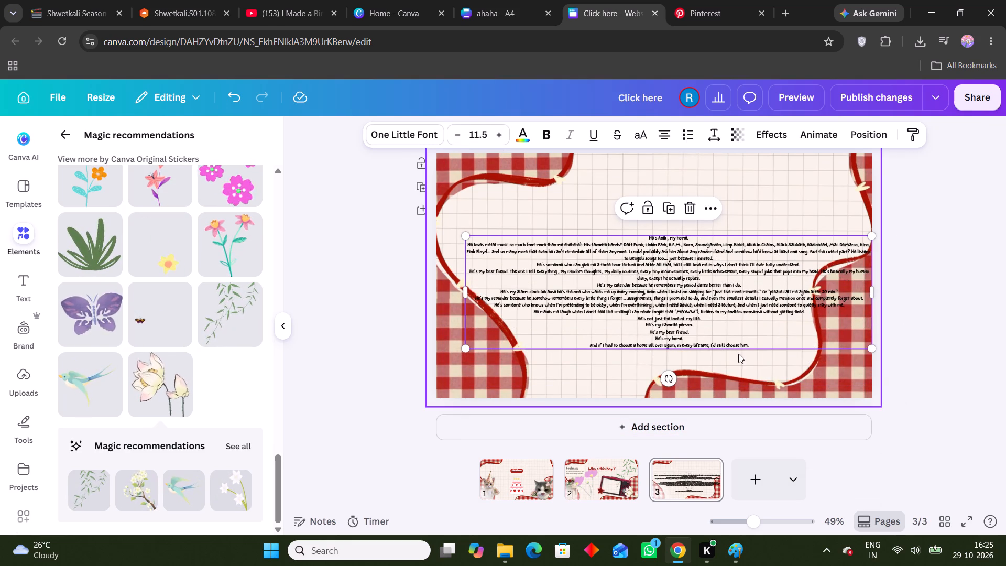
Narrow the text block on page 3 to about half its width.
left_click_drag(873, 290, 836, 296)
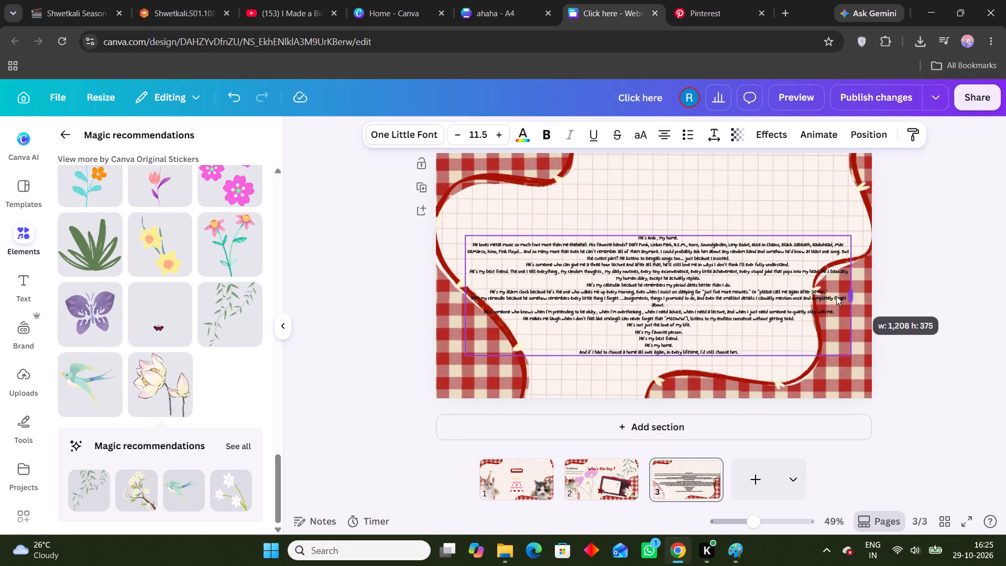
left_click_drag(836, 296, 671, 299)
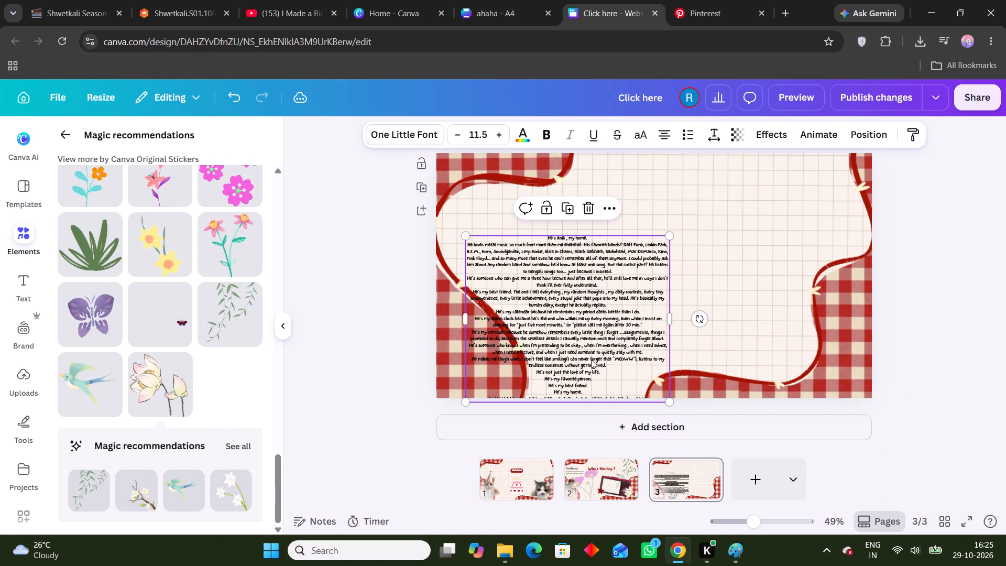
Move the narrowed text block to the centre of page 3, inside the red wavy border.
left_click_drag(572, 235, 598, 225)
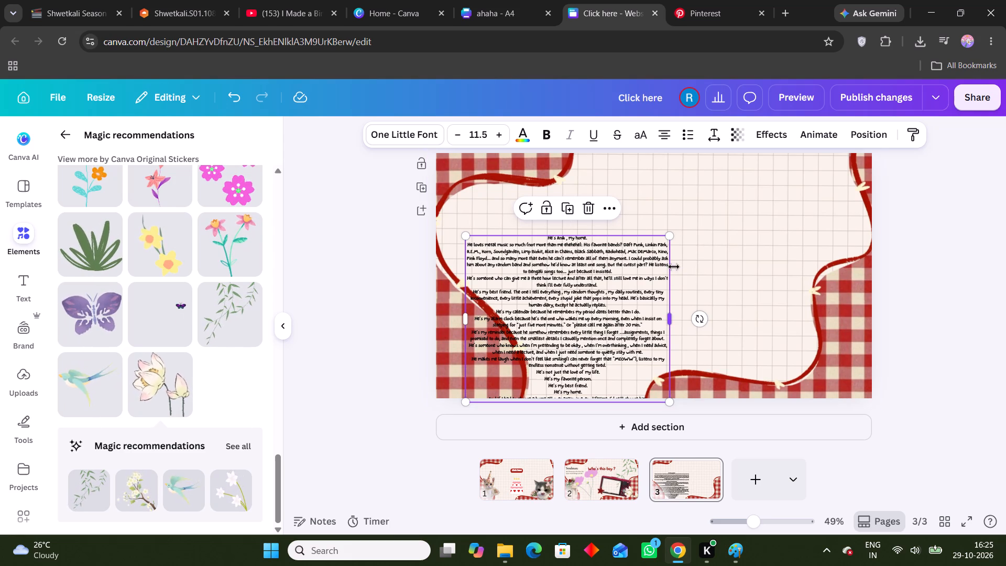
left_click(586, 230)
left_click(593, 233)
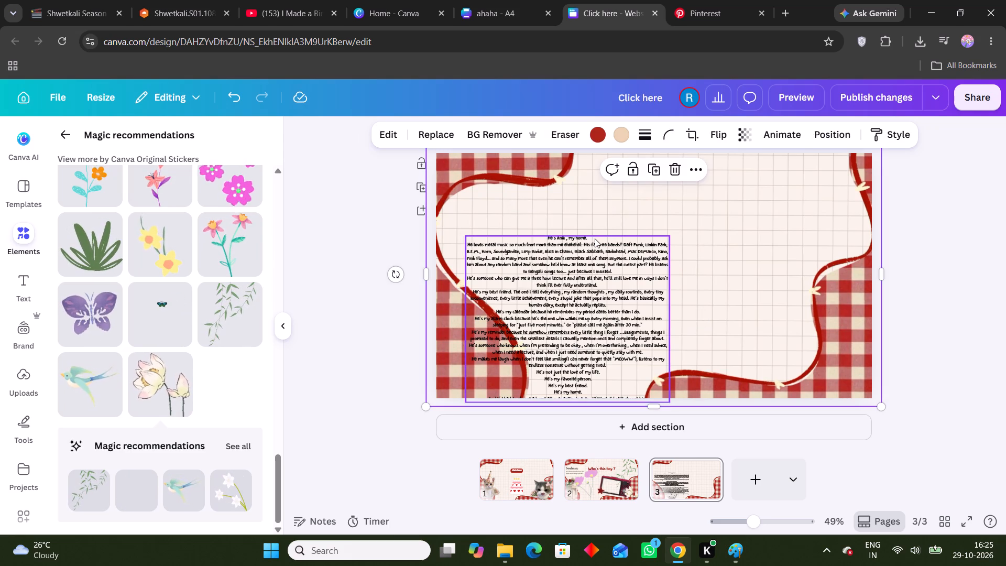
left_click(598, 233)
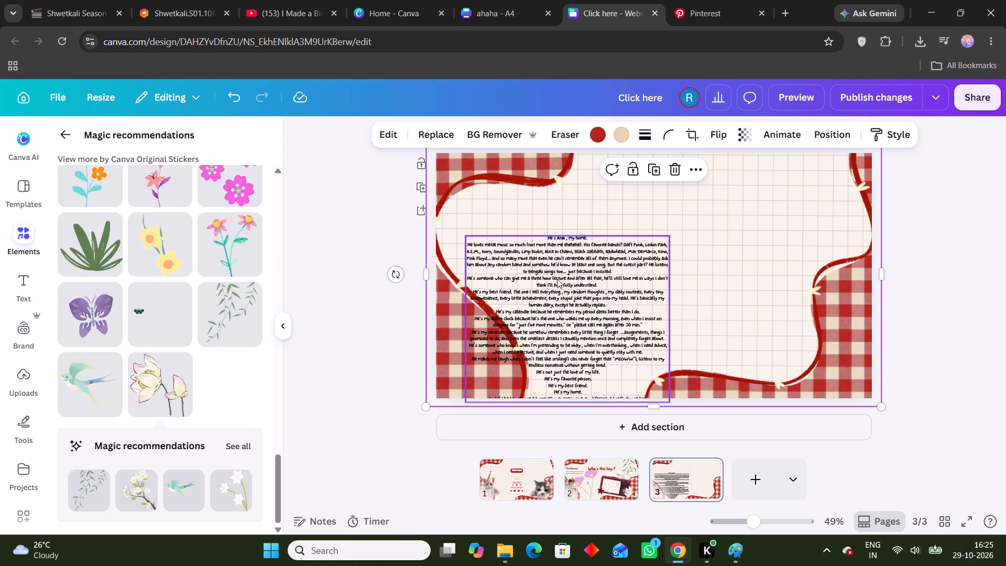
left_click(512, 235)
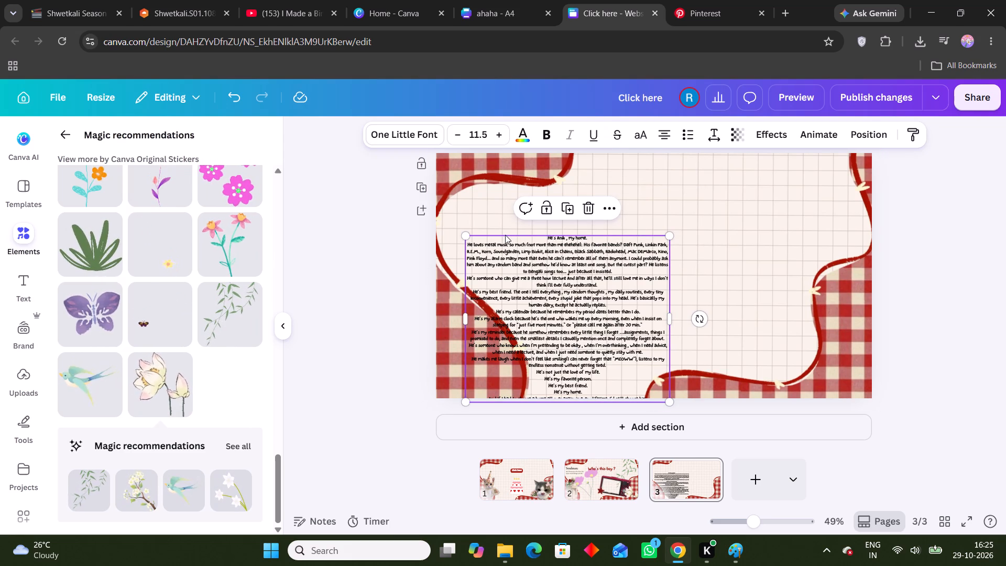
left_click_drag(505, 235, 540, 232)
left_click(468, 324)
left_click_drag(466, 320, 466, 319)
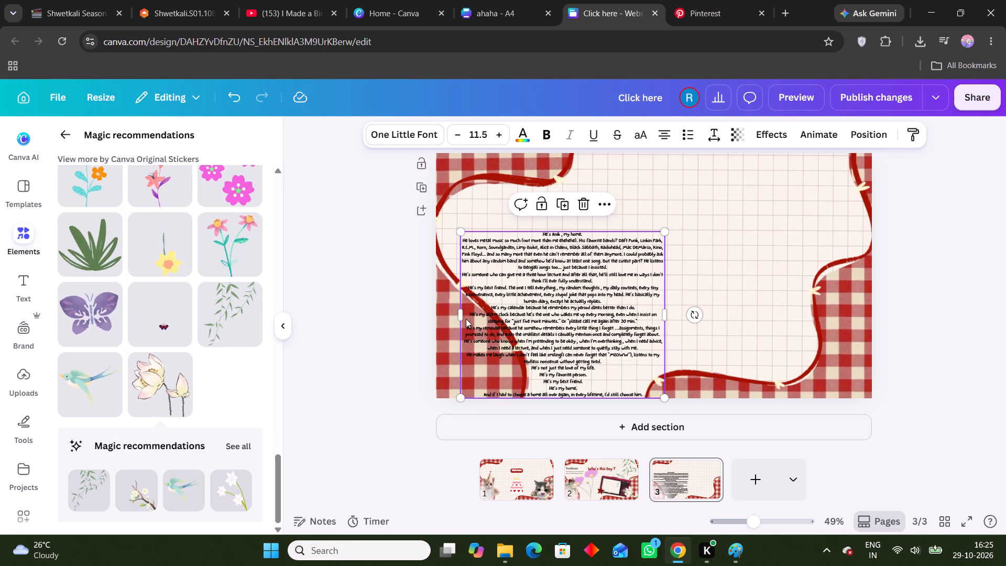
left_click_drag(466, 319, 560, 278)
Left-align the text block on page 3.
left_click(671, 137)
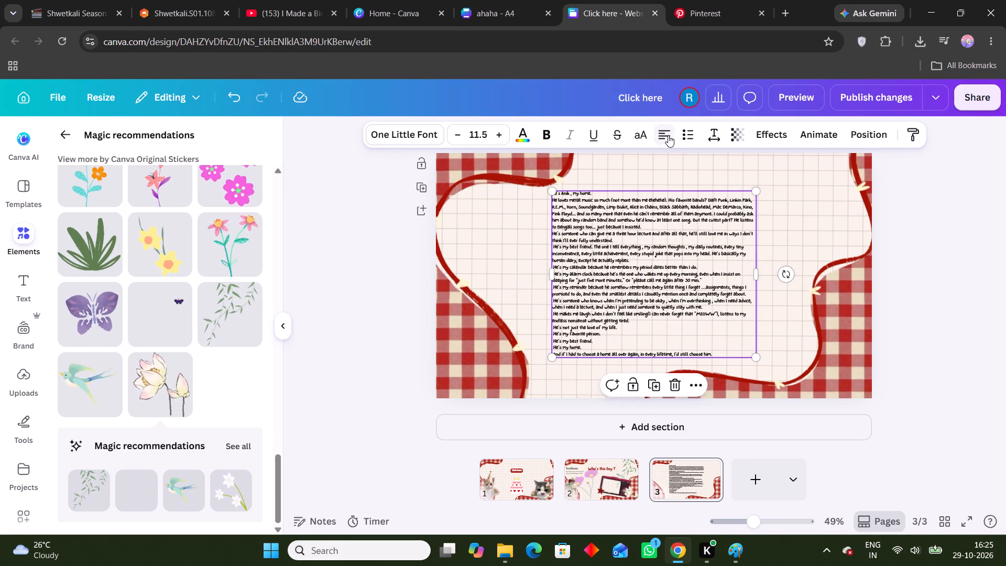
left_click(527, 138)
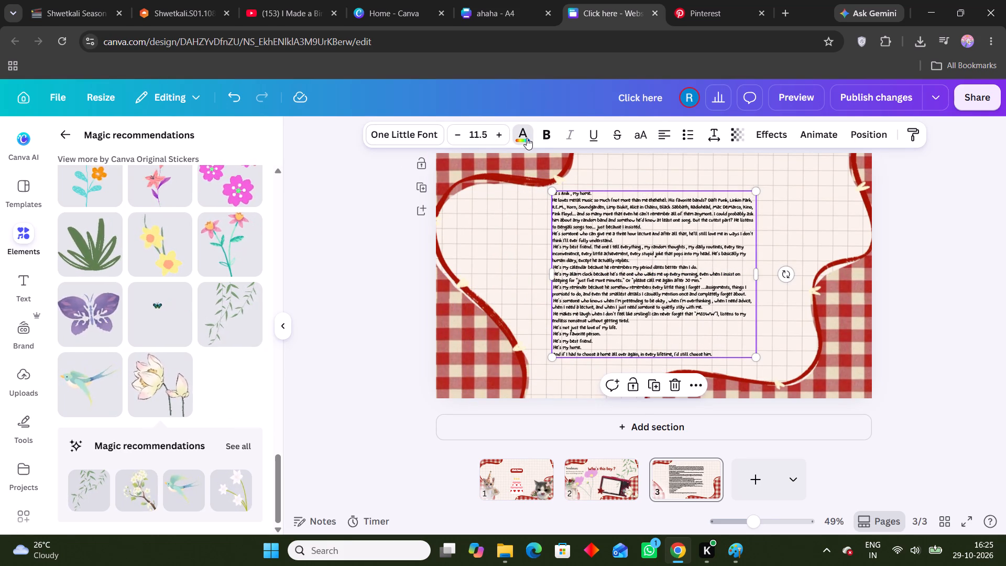
left_click(524, 140)
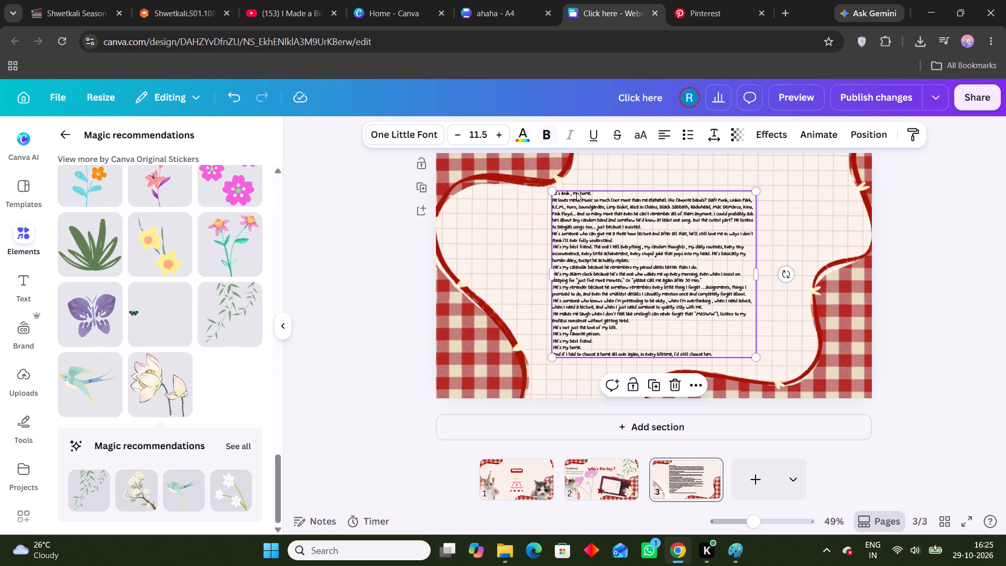
Select all the text in page 3's text block and widen the block toward the red border's side edge.
left_click(619, 235)
left_click_drag(757, 271, 774, 272)
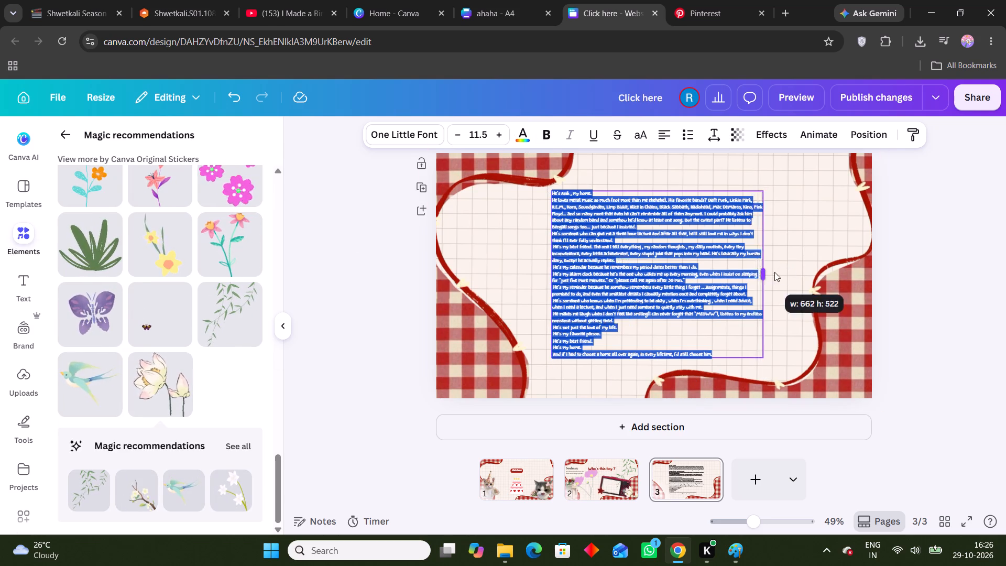
left_click_drag(774, 272, 792, 271)
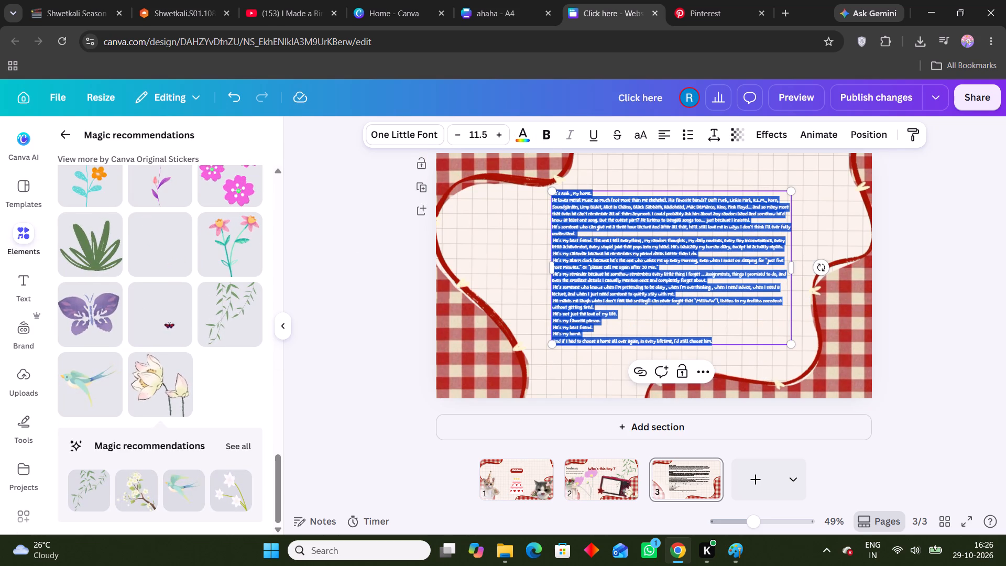
Enlarge page 3's text block to font size 14.7, extending it toward both sides of the red border.
left_click_drag(789, 345, 795, 355)
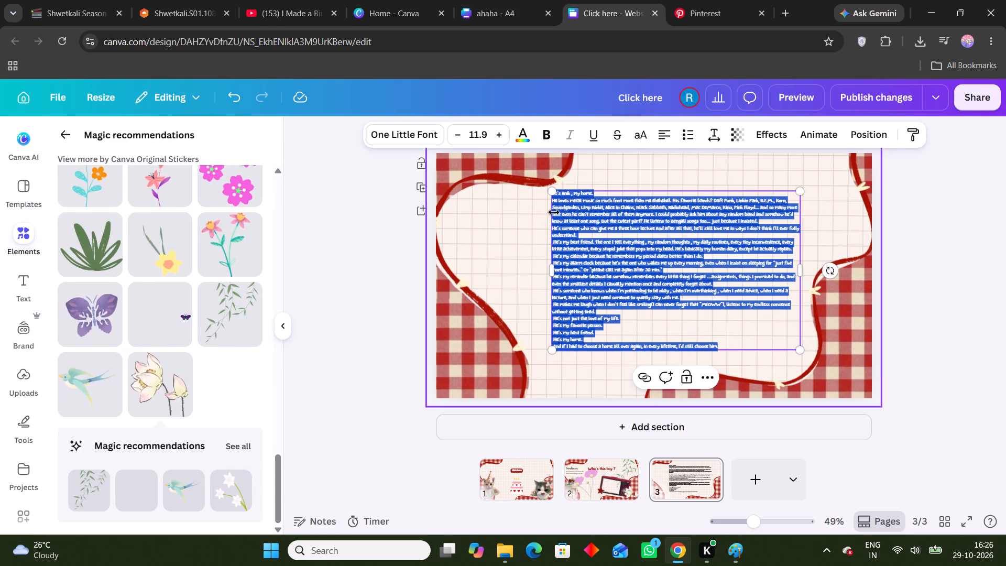
left_click_drag(551, 193, 471, 189)
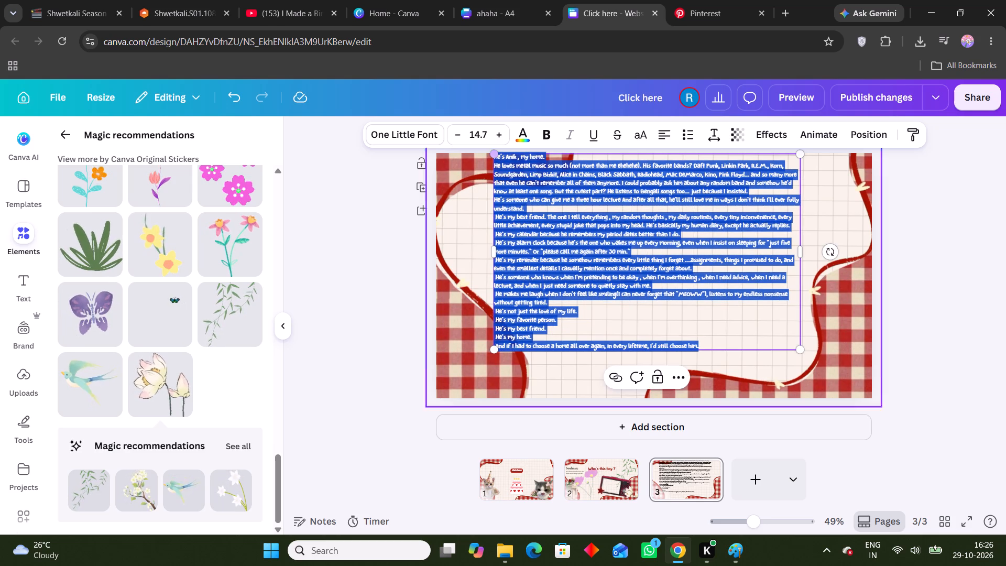
Move the enlarged text block lower on page 3.
left_click_drag(681, 326, 686, 344)
left_click(714, 338)
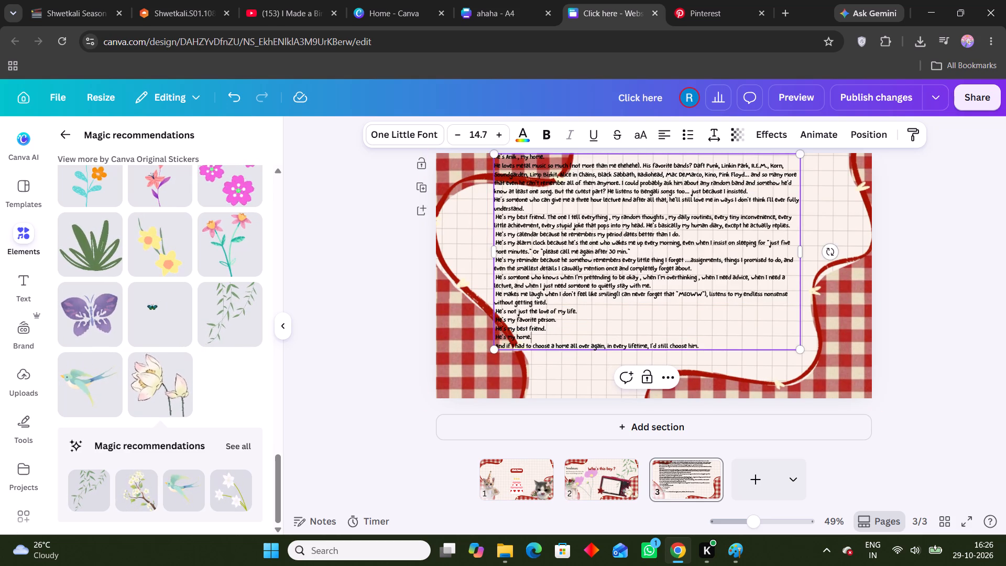
left_click_drag(721, 339, 725, 349)
left_click(726, 349)
left_click_drag(739, 348, 743, 358)
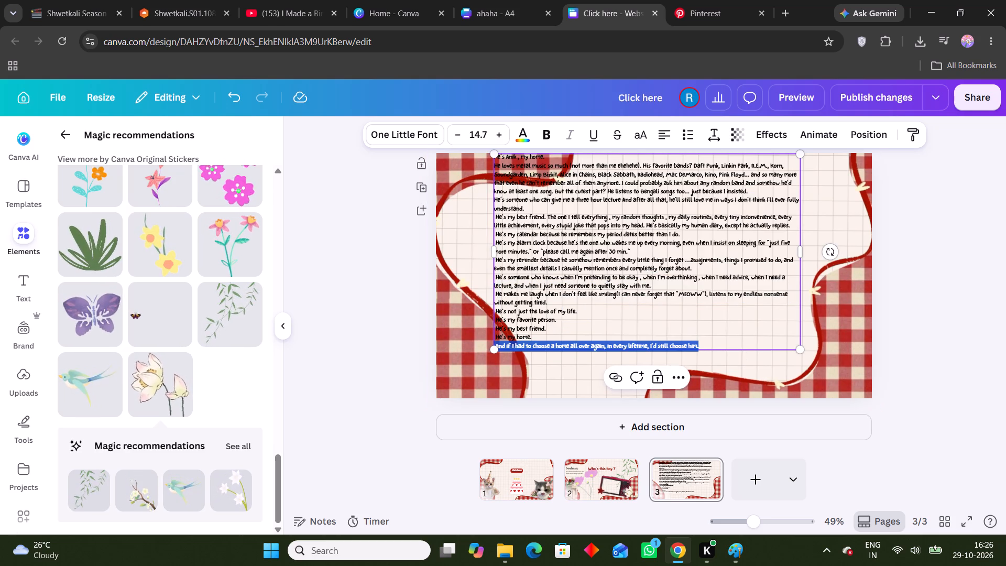
left_click(743, 349)
left_click_drag(744, 350, 754, 369)
Join "He's my best friend." onto the "He's my favorite person." line, separated by a space.
left_click(512, 343)
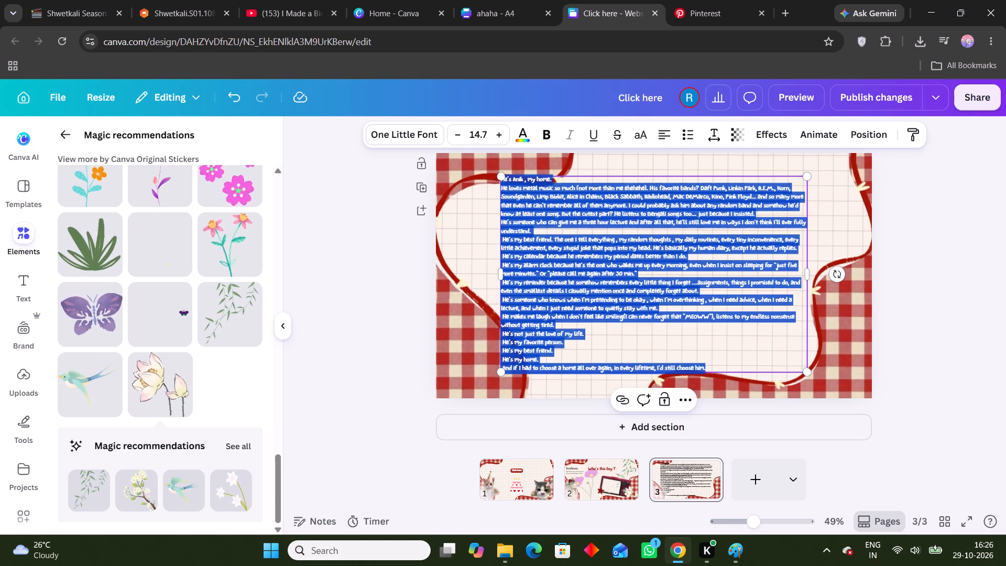
left_click(509, 349)
key("Left")
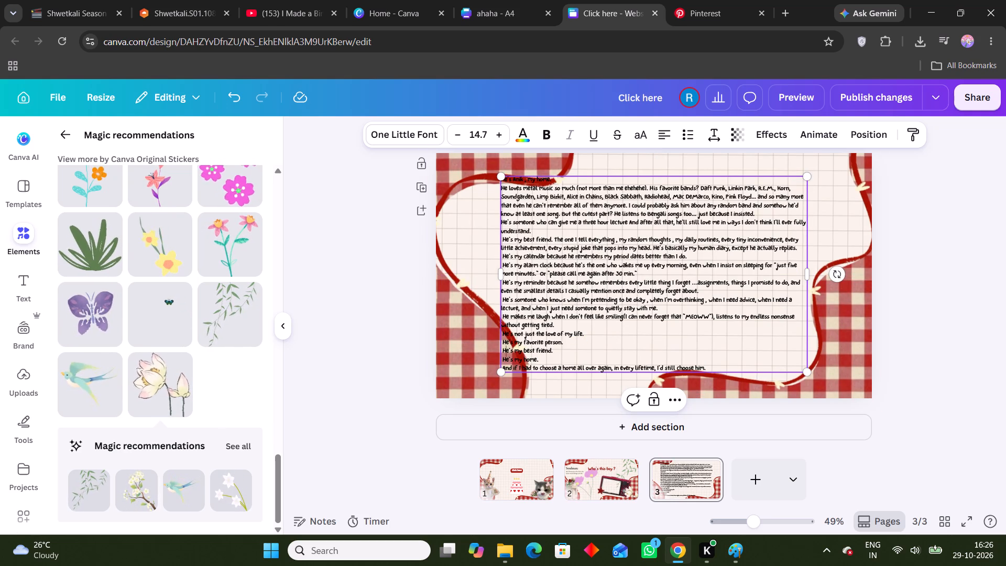
key("Left")
key("BackSpace")
key("BackSpace")
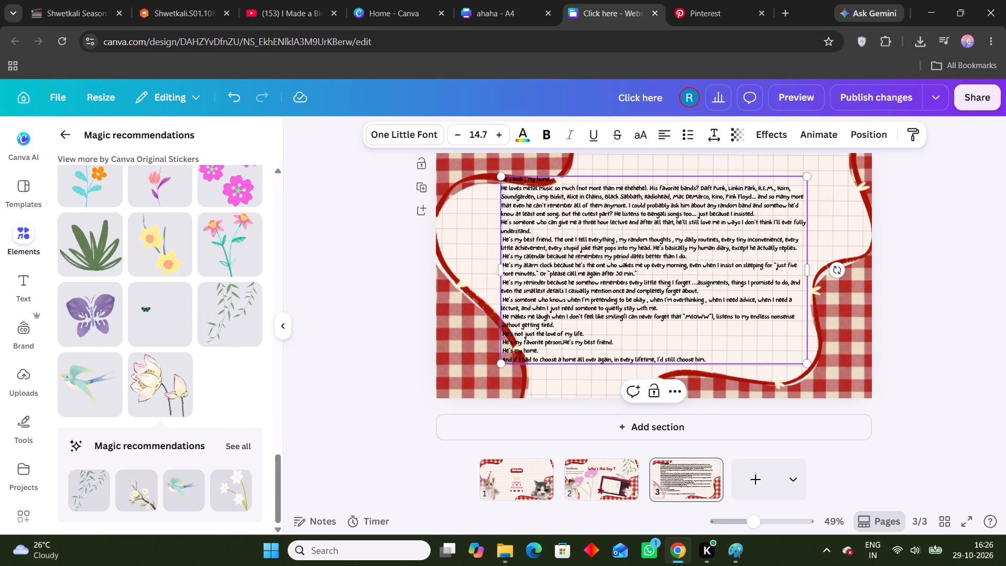
key("space")
Join "He's my home." onto the end of the "He's my best friend." line and add a space after "again" in the closing sentence.
key("Down")
key("Left")
key("Left")
key("Left")
key("Left")
key("Left")
key("Left")
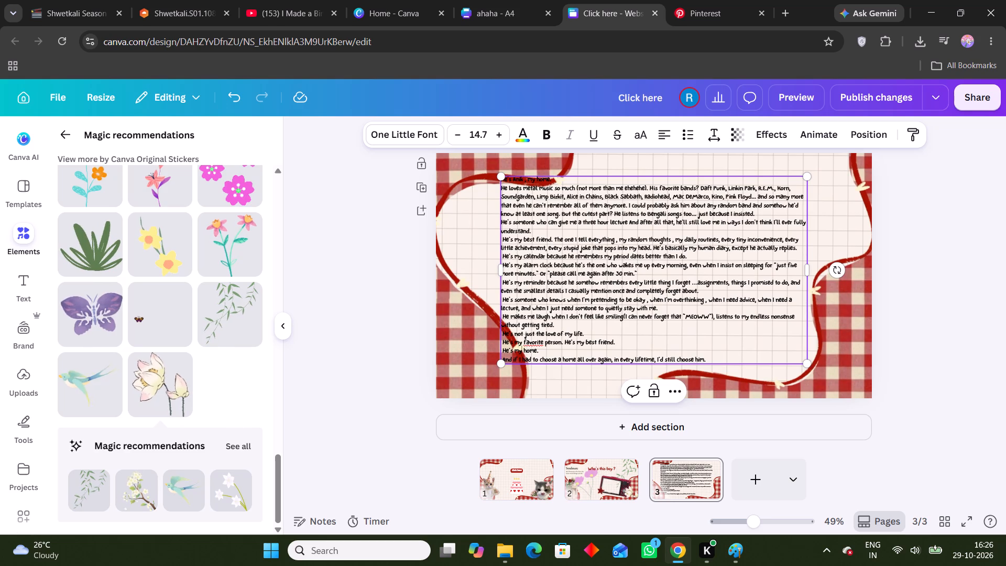
key("Left")
key("Left")
key("Left")
key("Left")
key("Left")
key("Left")
key("Left")
key("BackSpace")
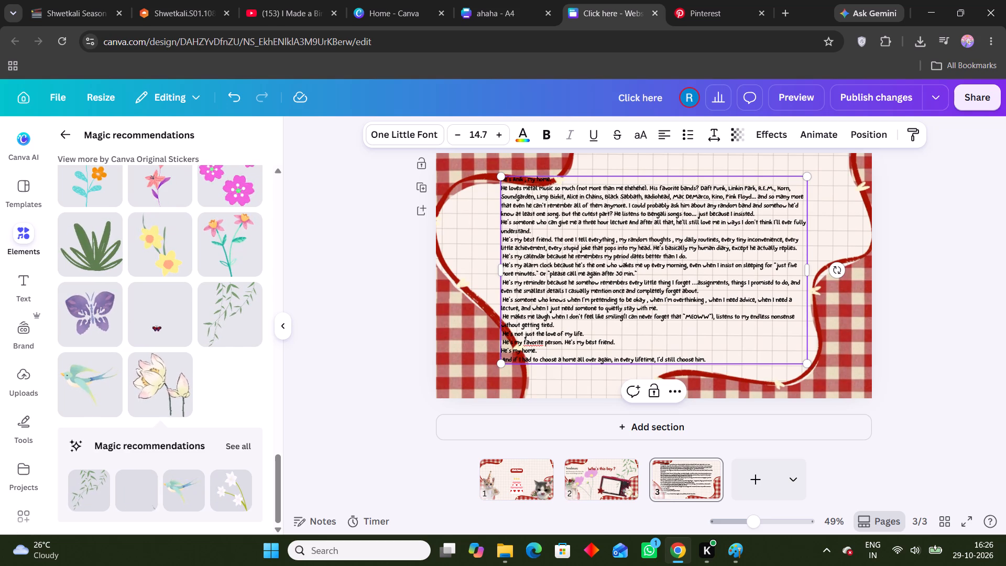
key("BackSpace")
key("Left")
key("Left")
key("Down")
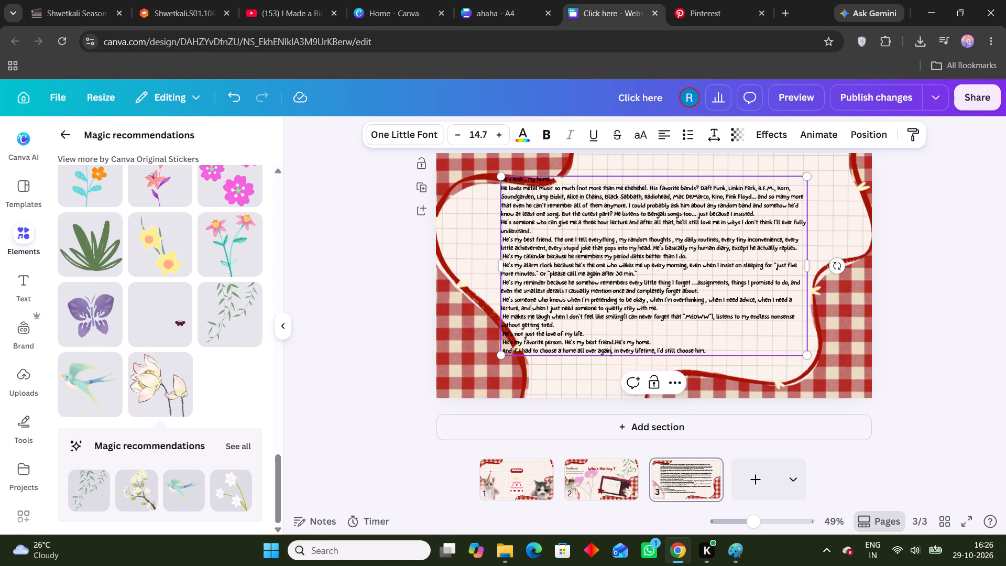
key("space")
Join the closing sentence "And if I had to choose a home all over again" directly after "He's my home.".
key("Left")
key("Left")
key("Left")
key("Left")
key("Left")
key("Left")
key("Left")
key("Left")
key("Left")
key("Left")
key("Left")
key("Left")
key("Left")
key("Left")
key("Left")
key("Left")
key("Left")
key("Left")
key("Left")
key("Left")
key("Left")
key("Left")
key("Left")
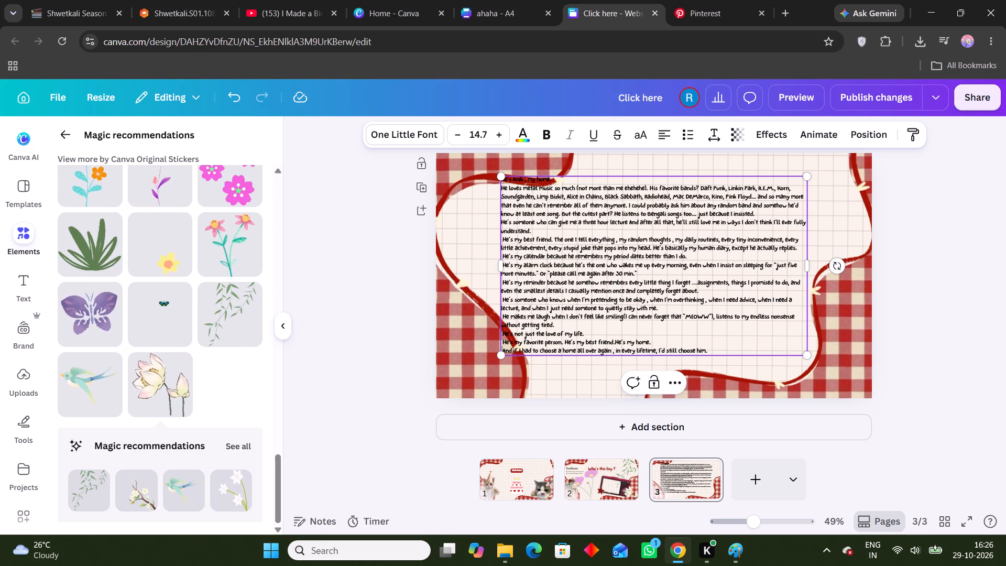
key("BackSpace")
key("BackSpace")
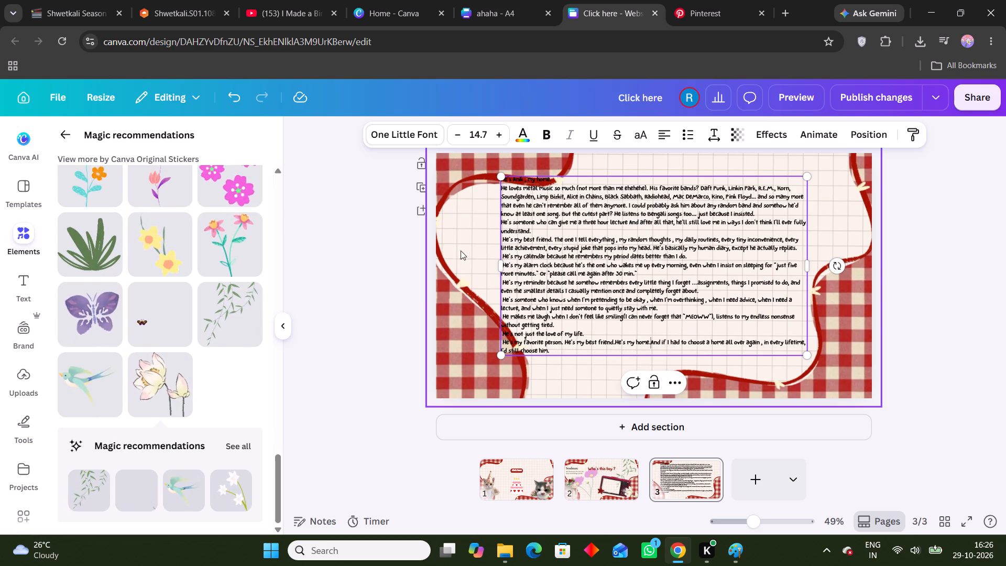
Widen page 3's text block slightly and scale it to font size 13.8 to fit inside the red wavy border.
left_click_drag(808, 269, 809, 269)
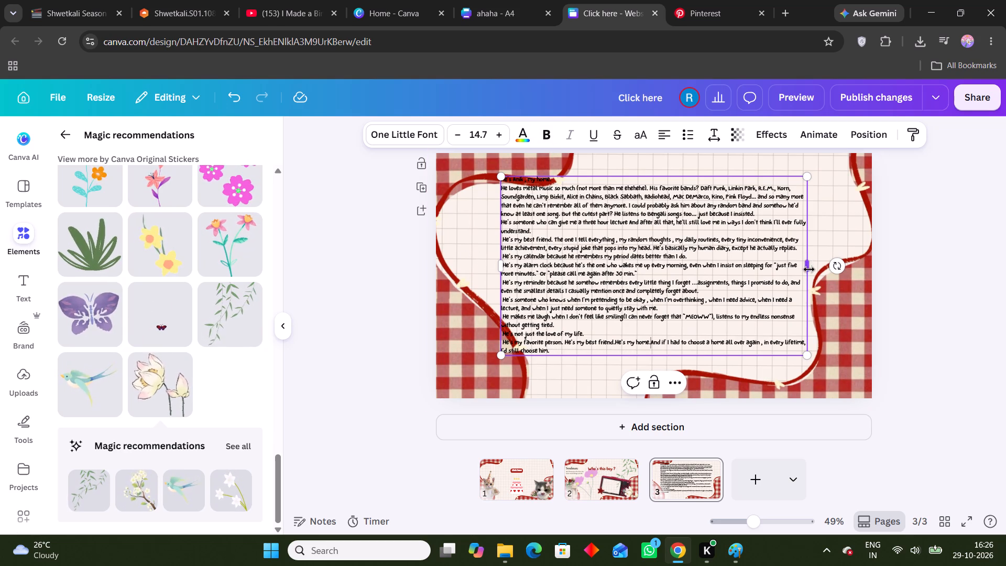
left_click_drag(809, 269, 813, 271)
left_click_drag(497, 173, 510, 197)
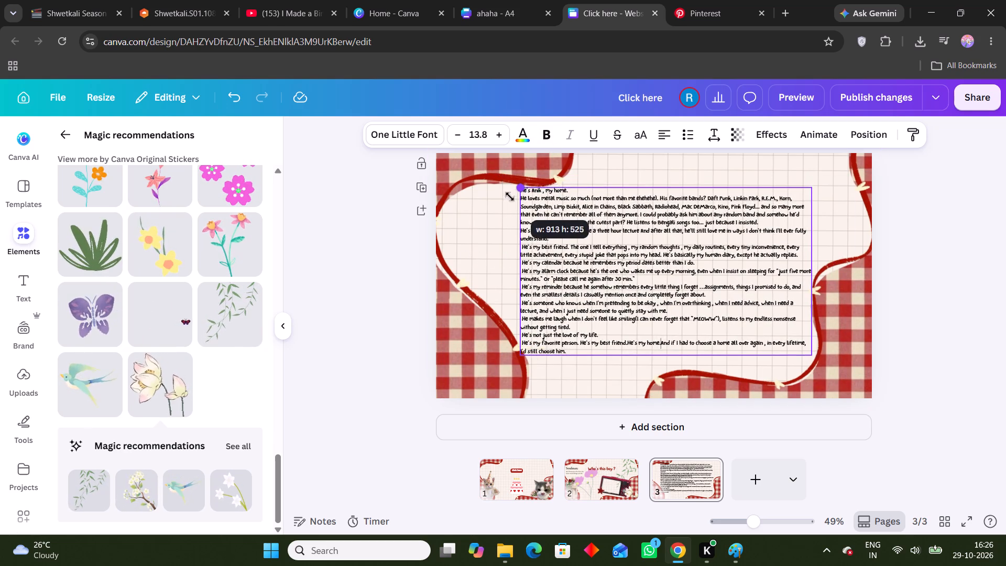
left_click_drag(510, 197, 512, 203)
left_click_drag(639, 195, 631, 196)
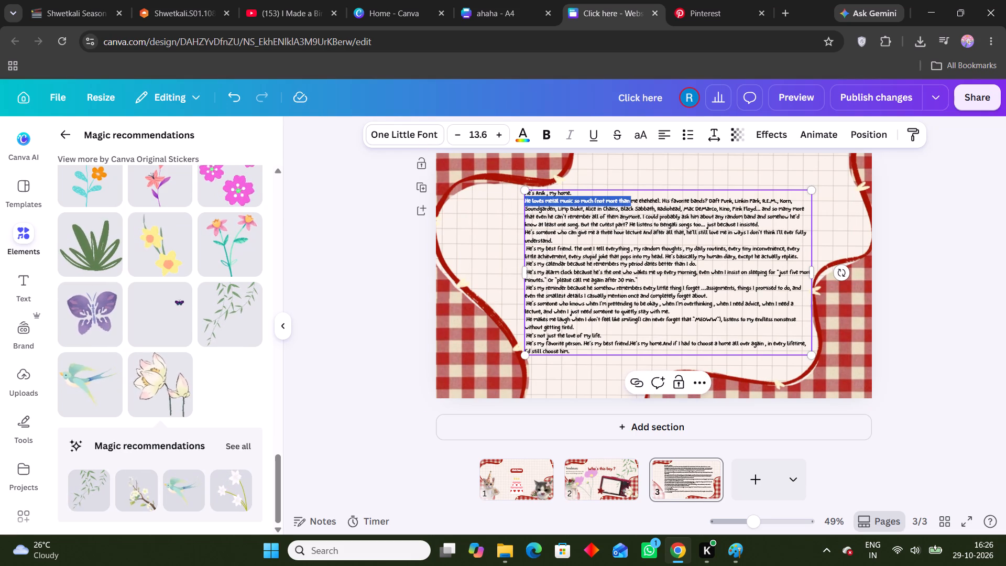
left_click(682, 192)
left_click_drag(812, 192, 808, 196)
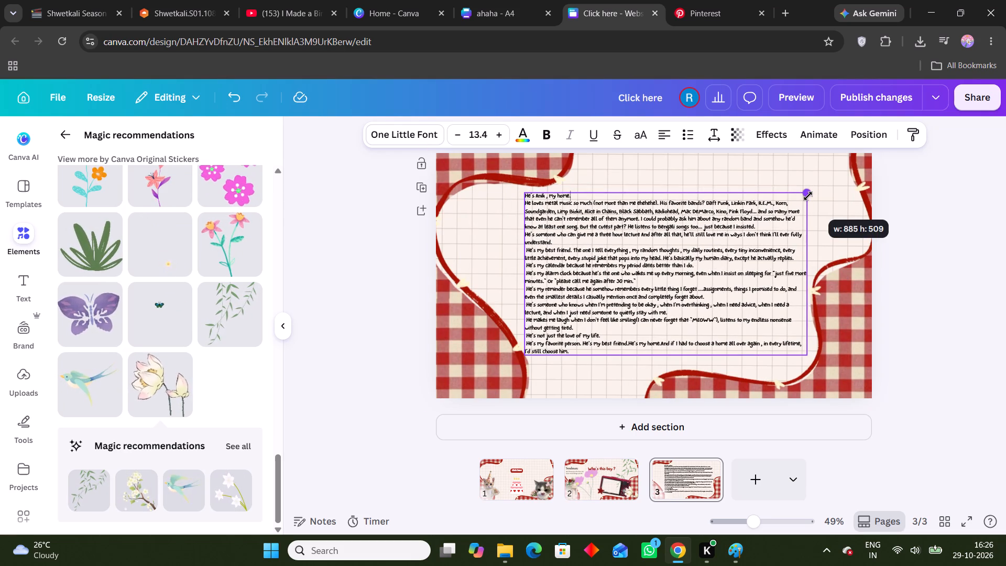
left_click_drag(808, 196, 817, 192)
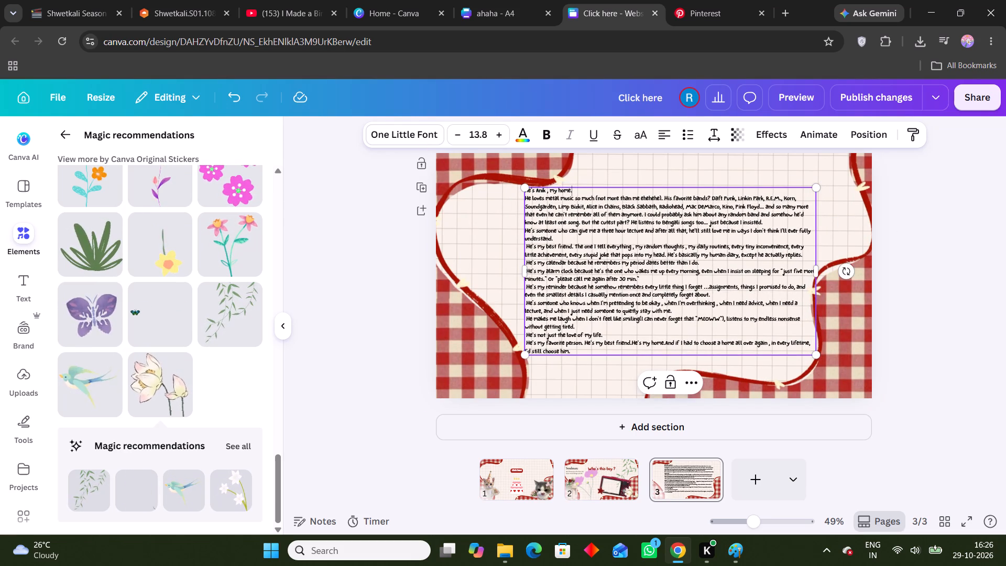
Cut the opening line ending in "my home." from the letter and paste it into a new One Little Font text box.
left_click_drag(578, 192, 519, 192)
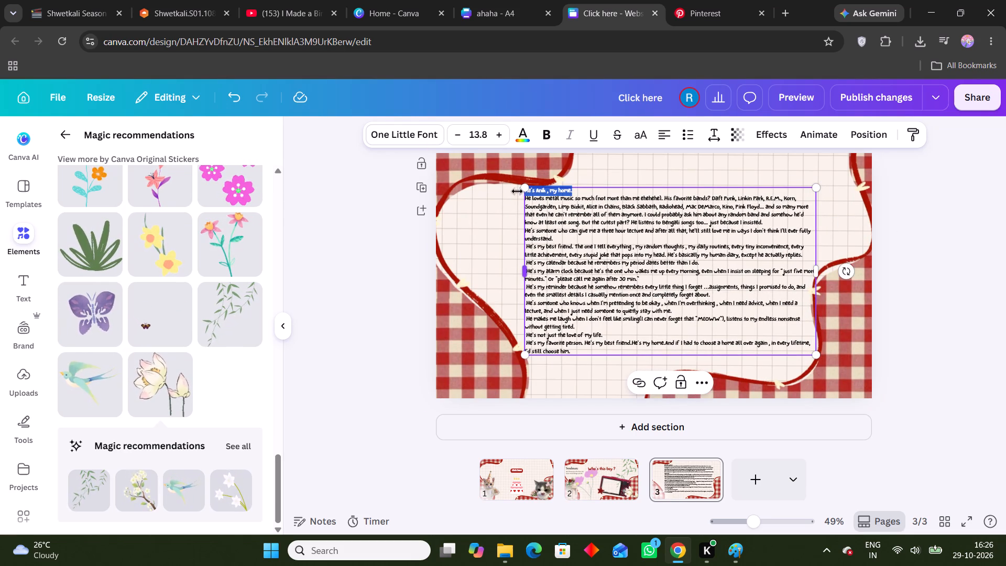
key("ctrl+x")
left_click(398, 211)
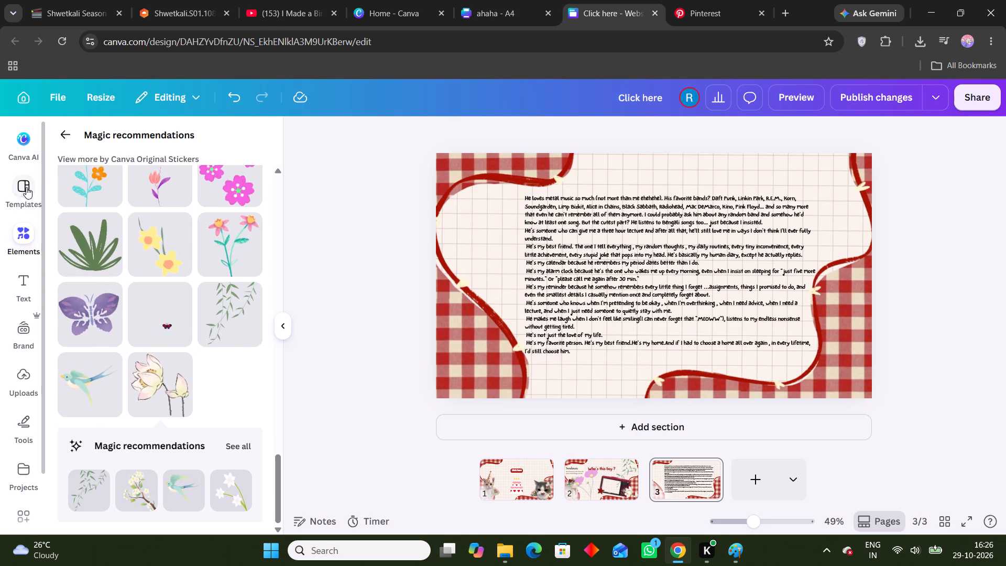
left_click(19, 266)
left_click(116, 207)
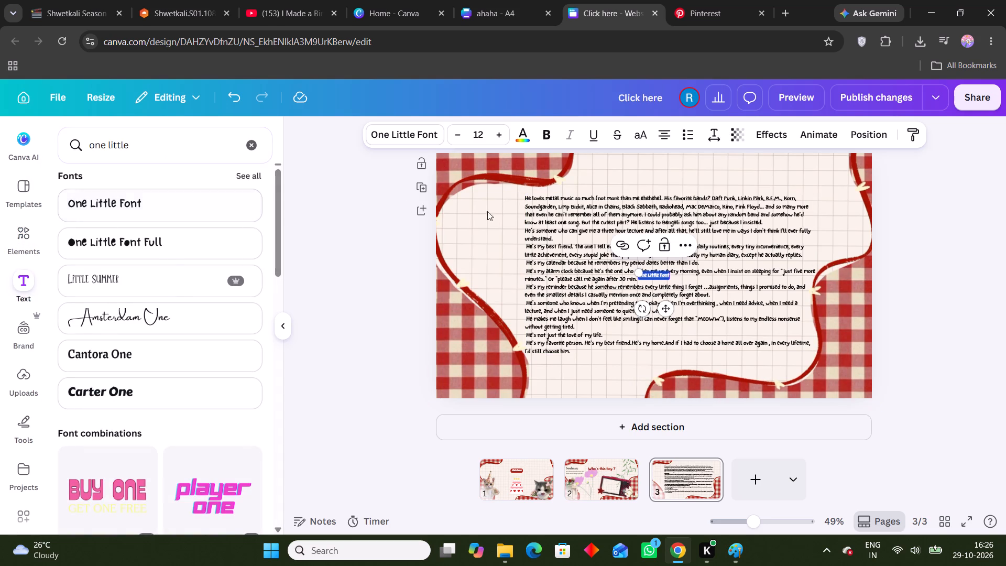
key("ctrl+v")
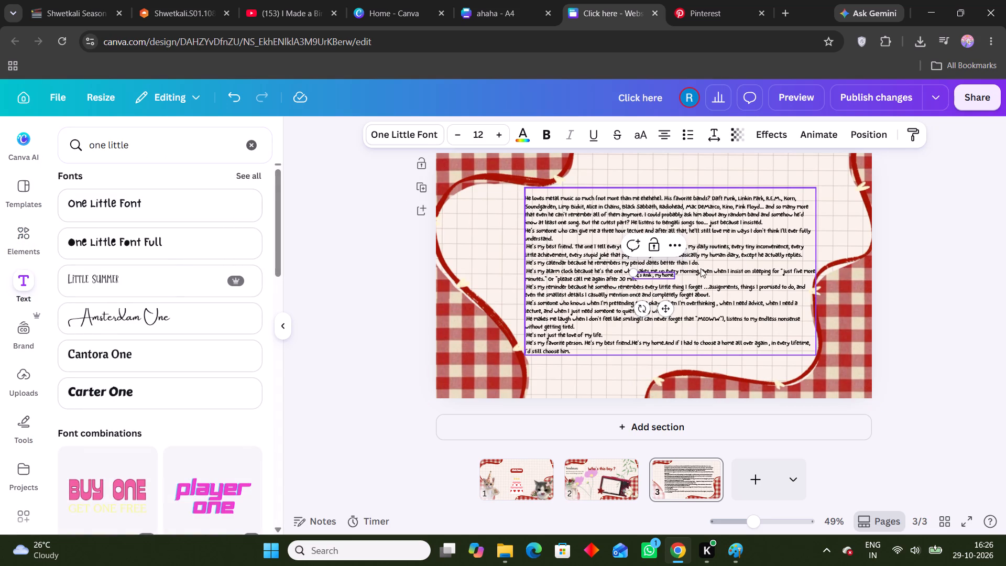
Set the separate opening line to font size 16 and move it to page 3's upper-left area, beside the letter's start.
triple_click(498, 139)
left_click(497, 138)
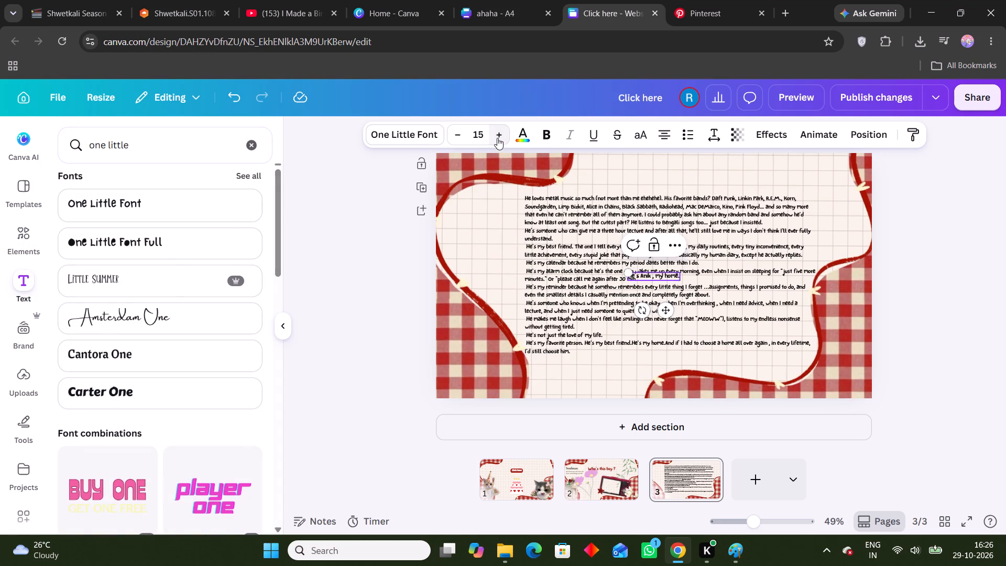
left_click_drag(669, 309, 511, 228)
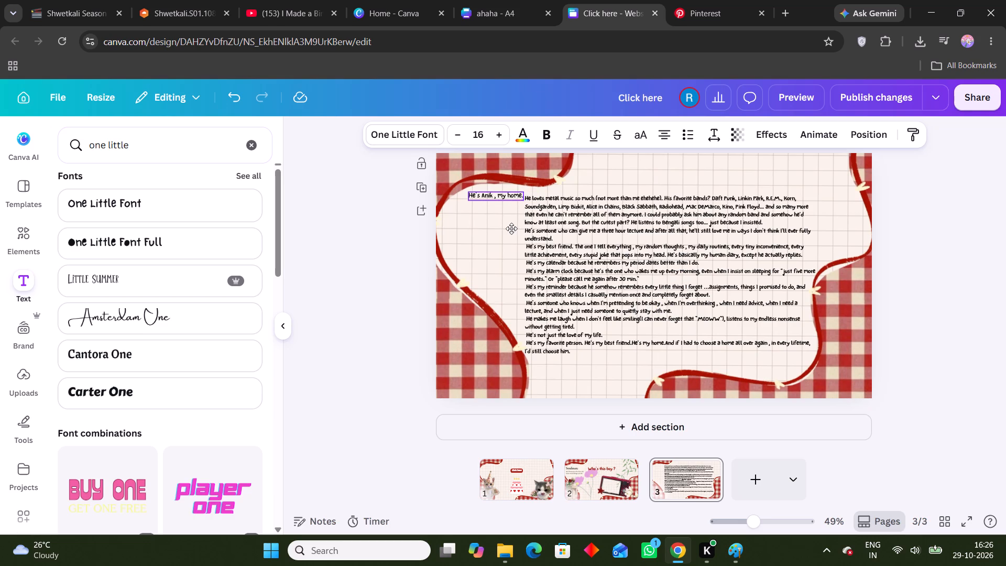
left_click_drag(511, 228, 509, 226)
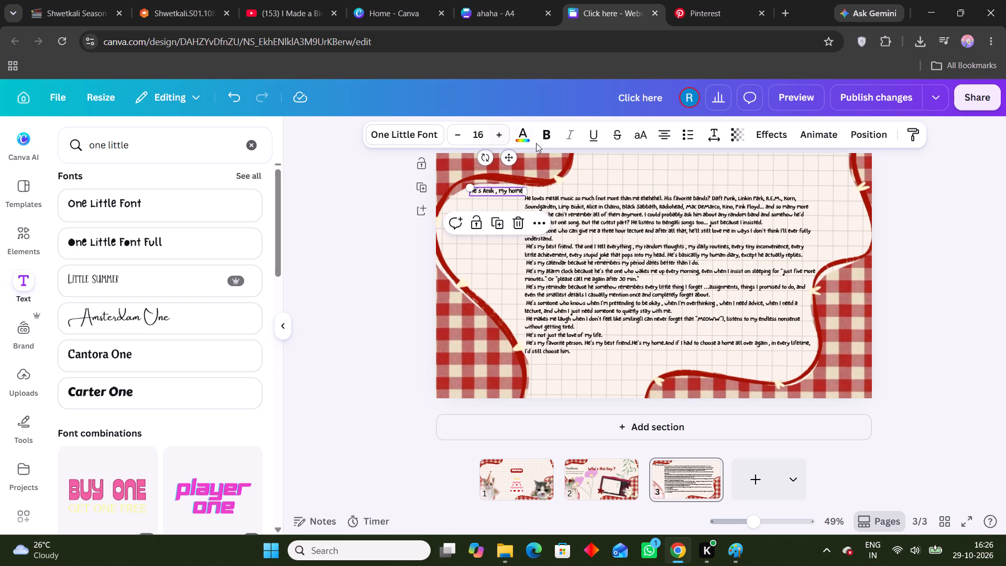
Colour the opening line dark red, #871A13.
left_click(529, 136)
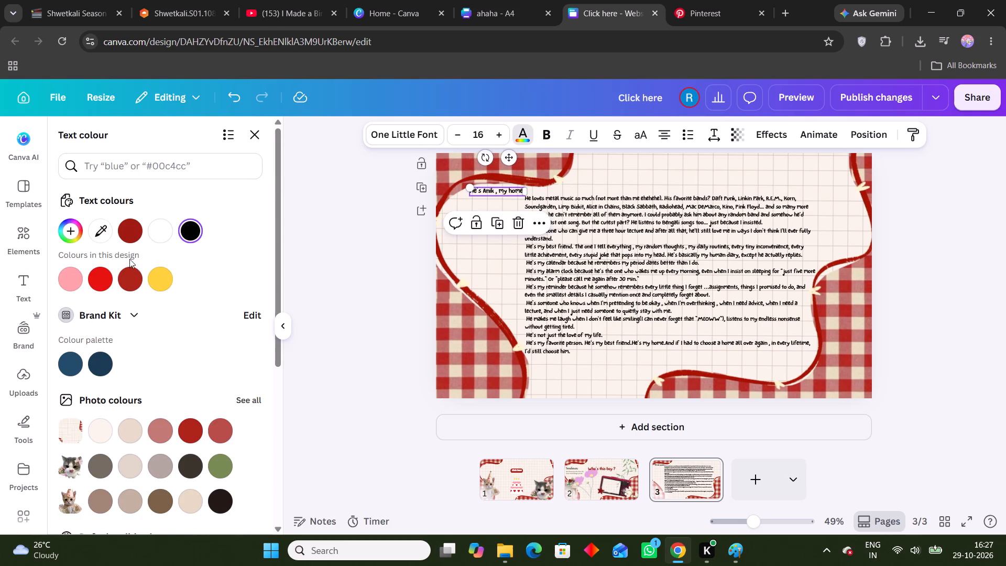
left_click(125, 235)
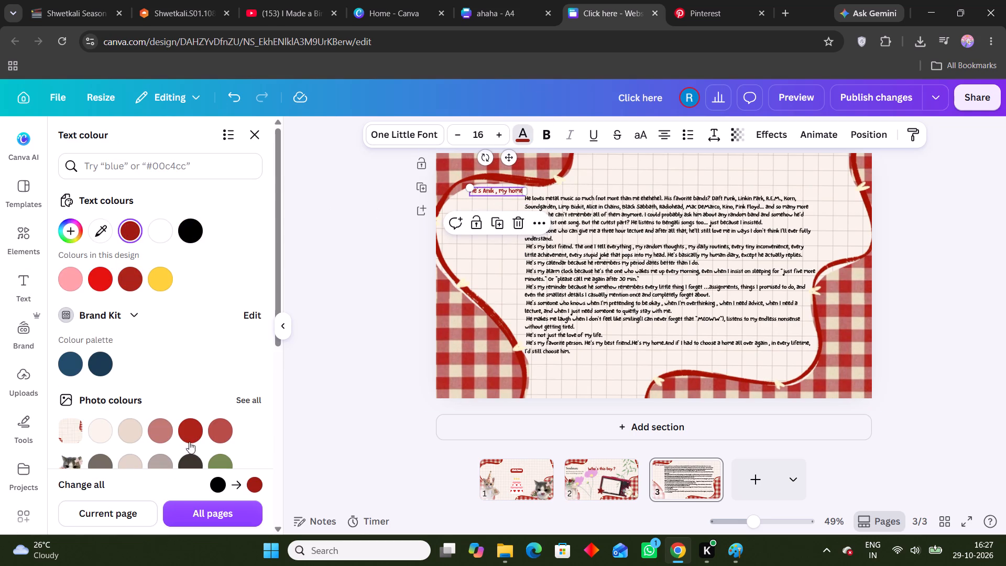
left_click(72, 229)
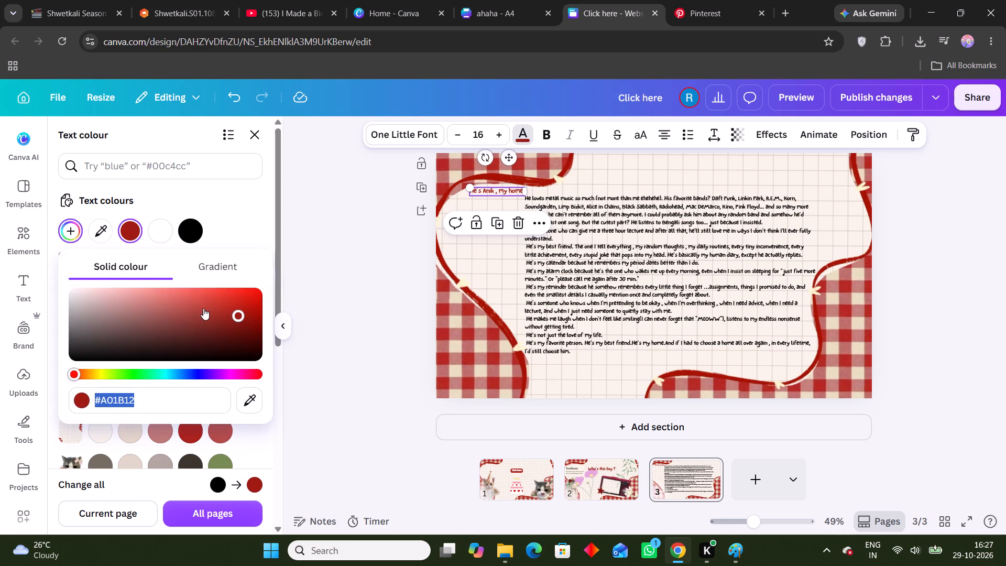
left_click_drag(235, 315, 235, 322)
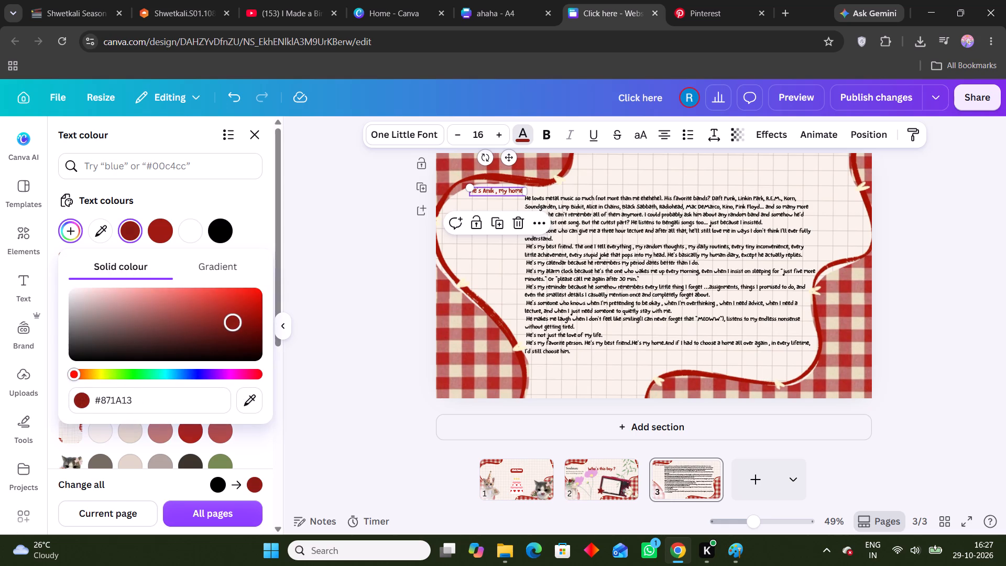
left_click_drag(235, 322, 236, 322)
left_click(166, 402)
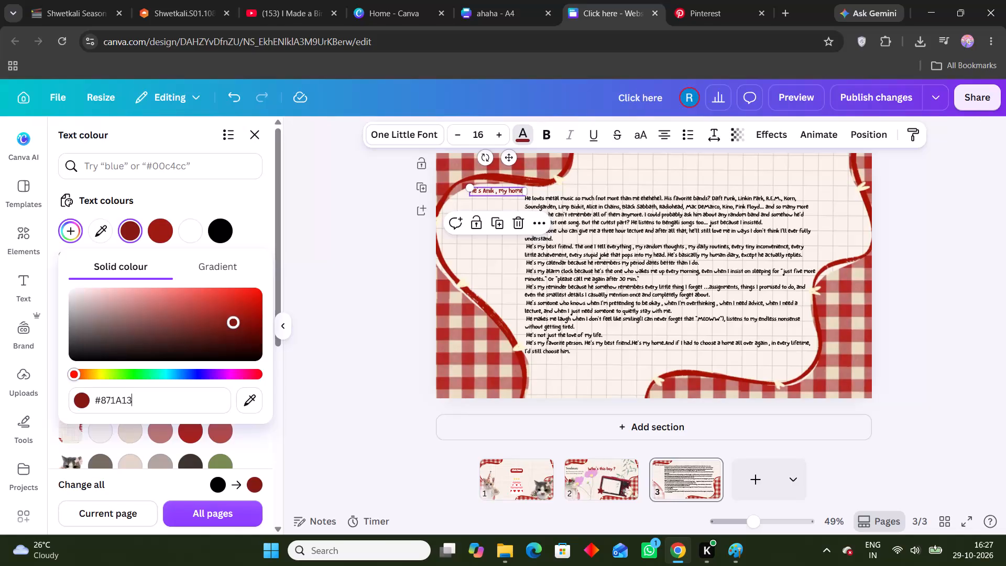
left_click(184, 401)
left_click(261, 434)
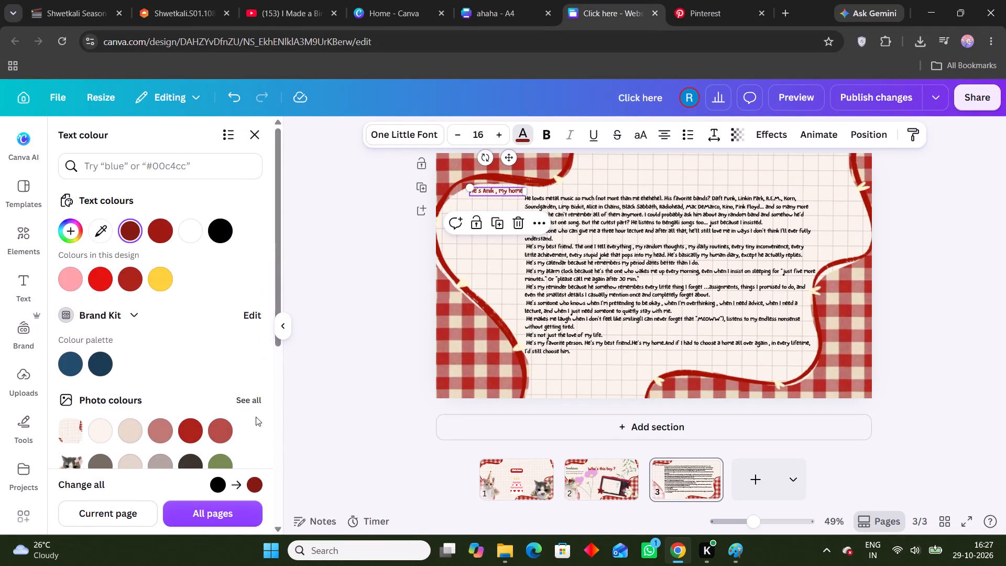
left_click(358, 320)
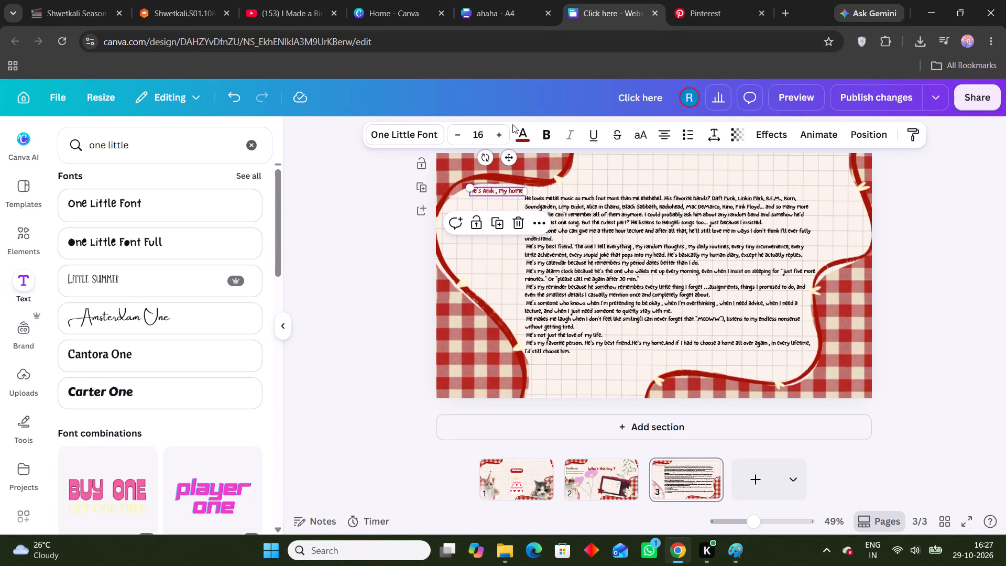
Enlarge the dark red opening line to font size 21.7 and position it above the letter's left edge.
triple_click(501, 129)
triple_click(501, 129)
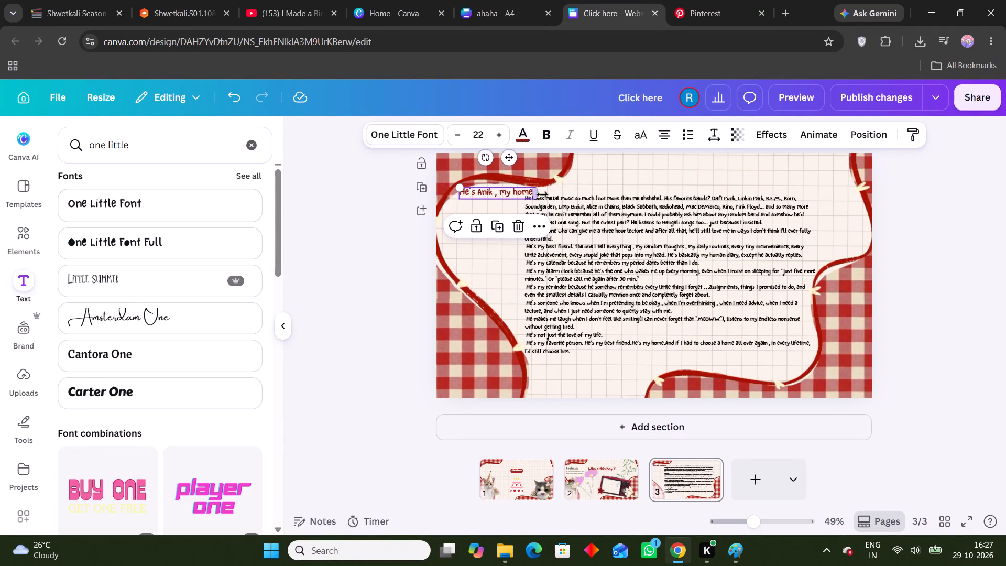
left_click(460, 189)
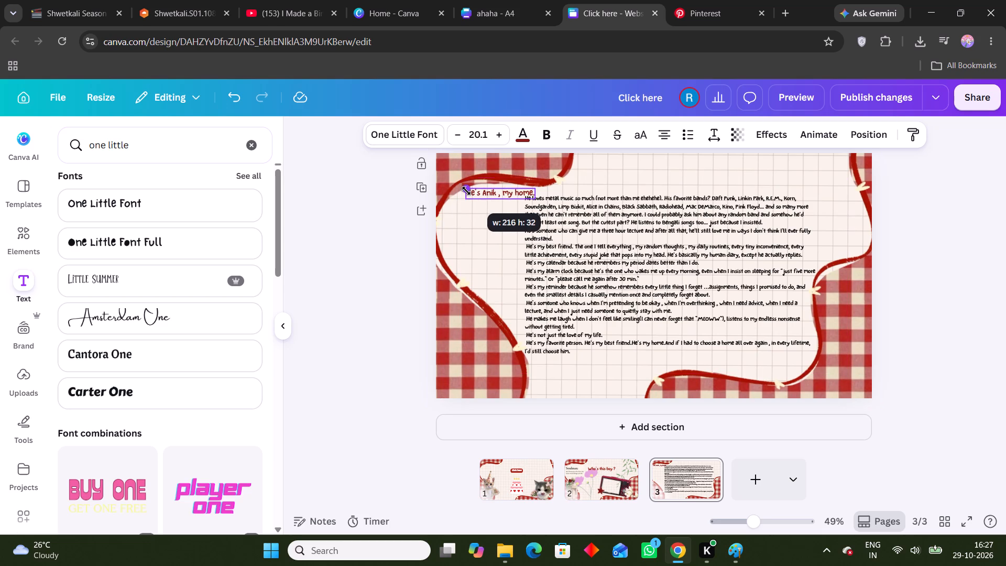
left_click_drag(508, 197, 514, 202)
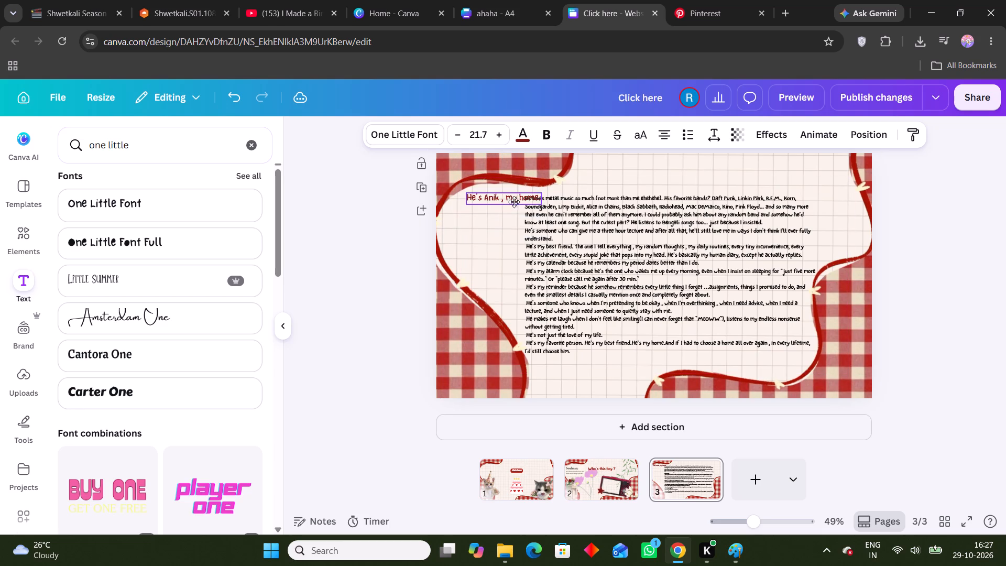
left_click_drag(514, 202, 515, 197)
Move the letter text block slightly down so it sits below the dark red opening line.
left_click(554, 209)
left_click_drag(577, 206, 577, 220)
left_click(763, 234)
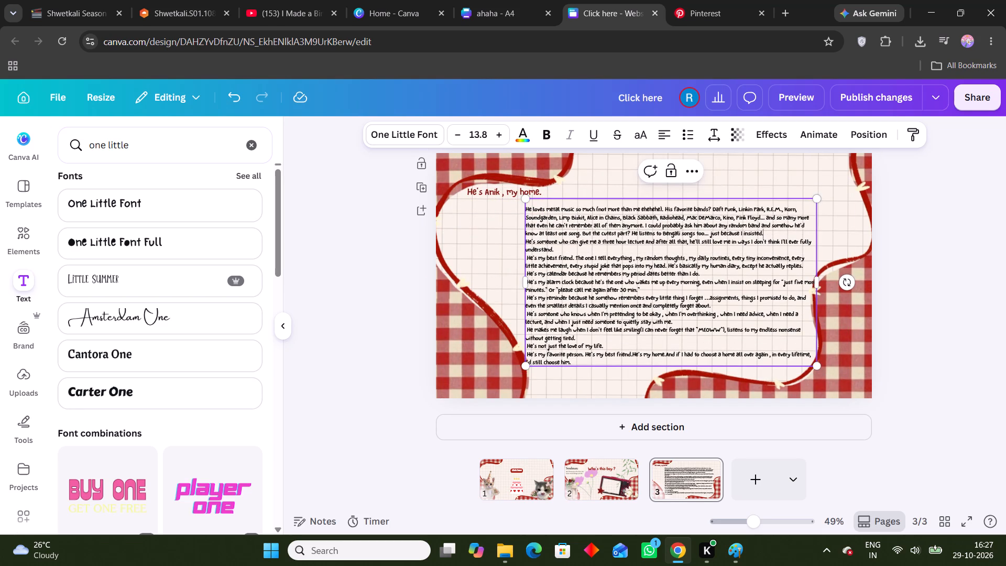
Cut the paragraph about him loving metal music out of page 3's letter text block.
left_click_drag(763, 234, 534, 215)
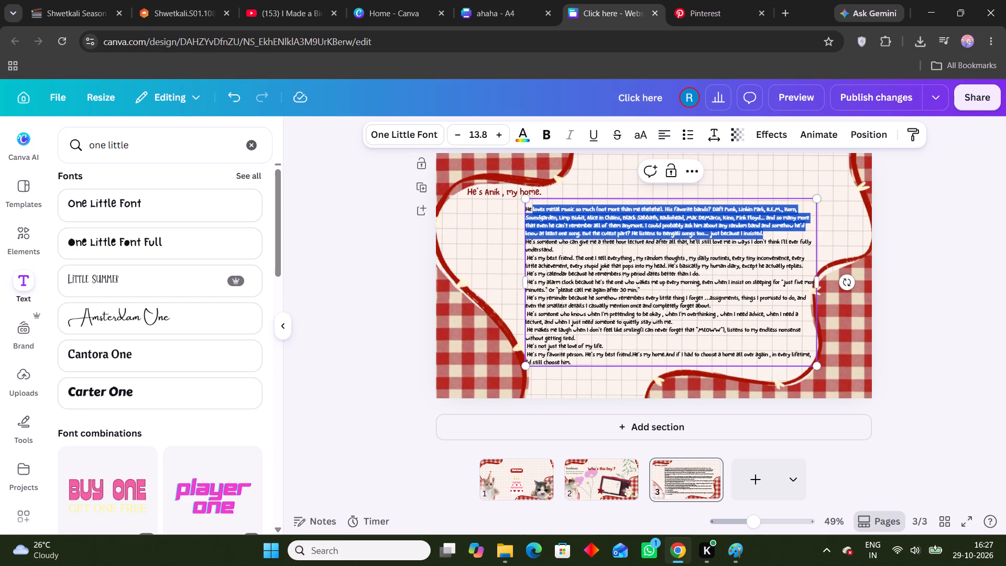
left_click_drag(534, 215, 521, 212)
key("ctrl+x")
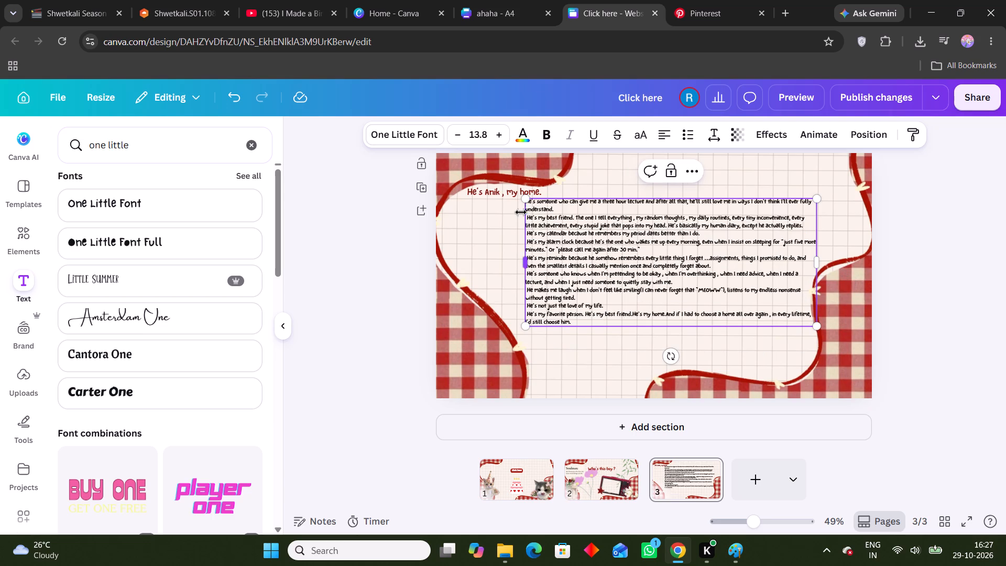
left_click(510, 220)
left_click(488, 256)
left_click(539, 253)
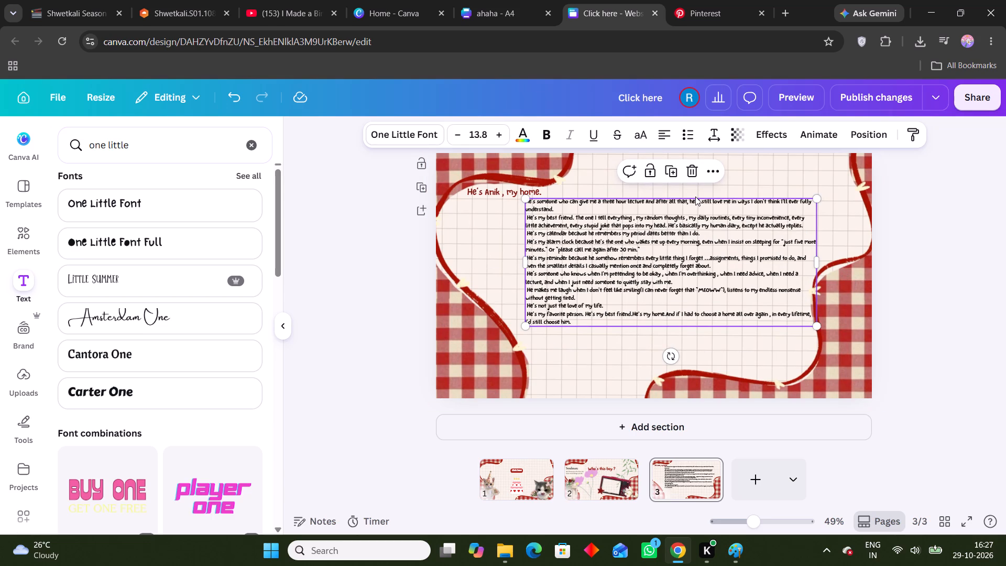
Add a new One Little Font text box to page 3 and set its font size to 16.
left_click(212, 192)
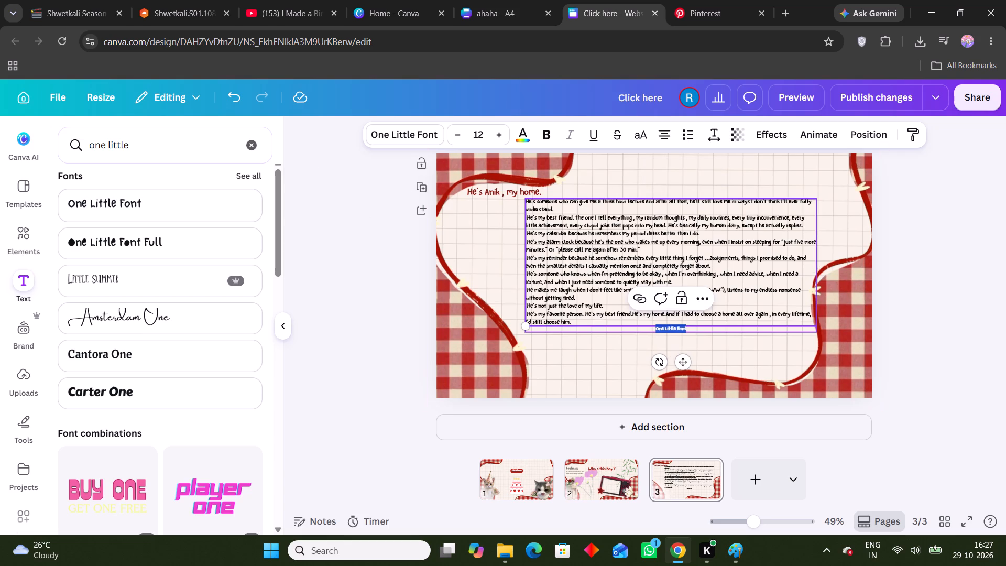
triple_click(497, 132)
left_click(497, 132)
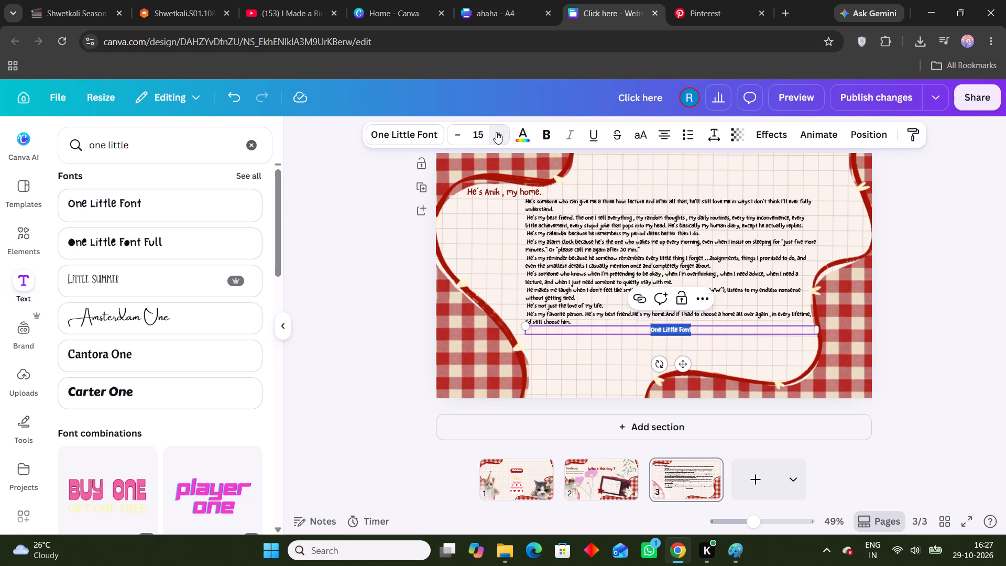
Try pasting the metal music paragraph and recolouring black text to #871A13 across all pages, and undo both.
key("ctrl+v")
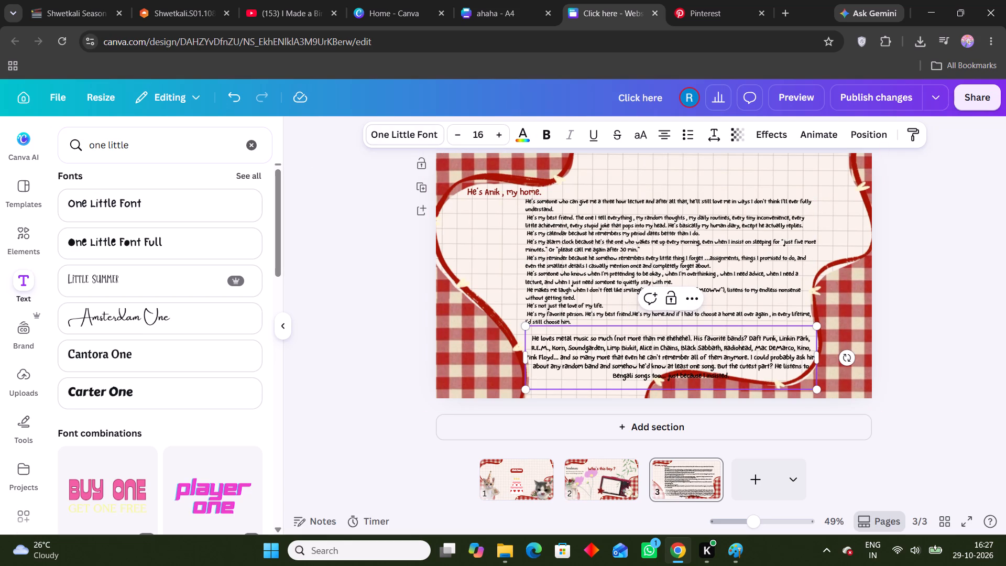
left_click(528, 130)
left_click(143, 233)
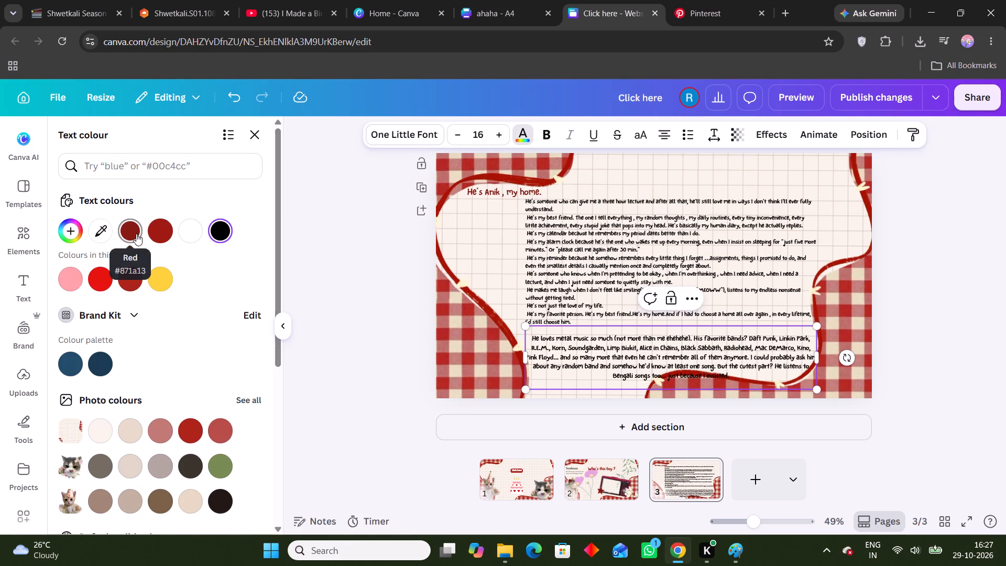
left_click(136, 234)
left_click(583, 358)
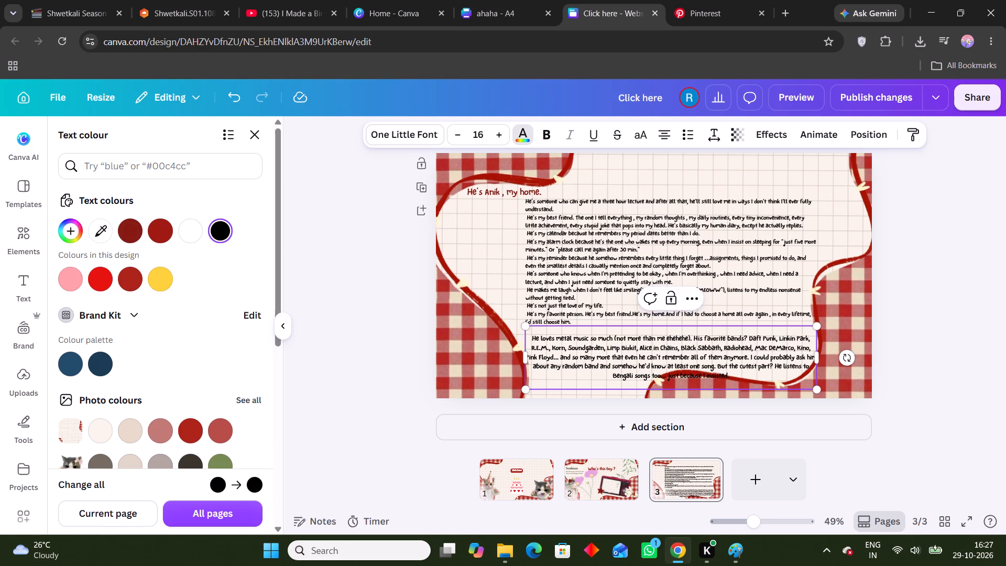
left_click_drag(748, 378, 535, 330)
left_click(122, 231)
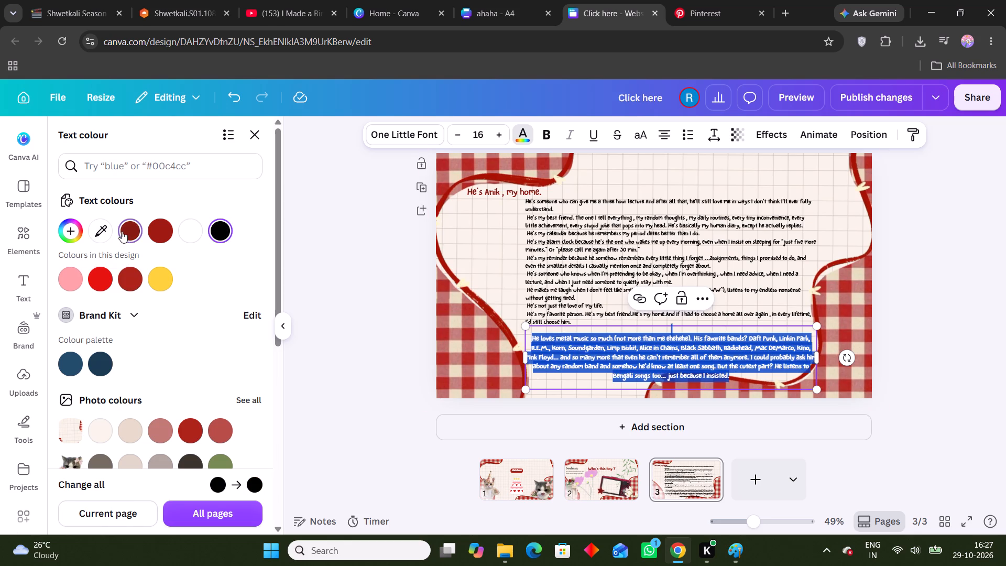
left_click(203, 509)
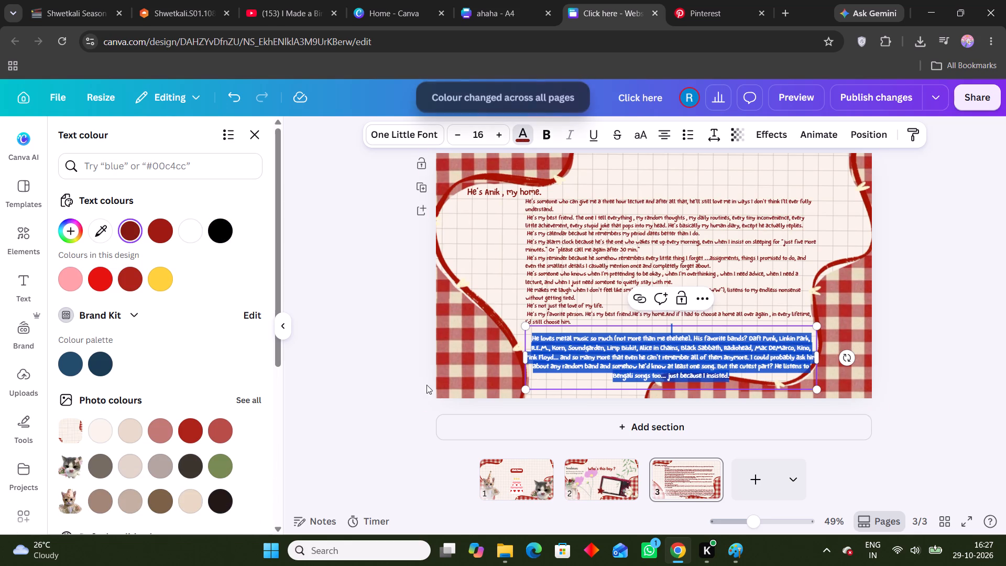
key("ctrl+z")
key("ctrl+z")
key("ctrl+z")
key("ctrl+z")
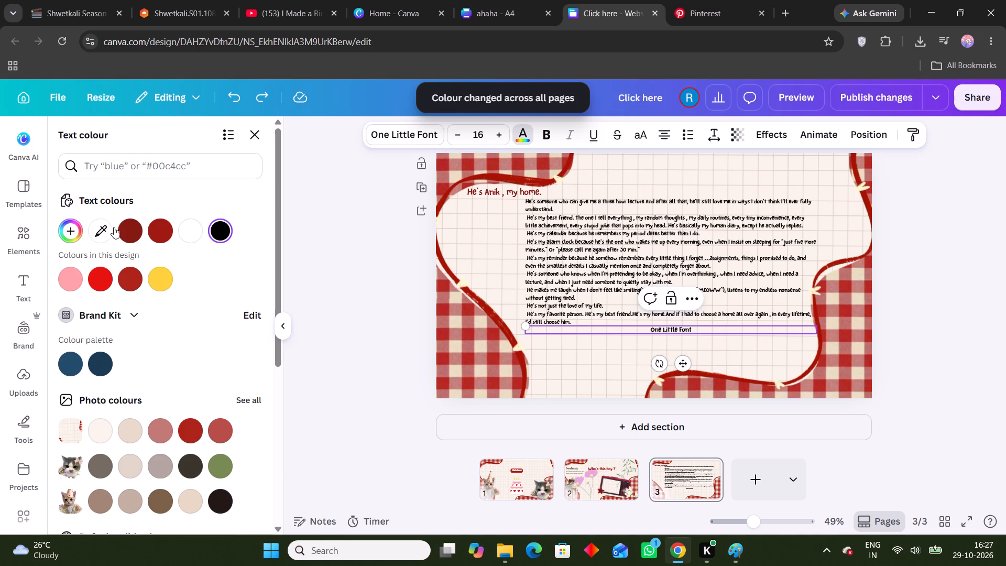
Replace the new text box's placeholder with the cut metal music paragraph, coloured dark red #871A13.
left_click(196, 229)
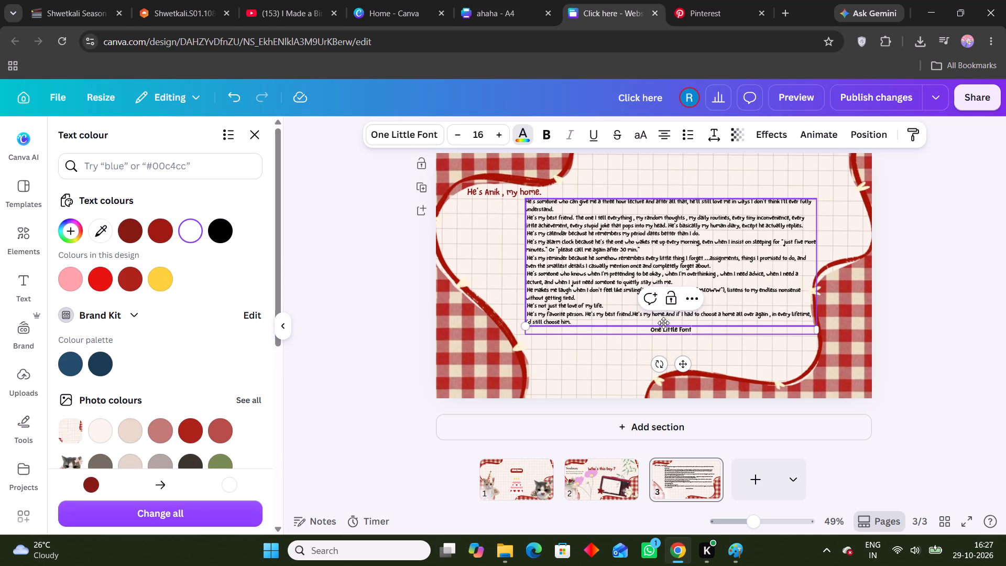
left_click(694, 332)
key("BackSpace")
key("BackSpace")
key("BackSpace")
key("BackSpace")
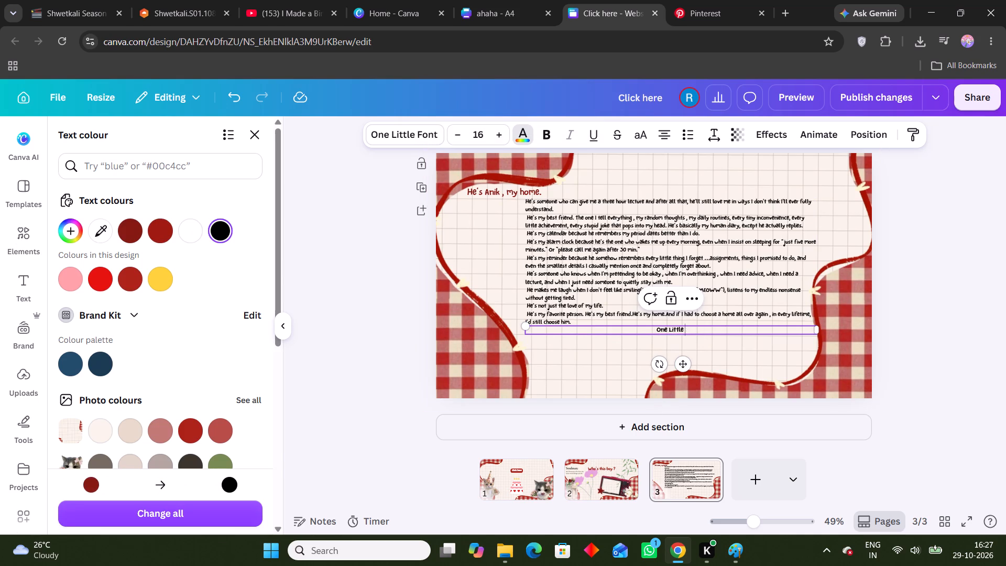
key("BackSpace")
key("BackSpace")
key("BackSpace")
key("BackSpace")
key("BackSpace")
key("BackSpace")
key("BackSpace")
key("BackSpace")
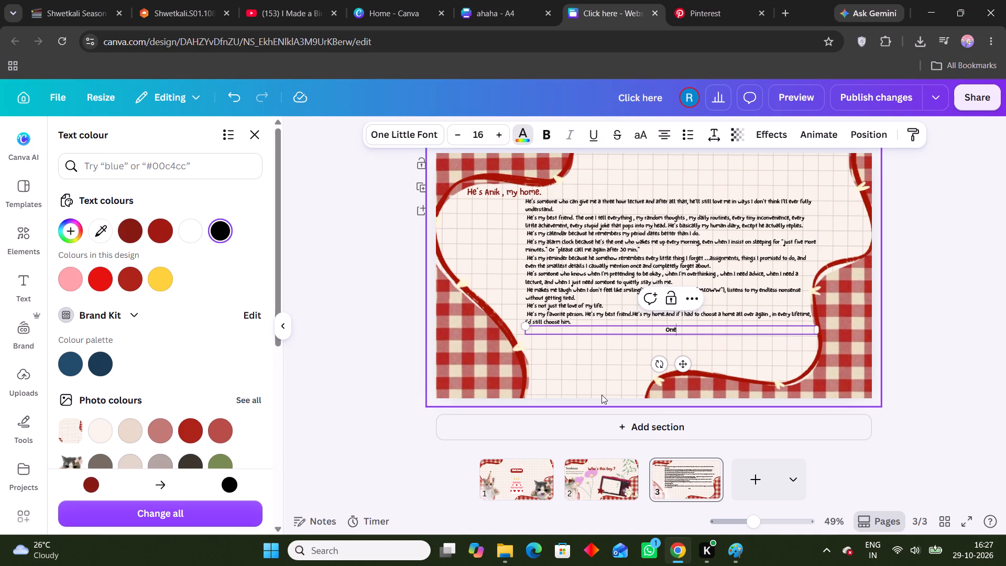
key("BackSpace")
key("BackSpace")
key("BackSpace")
left_click(132, 236)
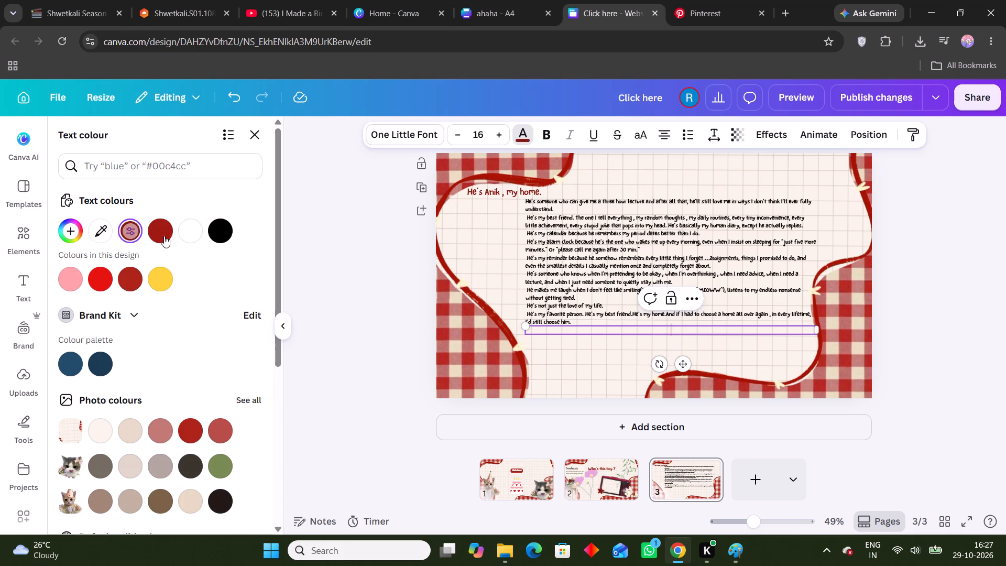
key("ctrl+v")
left_click_drag(671, 334, 688, 334, "ctrl")
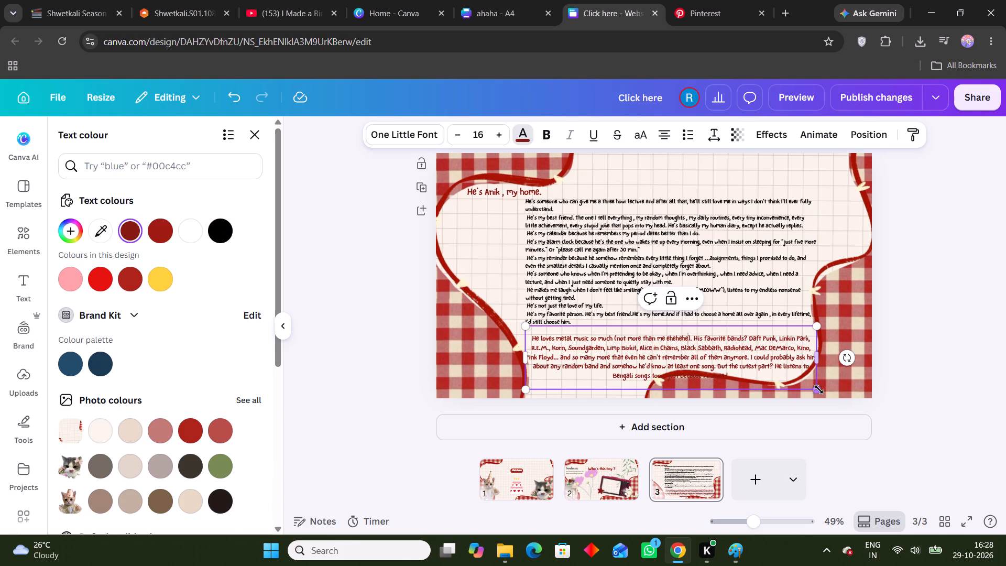
Move the black letter block towards page 3's right edge and place the dark red paragraph just under the opening line.
left_click(620, 266)
left_click_drag(618, 259, 807, 266)
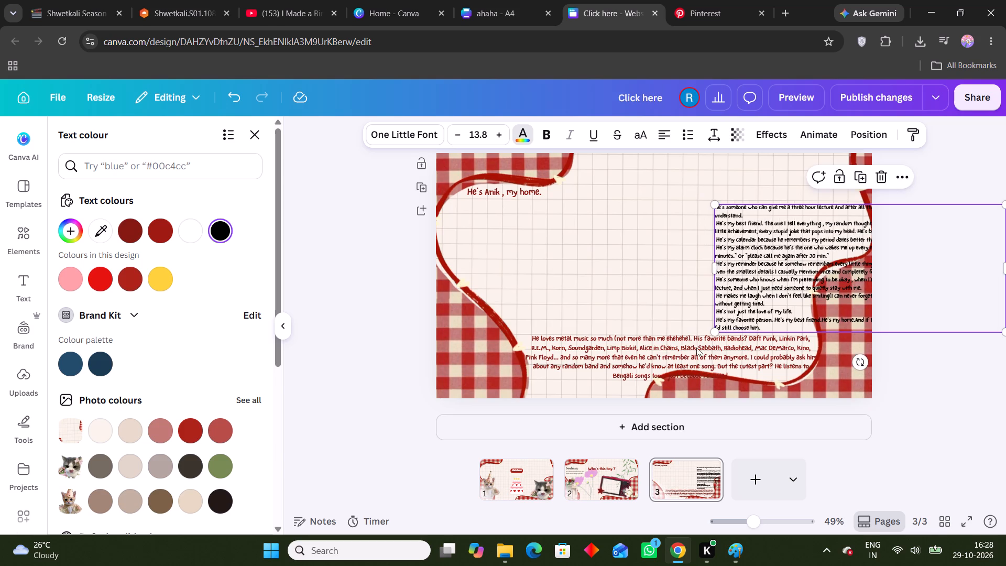
left_click_drag(651, 355, 600, 222)
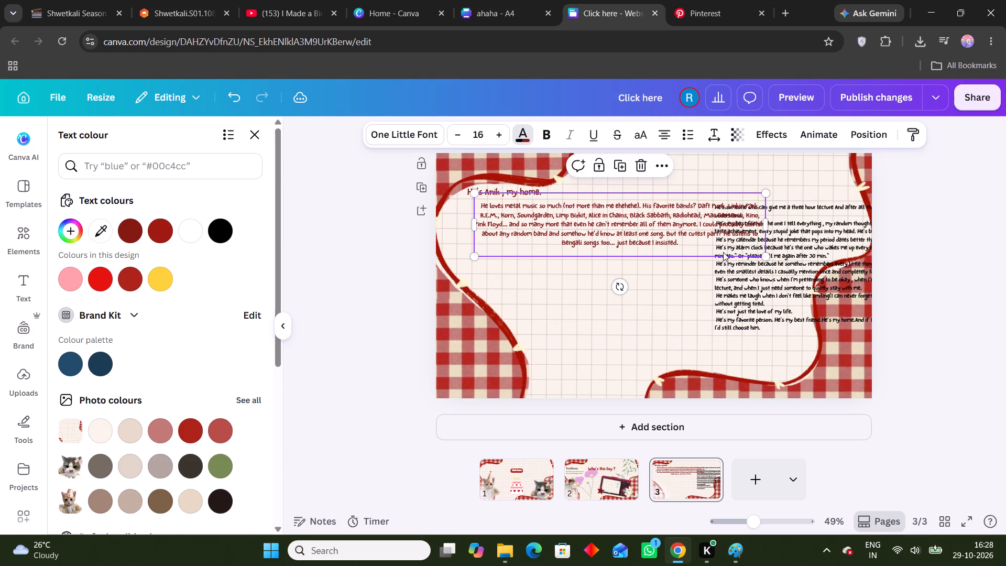
left_click(766, 223)
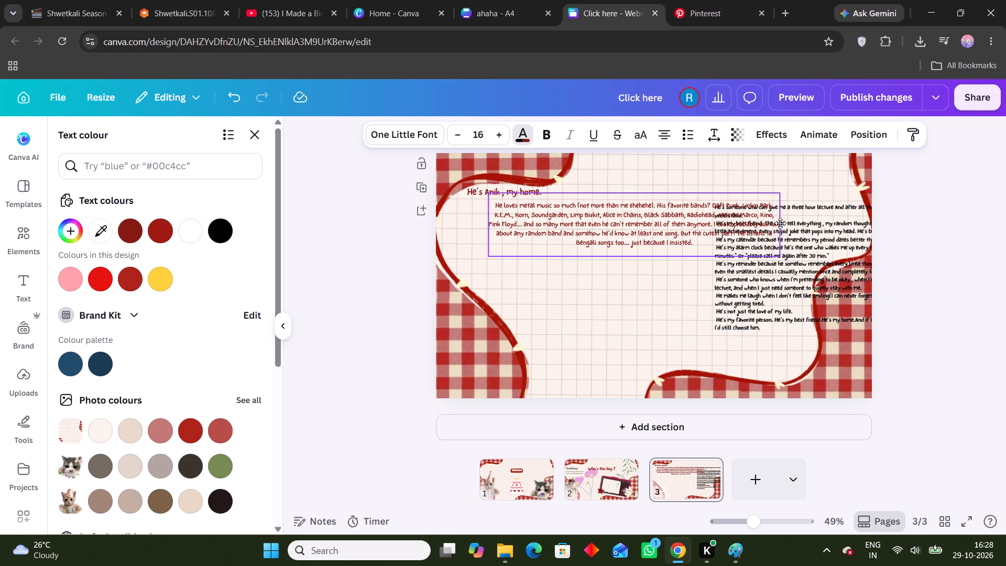
left_click(684, 225)
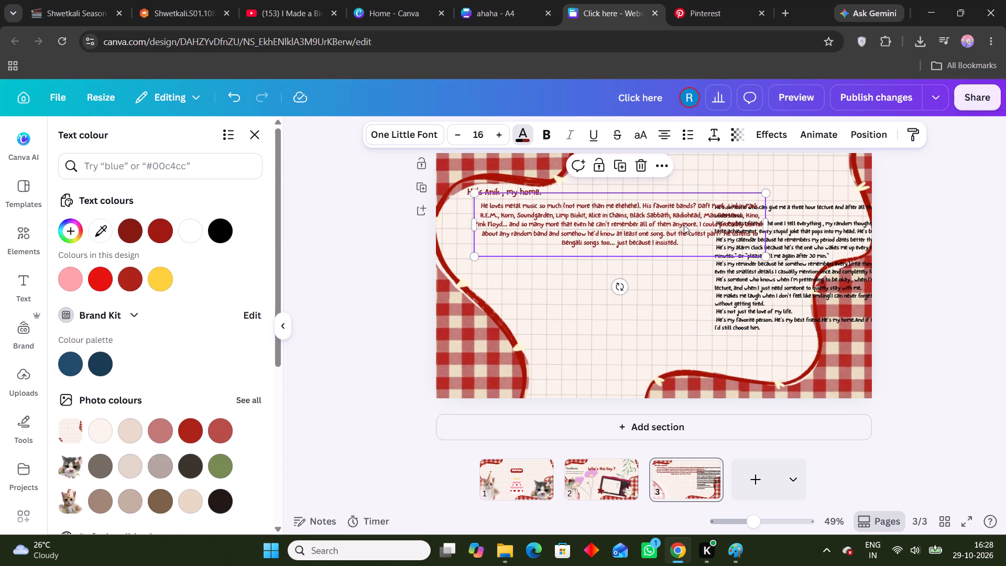
Widen the dark red paragraph's text box across most of the page and left-align its text.
left_click_drag(767, 224, 846, 222)
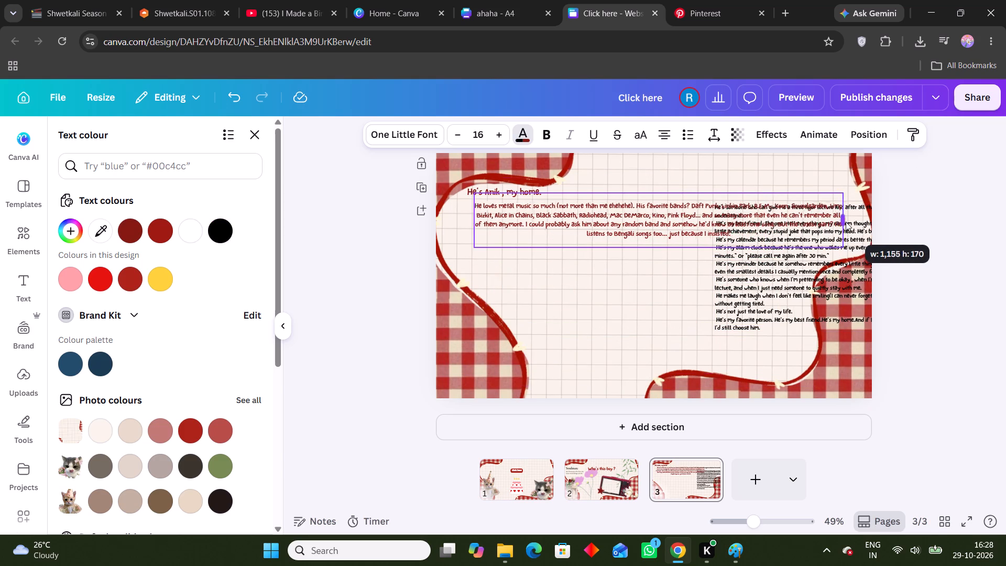
left_click_drag(846, 222, 847, 222)
left_click(664, 138)
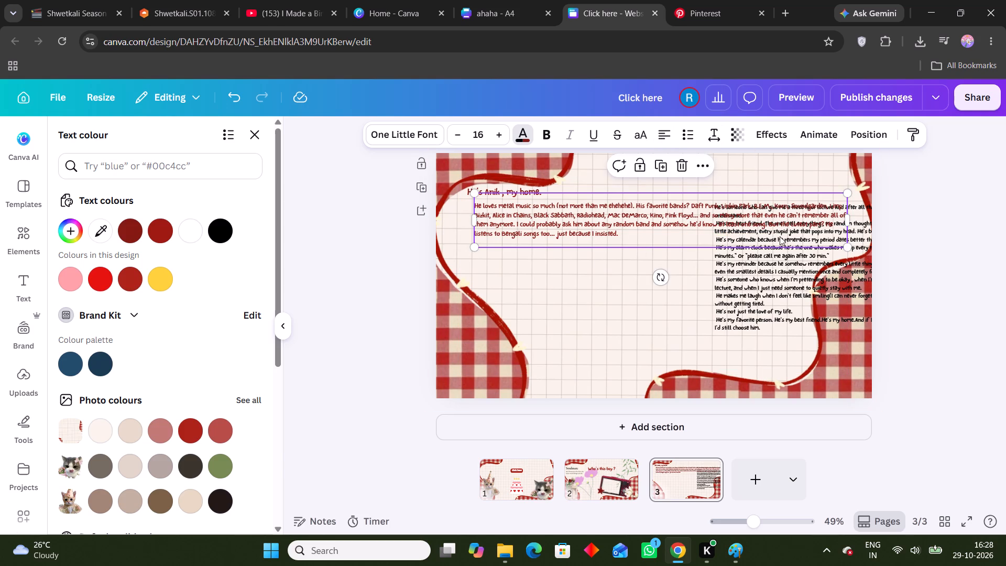
Enlarge the dark red metal music paragraph to font size 18.6.
left_click_drag(849, 244, 859, 252)
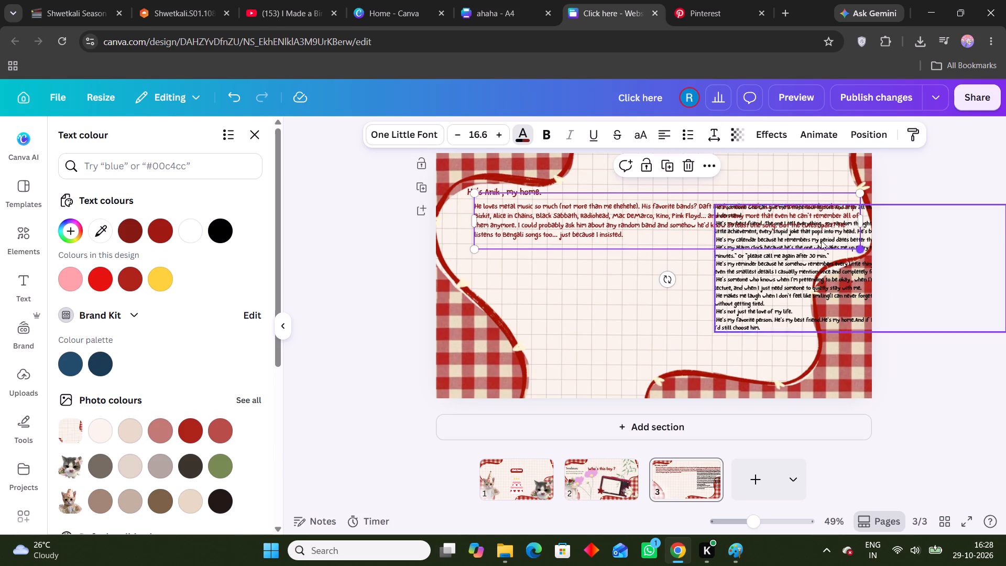
left_click(495, 141)
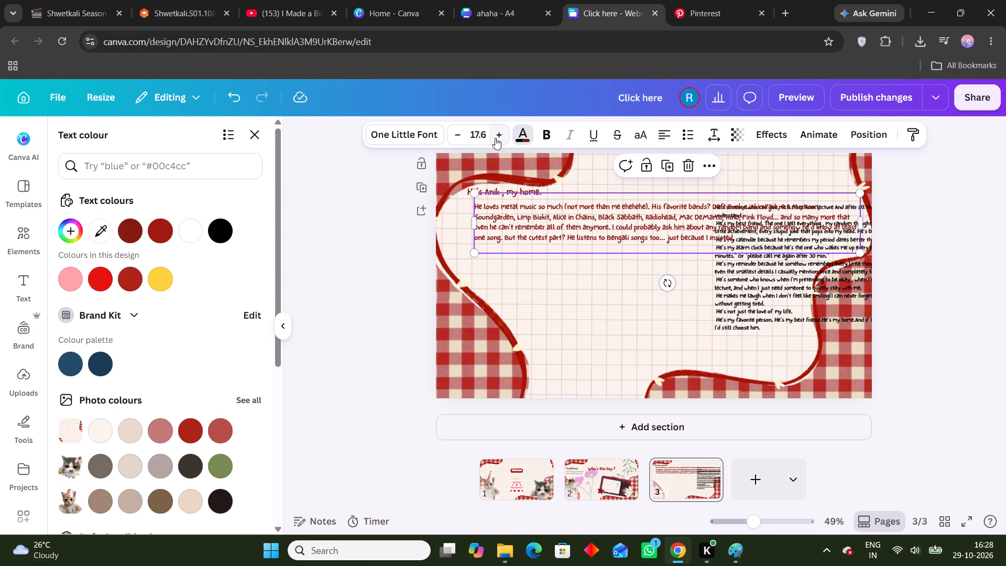
left_click(495, 138)
Move the remaining black letter block to the bottom of page 3, below the dark red paragraph.
left_click(718, 324)
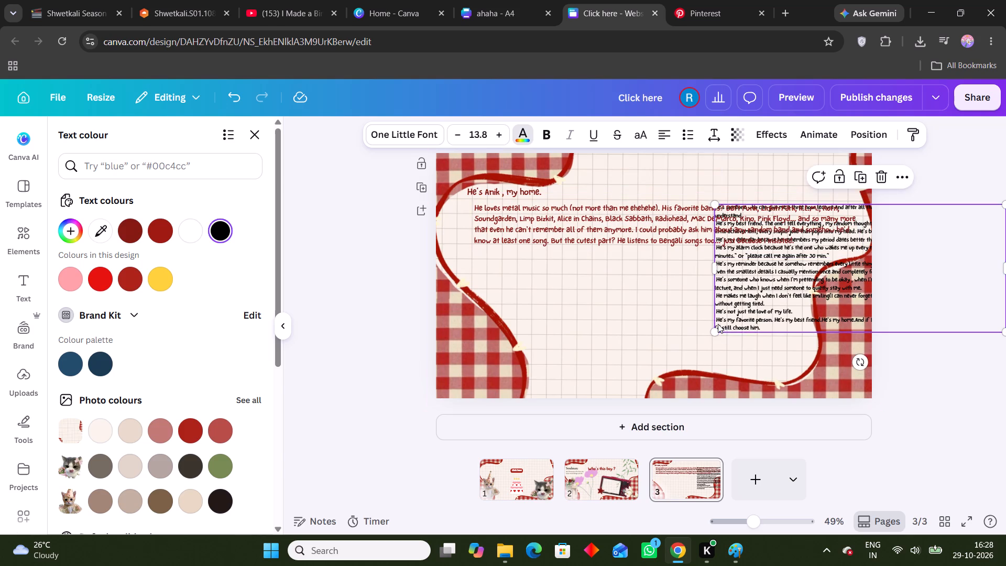
left_click_drag(782, 317, 554, 401)
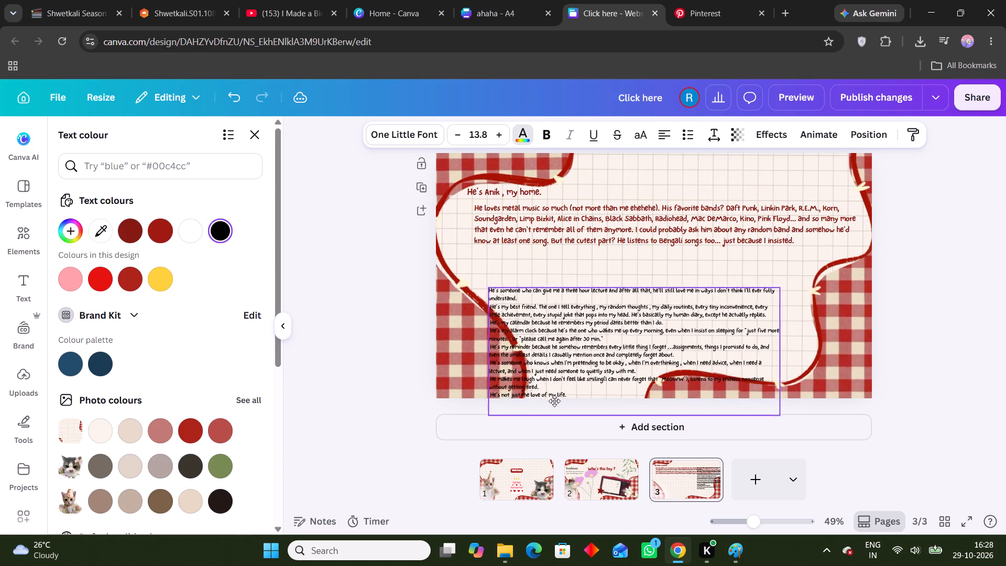
left_click_drag(554, 401, 553, 401)
Move the opening line to the top centre of page 3 and raise the dark red paragraph directly beneath it.
left_click_drag(510, 191, 625, 161)
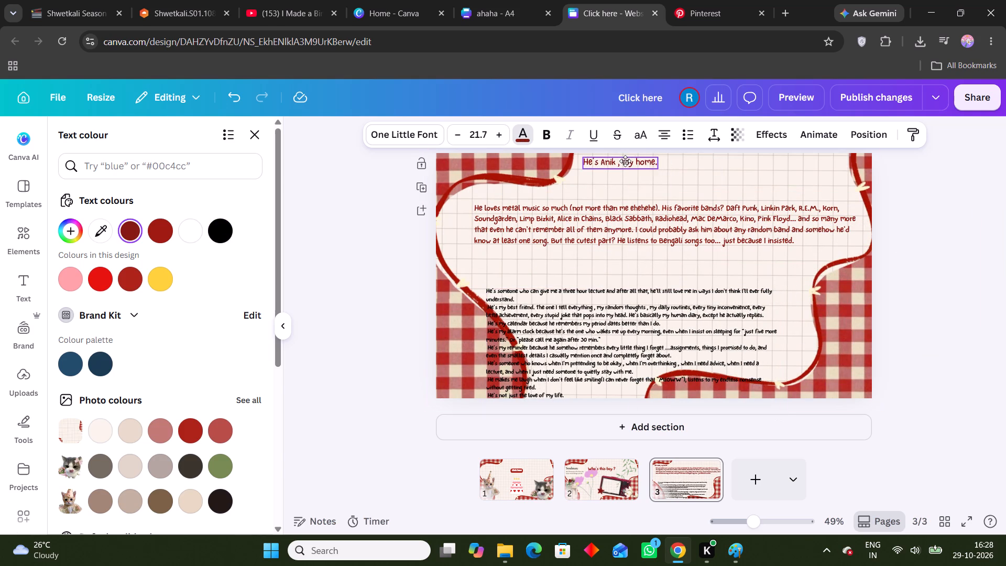
left_click_drag(625, 161, 613, 173)
left_click_drag(608, 236, 613, 225)
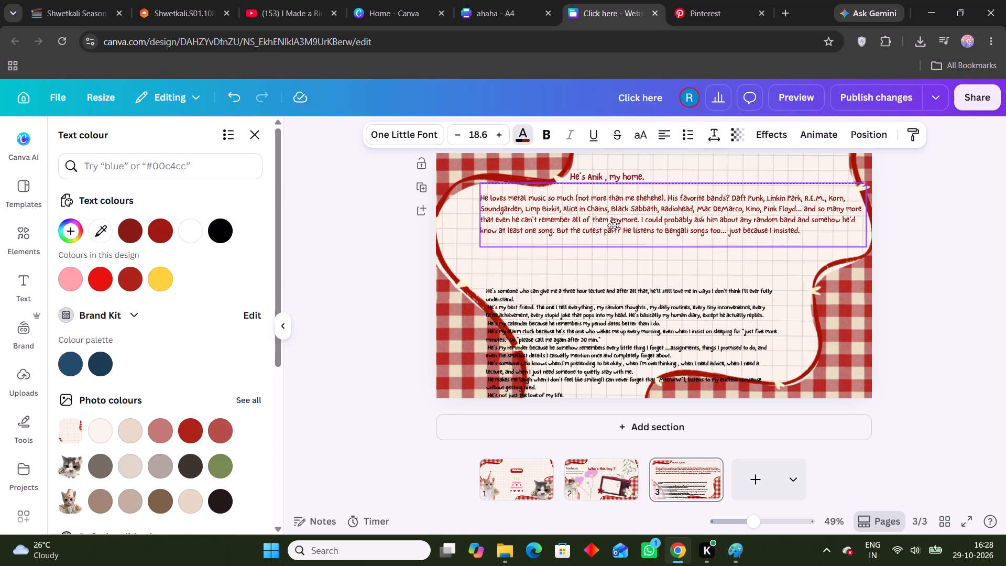
left_click_drag(613, 225, 613, 222)
Cut the sentence starting "He's someone who can give me a three hour lecture" from the black letter block.
left_click(607, 317)
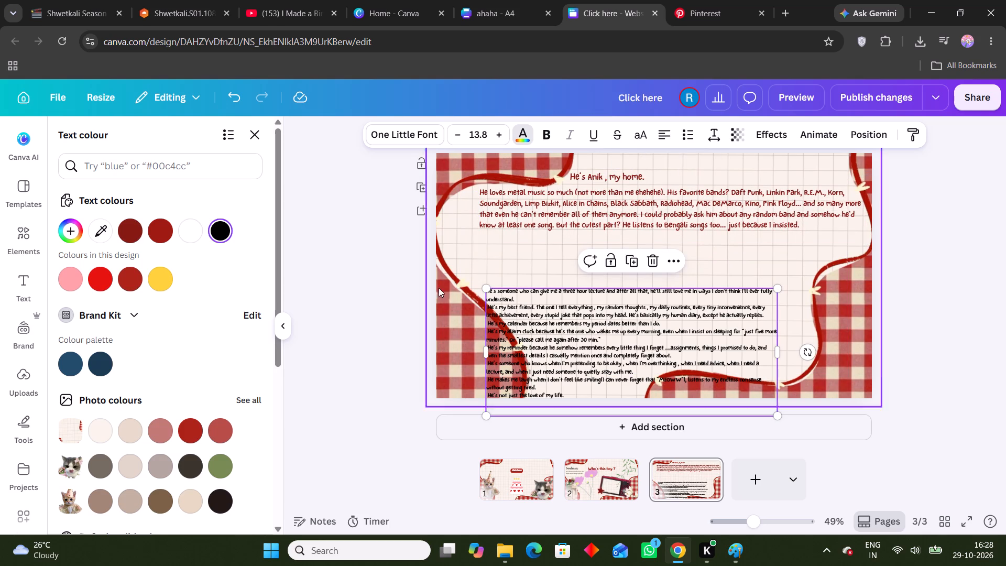
left_click(360, 269)
left_click(579, 330)
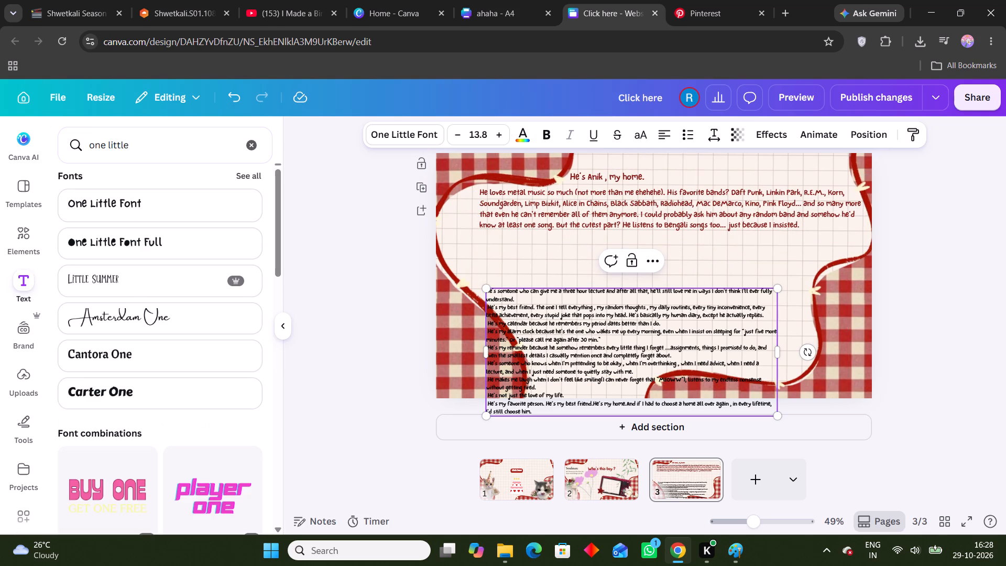
left_click_drag(521, 302, 499, 296)
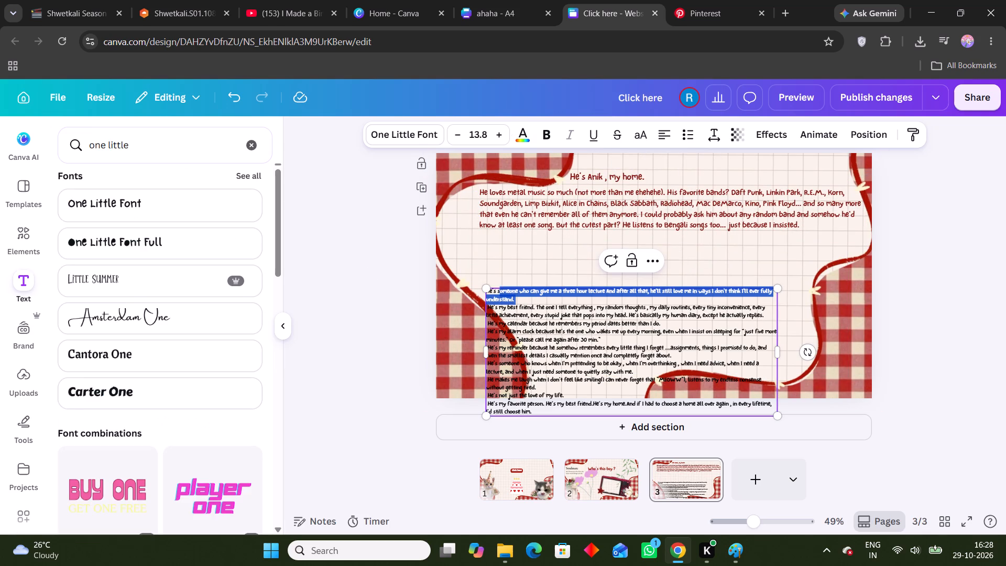
left_click_drag(499, 296, 486, 289)
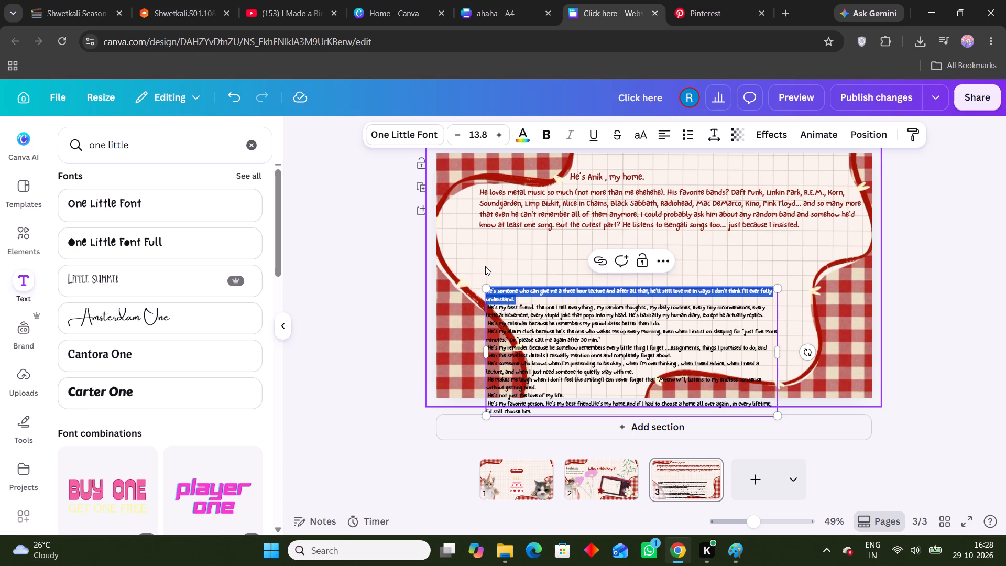
key("ctrl+c")
key("ctrl+x")
left_click(429, 301)
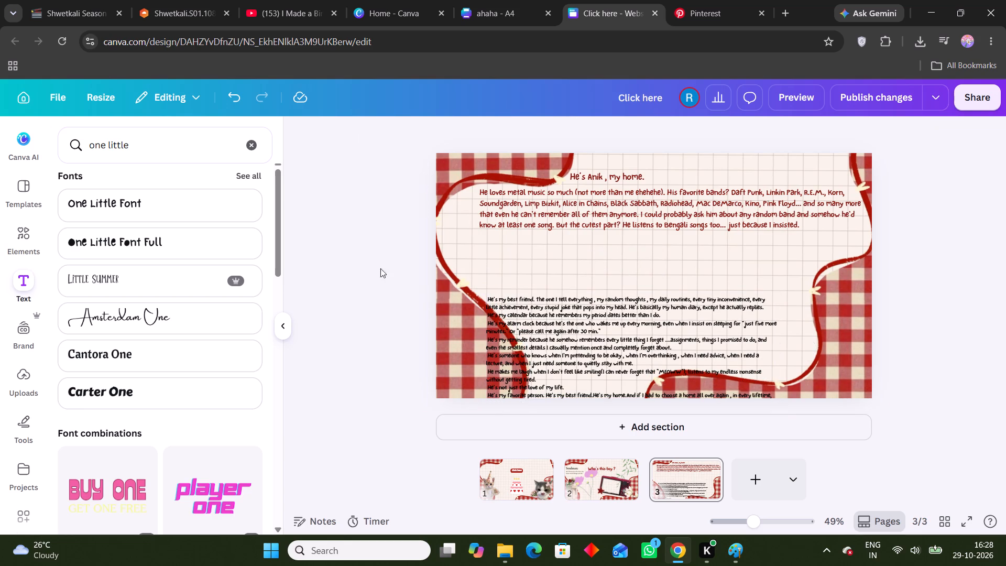
Add another One Little Font text box to page 3 and set its font size to 18.
left_click(170, 209)
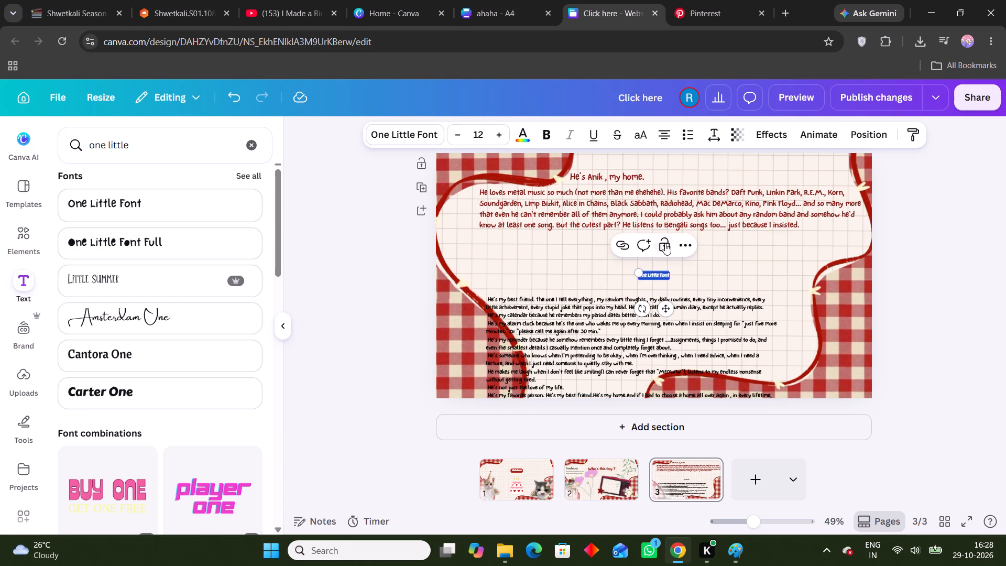
triple_click(506, 136)
triple_click(506, 136)
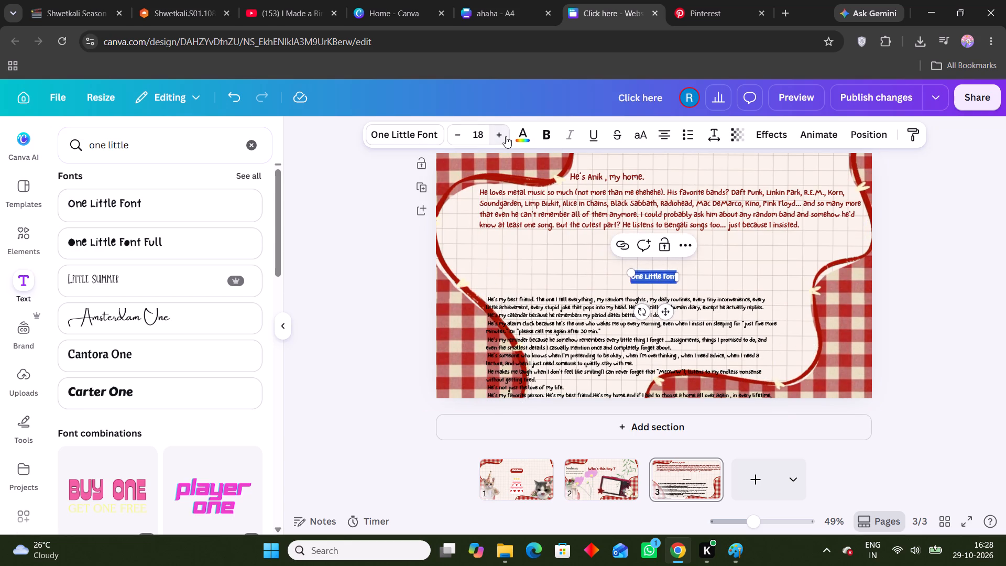
Colour the new text box dark red and replace its placeholder with the cut "three hour lecture" sentence.
left_click(528, 137)
left_click(134, 236)
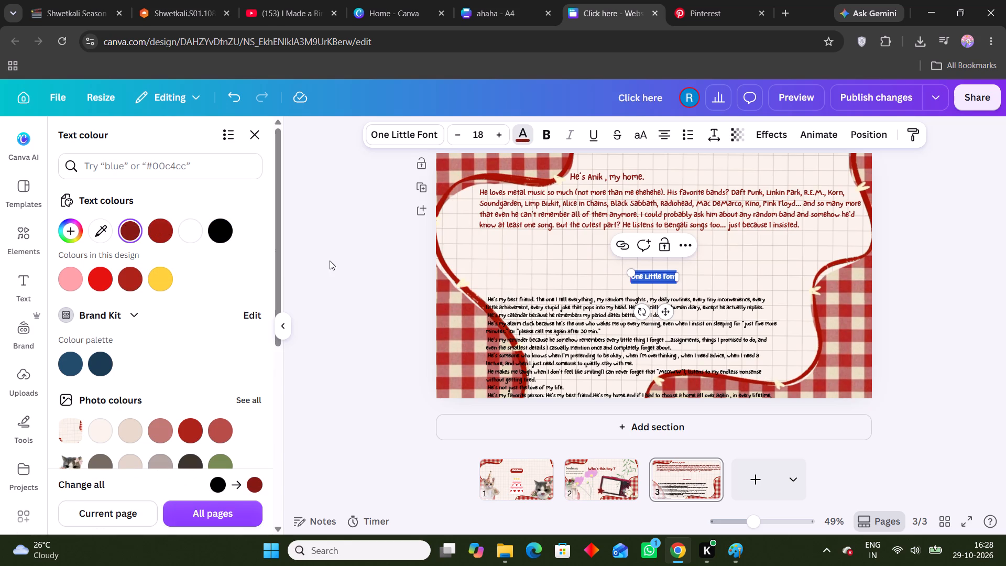
key("BackSpace")
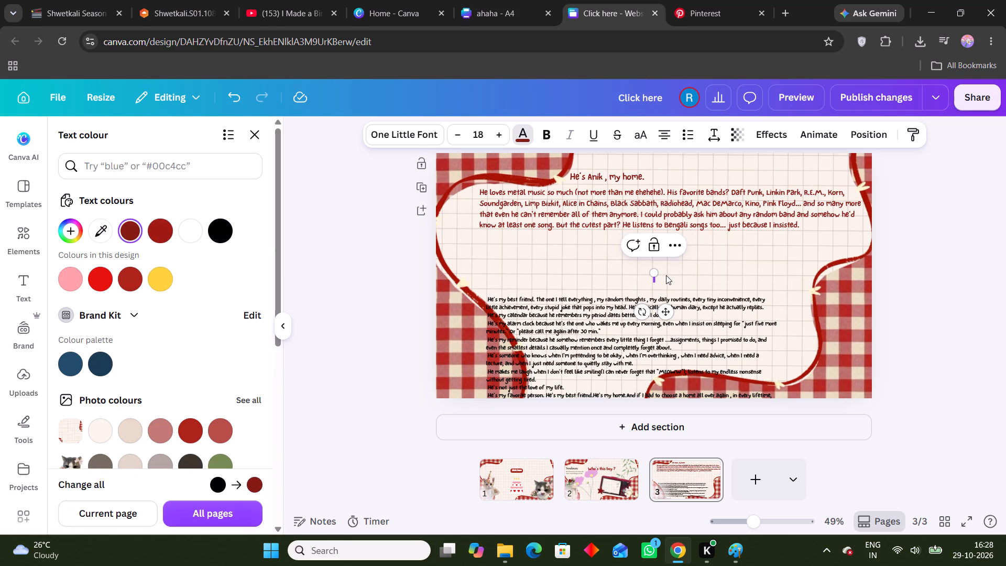
key("ctrl+v")
left_click(825, 283)
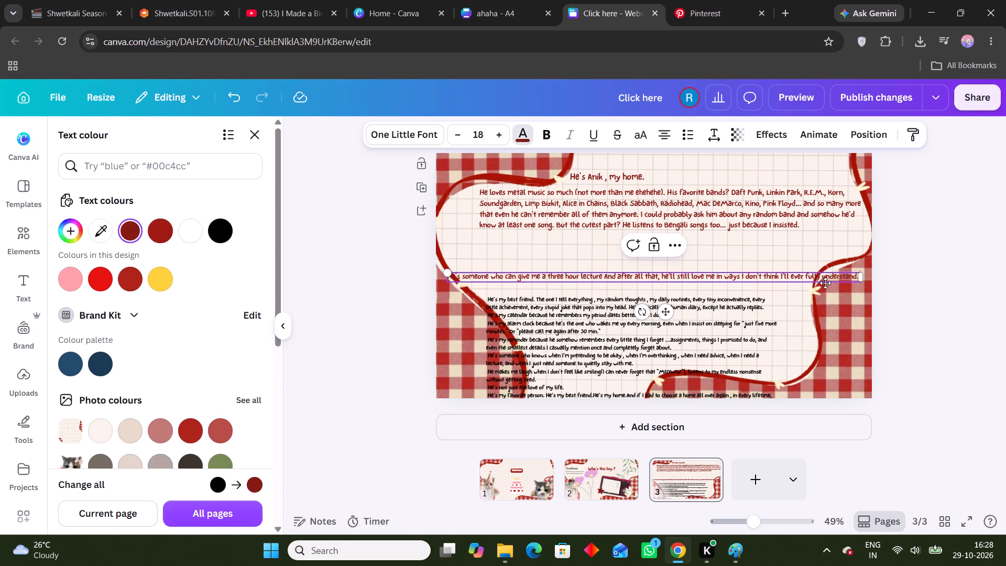
Raise the lecture sentence to sit just beneath the dark red music paragraph.
left_click(834, 280)
left_click_drag(834, 280, 834, 251)
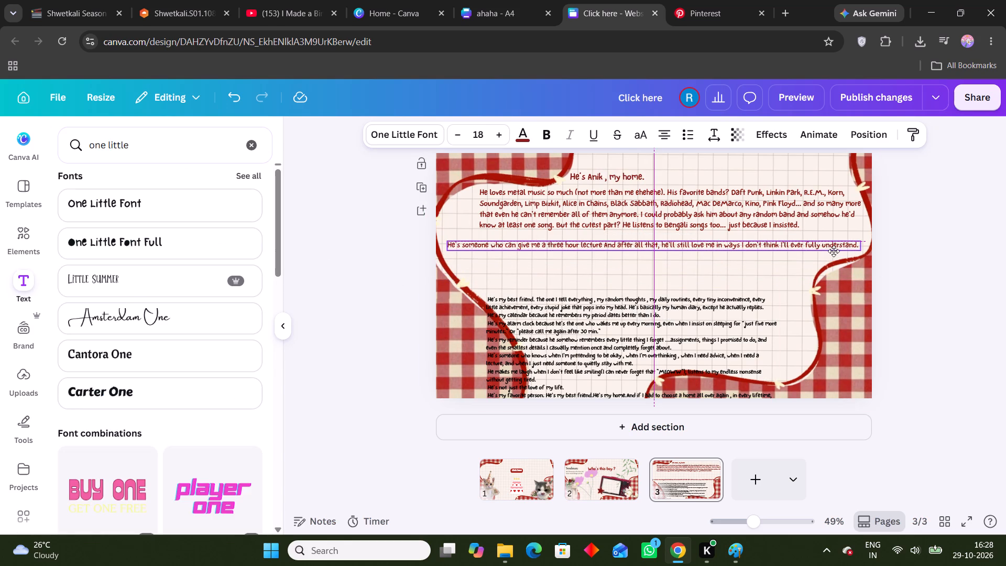
left_click_drag(834, 251, 834, 242)
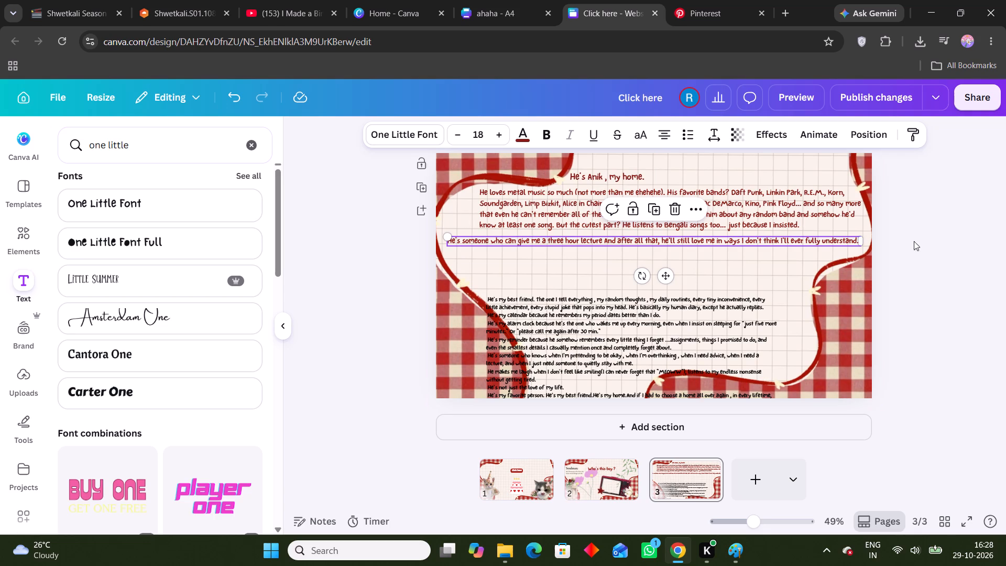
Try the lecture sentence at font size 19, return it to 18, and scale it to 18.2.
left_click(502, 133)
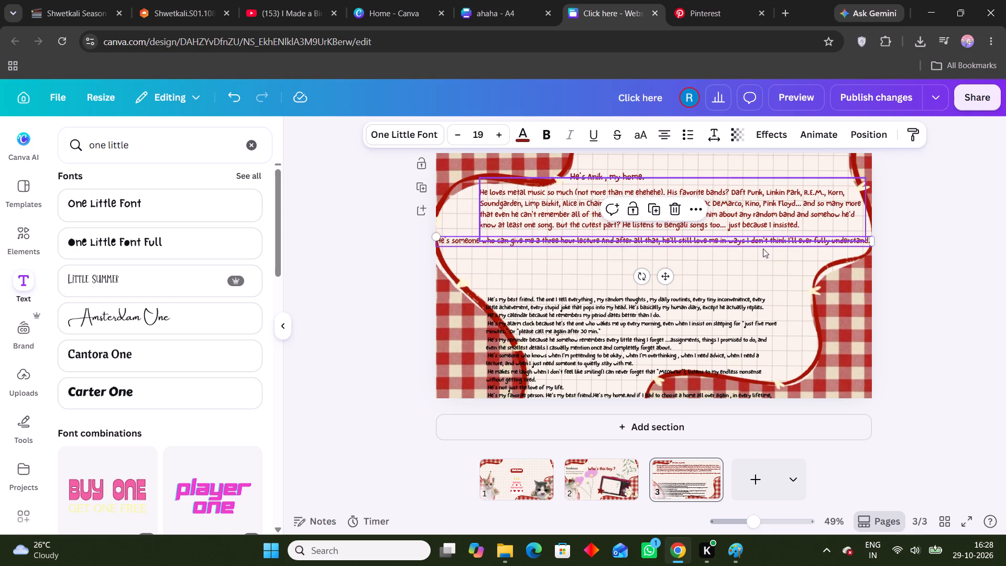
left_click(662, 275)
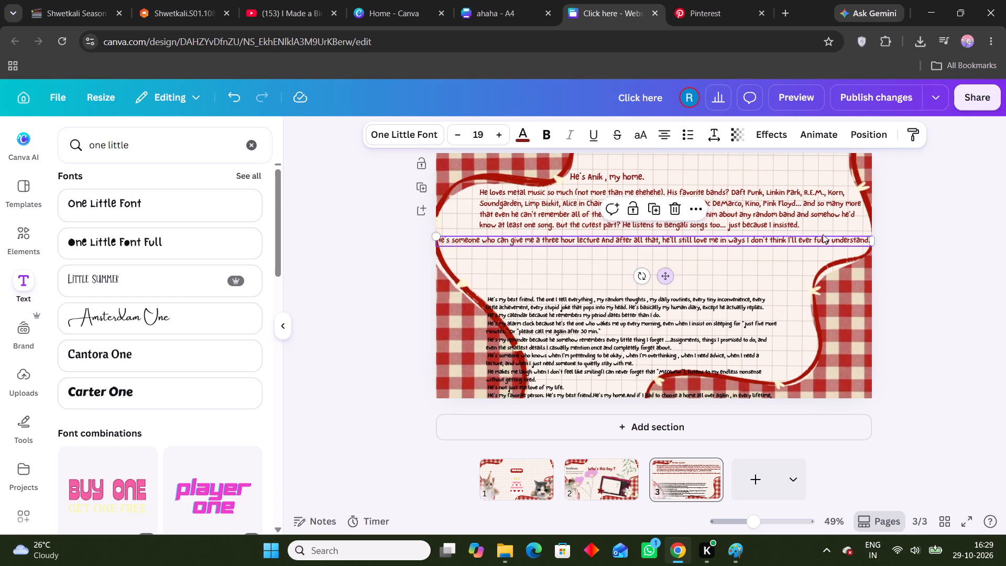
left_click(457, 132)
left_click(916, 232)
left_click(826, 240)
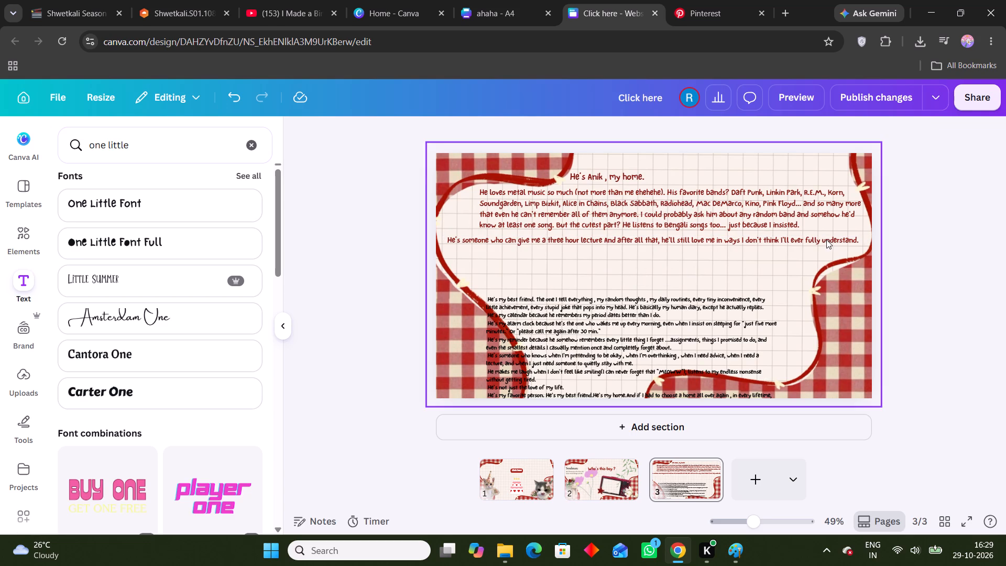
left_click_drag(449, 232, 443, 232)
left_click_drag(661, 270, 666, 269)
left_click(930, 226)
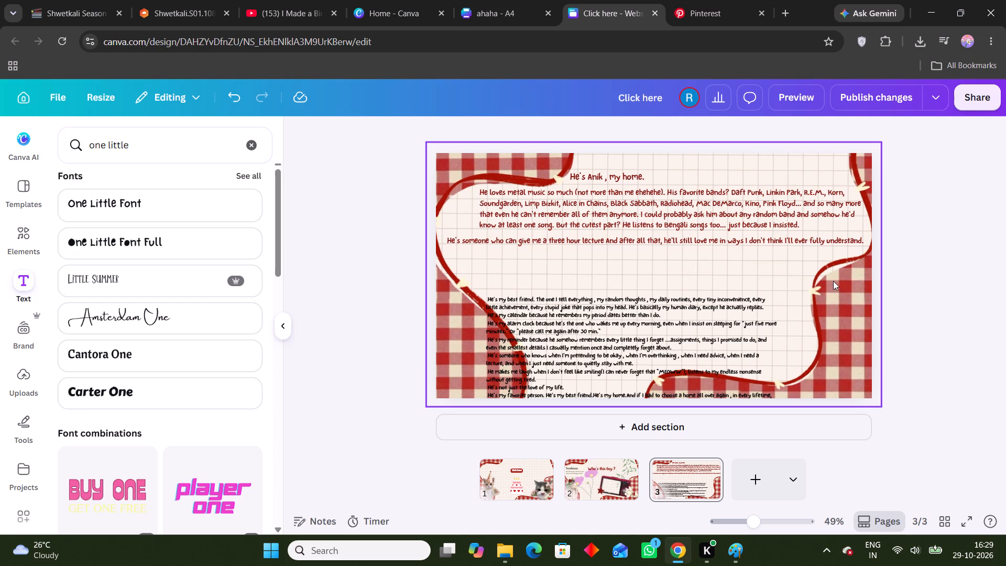
Narrow the lecture sentence's box so it wraps onto two lines and position it directly below the music paragraph.
left_click(749, 240)
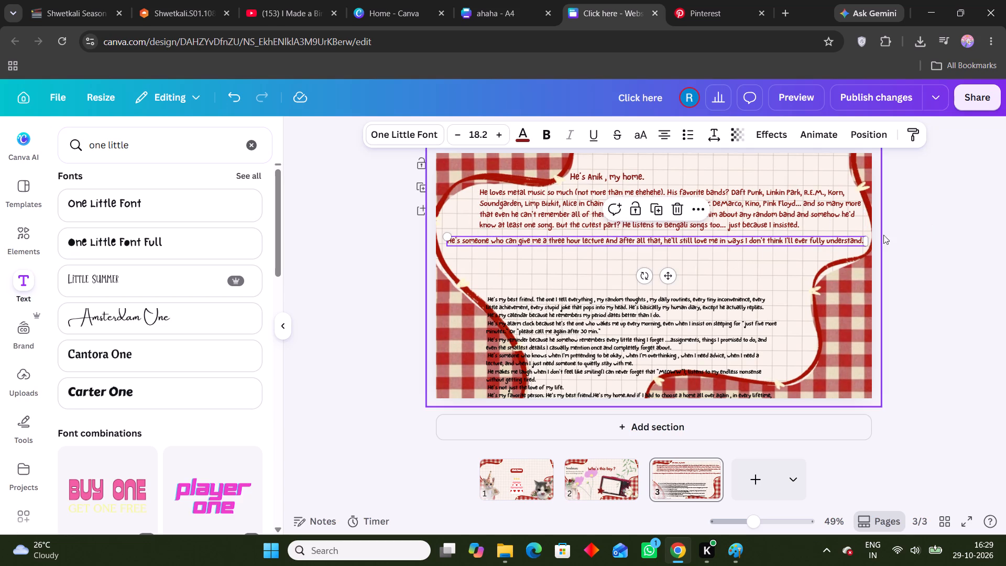
left_click_drag(867, 240, 849, 240)
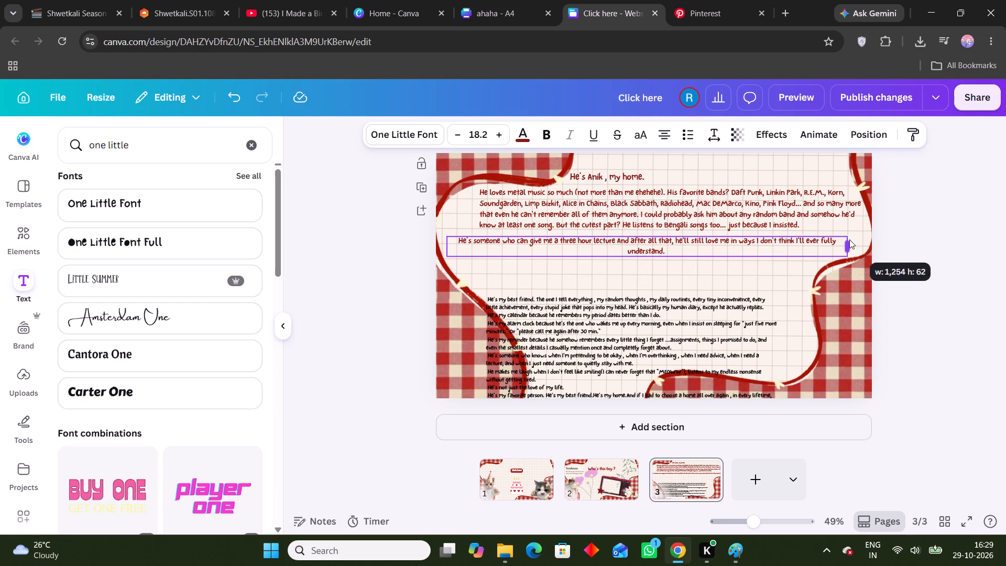
left_click_drag(849, 240, 830, 240)
left_click_drag(644, 286, 662, 284)
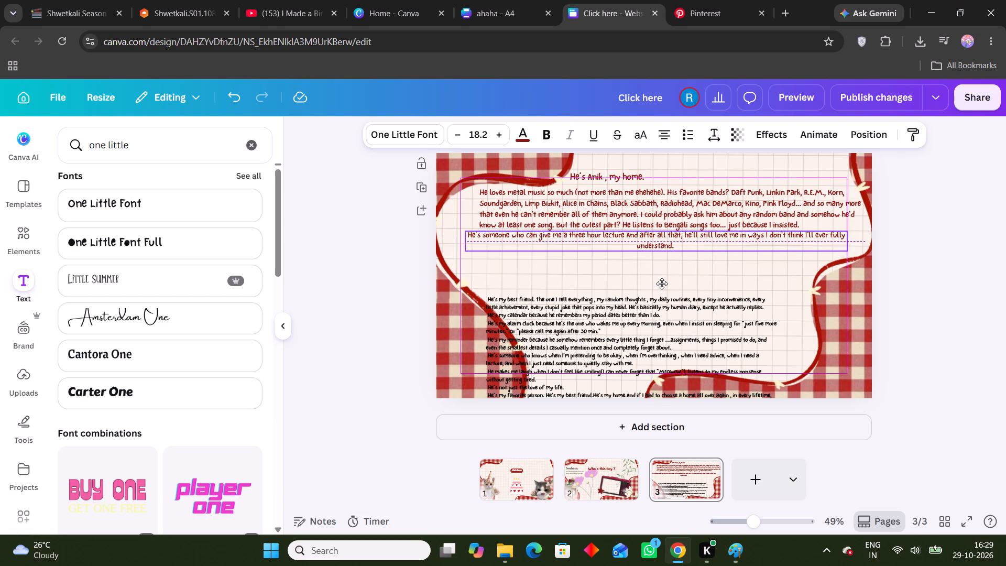
left_click_drag(662, 284, 663, 281)
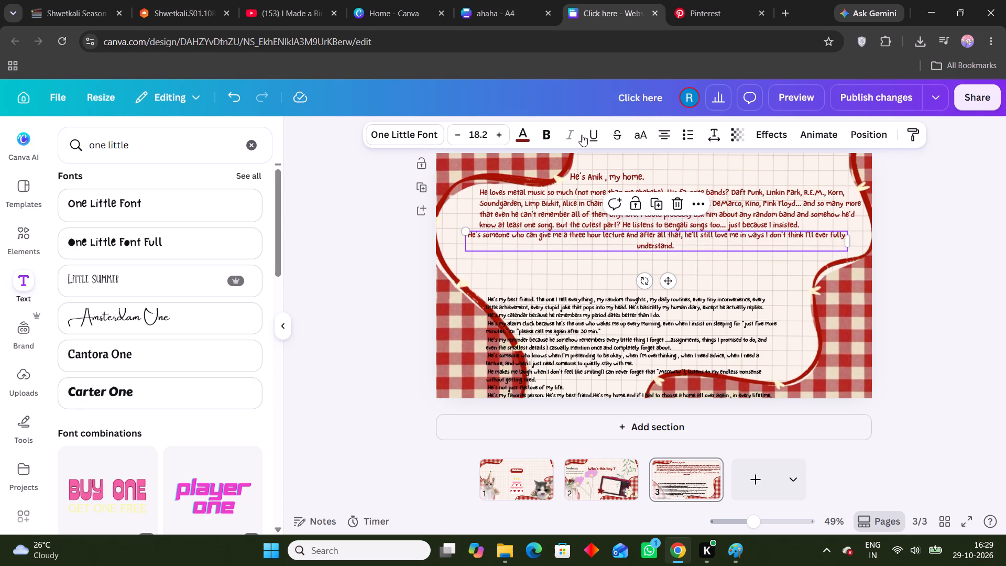
Left-align the lecture sentence and set its font size to 18.6.
left_click(661, 137)
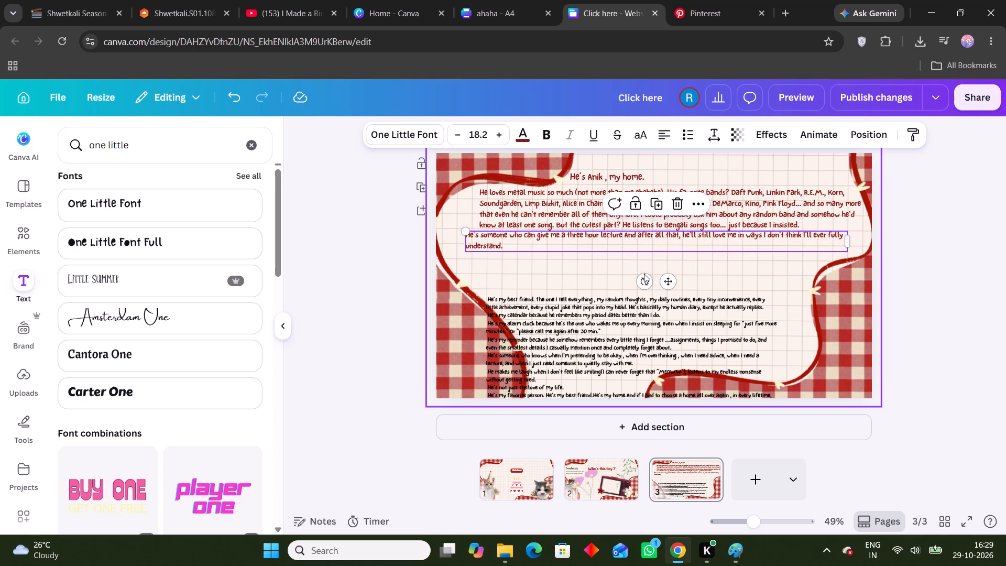
left_click(400, 280)
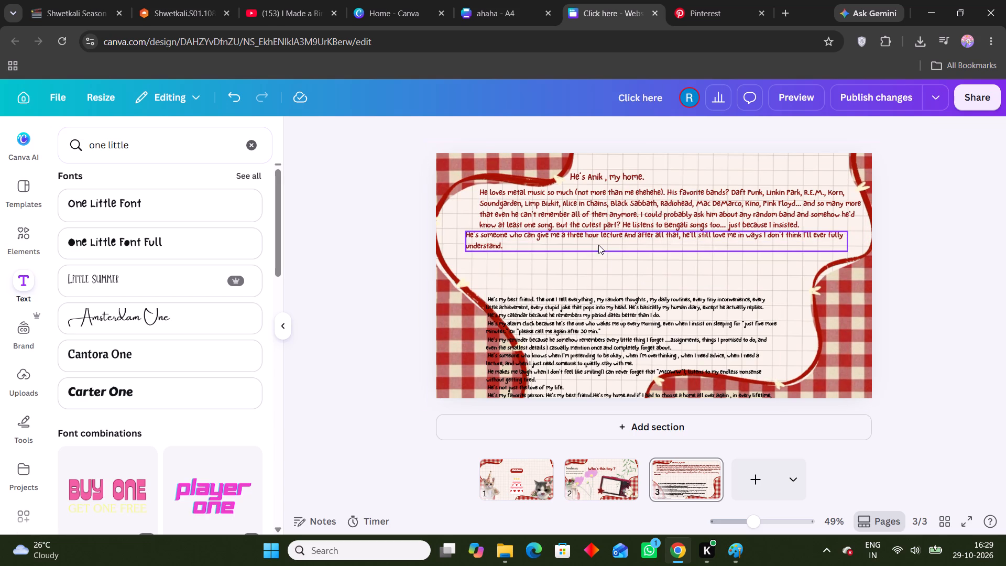
left_click(598, 243)
left_click(589, 205)
left_click(584, 247)
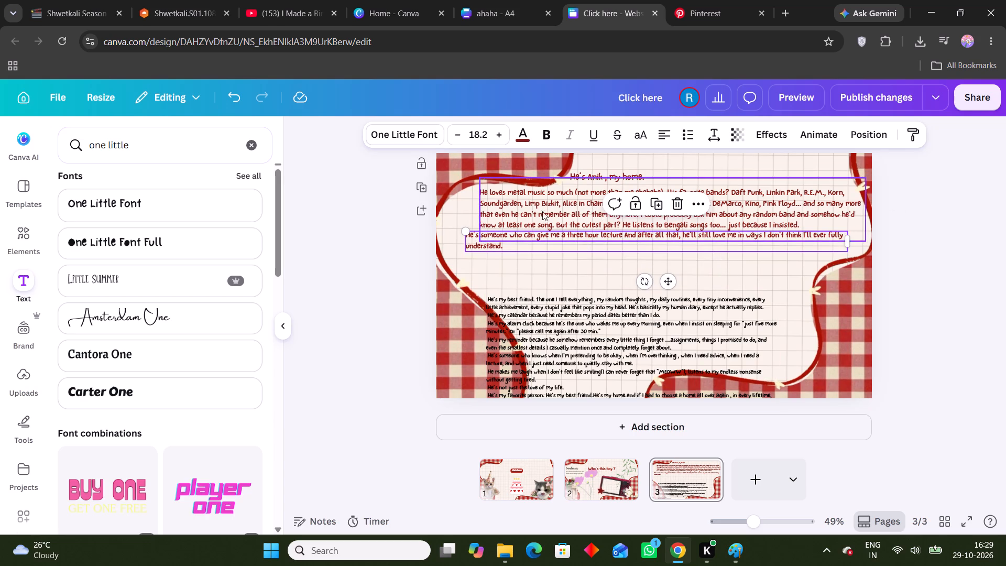
left_click(491, 141)
left_click(487, 138)
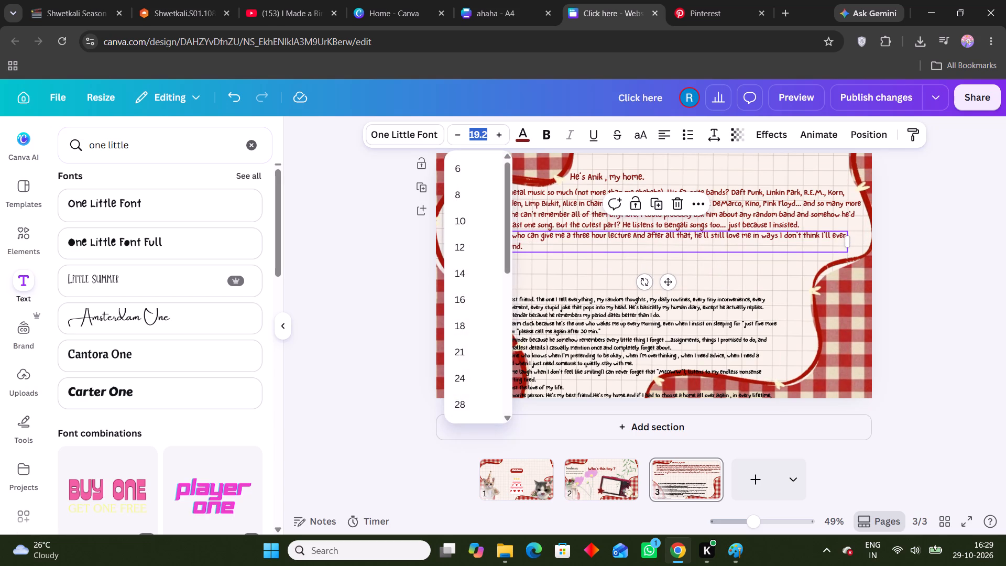
type("18.")
key("6")
key("Return")
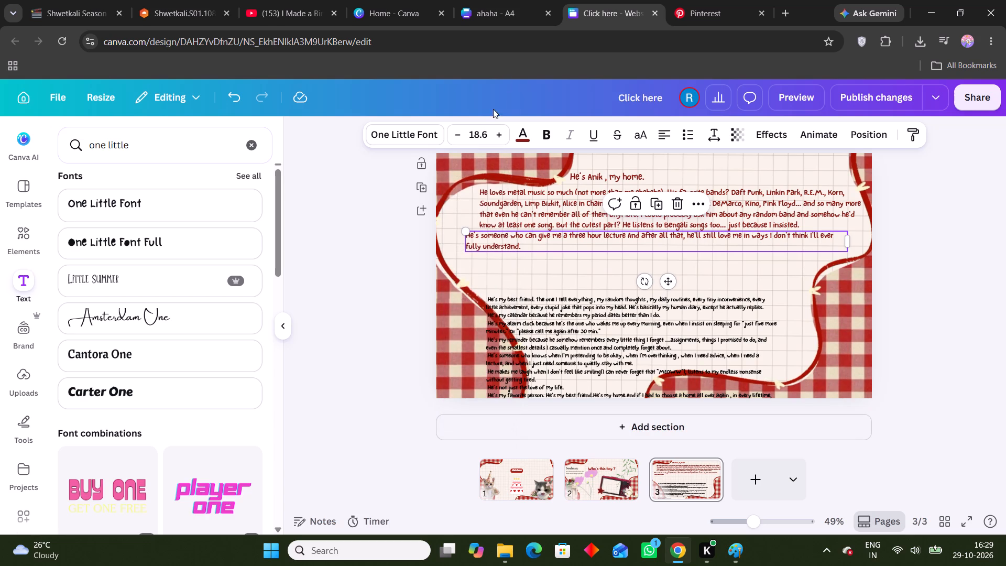
Cut the opening sentences, from "He's my best friend" through the calendar line, out of the black letter block.
left_click(366, 228)
left_click(604, 325)
left_click_drag(600, 329, 641, 321)
left_click_drag(712, 307, 703, 310)
left_click(692, 312)
left_click_drag(692, 312, 512, 295)
key("ctrl+x")
left_click(404, 272)
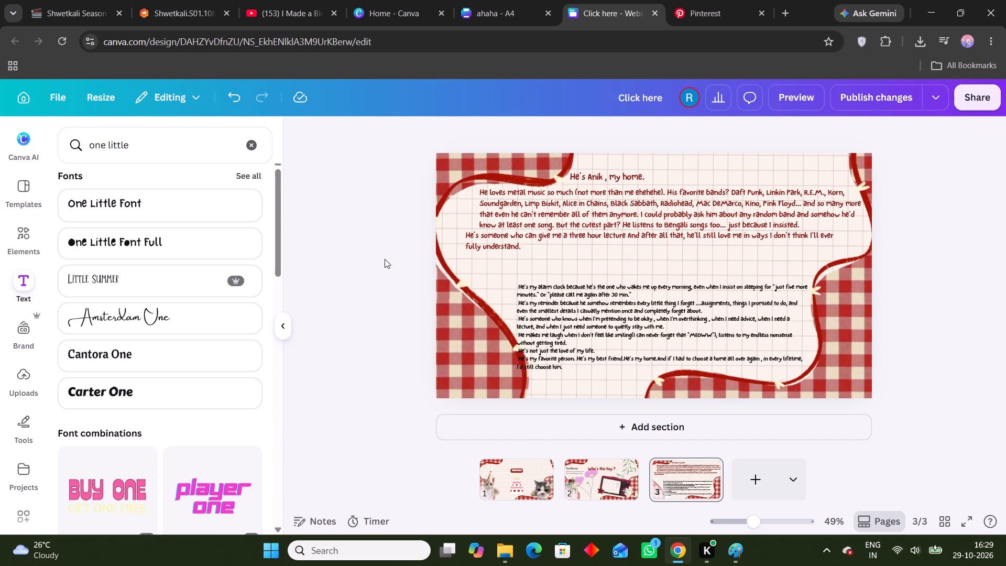
Add a One Little Font text box at size 18 in dark red #871a13 and paste the cut best-friend sentences.
left_click(115, 205)
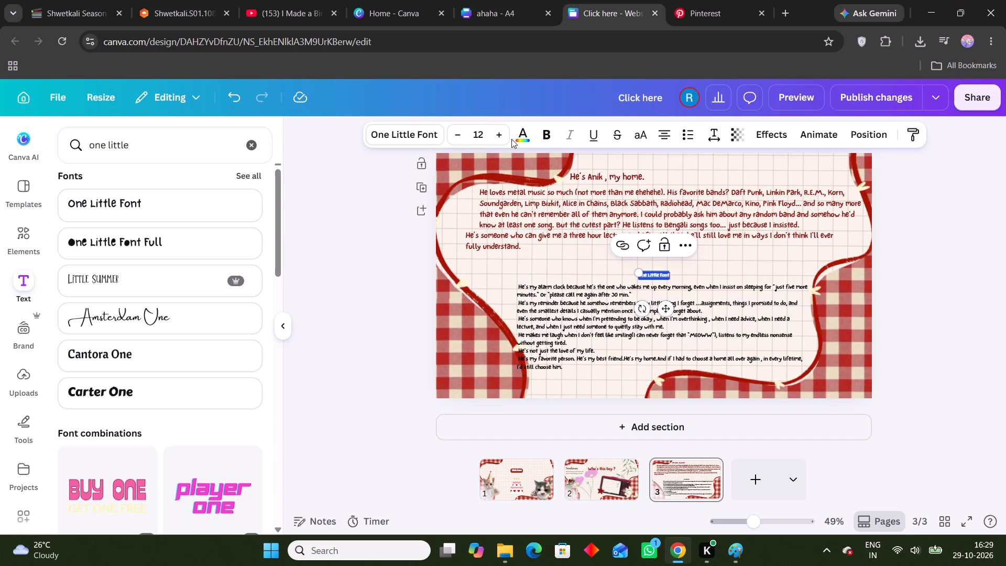
triple_click(499, 137)
triple_click(499, 137)
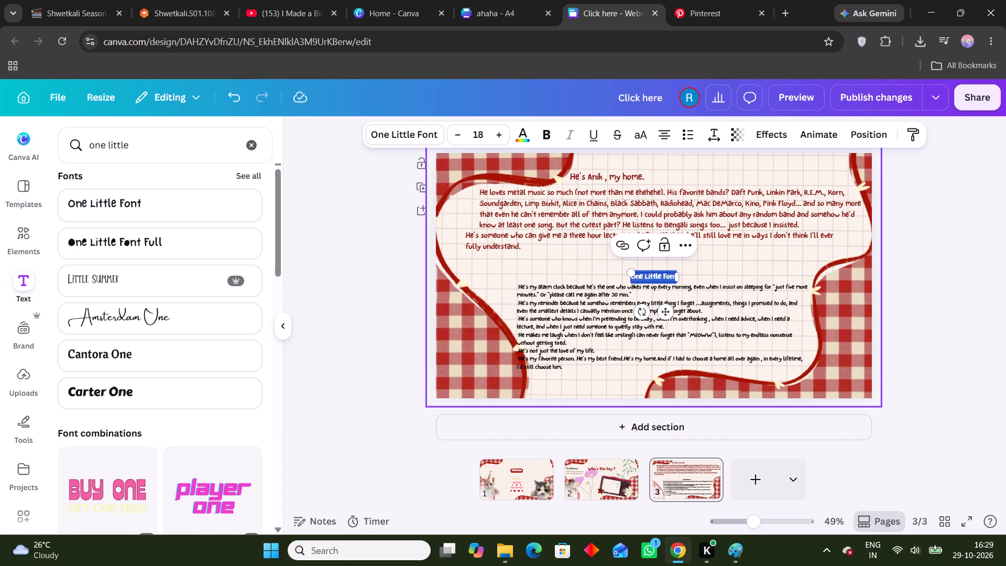
key("BackSpace")
left_click(516, 137)
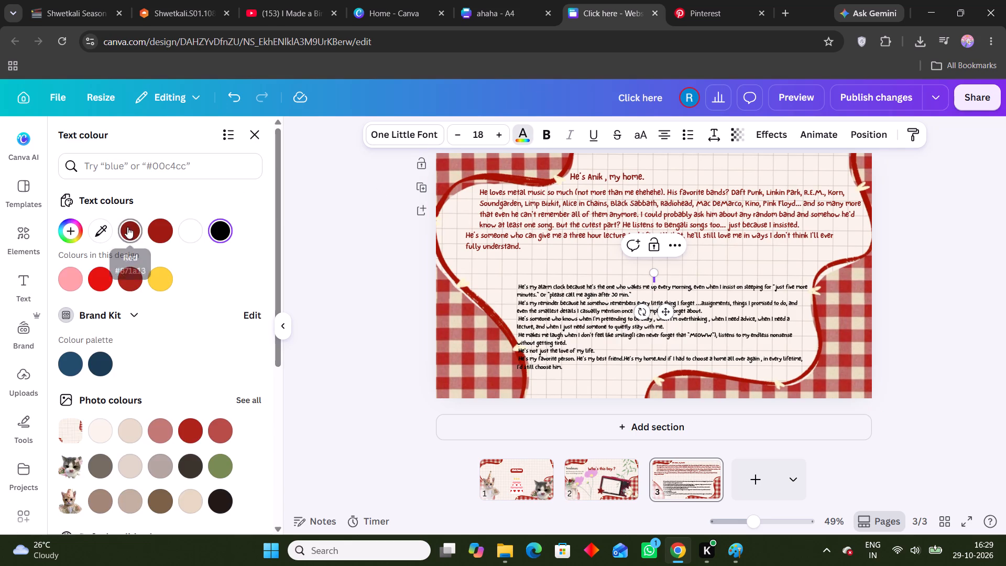
left_click(130, 236)
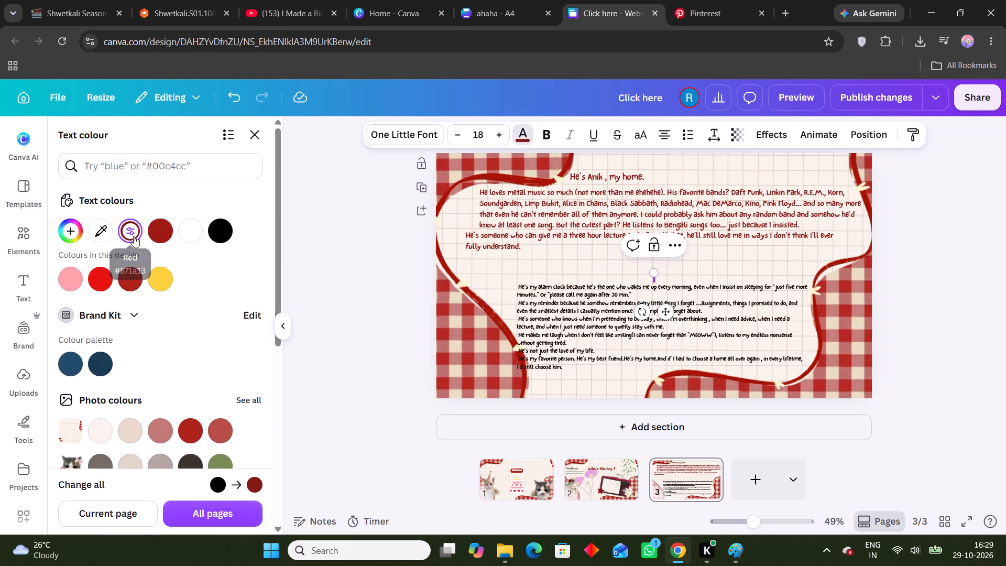
key("ctrl+v")
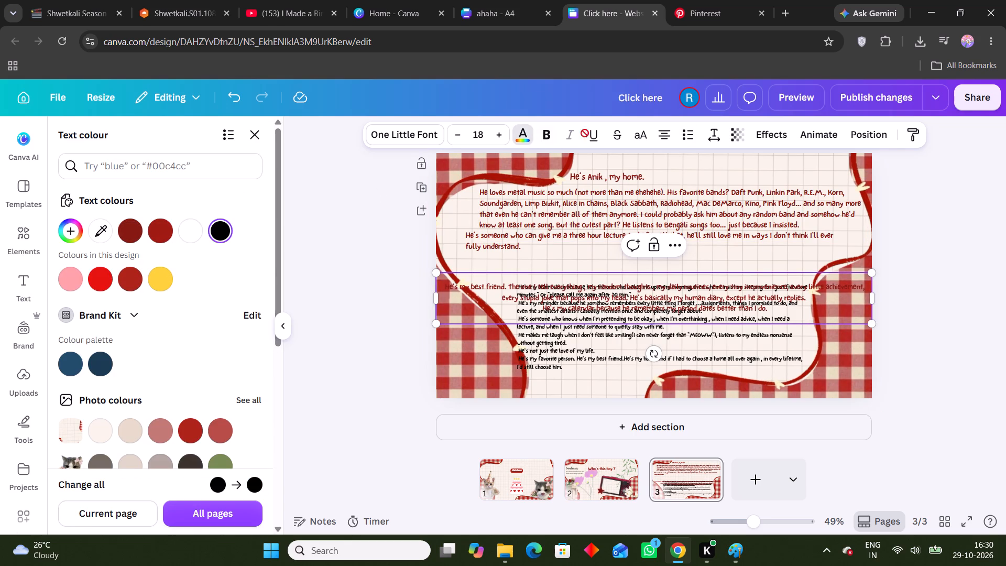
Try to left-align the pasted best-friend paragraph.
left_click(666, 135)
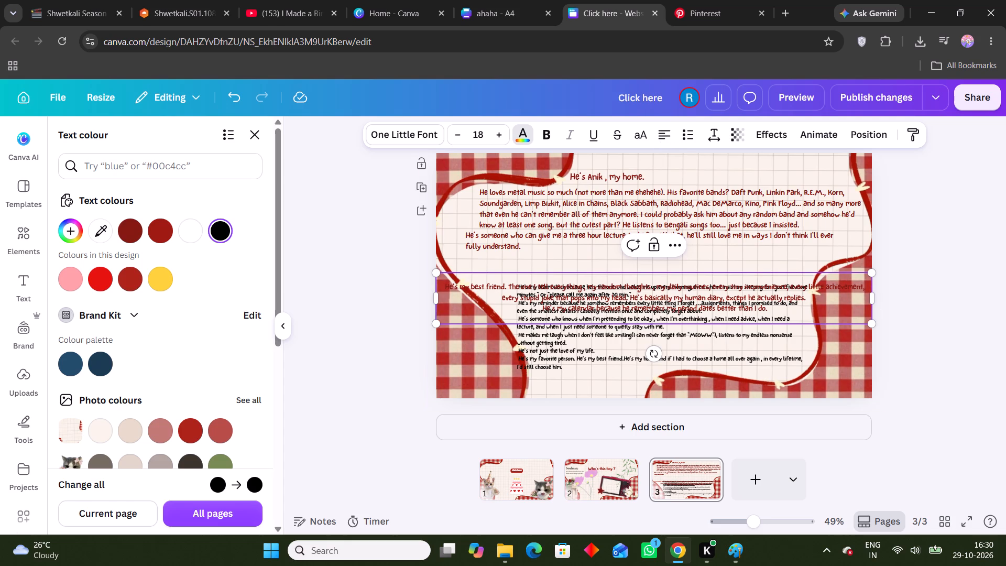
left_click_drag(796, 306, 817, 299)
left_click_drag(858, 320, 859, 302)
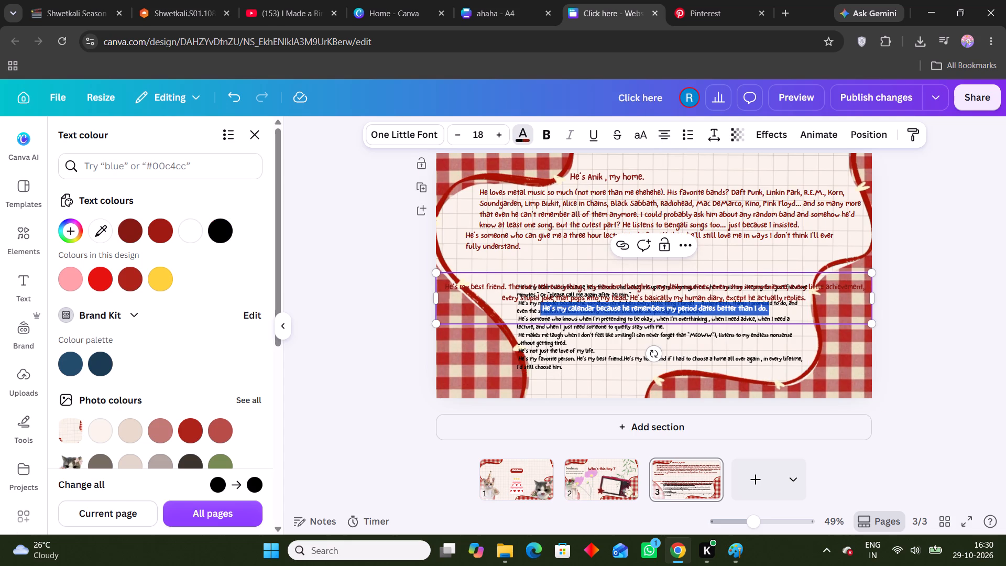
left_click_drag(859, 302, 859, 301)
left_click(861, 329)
Move the black letter block down page 3 and raise the best-friend paragraph beneath the lecture sentence.
left_click_drag(779, 349, 780, 411)
left_click_drag(729, 286, 735, 273)
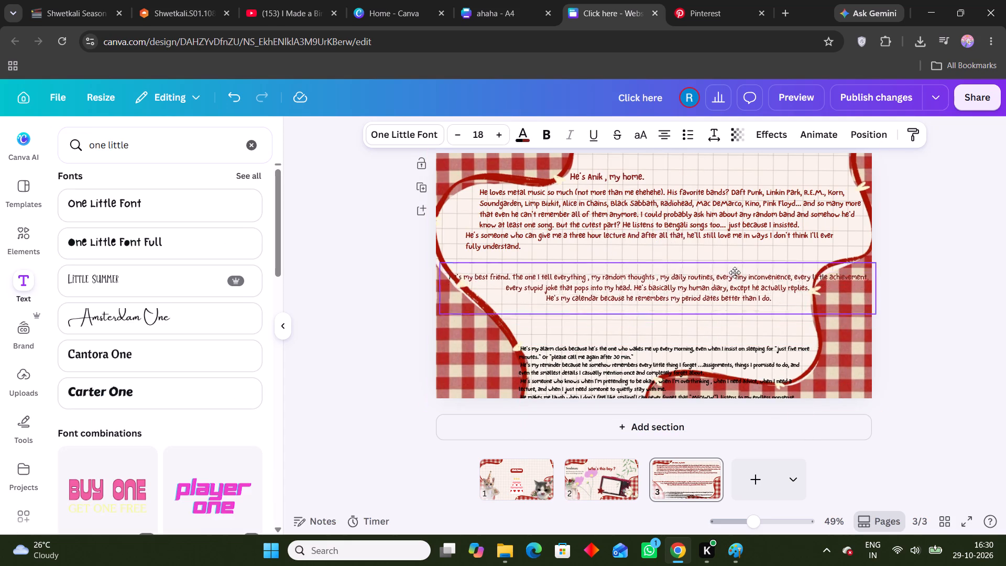
left_click_drag(735, 273, 752, 255)
Set the best-friend paragraph's font size to 18.6.
left_click(748, 265)
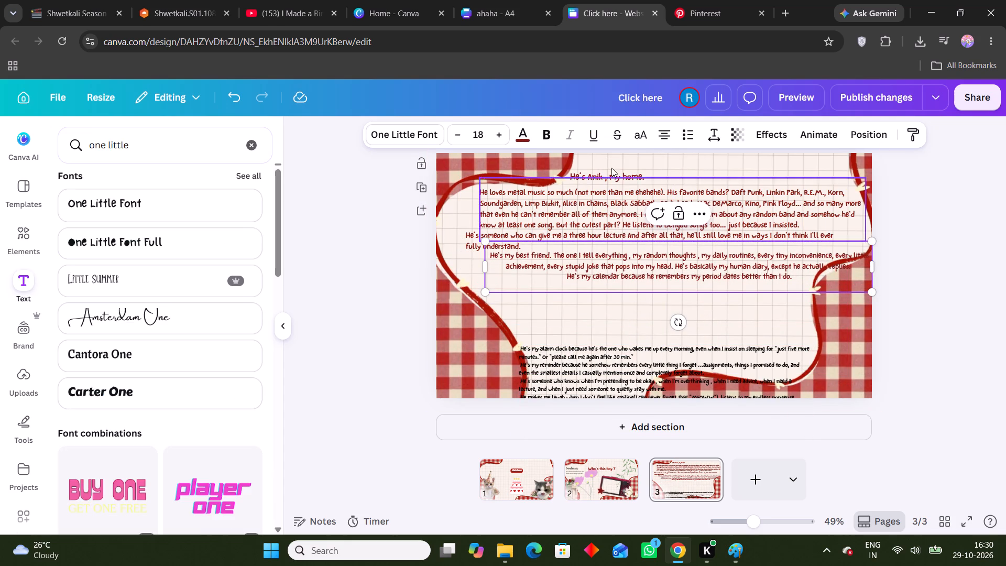
left_click(485, 130)
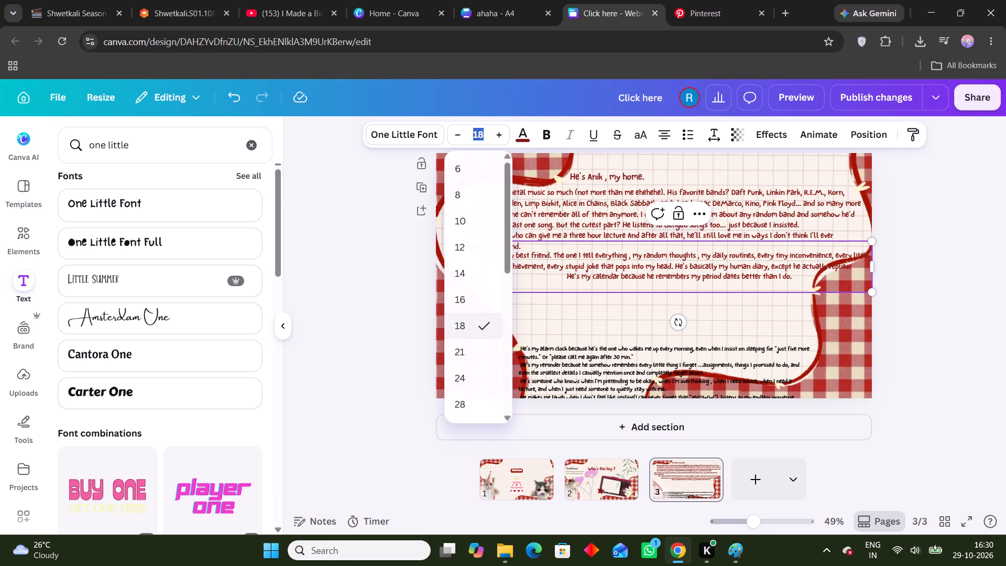
type("18.6")
key("Return")
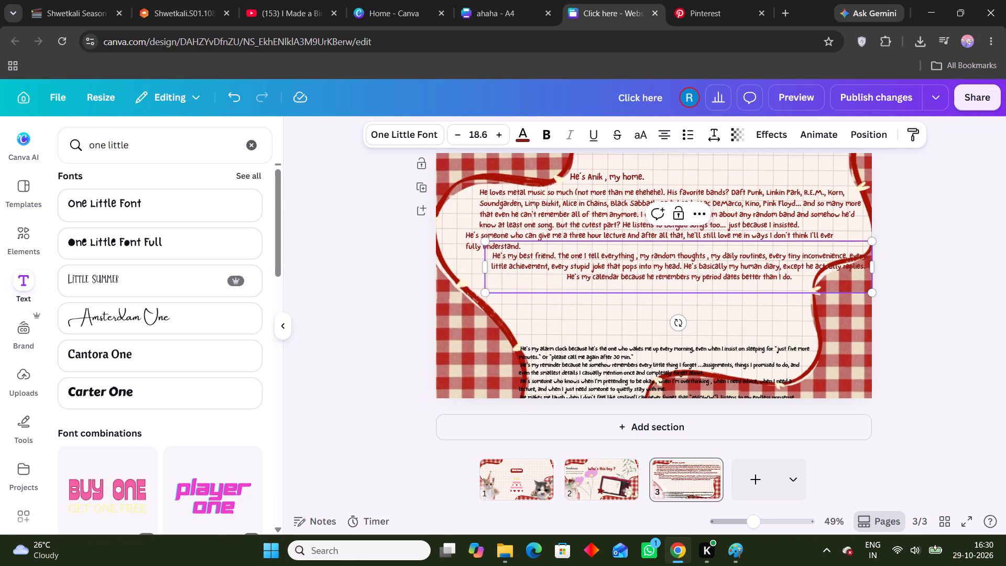
Left-align the calendar line and line up the best-friend paragraph's left edge with the lecture sentence above it.
left_click_drag(606, 279, 589, 280)
left_click(672, 131)
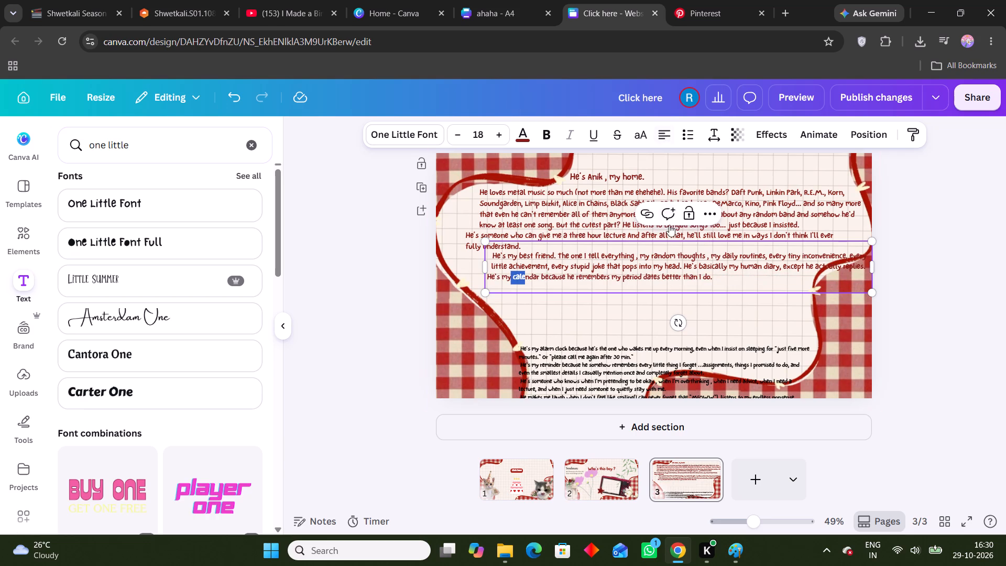
left_click(708, 294)
left_click(742, 282)
left_click_drag(744, 282, 727, 291)
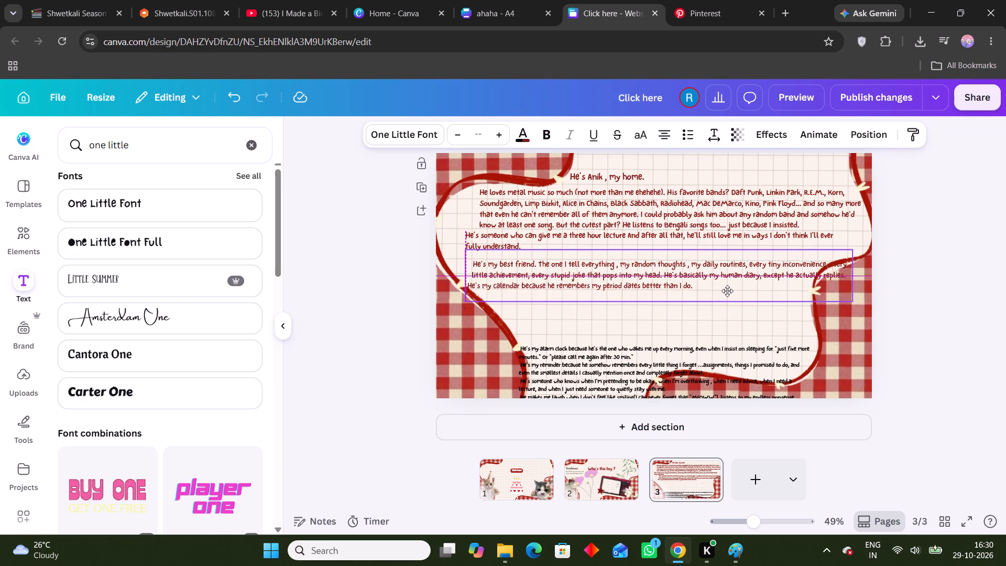
left_click_drag(727, 291, 725, 286)
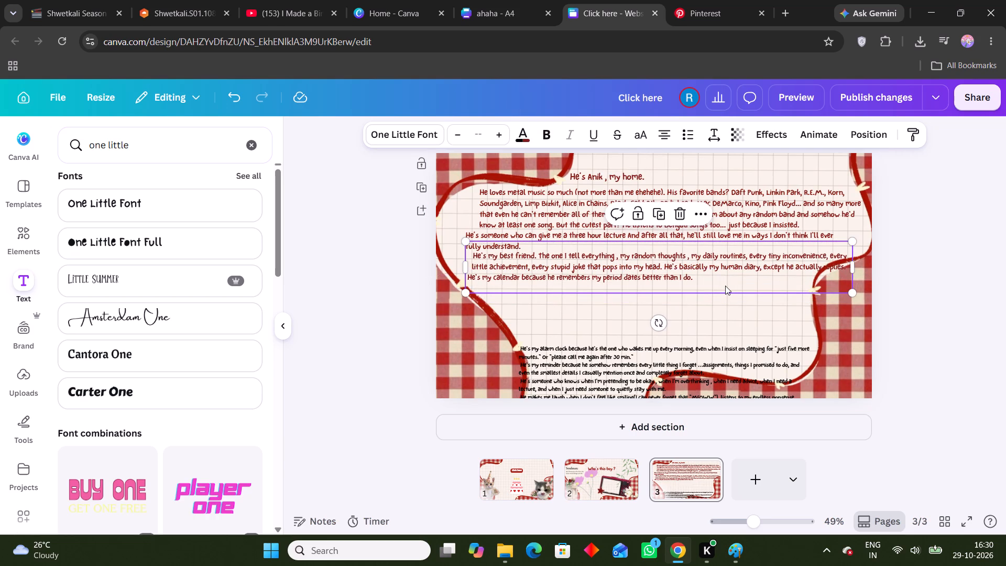
Narrow the best-friend text box on page 3 and shift it inward so it fits inside the ribbon border.
left_click_drag(854, 266, 838, 271)
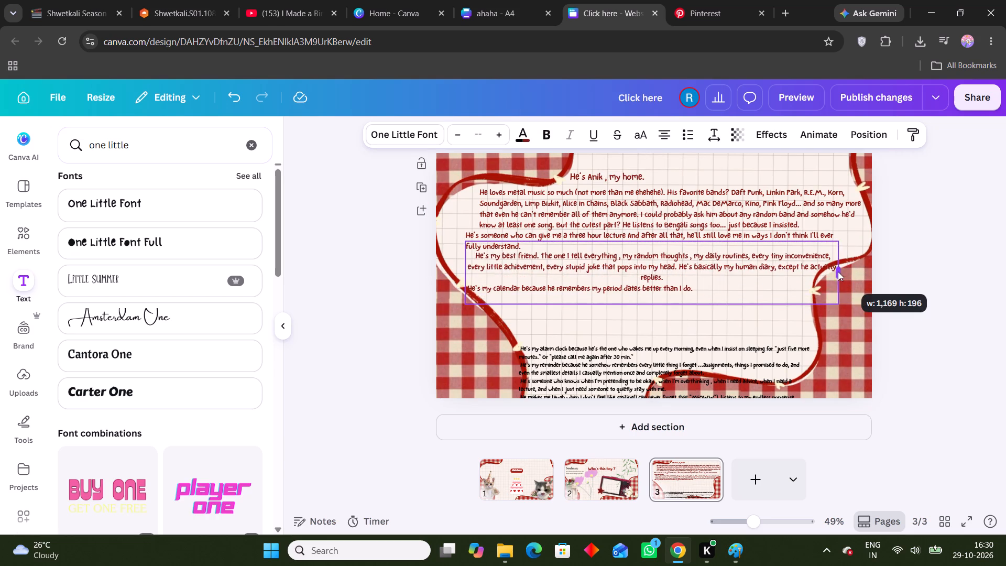
left_click_drag(838, 271, 799, 278)
left_click_drag(729, 278, 741, 282)
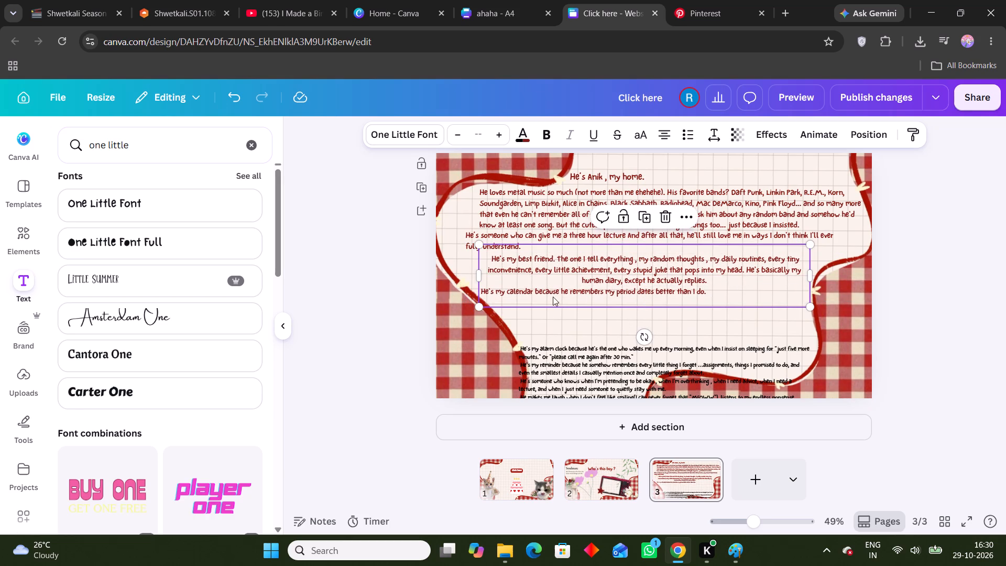
Left-align the best-friend paragraph and nudge its text box up beneath the lecture sentence.
left_click(585, 279)
left_click(581, 281)
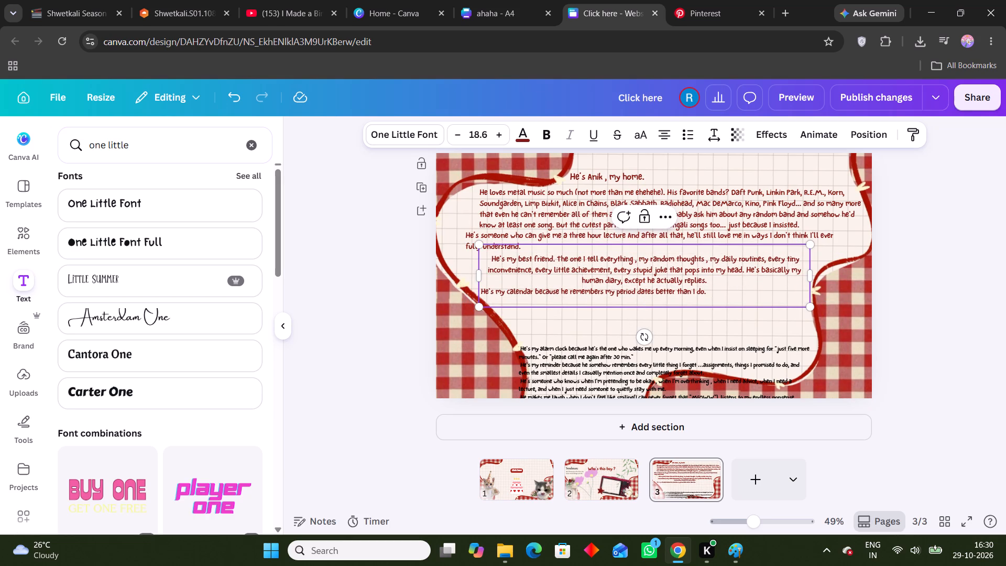
left_click(665, 130)
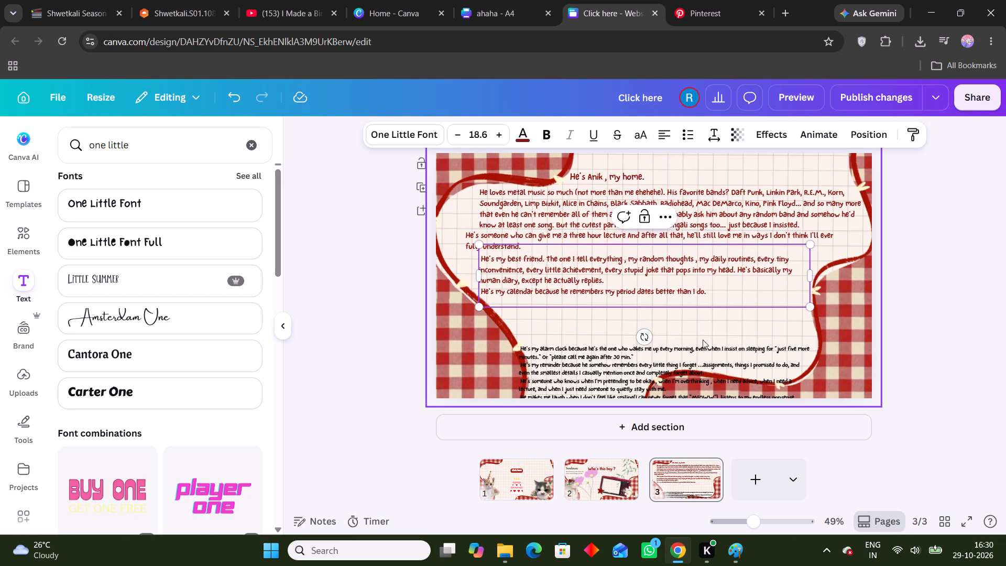
left_click(400, 276)
left_click_drag(583, 282, 582, 276)
left_click(365, 267)
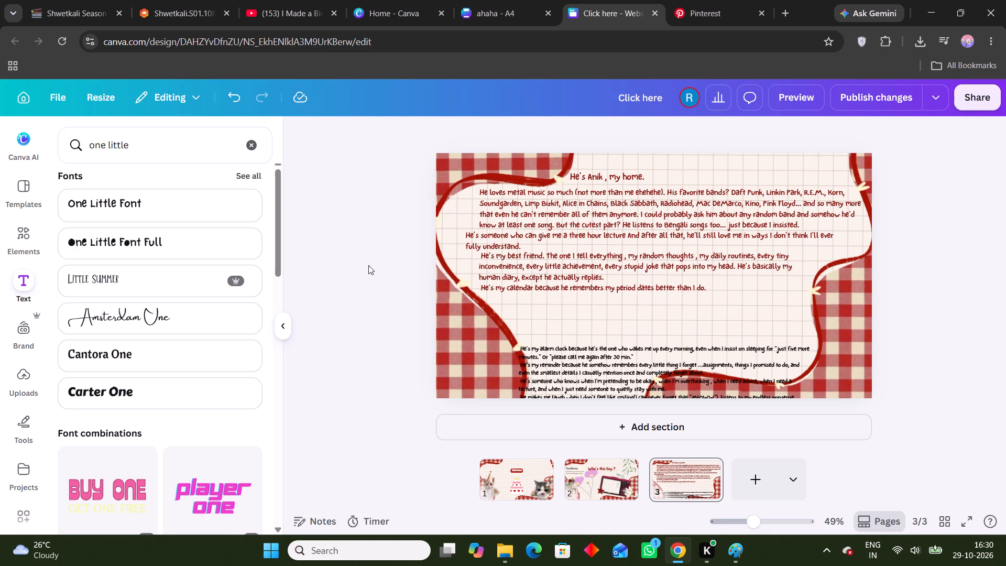
Raise the black letter block closer beneath the calendar line and nudge the "my home" heading slightly up.
left_click_drag(690, 378, 703, 332)
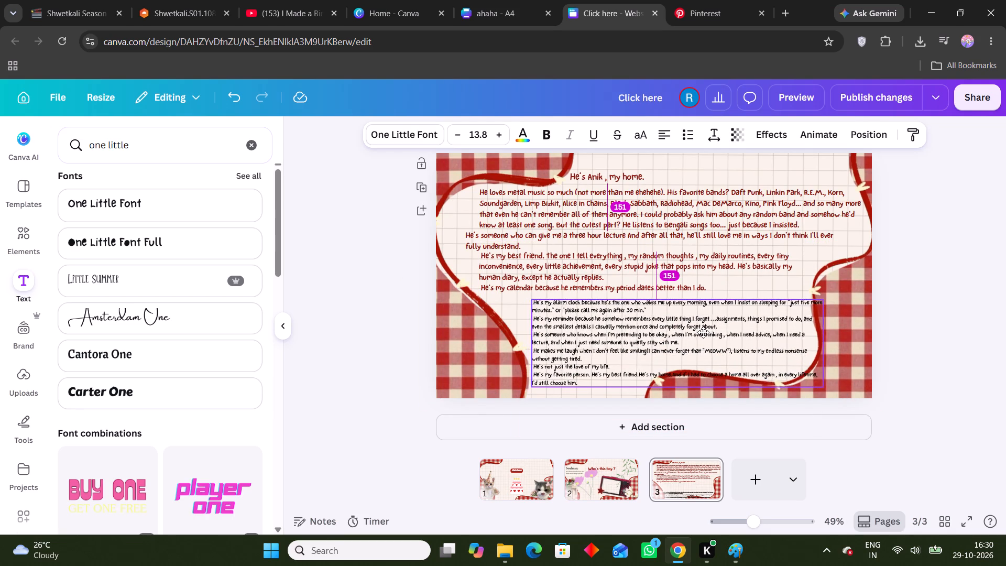
left_click_drag(703, 332, 705, 332)
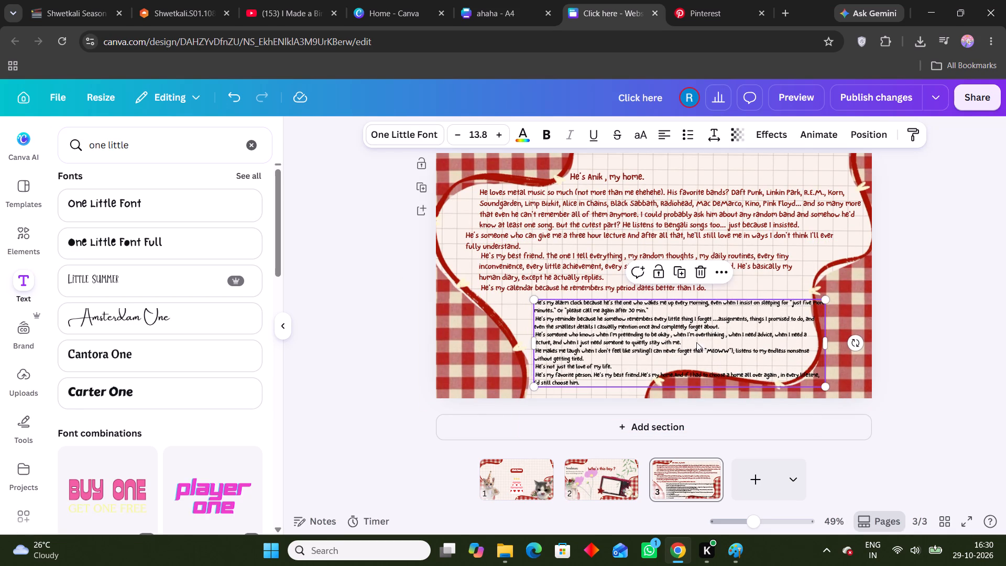
left_click_drag(642, 353, 641, 353)
left_click_drag(641, 353, 626, 372)
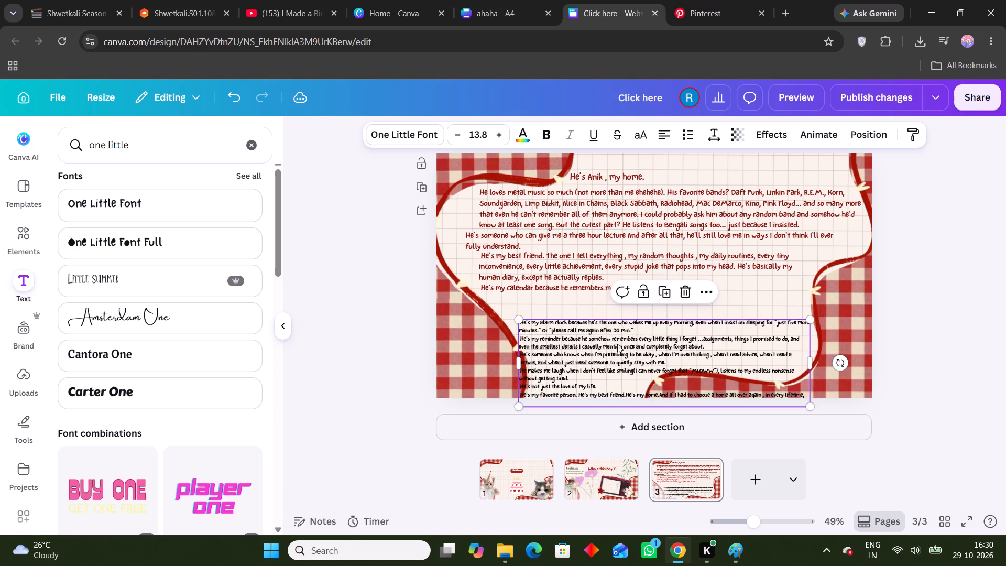
left_click_drag(620, 172, 622, 166)
Cut "He loves metal music so much (not more than me ehehehe)." from the music paragraph and lower the remaining text above the lecture sentence.
left_click(664, 210)
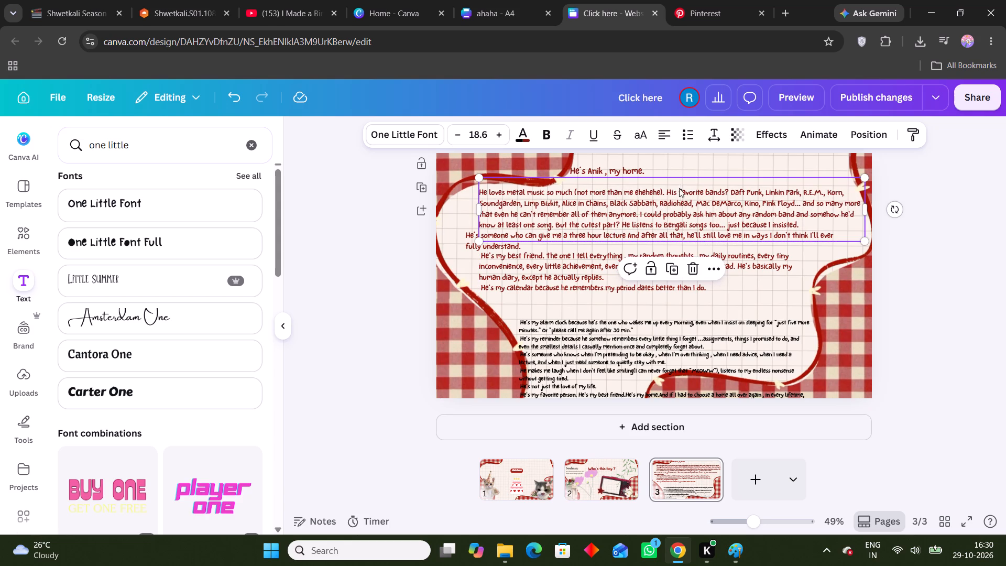
left_click(665, 190)
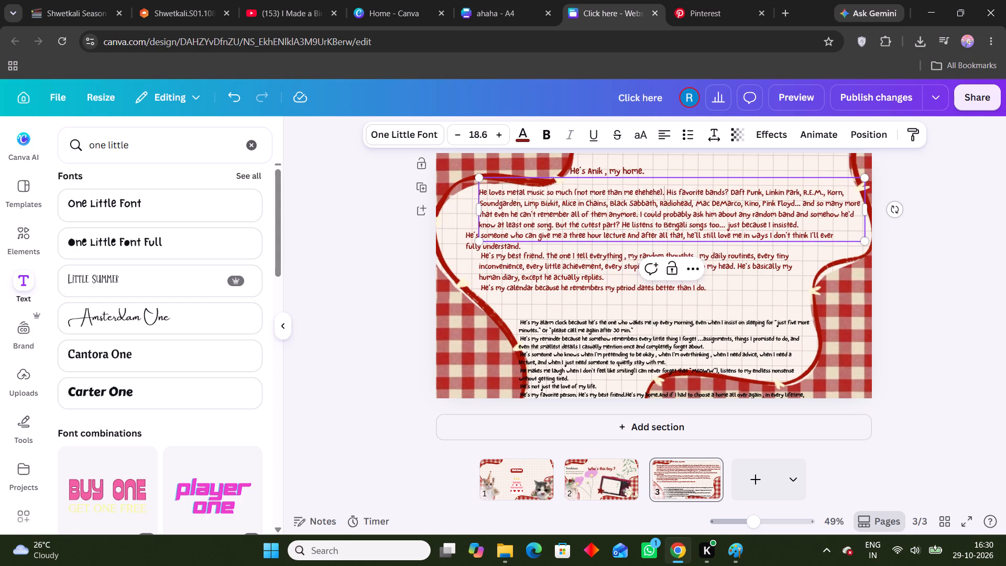
left_click_drag(665, 191, 473, 185)
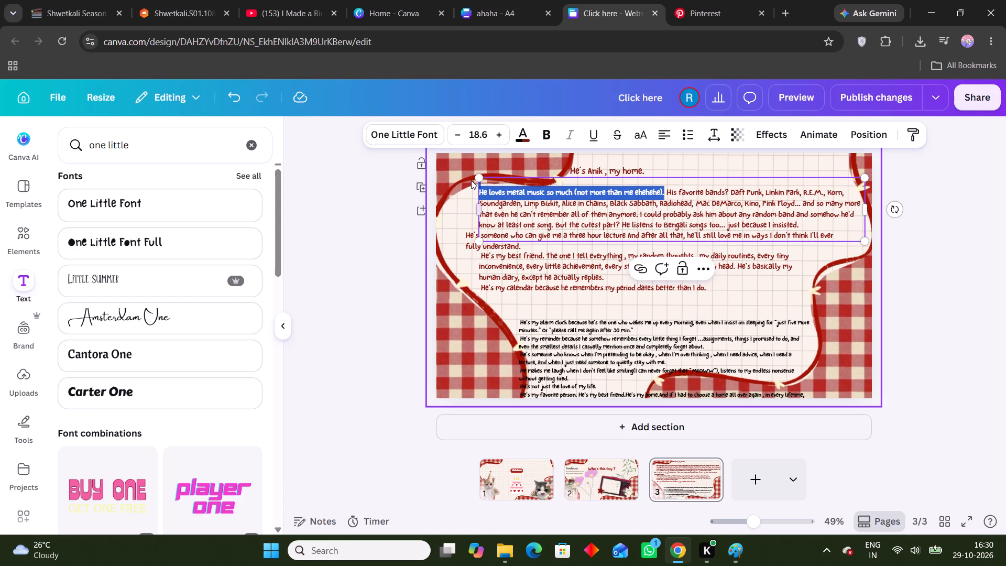
key("ctrl+x")
left_click_drag(696, 221, 696, 232)
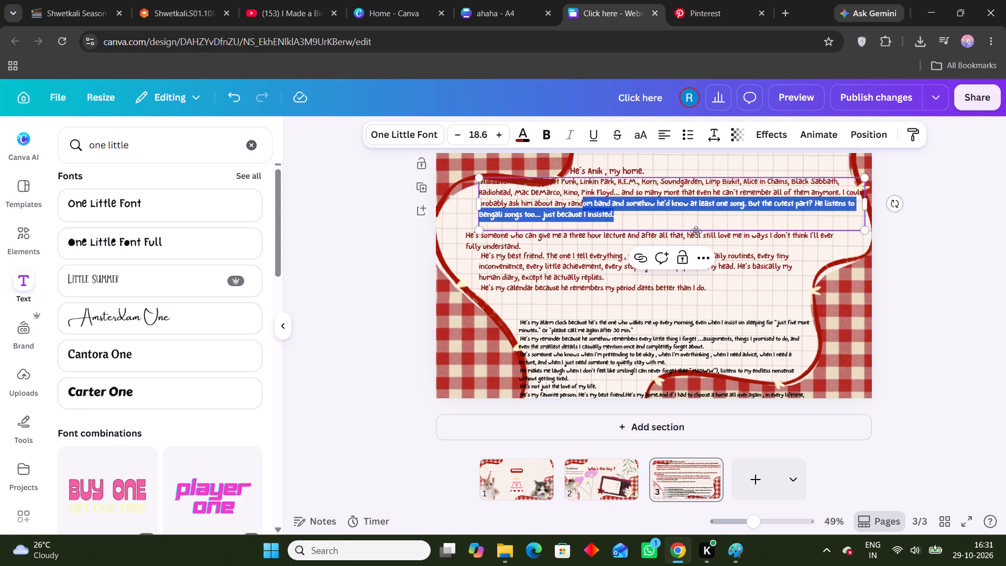
left_click(719, 234)
left_click(967, 236)
left_click_drag(775, 205, 775, 215)
left_click(1005, 224)
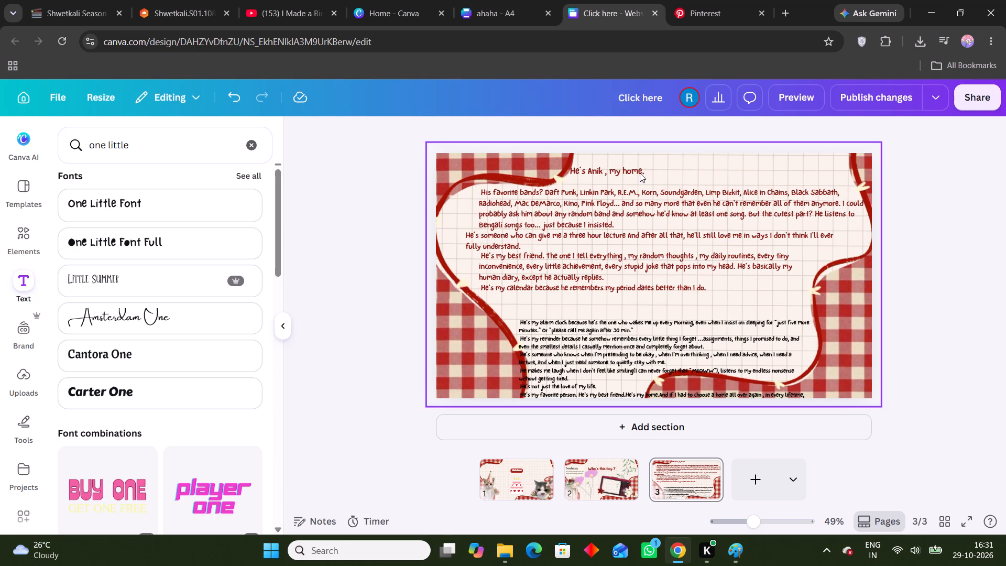
Duplicate the "my home" heading, replace the copy's text with the cut metal music sentence, and place it directly beneath the heading.
left_click(614, 171)
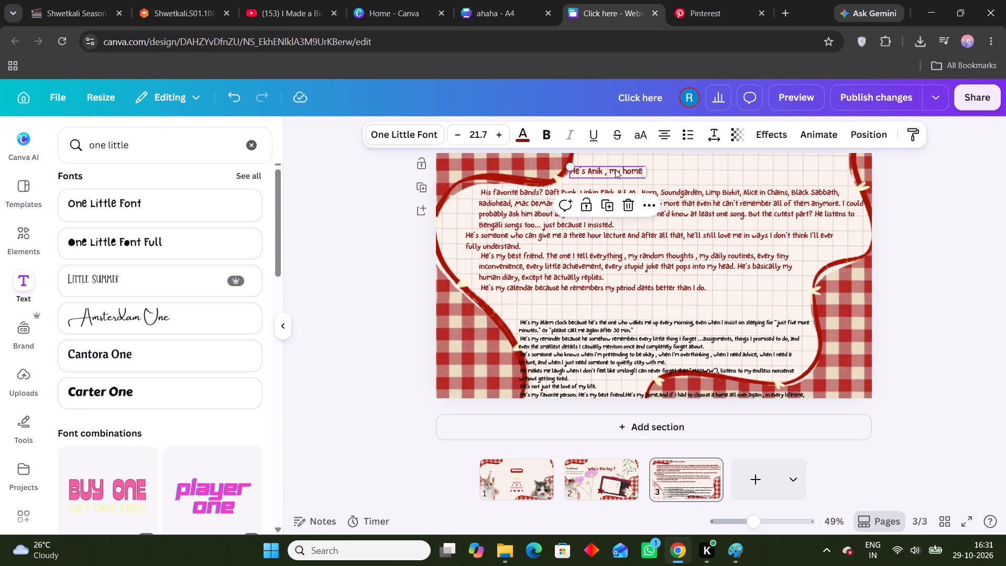
left_click(645, 205)
left_click(688, 298)
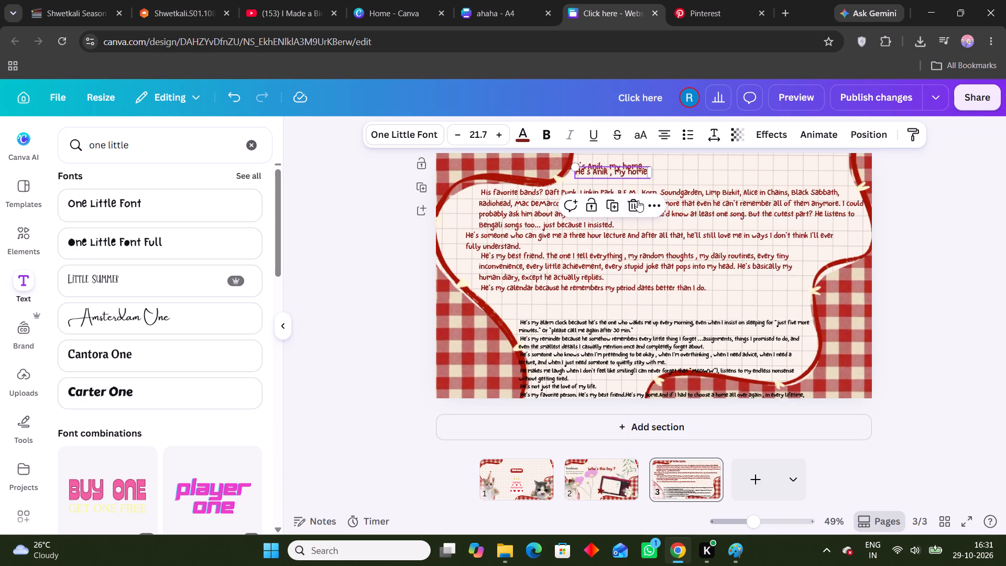
left_click(630, 171)
key("ctrl+v")
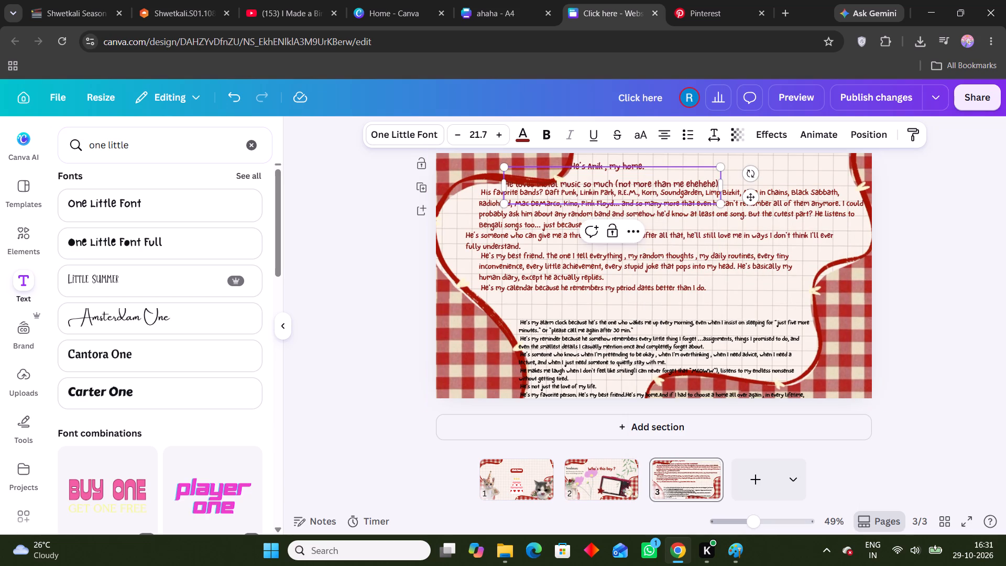
left_click_drag(643, 202, 686, 193)
left_click_drag(752, 198, 805, 191)
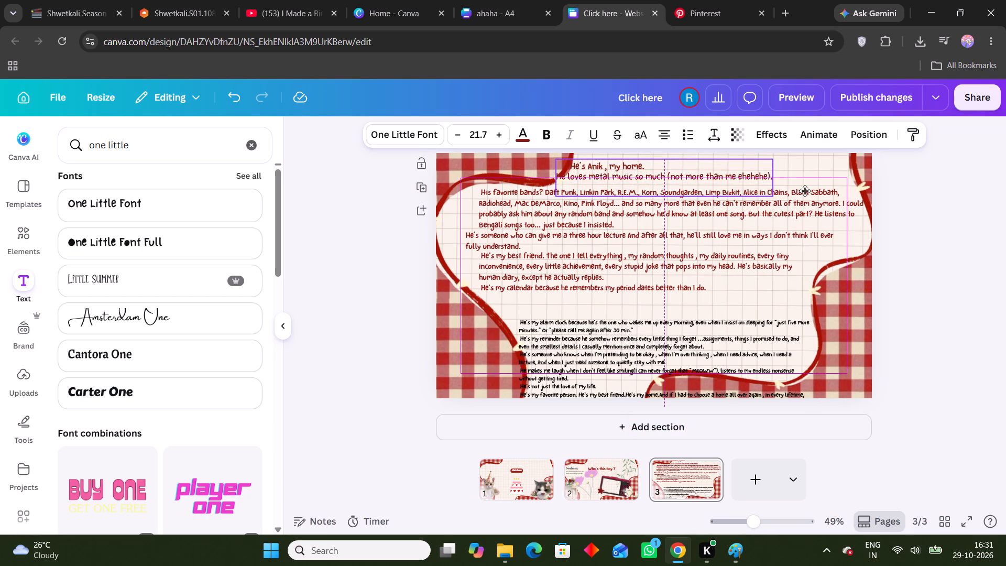
left_click_drag(805, 191, 817, 191)
left_click(960, 200)
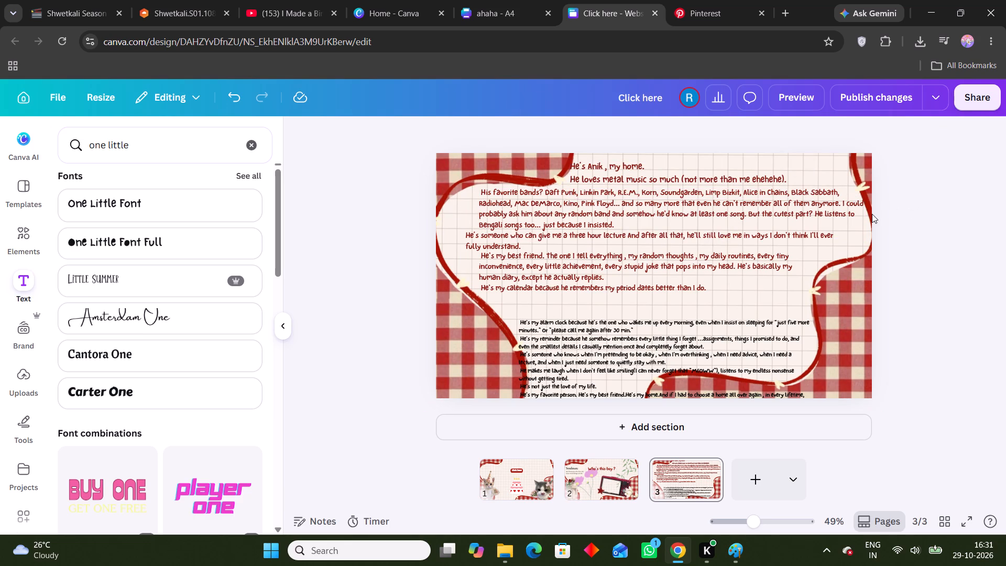
Move the favorite-bands paragraph toward the page's left edge and widen its text box slightly to fit the frame.
left_click(660, 181)
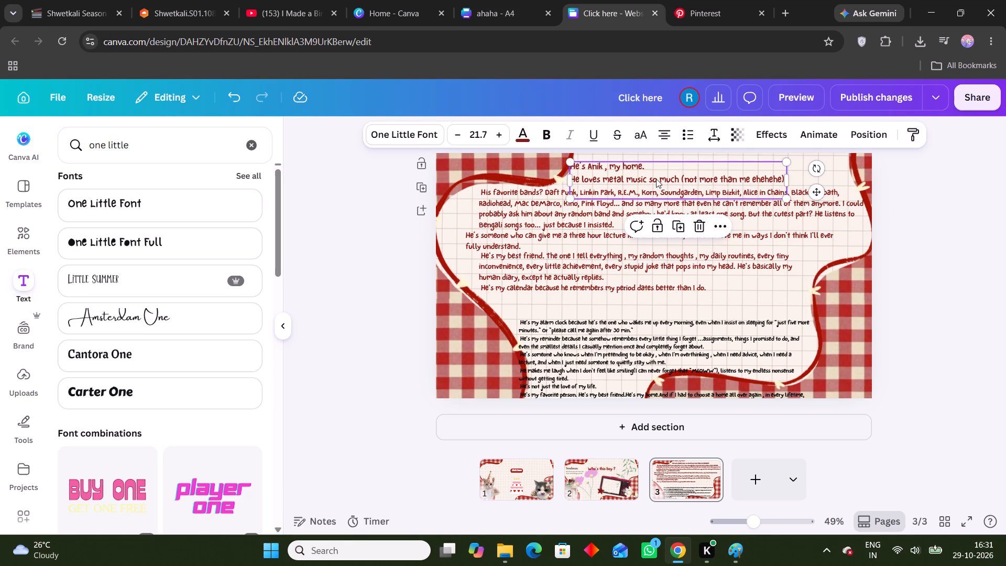
left_click(572, 202)
left_click(540, 210)
left_click_drag(524, 211, 518, 212)
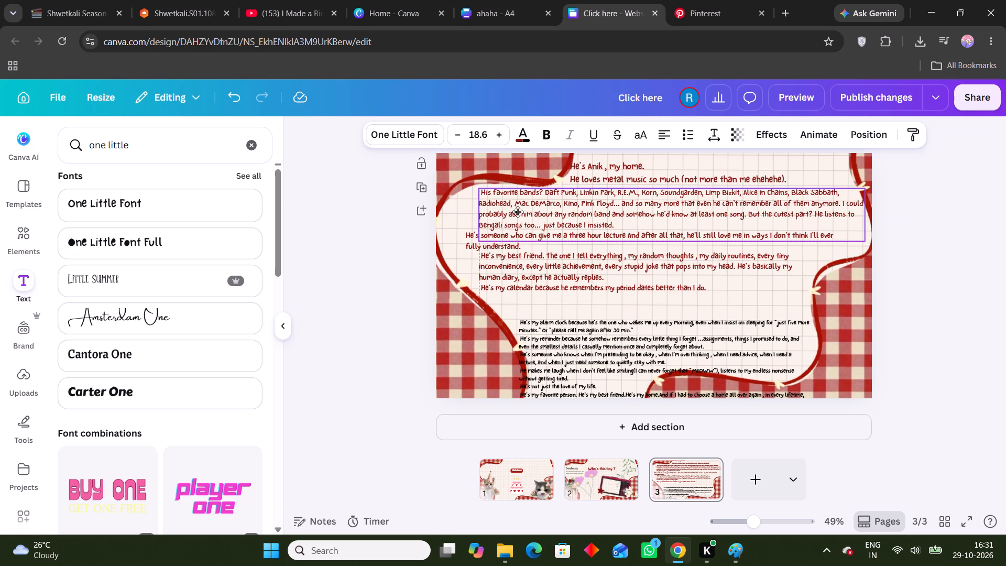
left_click_drag(518, 212, 512, 213)
left_click(953, 257)
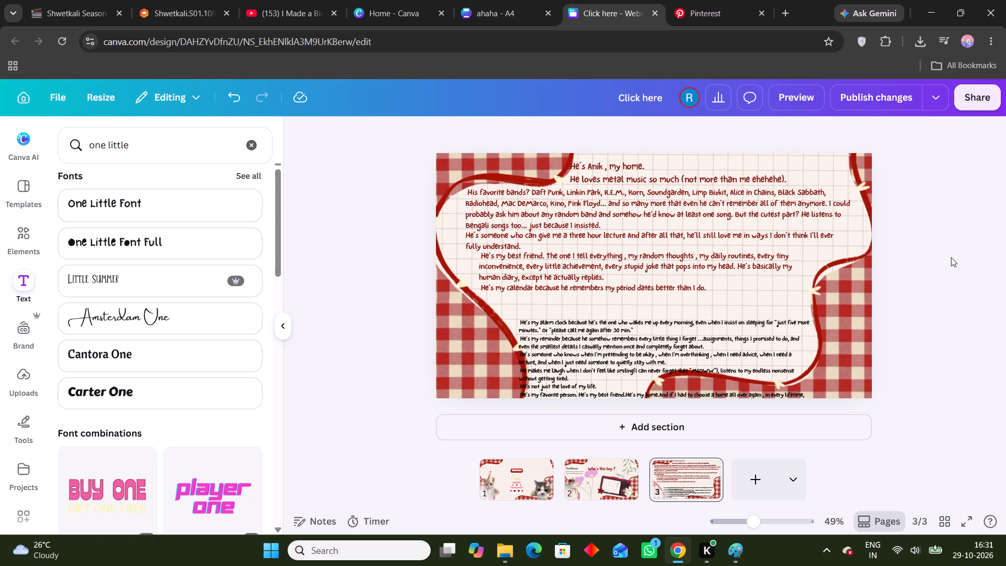
left_click(782, 223)
left_click_drag(854, 219, 859, 219)
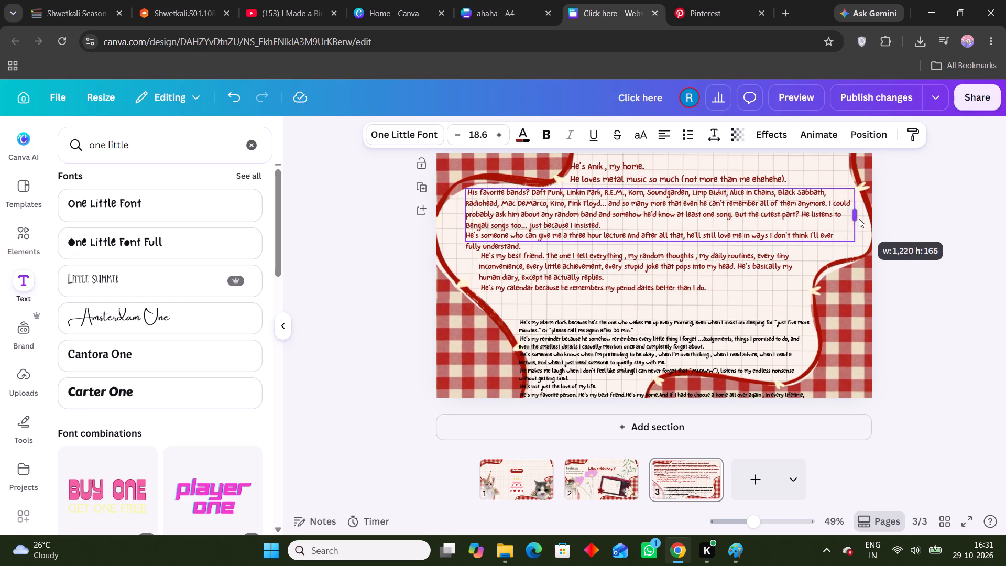
left_click_drag(859, 219, 865, 219)
left_click(789, 217)
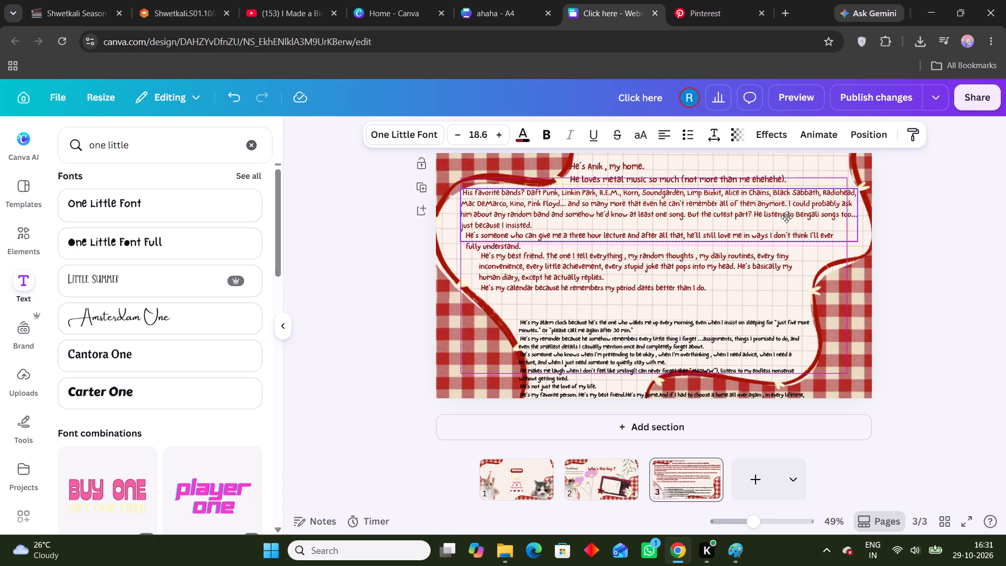
left_click(905, 217)
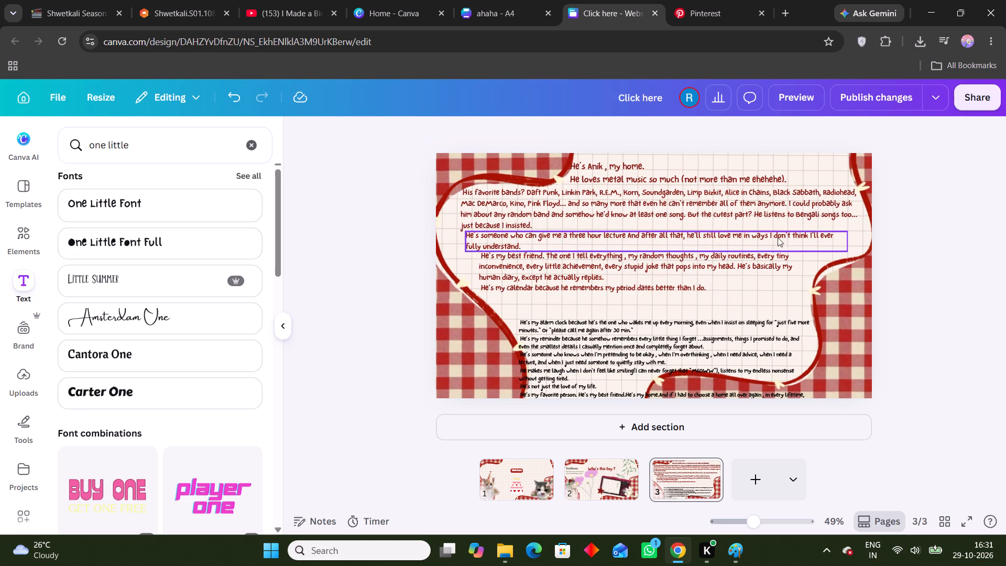
Shift the three-hour-lecture sentence left and widen its text box until the whole sentence fits on one line.
left_click(663, 244)
left_click(649, 233)
left_click_drag(649, 233, 631, 232)
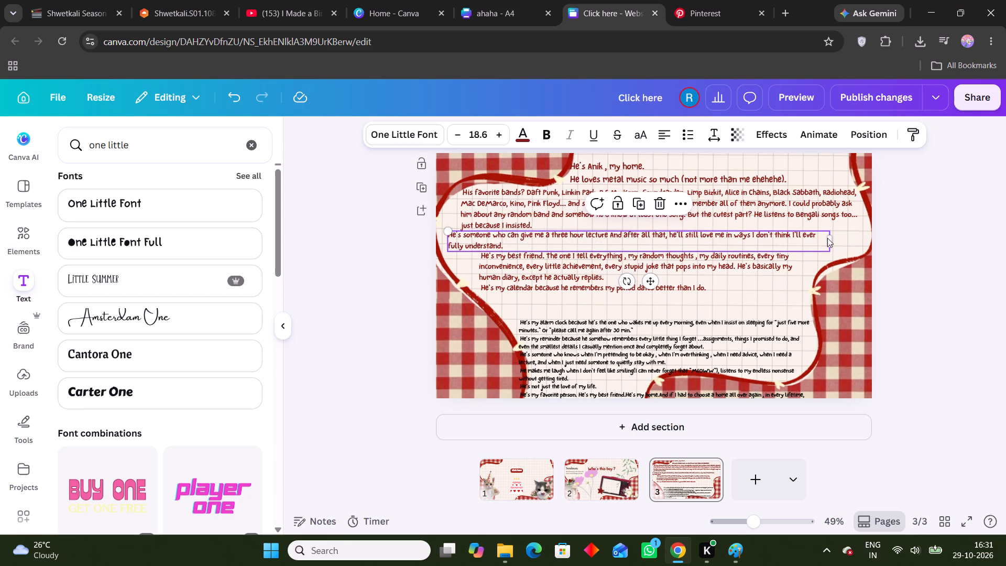
left_click_drag(833, 238, 867, 236)
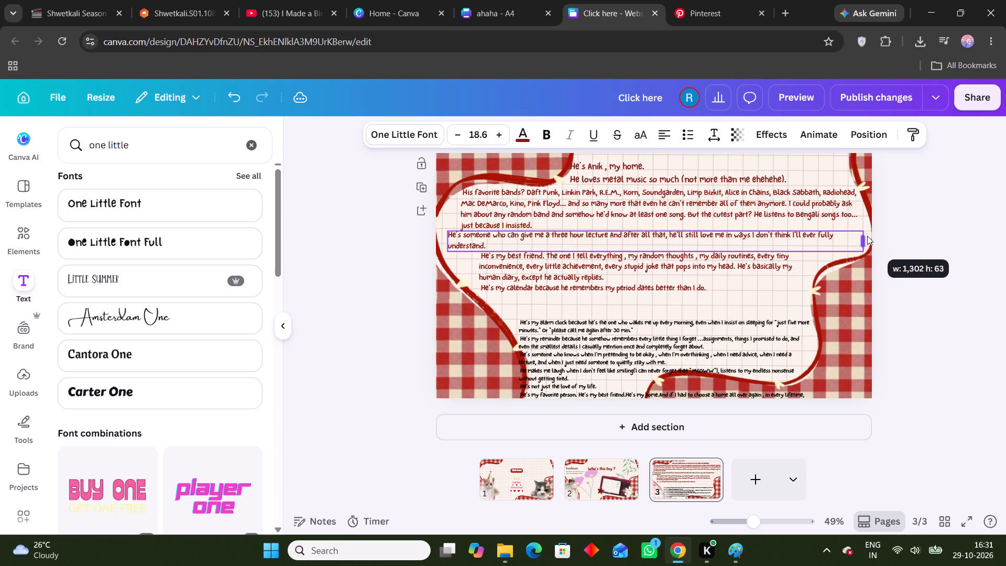
left_click_drag(867, 236, 873, 234)
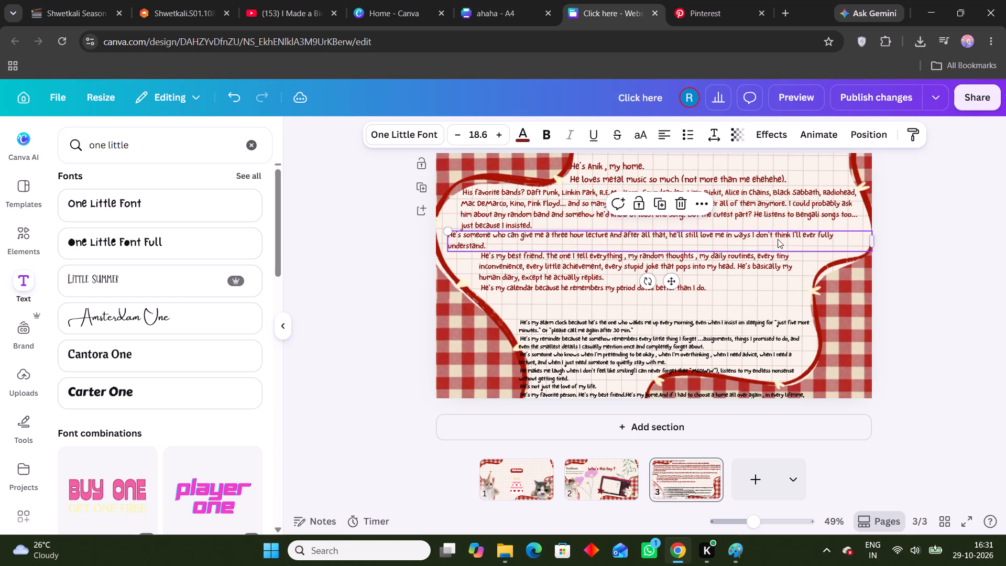
left_click_drag(752, 243, 747, 243)
left_click_drag(864, 237, 865, 237)
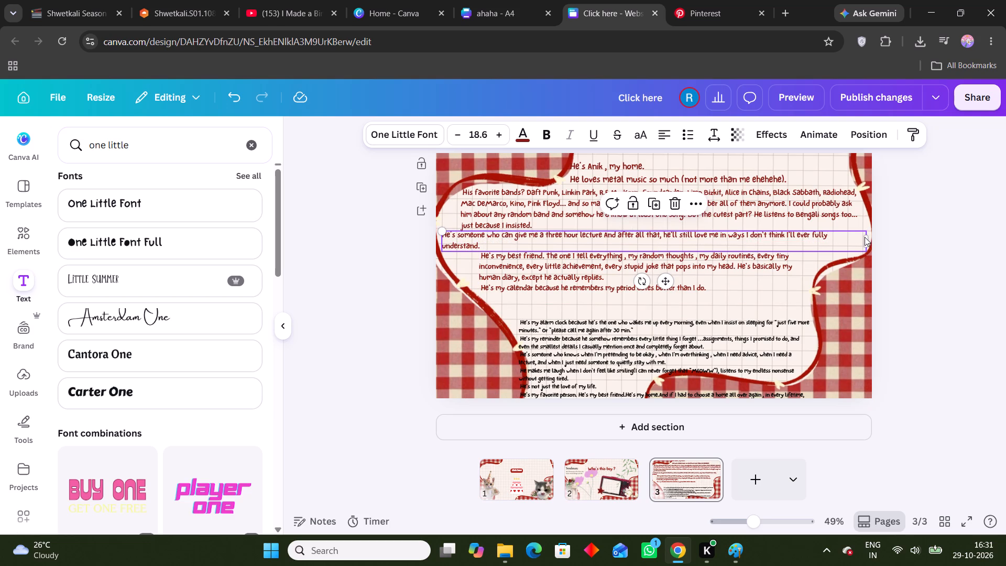
left_click_drag(865, 237, 870, 237)
left_click_drag(805, 238, 797, 239)
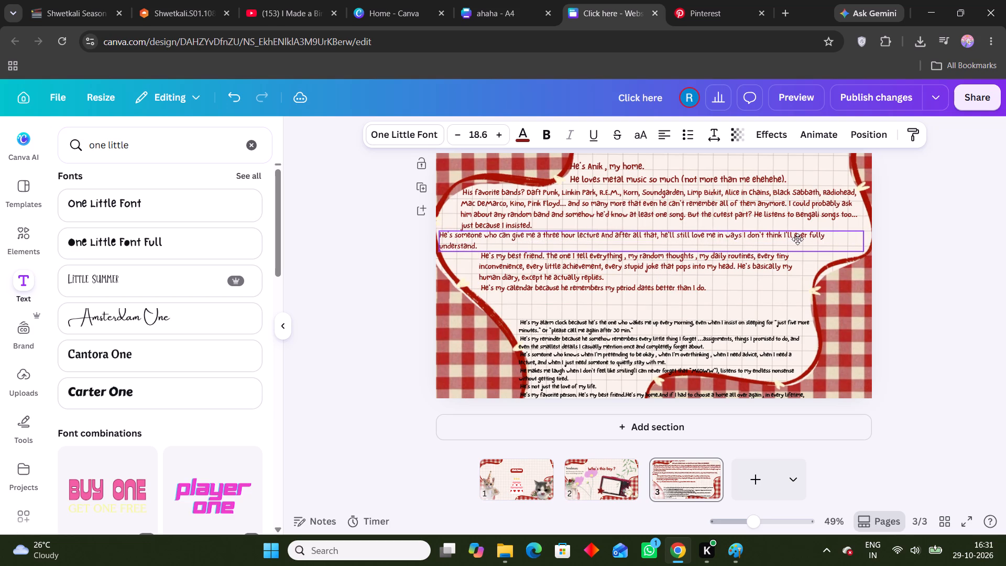
left_click_drag(797, 239, 796, 239)
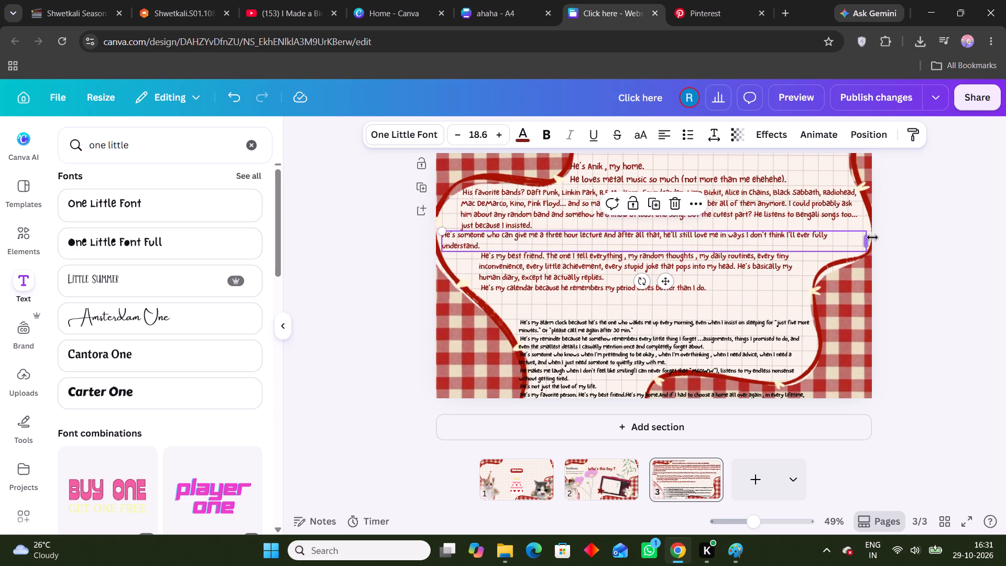
left_click(870, 238)
left_click(916, 238)
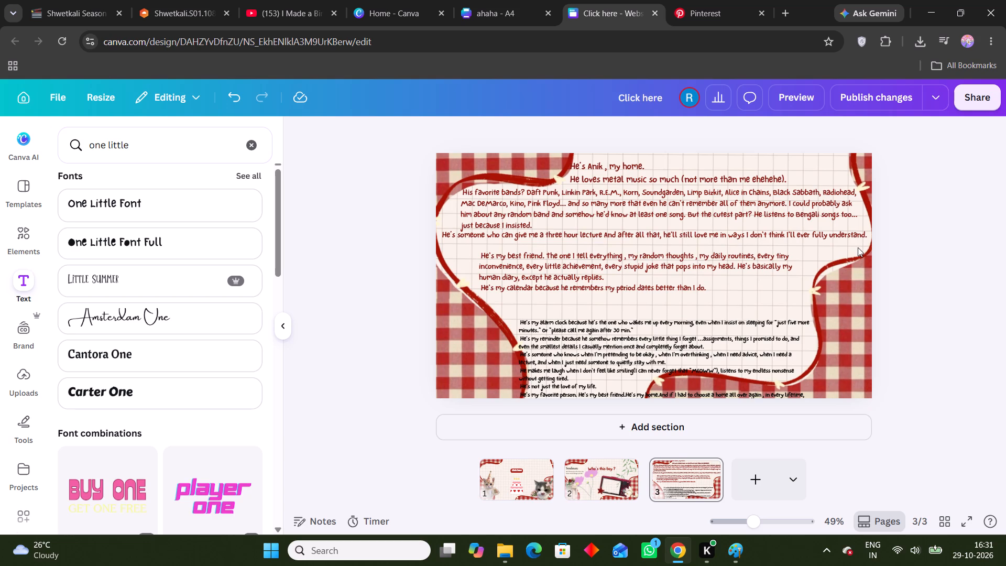
Cut the sentence "He's my calendar because he remembers my period dates better than I do." from the end of the best-friend paragraph.
left_click(557, 279)
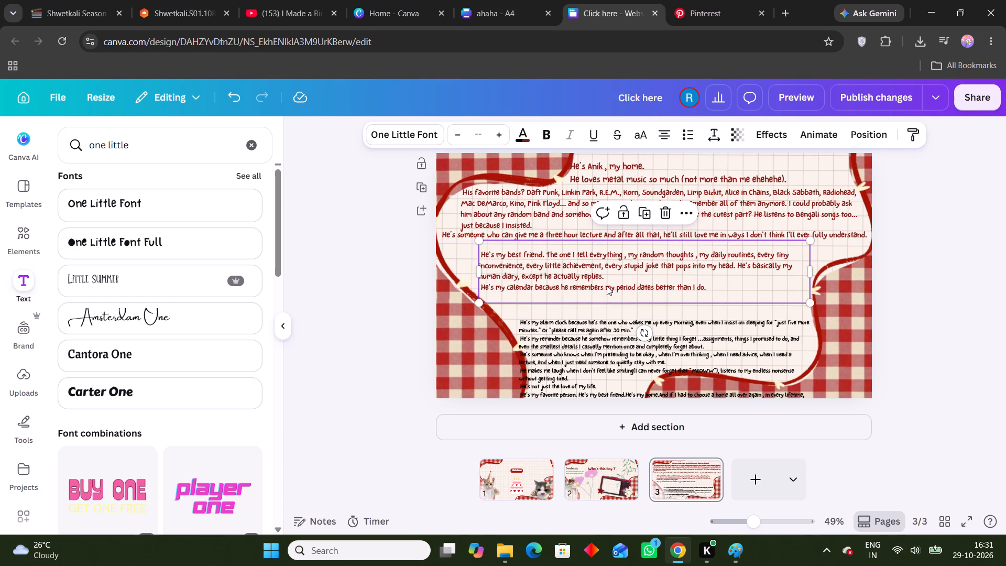
left_click_drag(706, 288, 698, 291)
left_click(699, 291)
left_click_drag(698, 291, 602, 290)
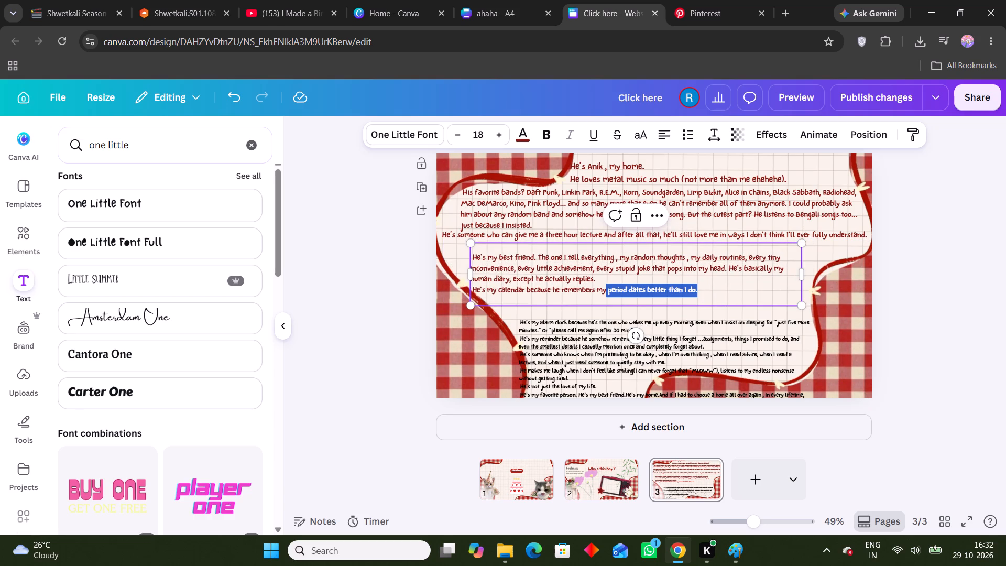
left_click_drag(602, 290, 467, 292)
left_click(727, 288)
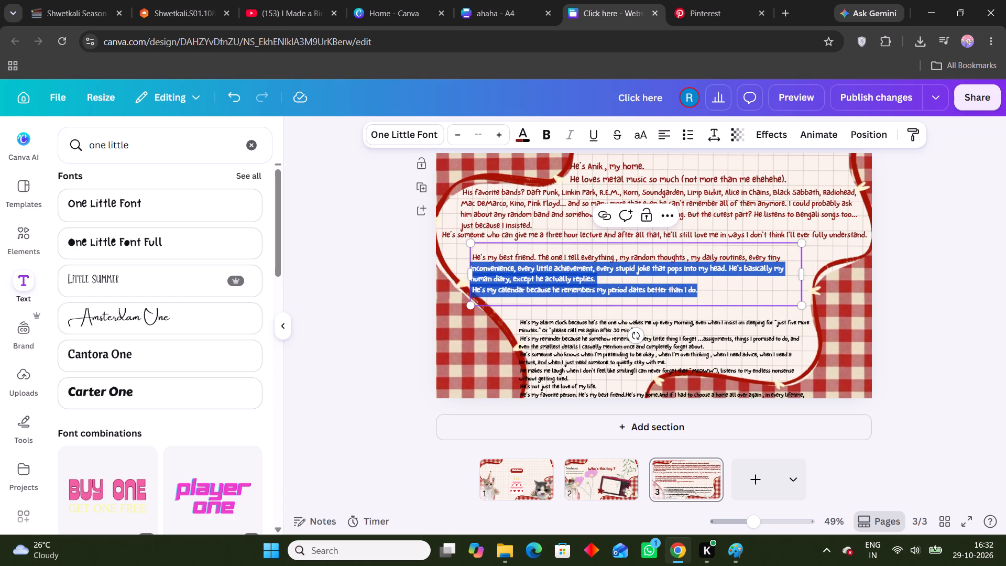
left_click(701, 292)
left_click_drag(698, 292, 472, 293)
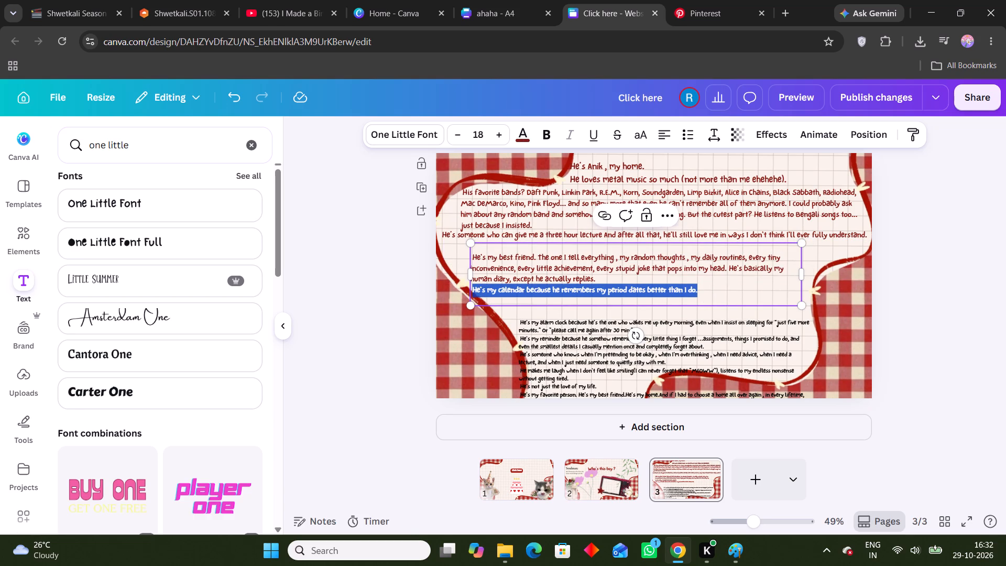
key("ctrl+x")
left_click(458, 267)
Duplicate the three-hour-lecture sentence, lower the best-friend paragraph for room, and place the copy beneath the original with the cut calendar sentence as its text.
left_click(473, 235)
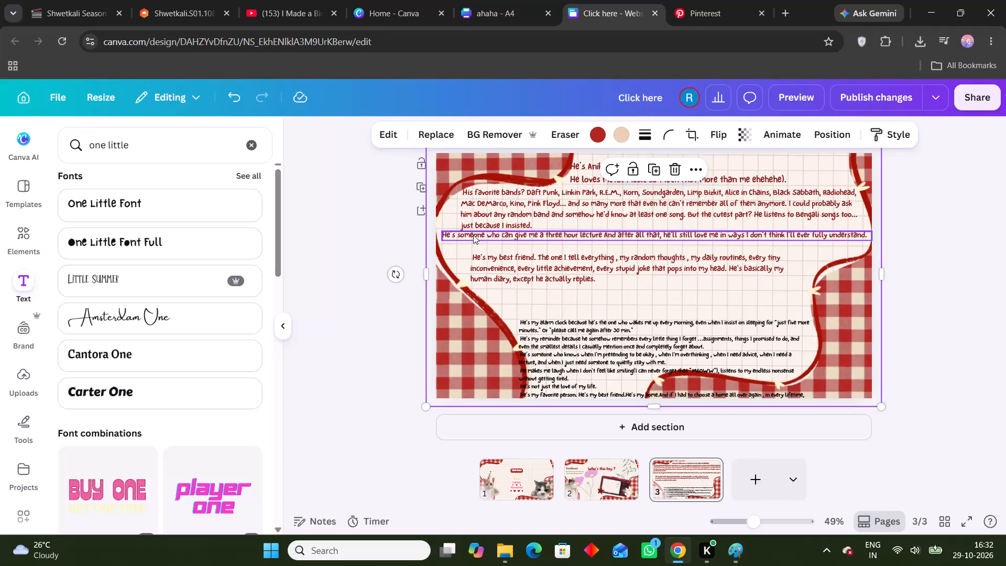
left_click(702, 205)
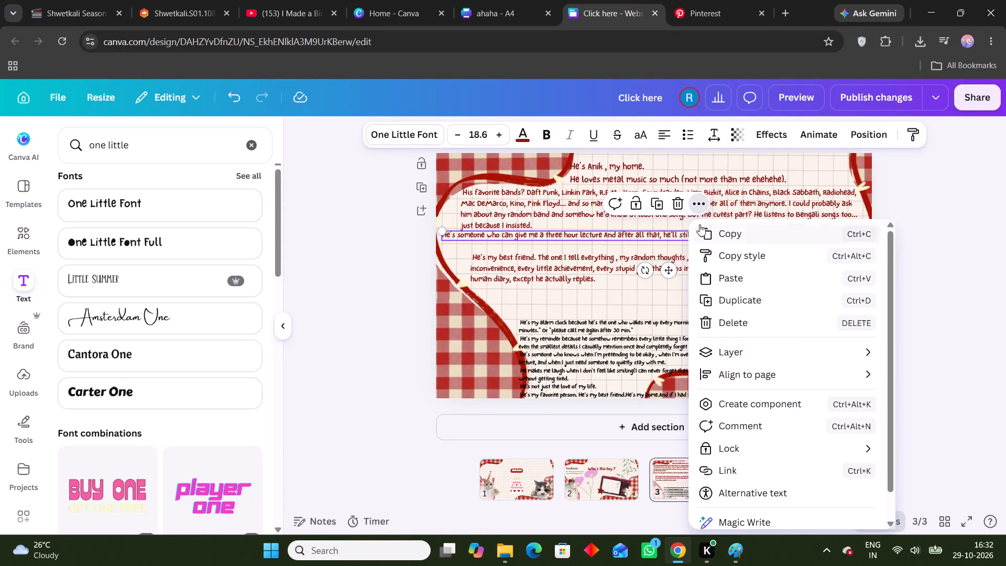
left_click(757, 297)
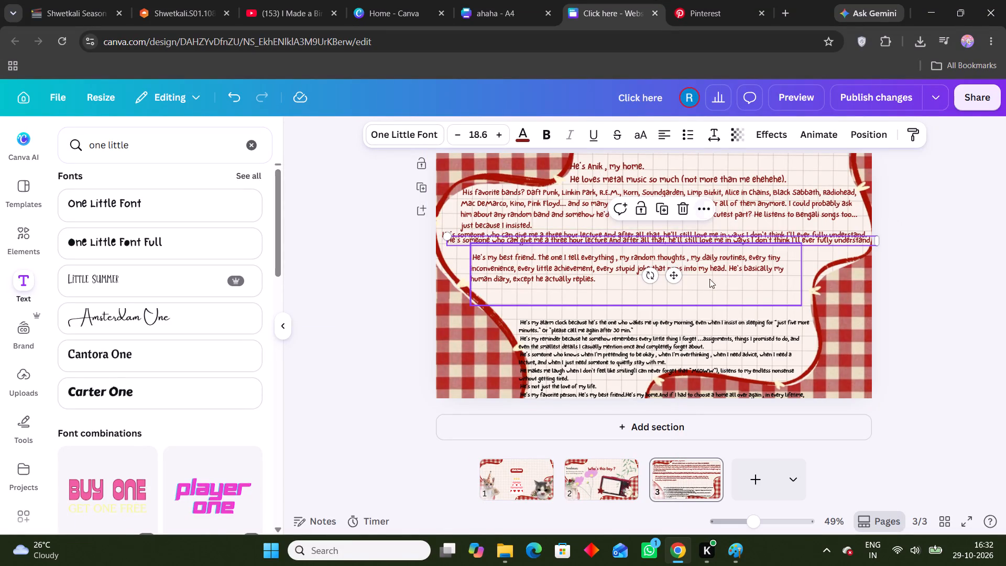
left_click_drag(724, 271, 732, 298)
left_click_drag(732, 242, 733, 251)
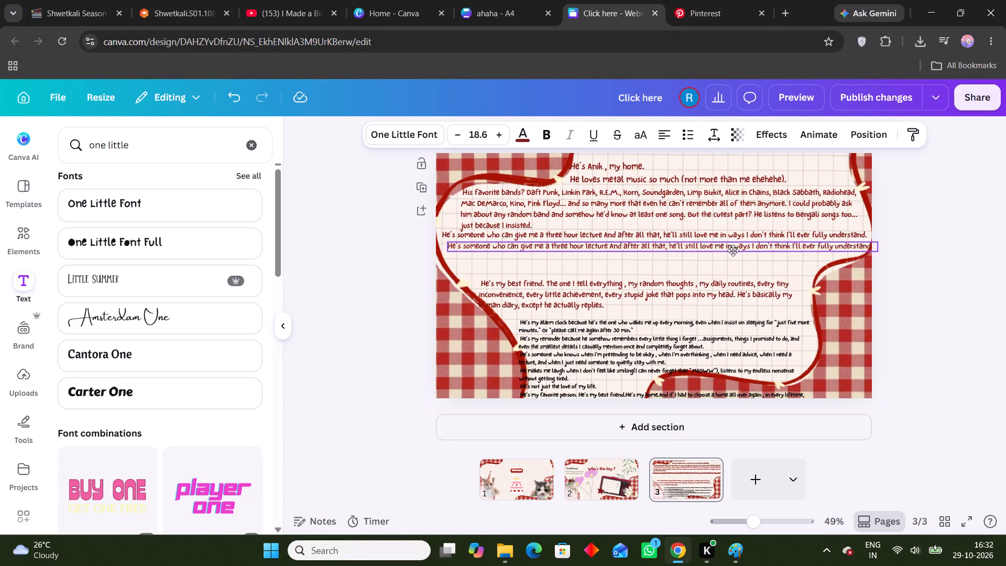
left_click_drag(733, 251, 729, 249)
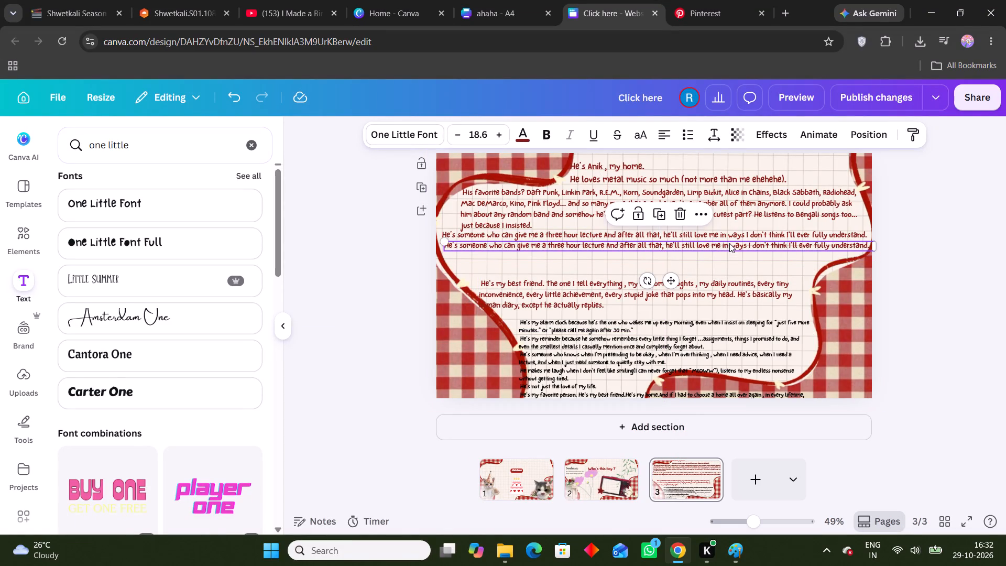
double_click(729, 243)
key("ctrl+v")
left_click(909, 245)
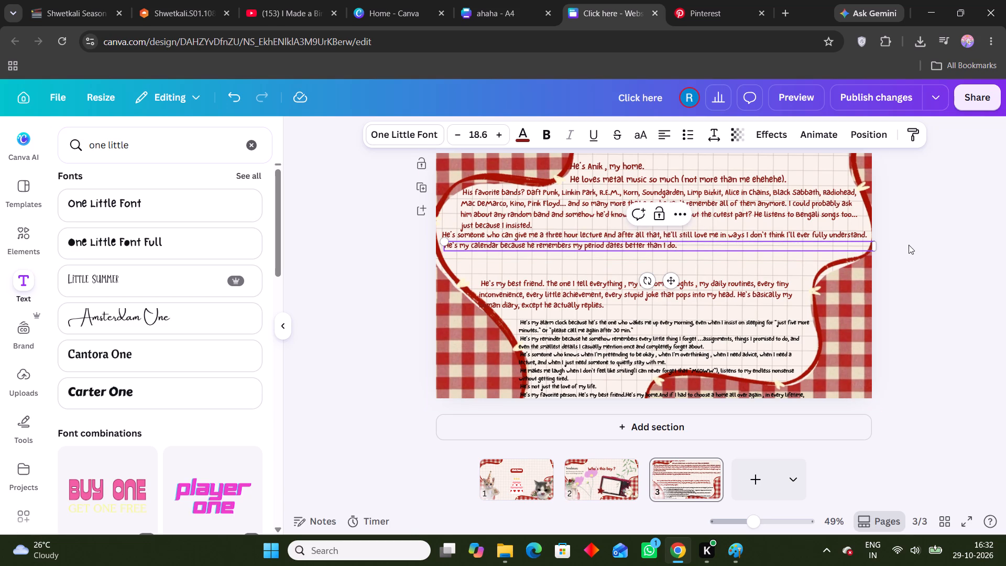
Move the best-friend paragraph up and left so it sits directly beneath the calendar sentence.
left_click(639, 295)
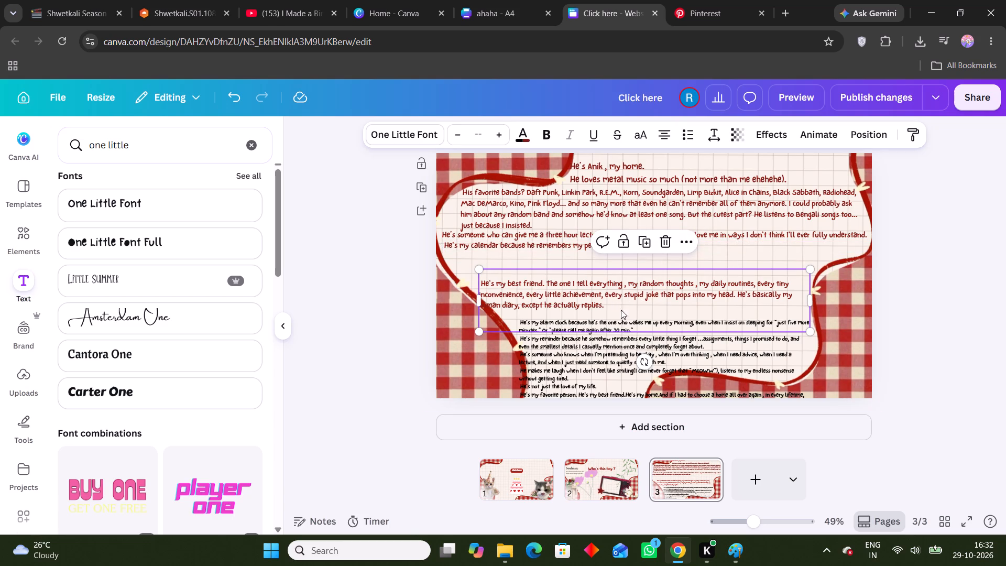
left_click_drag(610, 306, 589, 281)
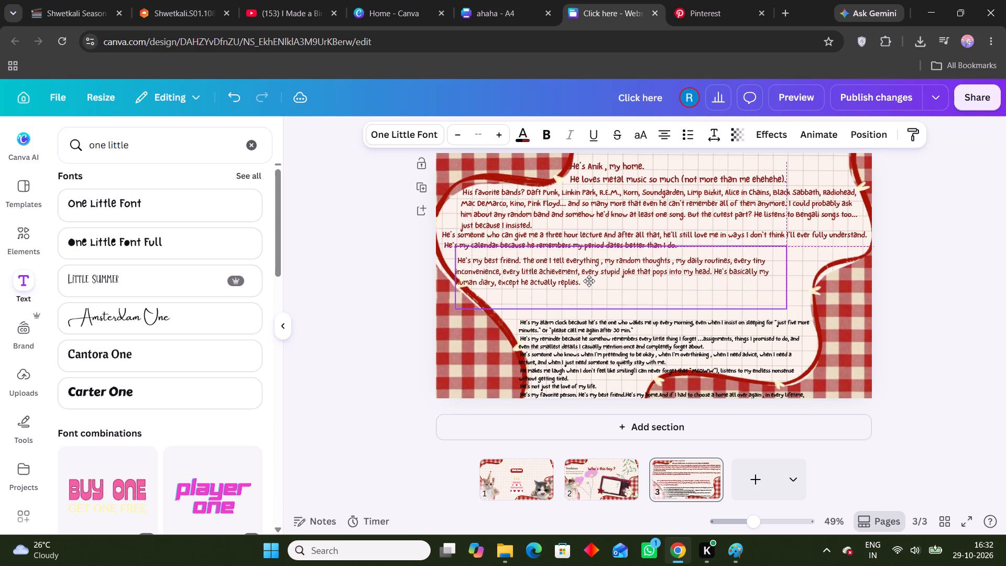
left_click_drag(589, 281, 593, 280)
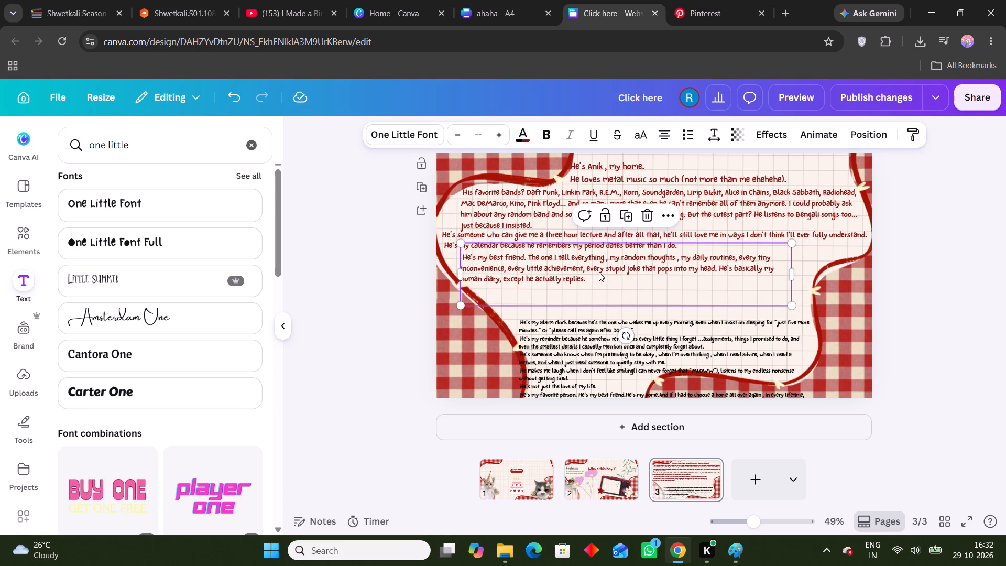
Cut the best-friend paragraph's text through "pops into my head." and lower the remaining human-diary sentence to clear space above it.
left_click(715, 269)
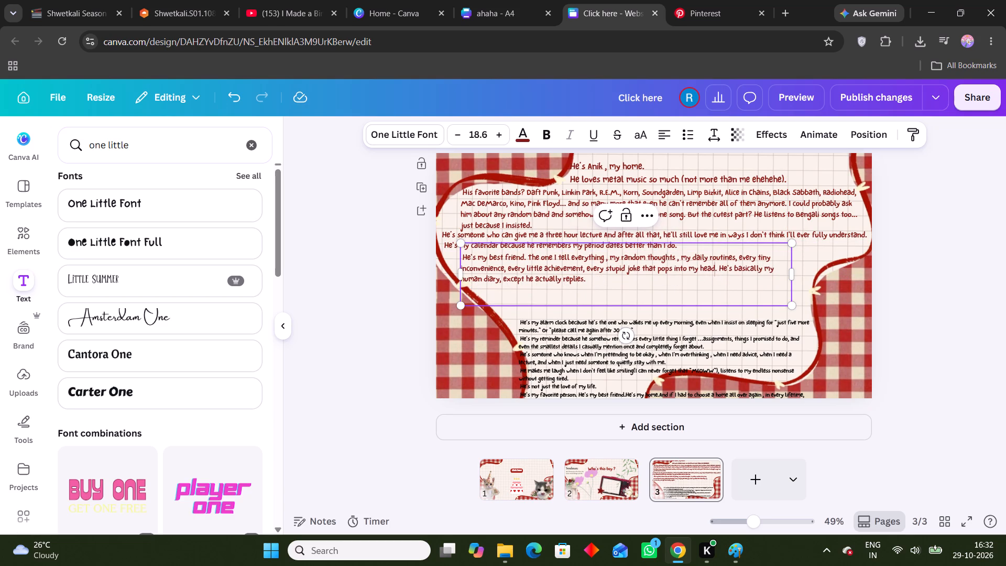
left_click_drag(715, 269, 476, 247)
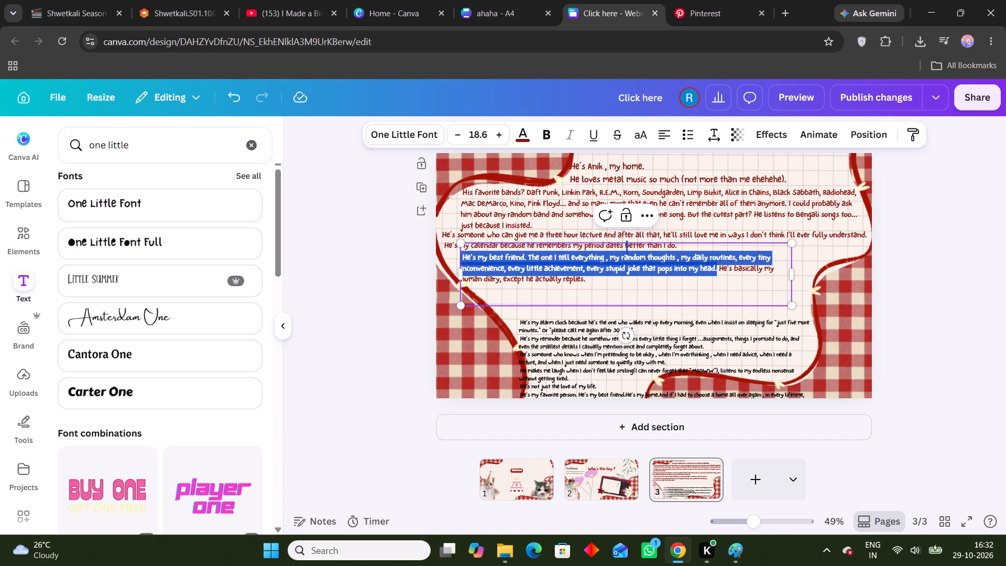
left_click_drag(476, 247, 457, 245)
key("ctrl+x")
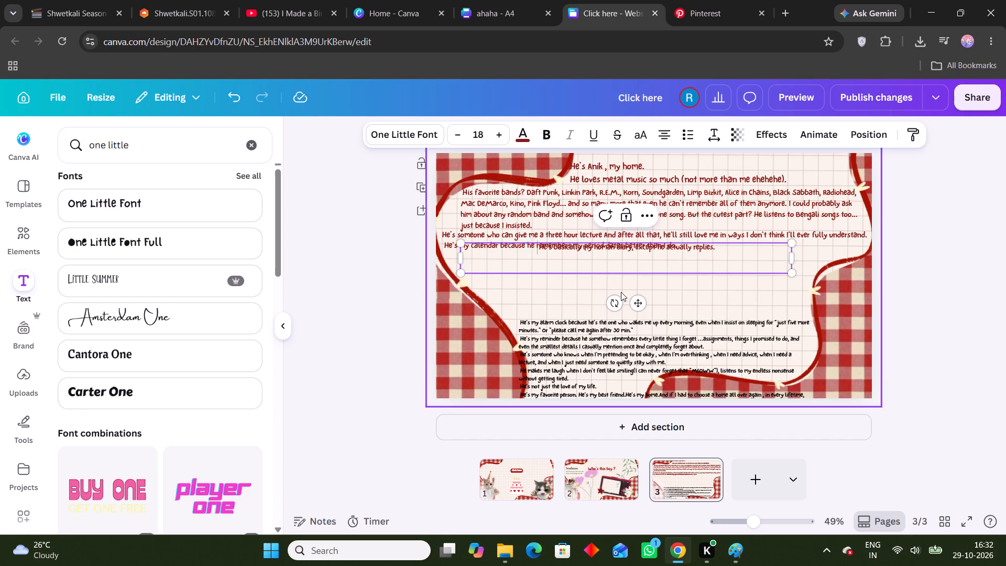
left_click_drag(636, 269, 651, 286)
left_click_drag(640, 302, 669, 332)
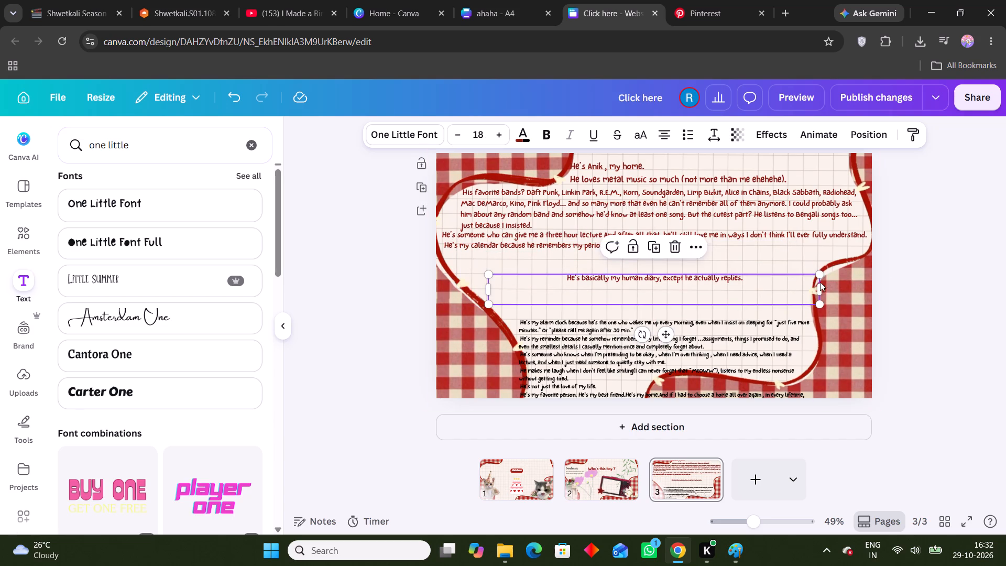
left_click(892, 266)
Duplicate the calendar sentence, replace the copy's text with the cut best-friend text, and place it between the calendar and human-diary sentences.
left_click(613, 248)
left_click(705, 214)
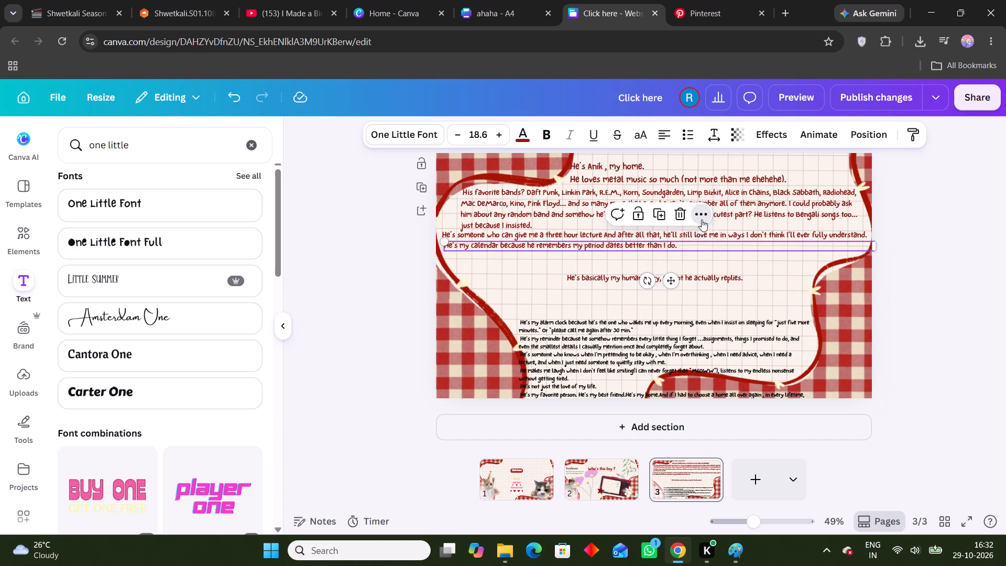
left_click(728, 309)
left_click_drag(615, 259, 620, 257, "ctrl")
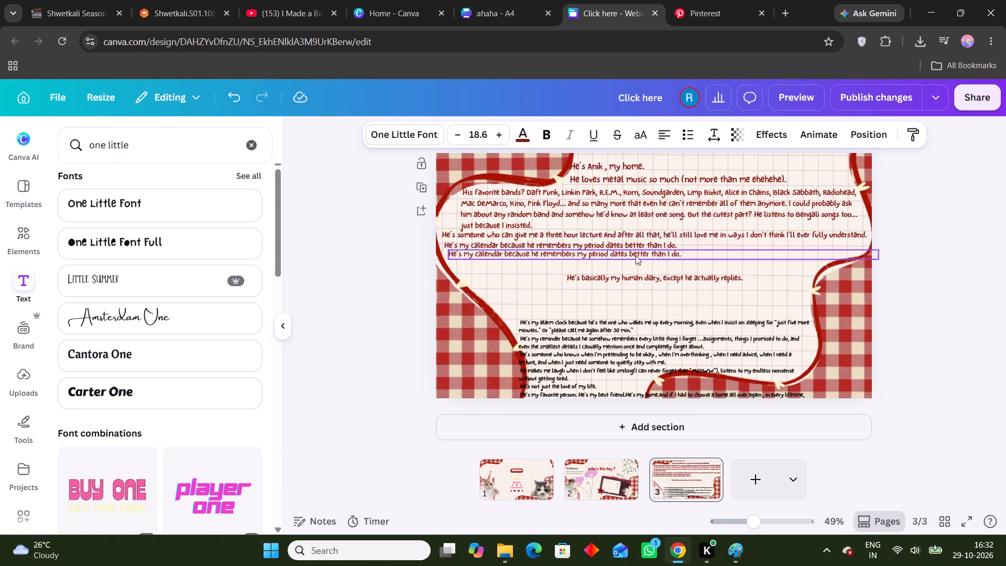
left_click_drag(632, 256, 660, 253, "ctrl")
double_click(681, 253)
left_click(682, 252)
key("ctrl+v")
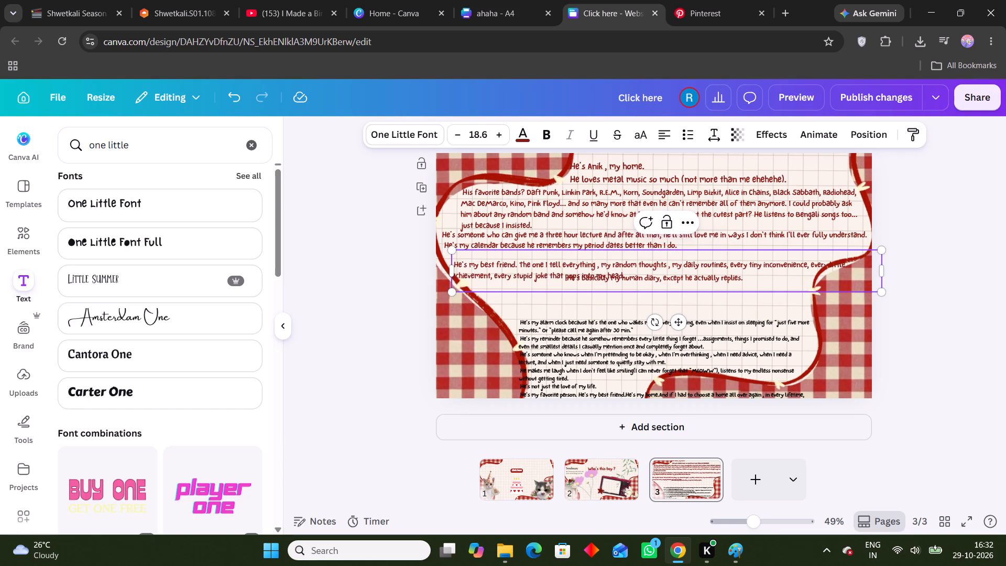
left_click_drag(659, 261, 657, 253)
left_click(781, 286)
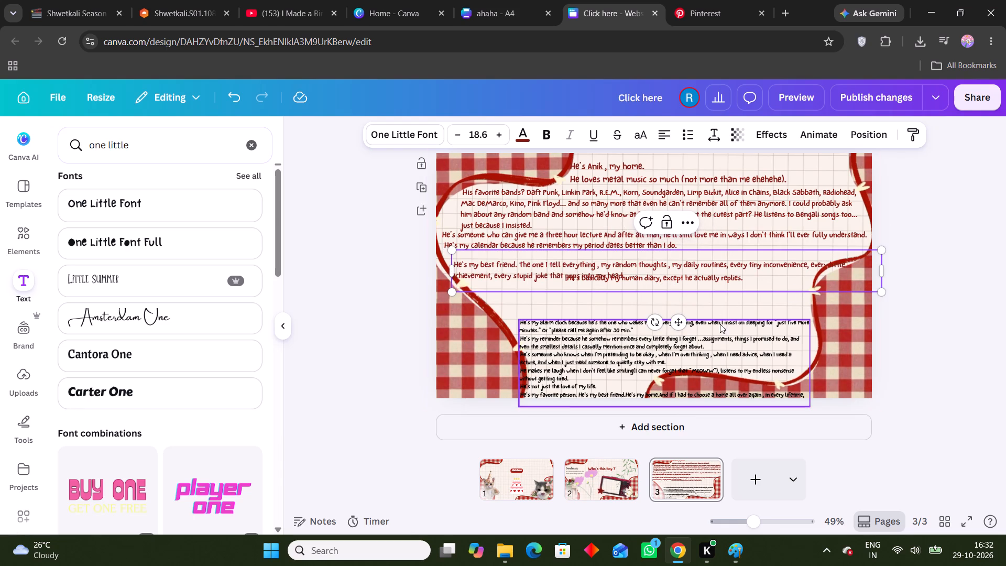
left_click_drag(678, 322, 676, 312)
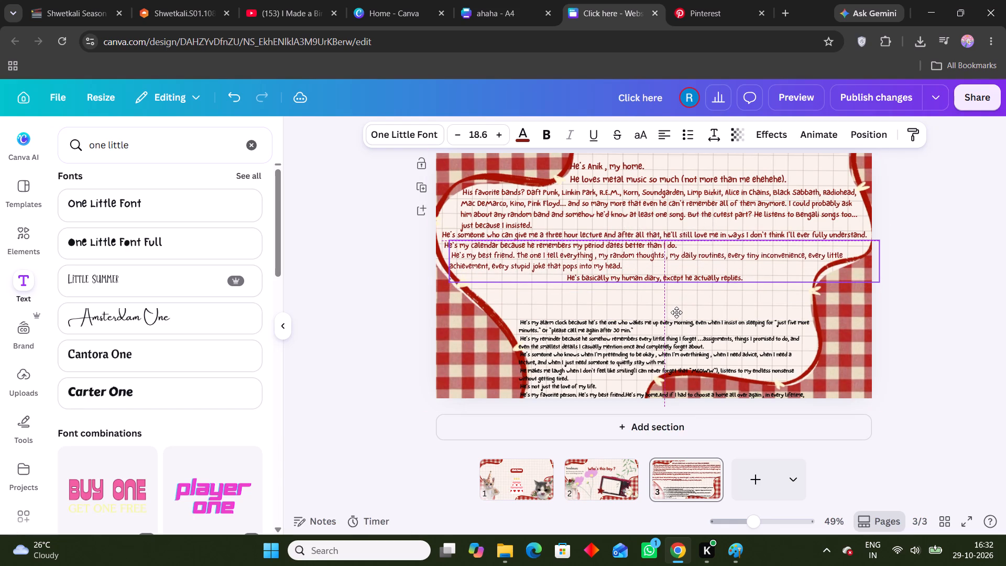
left_click_drag(676, 312, 677, 312)
left_click(926, 274)
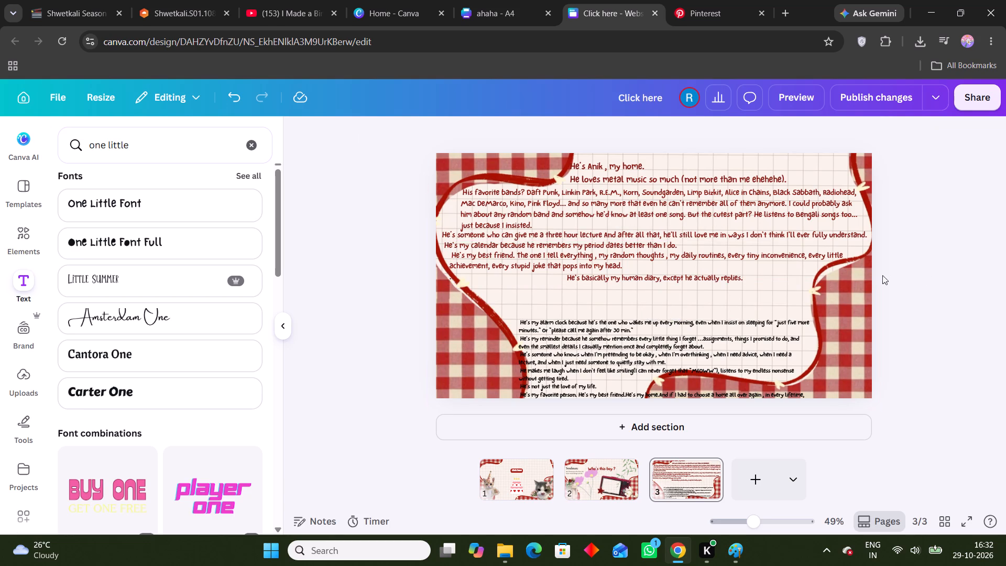
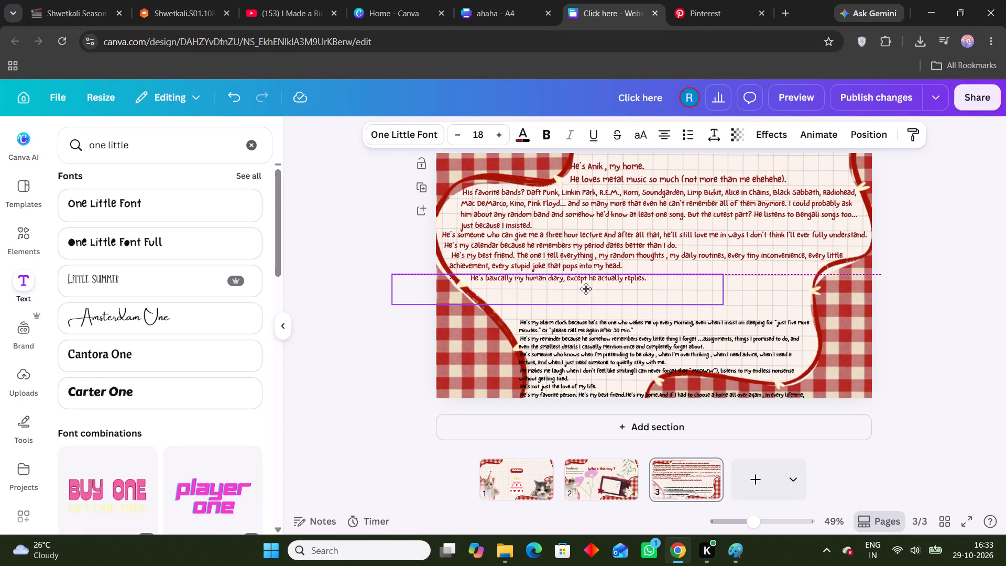
Preview page 3 of the website in the mobile and desktop layouts, including full screen, to check the love letter's arrangement.
left_click(930, 260)
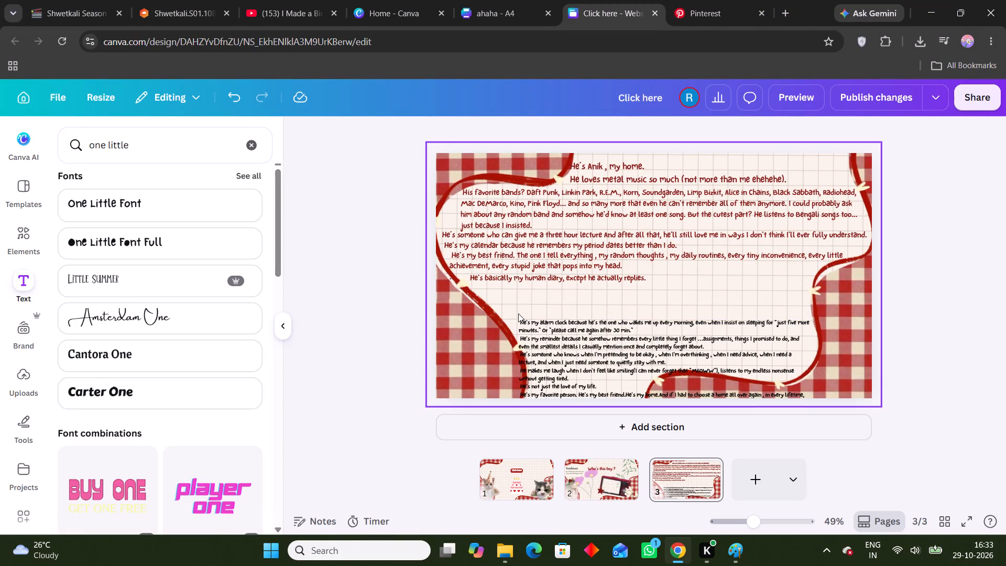
left_click(803, 101)
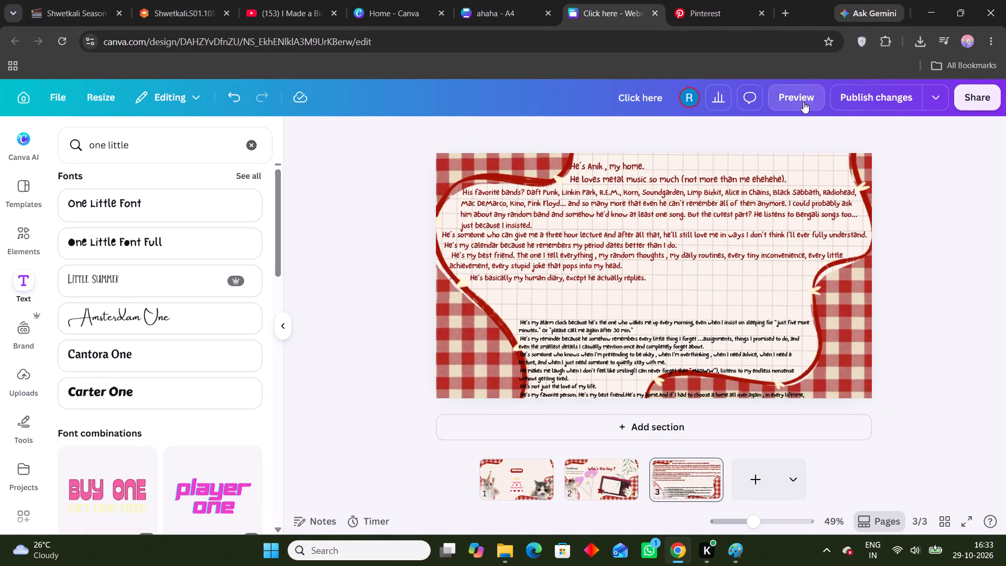
scroll(911, 284, "down", 1)
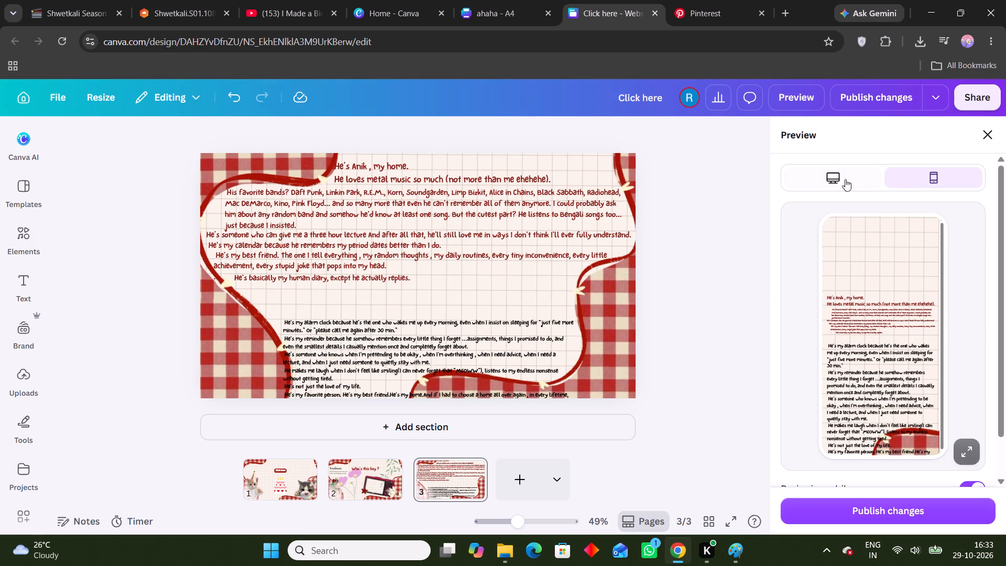
scroll(857, 280, "up", 5)
scroll(928, 278, "down", 2)
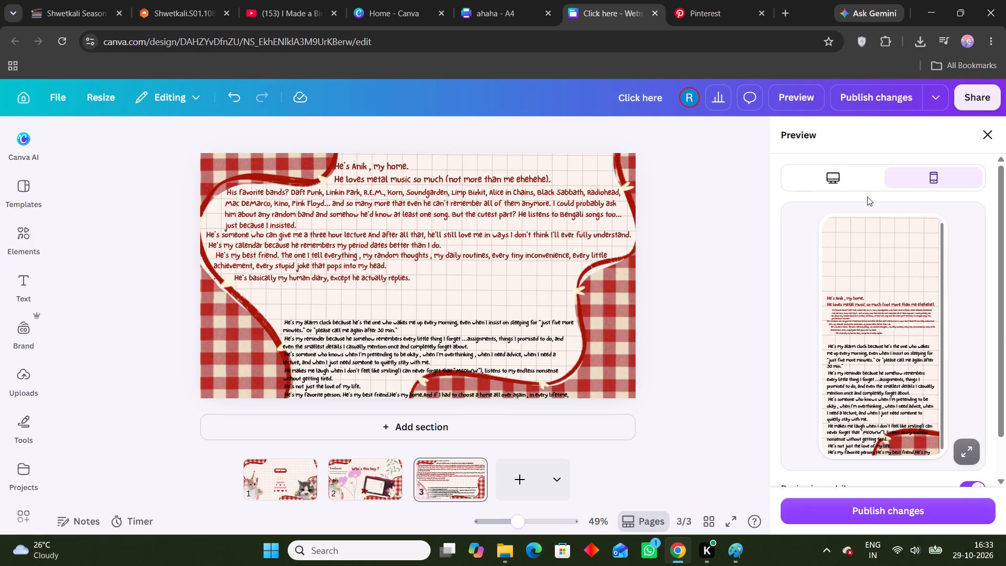
left_click(824, 176)
scroll(901, 321, "down", 3)
scroll(901, 293, "up", 2)
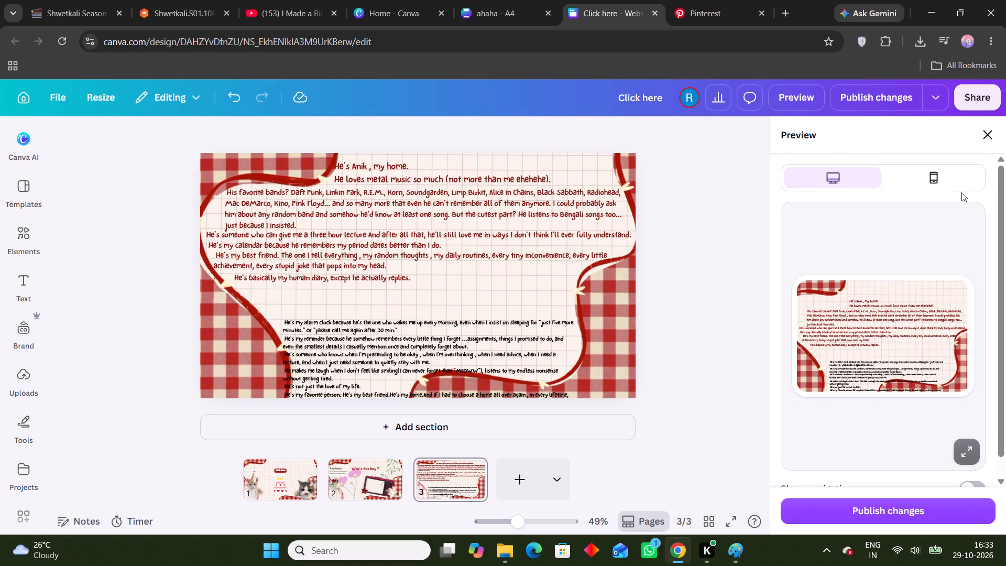
left_click(986, 137)
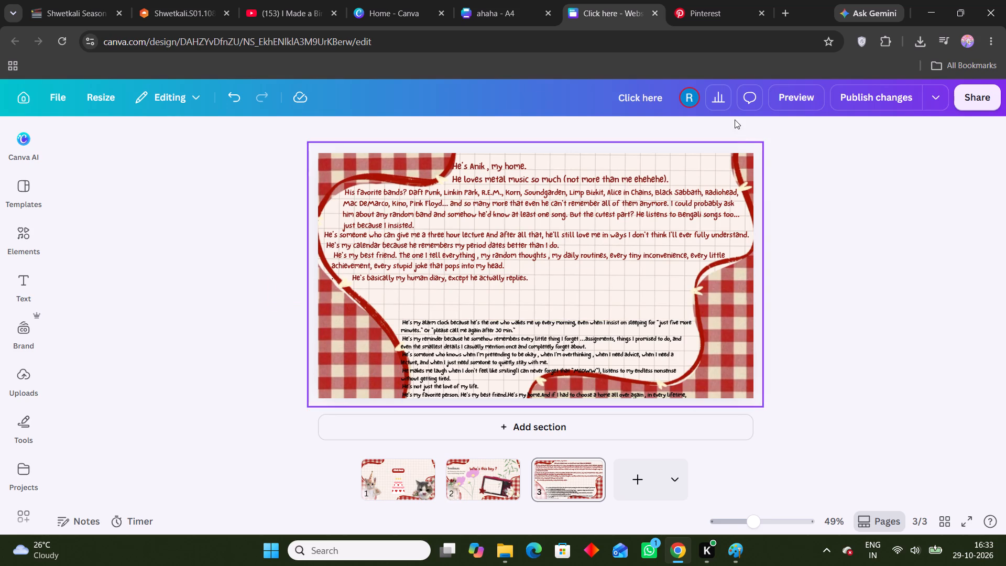
left_click(809, 107)
left_click(971, 443)
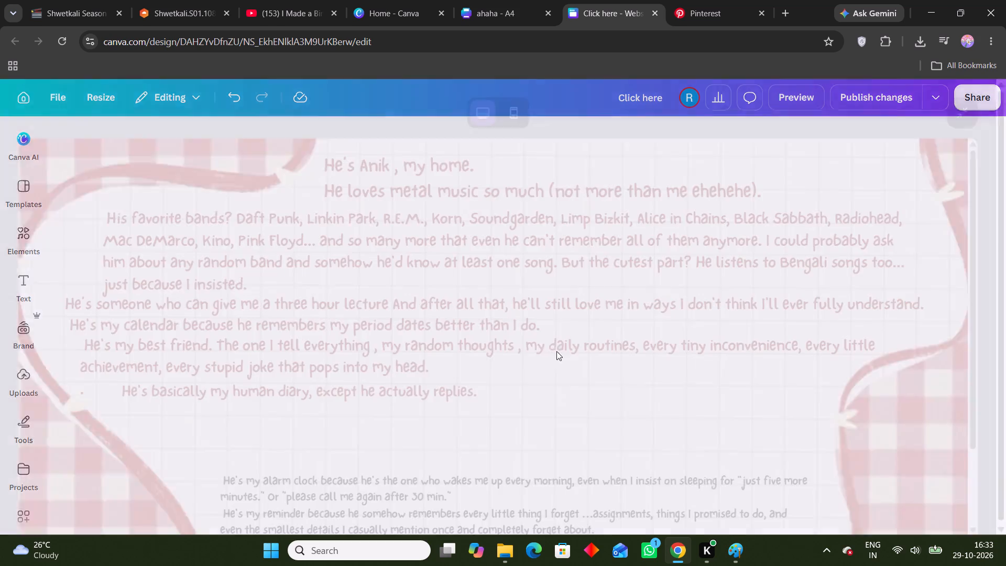
scroll(584, 323, "down", 2)
scroll(584, 322, "up", 2)
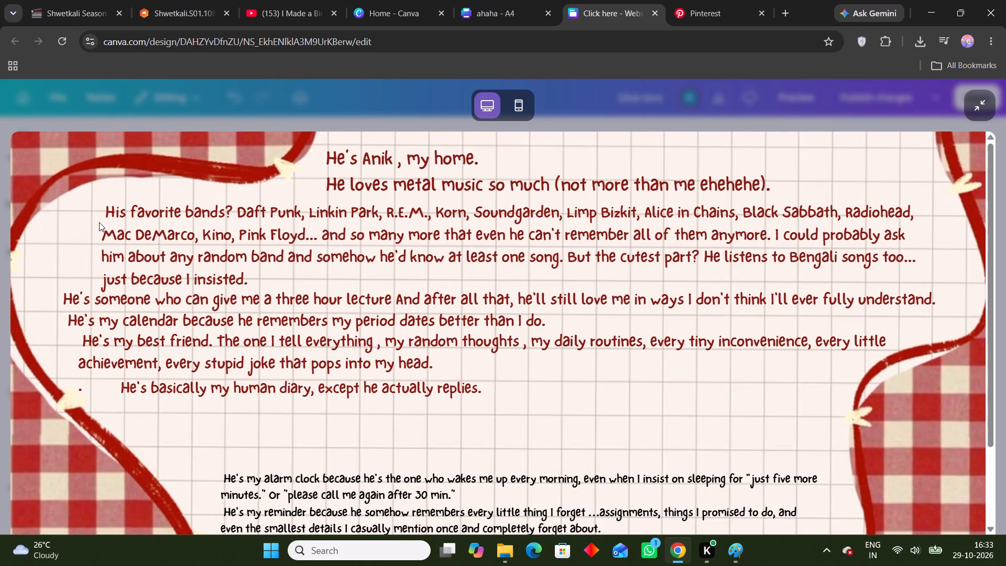
scroll(847, 208, "down", 1)
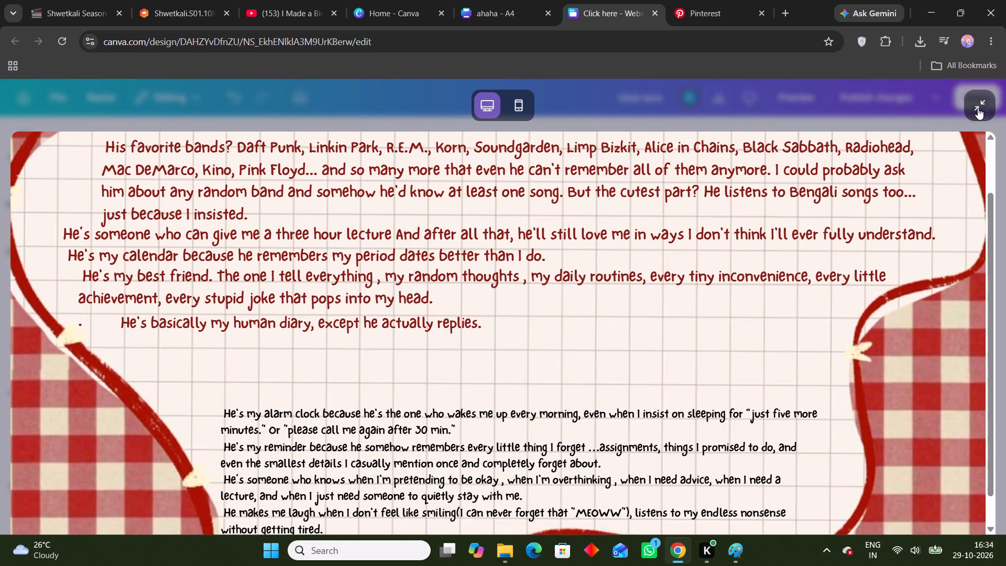
left_click(1005, 216)
left_click(973, 108)
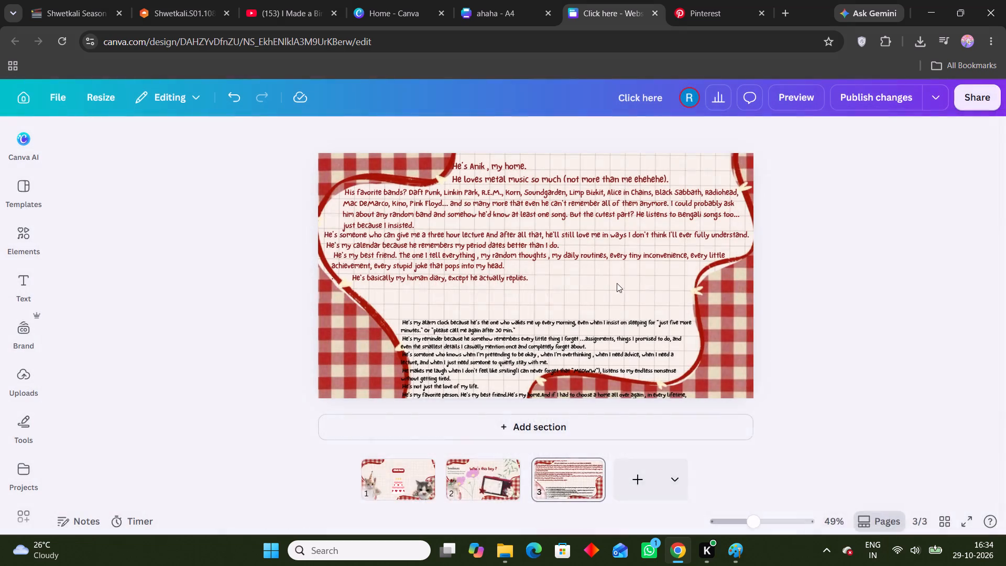
Delete the stray dot and its extra line from the end of the best-friend paragraph.
left_click(215, 278)
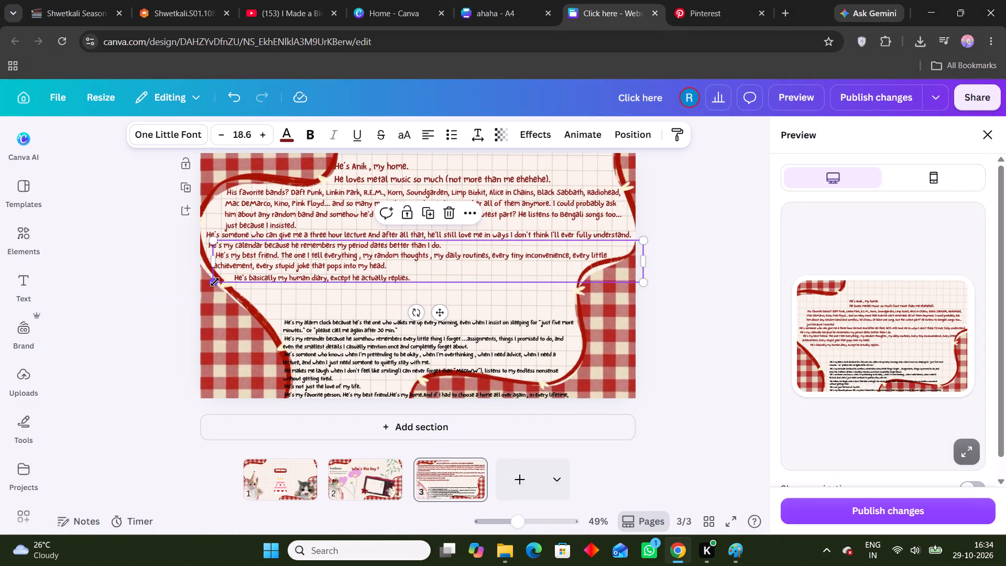
left_click(234, 278)
key("BackSpace")
key("BackSpace")
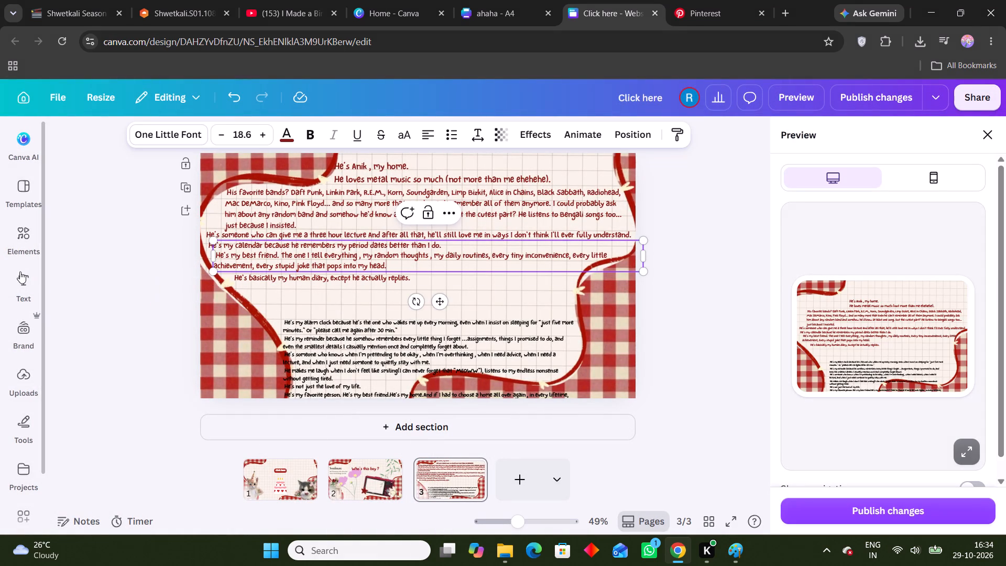
Move the remaining black text block up so it sits closer beneath the human-diary sentence.
left_click(263, 280)
left_click(263, 280)
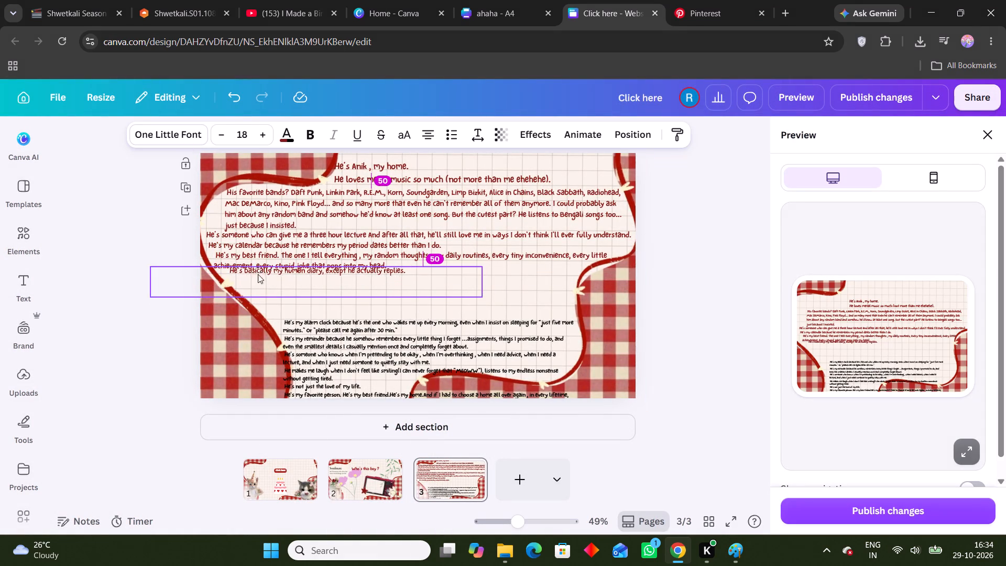
left_click(342, 346)
left_click_drag(359, 355, 359, 351)
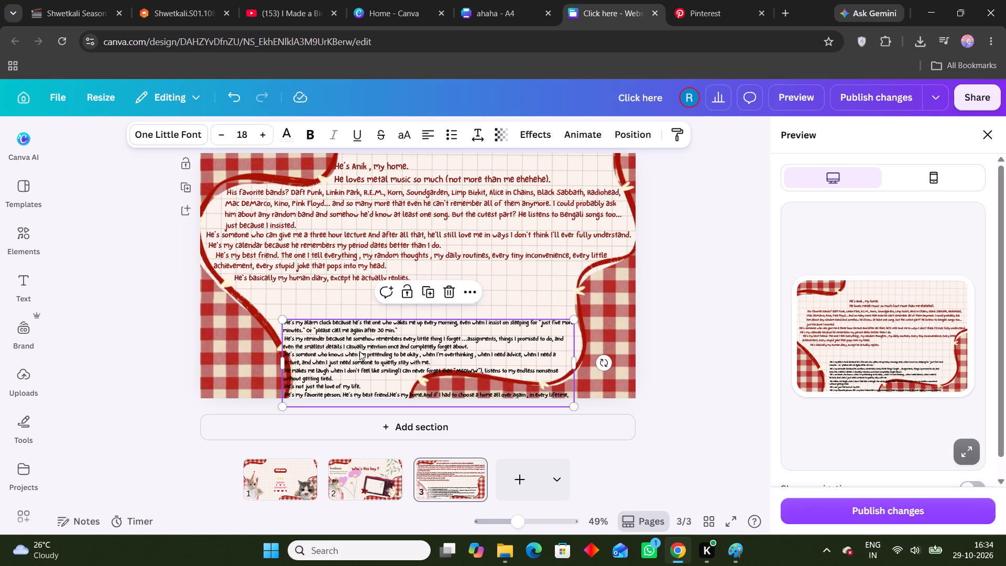
left_click_drag(359, 351, 361, 340)
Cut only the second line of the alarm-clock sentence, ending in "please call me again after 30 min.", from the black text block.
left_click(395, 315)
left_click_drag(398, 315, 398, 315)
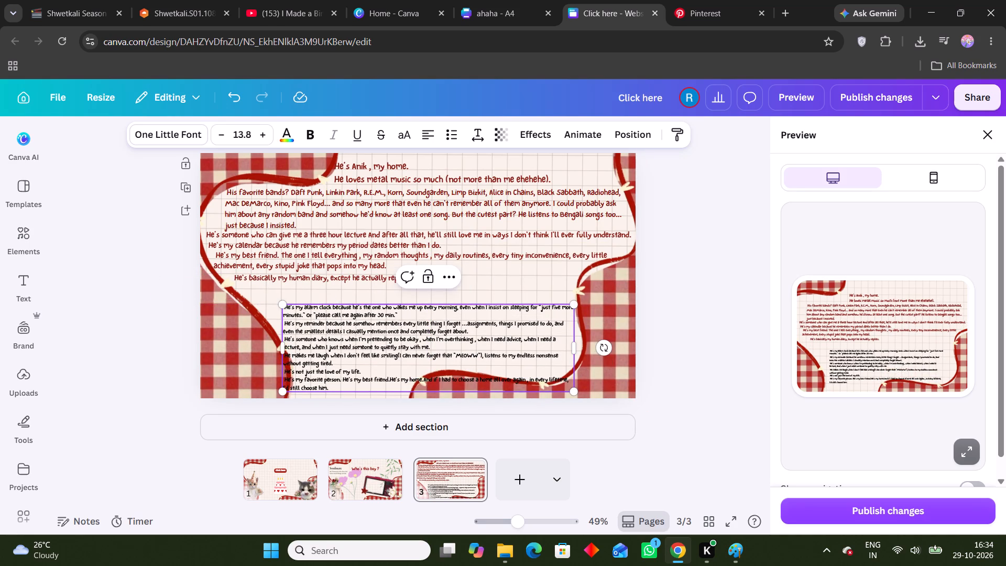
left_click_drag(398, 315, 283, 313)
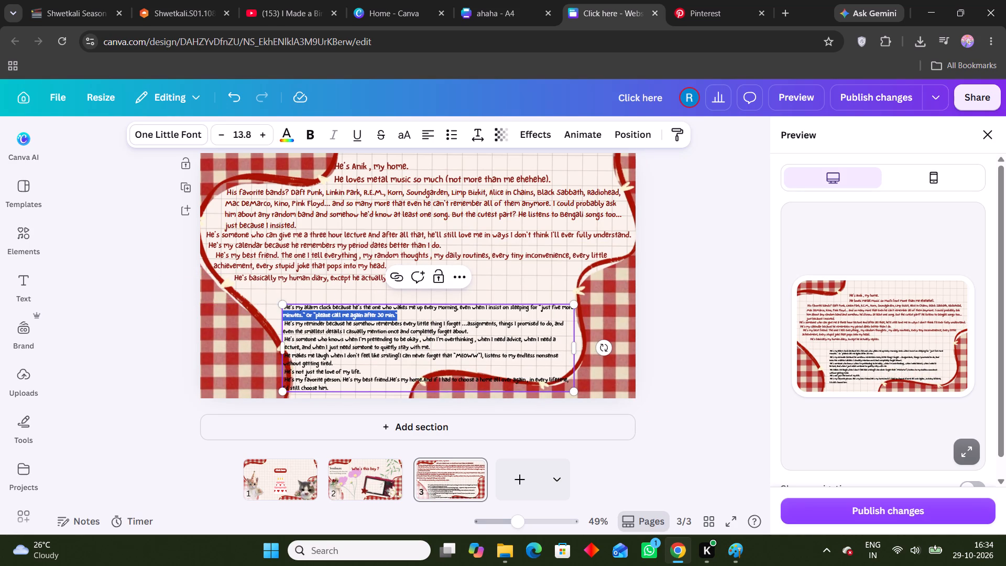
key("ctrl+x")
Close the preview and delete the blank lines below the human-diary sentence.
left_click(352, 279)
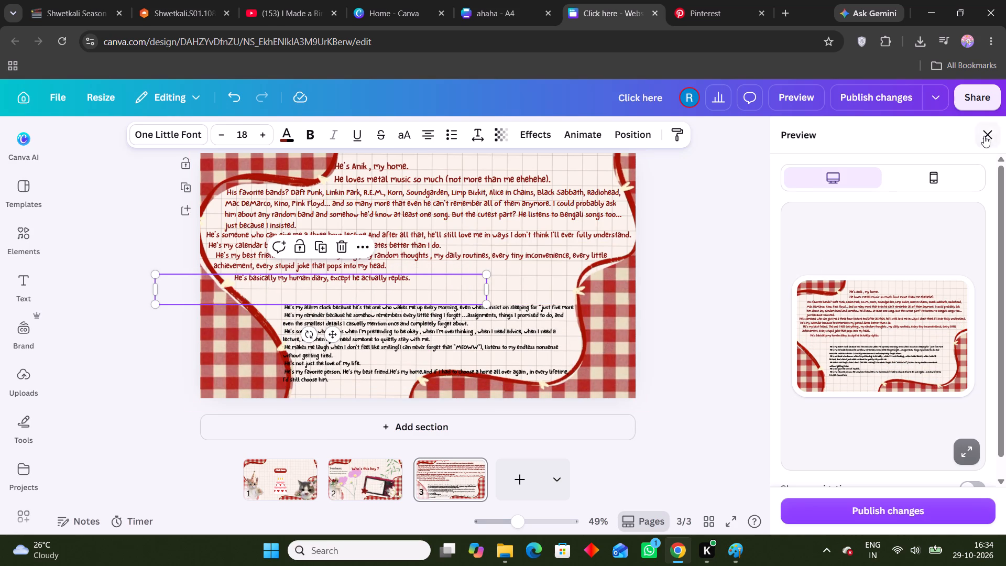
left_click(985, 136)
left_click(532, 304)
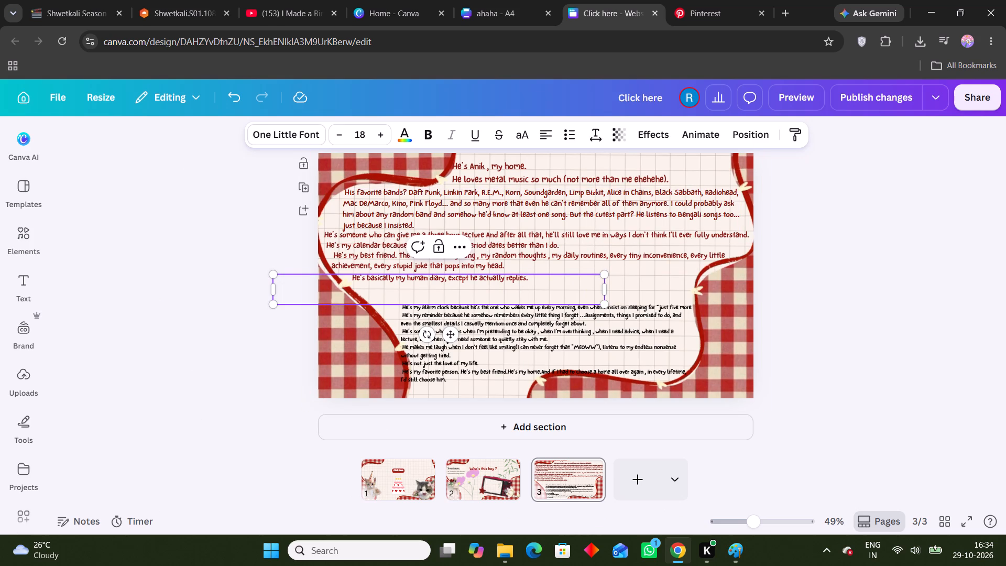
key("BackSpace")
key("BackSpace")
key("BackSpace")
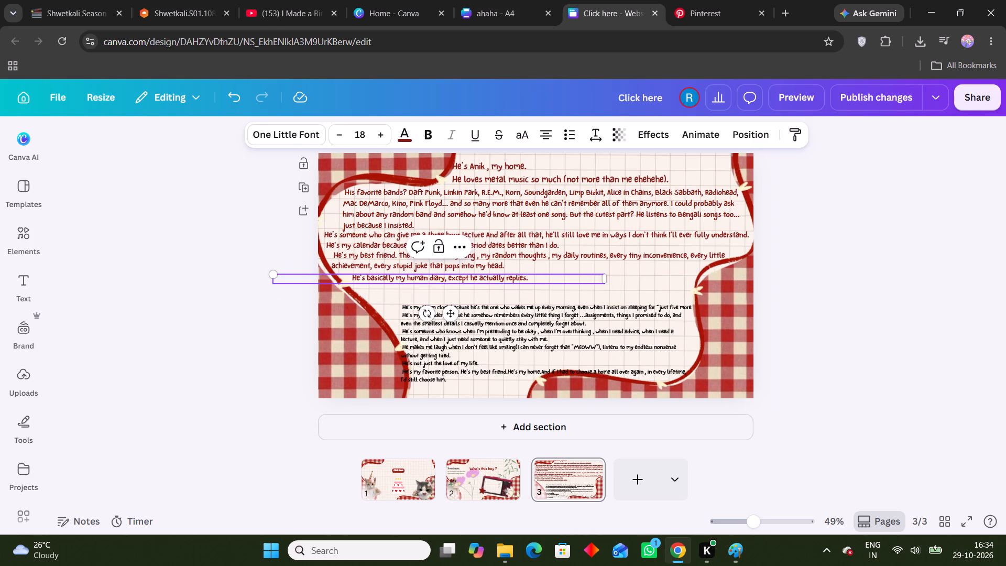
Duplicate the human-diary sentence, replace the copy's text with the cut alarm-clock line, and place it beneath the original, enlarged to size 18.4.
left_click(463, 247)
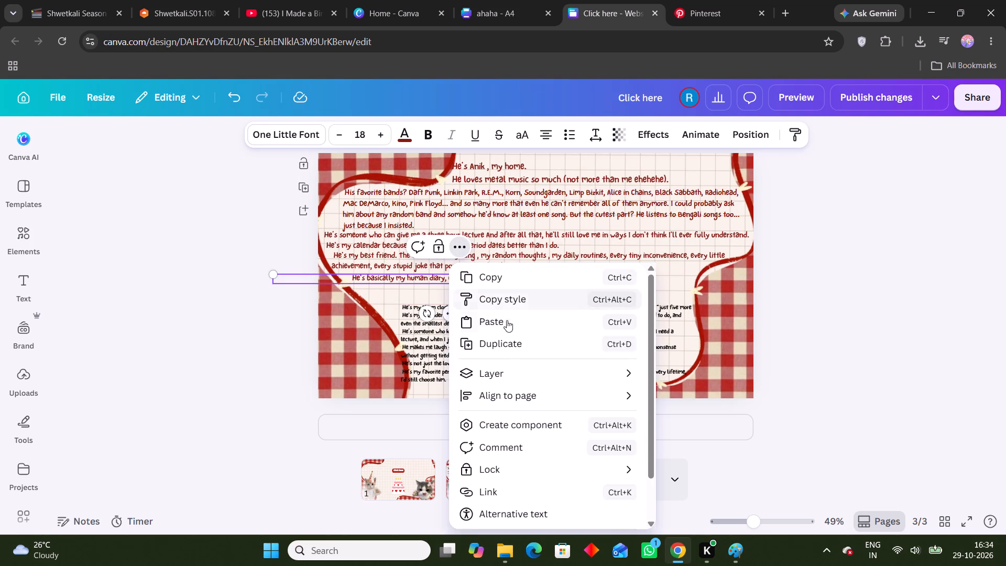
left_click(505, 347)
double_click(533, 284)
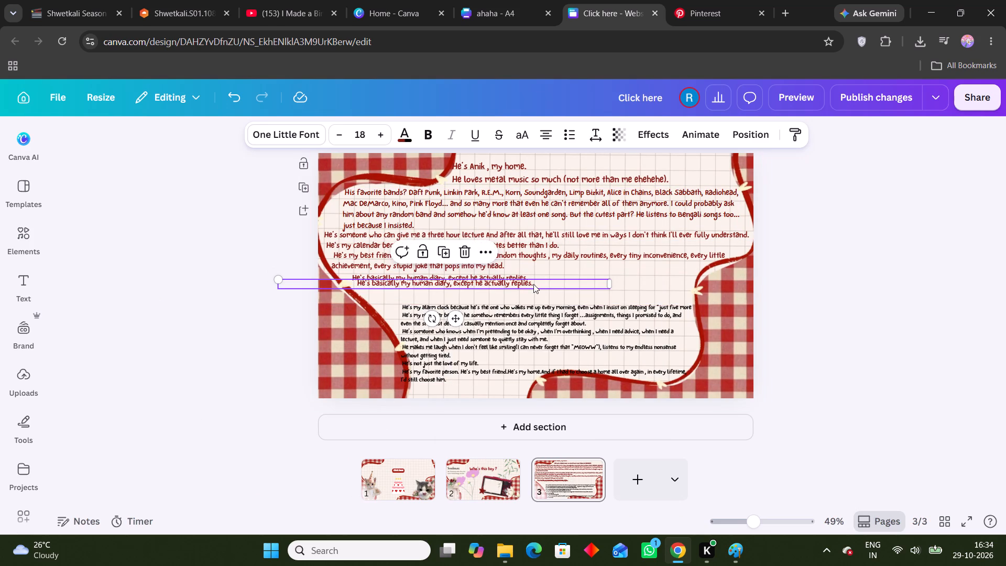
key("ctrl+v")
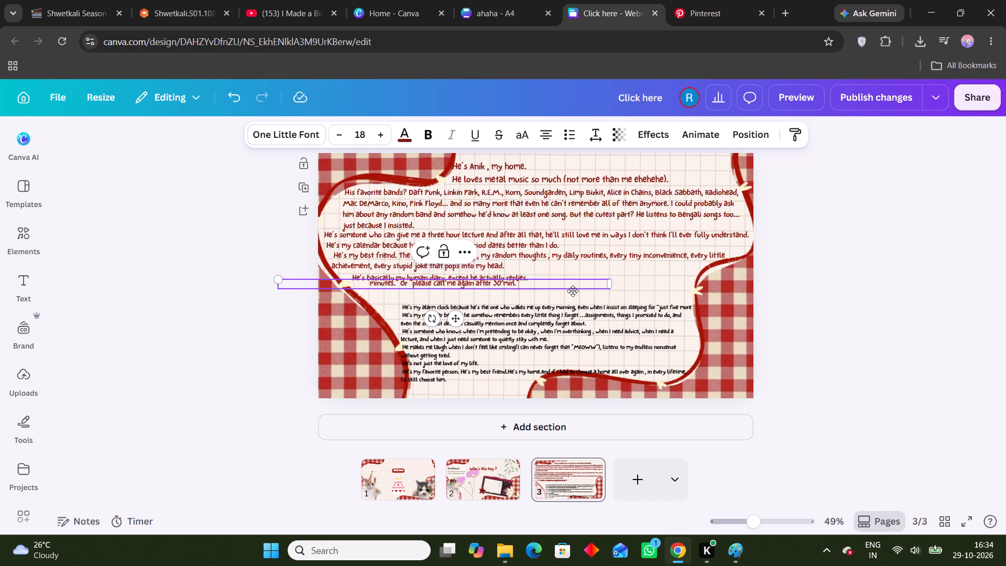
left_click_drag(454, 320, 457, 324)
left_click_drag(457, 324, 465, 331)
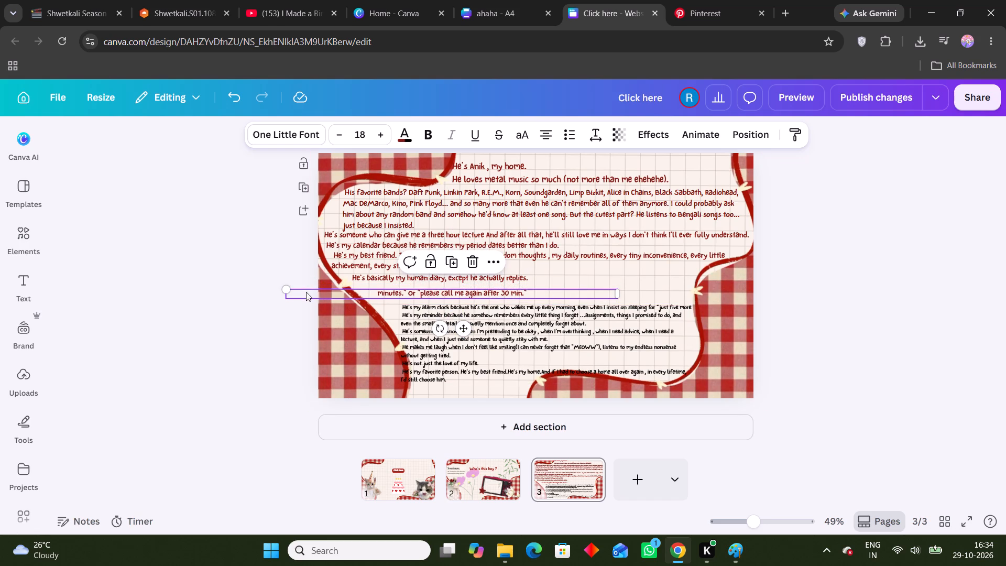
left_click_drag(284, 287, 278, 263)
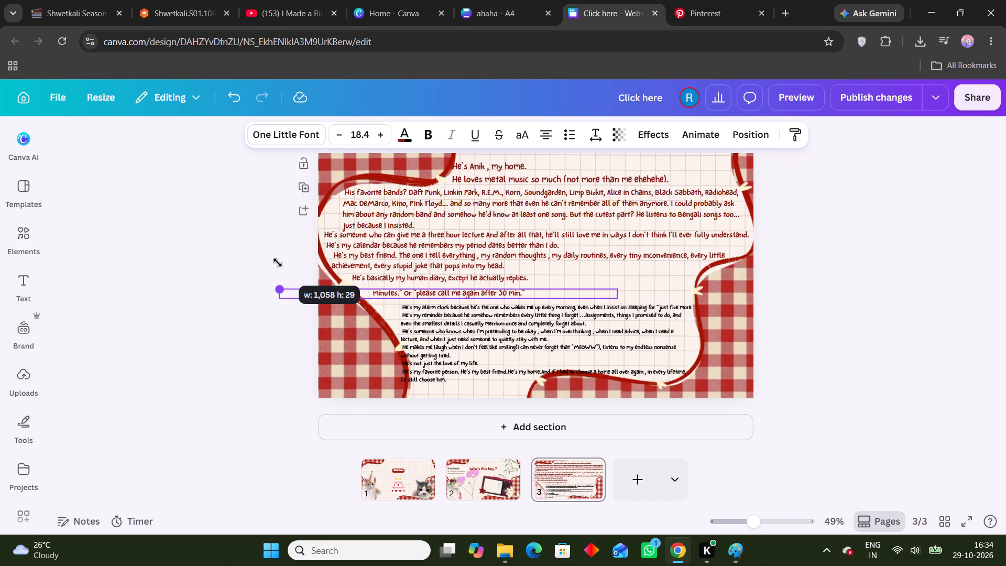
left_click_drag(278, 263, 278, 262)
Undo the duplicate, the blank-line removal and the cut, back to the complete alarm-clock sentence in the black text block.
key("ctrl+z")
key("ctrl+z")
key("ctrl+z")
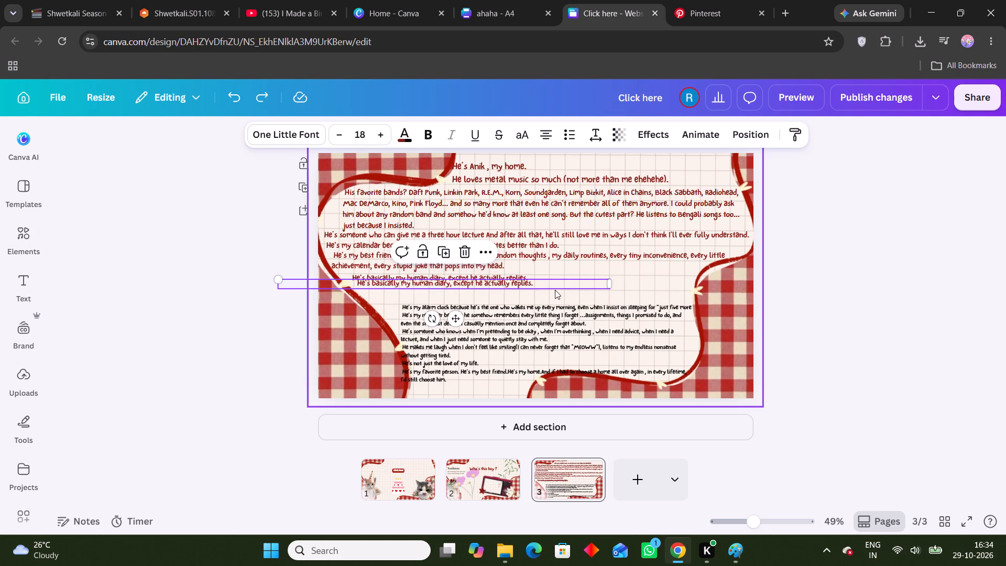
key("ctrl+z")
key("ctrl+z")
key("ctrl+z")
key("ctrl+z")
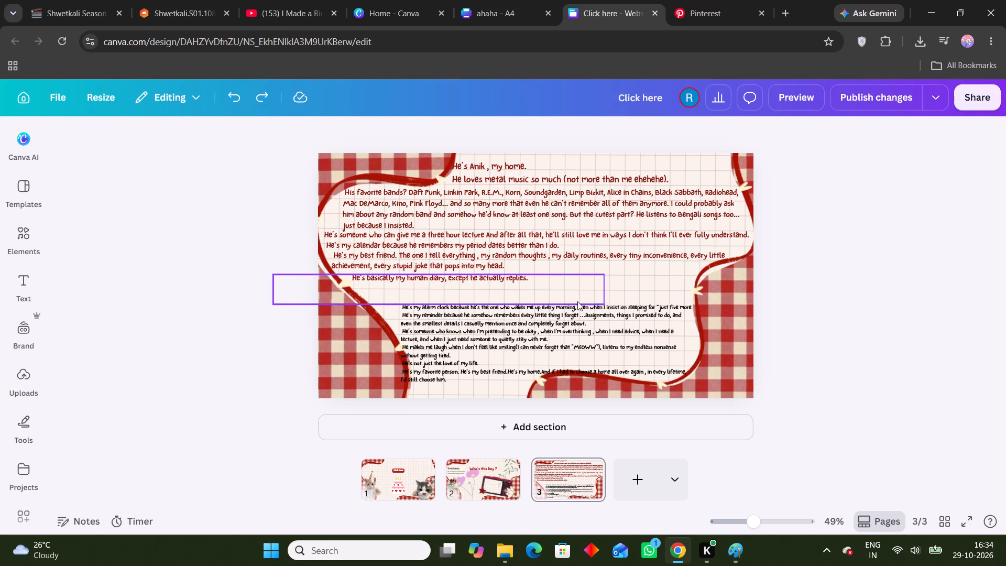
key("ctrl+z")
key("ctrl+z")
Delete the blank lines below the human-diary sentence and end the sentence with a period.
left_click(486, 313)
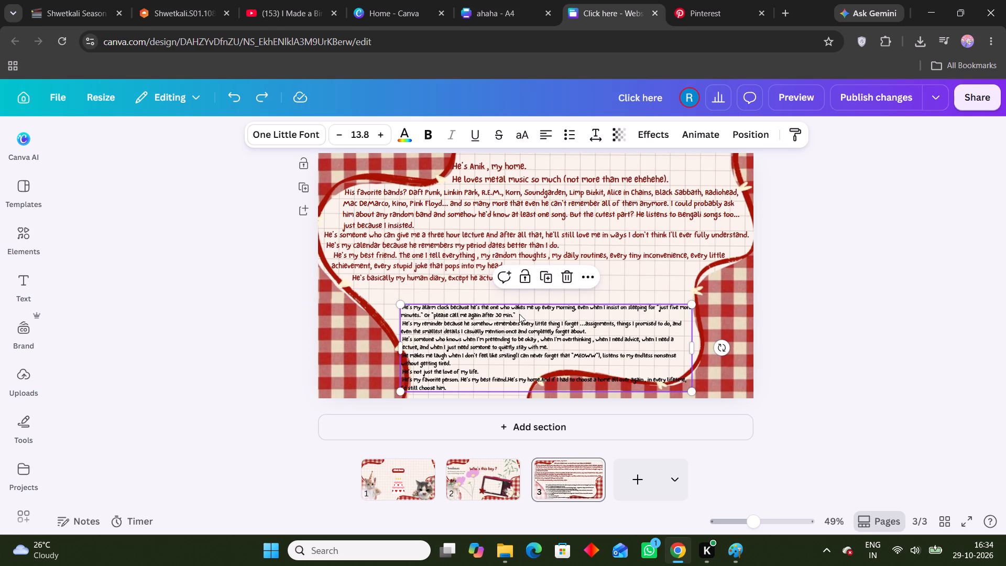
left_click(519, 314)
left_click(468, 281)
left_click(485, 291)
key("BackSpace")
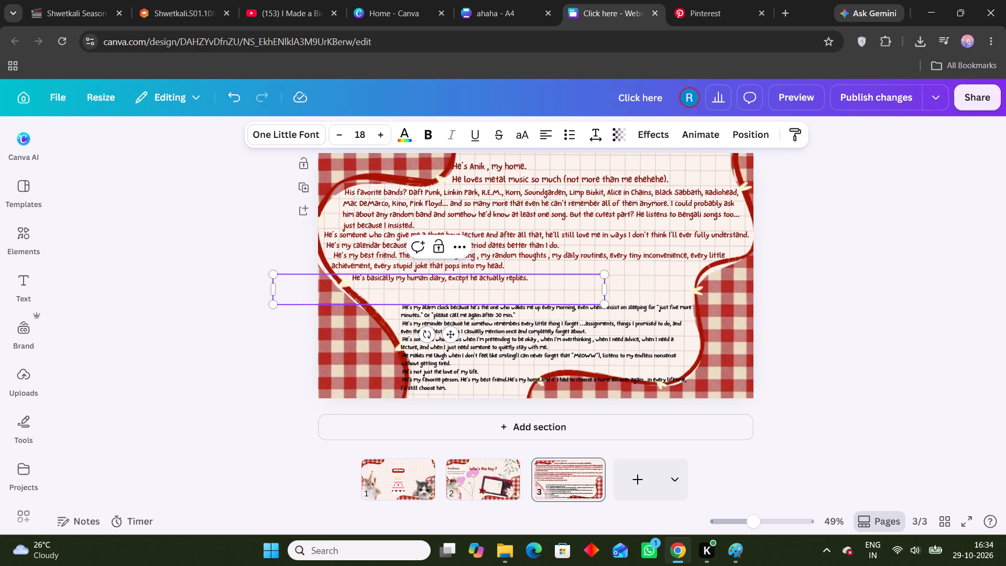
key("BackSpace")
key("BackSpace")
key("Down")
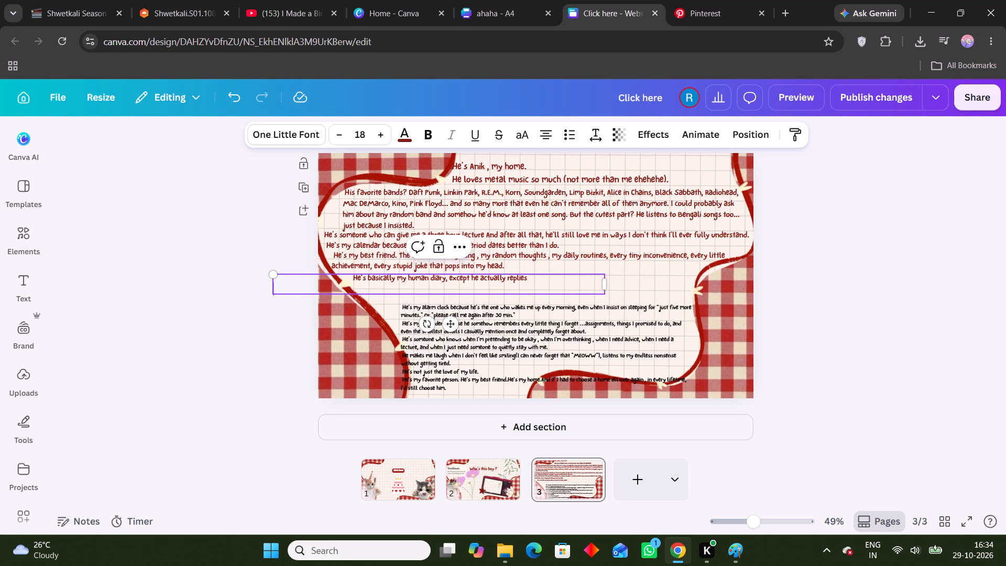
key("BackSpace")
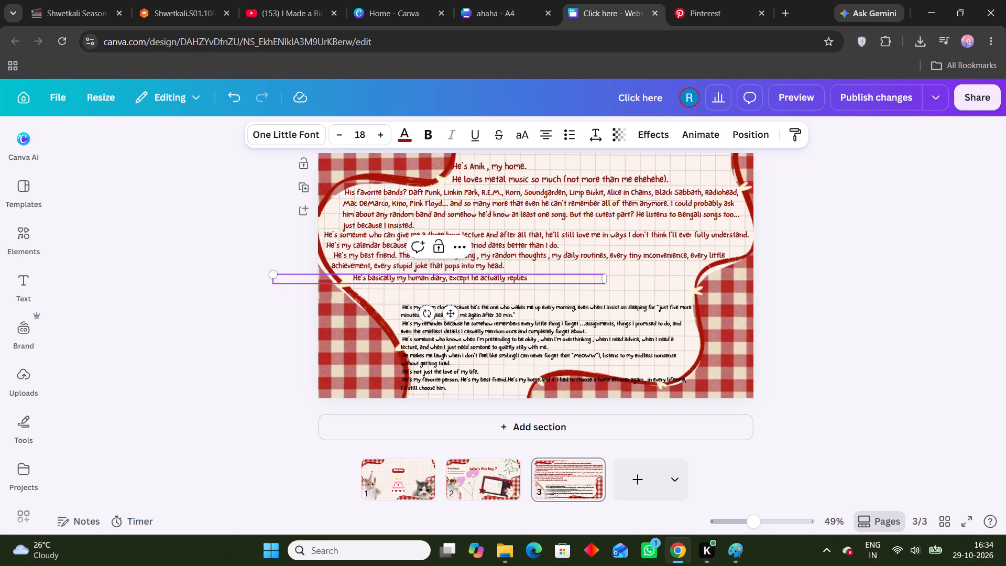
key("period")
Cut the whole alarm-clock sentence, through "please call me again after 30 min.", from the top of the black text block.
left_click(514, 324)
left_click(482, 312)
left_click_drag(514, 315, 515, 315)
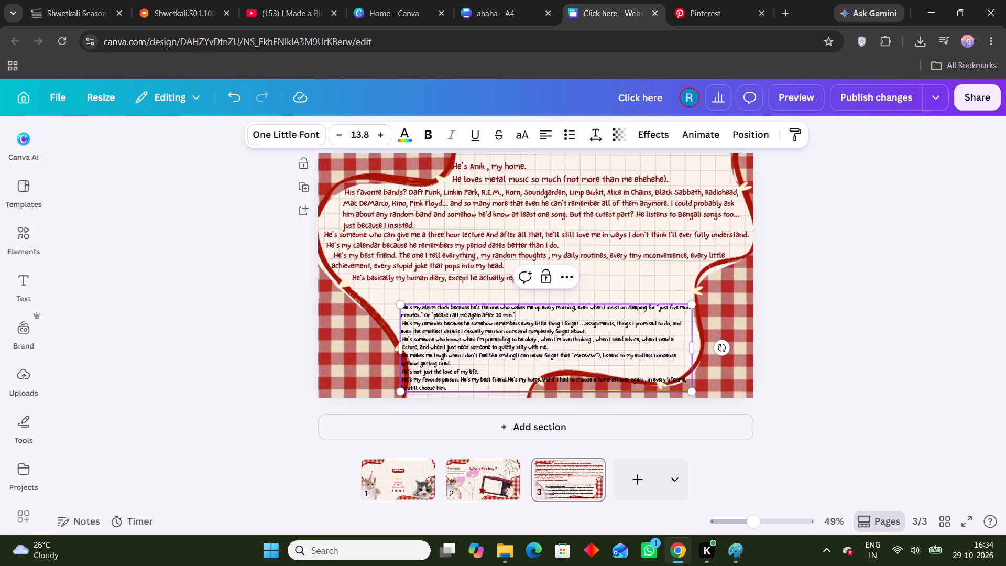
left_click_drag(515, 315, 400, 312)
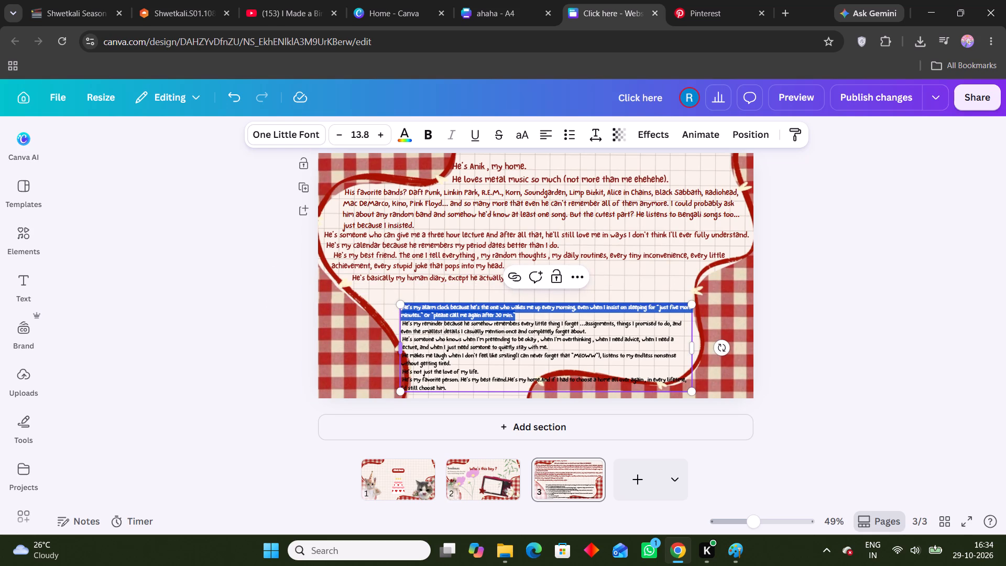
key("ctrl+x")
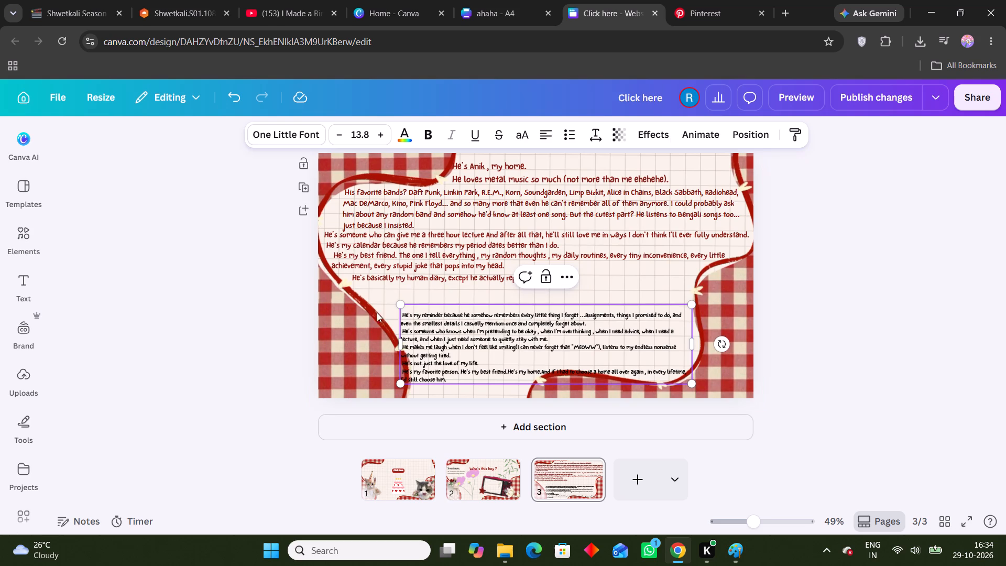
Duplicate the human-diary sentence and replace the copy's text with the cut alarm-clock sentence.
left_click(336, 319)
left_click(487, 285)
left_click(481, 253)
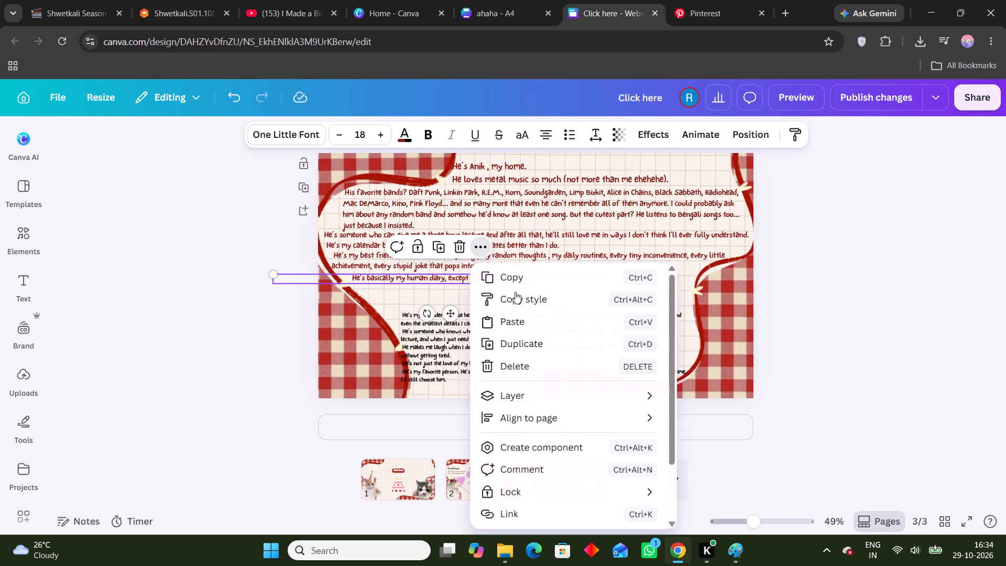
left_click(542, 346)
double_click(548, 281)
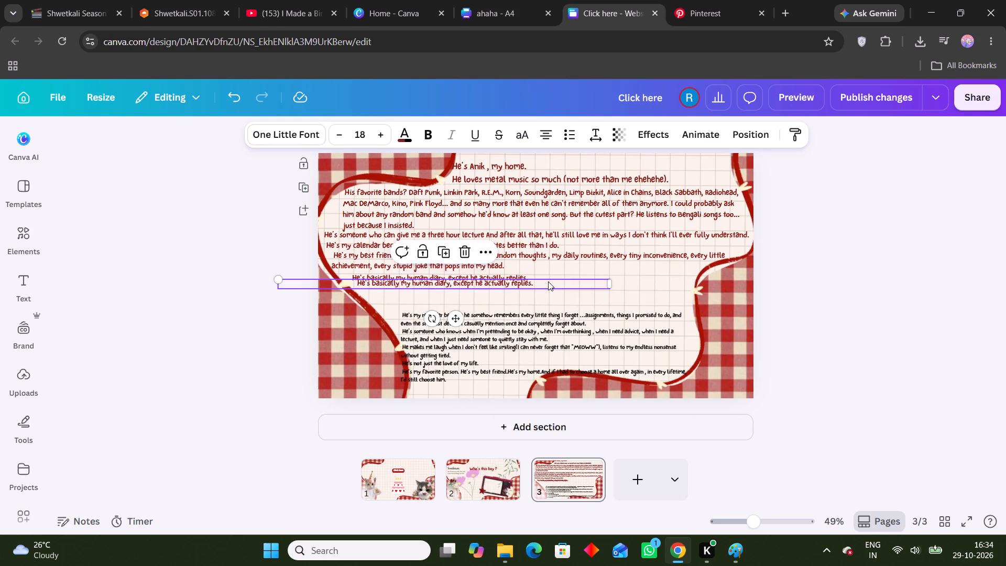
key("ctrl+v")
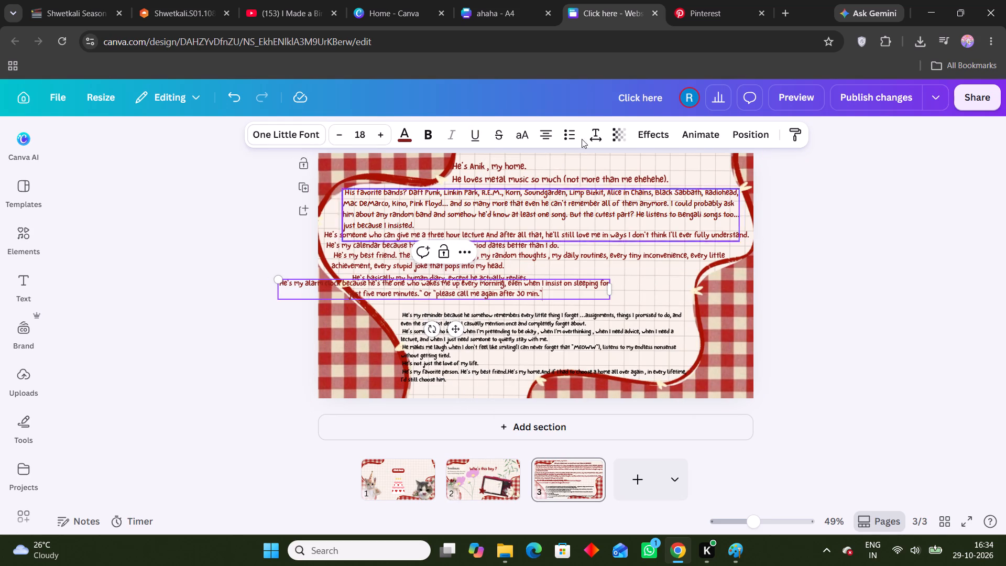
Left-align the alarm-clock sentence, place it just beneath the human-diary line, and narrow its text box slightly.
left_click(554, 140)
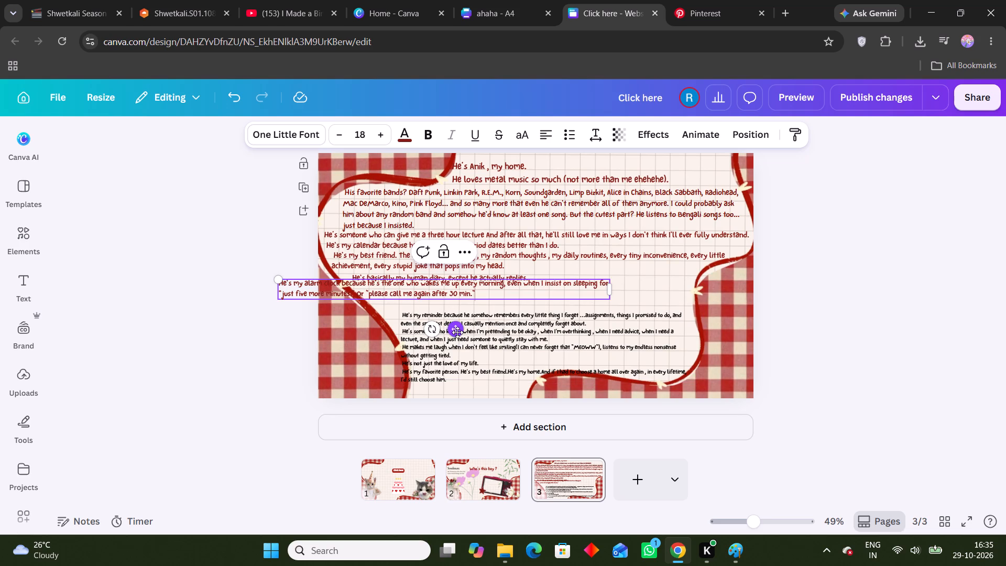
left_click_drag(458, 332, 549, 334)
left_click_drag(704, 295, 687, 296)
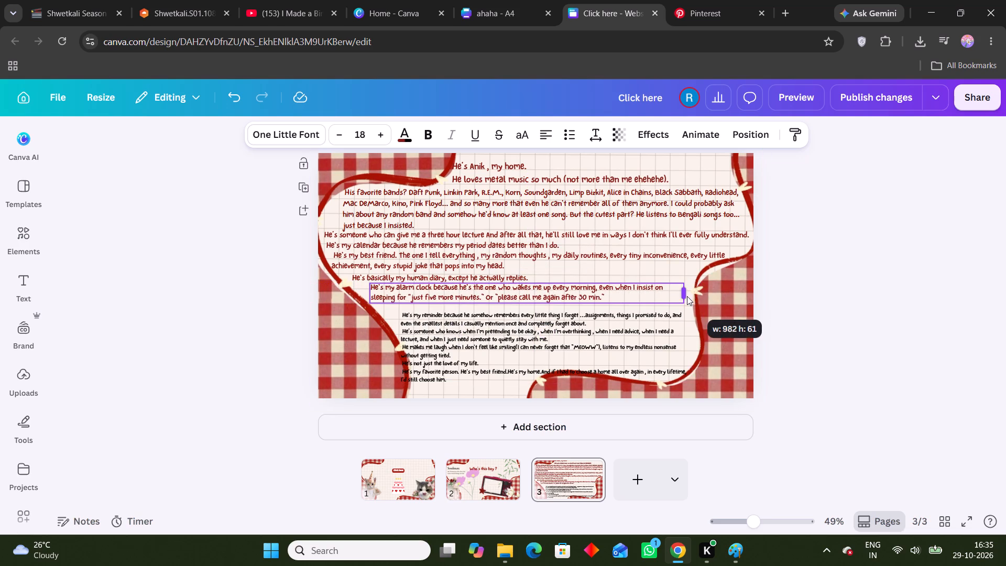
left_click_drag(687, 296, 692, 297)
left_click(902, 256)
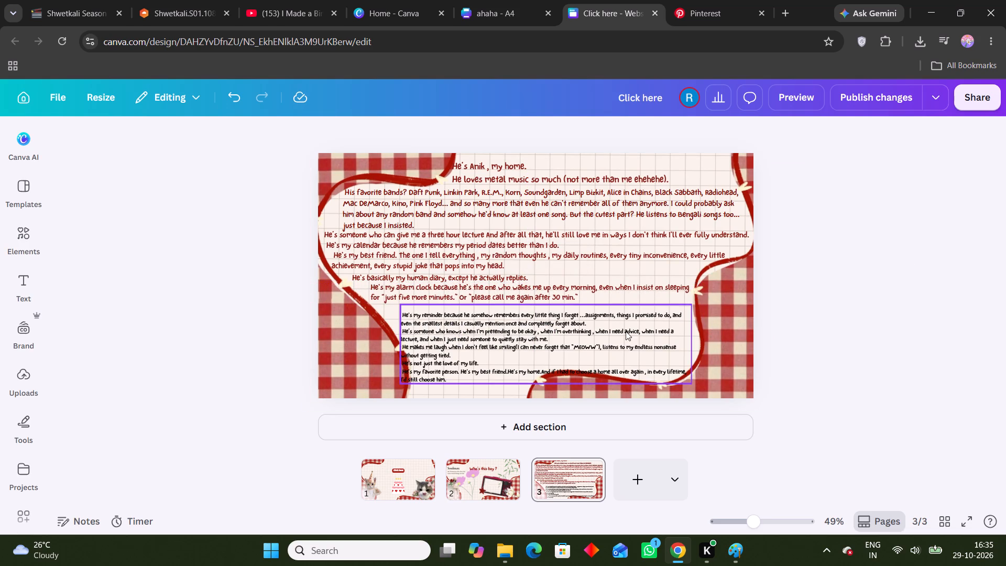
Cut the reminder sentence, through "completely forget about.", from the top of the black text block and move the remaining block lower.
left_click_drag(610, 328, 608, 329)
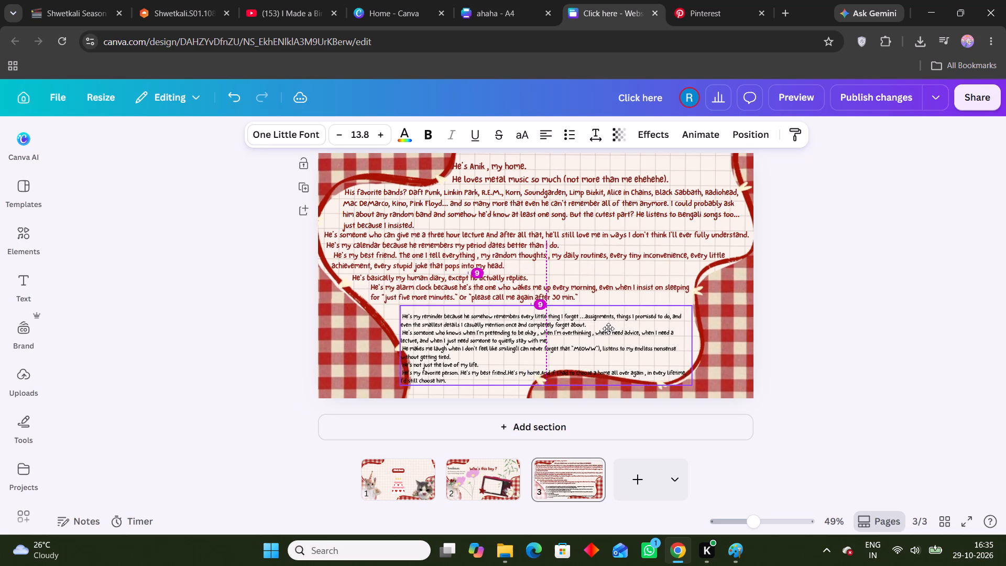
left_click_drag(608, 329, 599, 319)
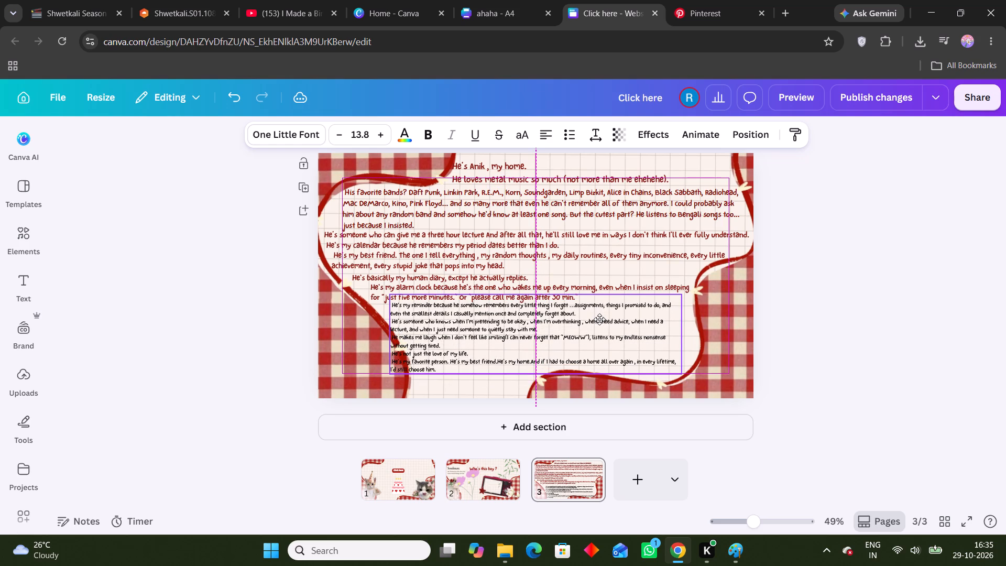
left_click_drag(599, 319, 601, 321)
left_click(588, 322)
left_click_drag(581, 318, 580, 318)
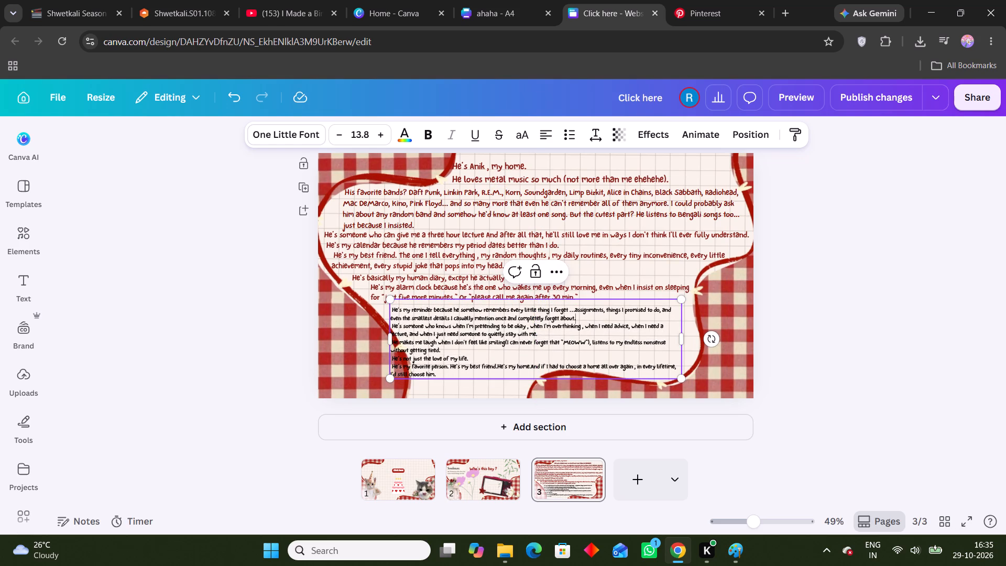
left_click_drag(580, 318, 385, 311)
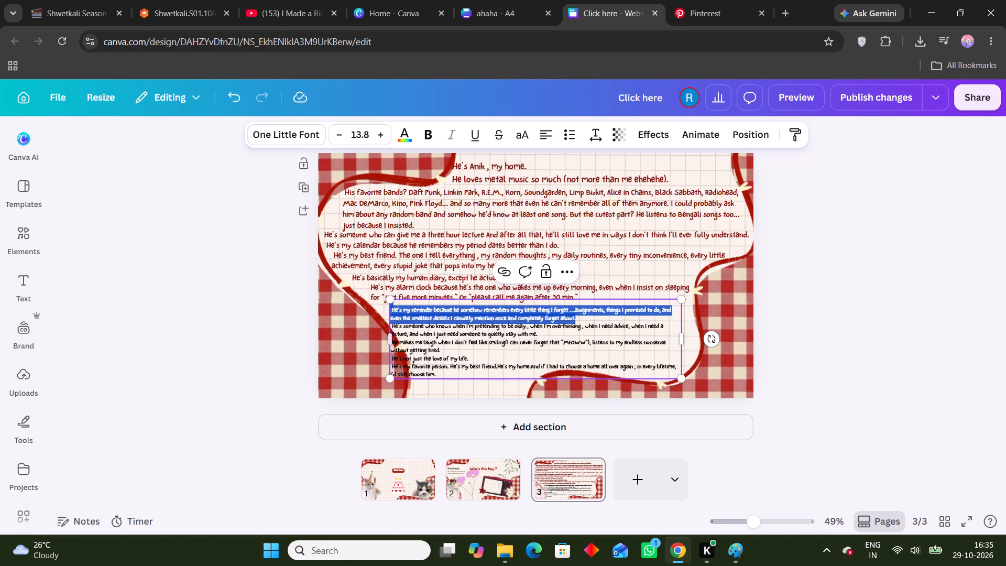
key("ctrl+x")
left_click(844, 300)
left_click_drag(651, 323, 666, 335)
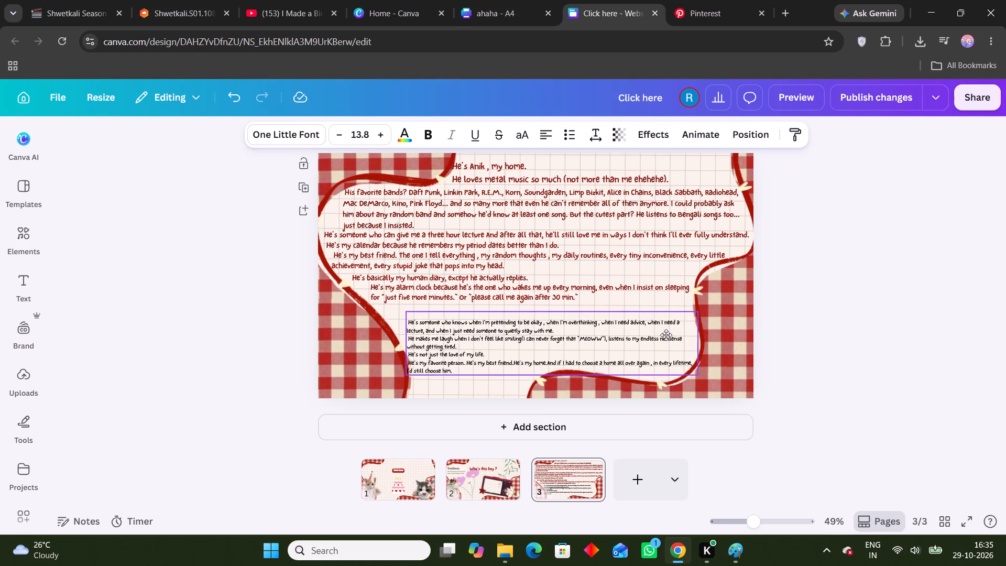
left_click_drag(666, 335, 672, 334)
Duplicate the alarm-clock sentence, replace the copy's text with the cut reminder sentence, and delete the blank line after it.
left_click(646, 296)
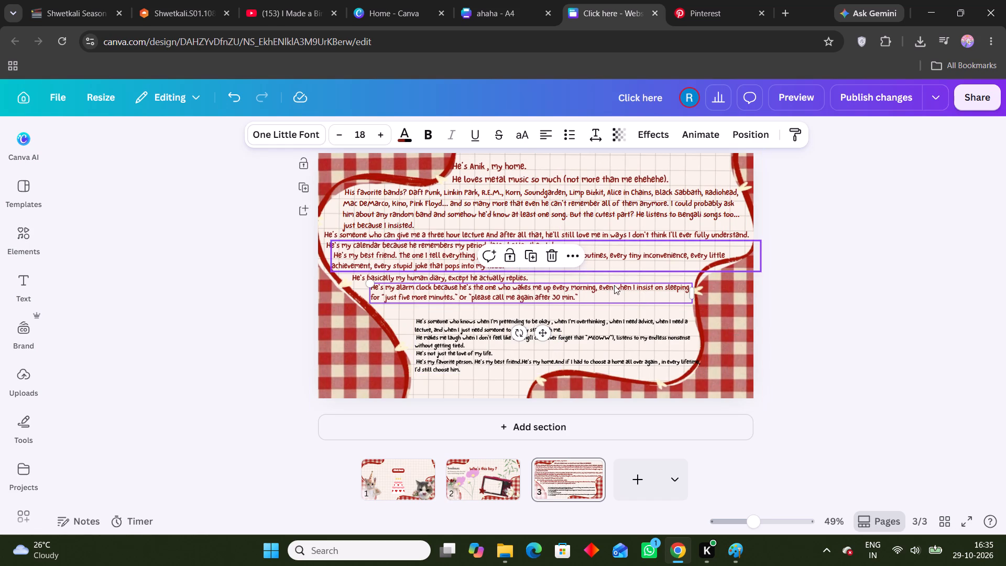
key("ctrl+d")
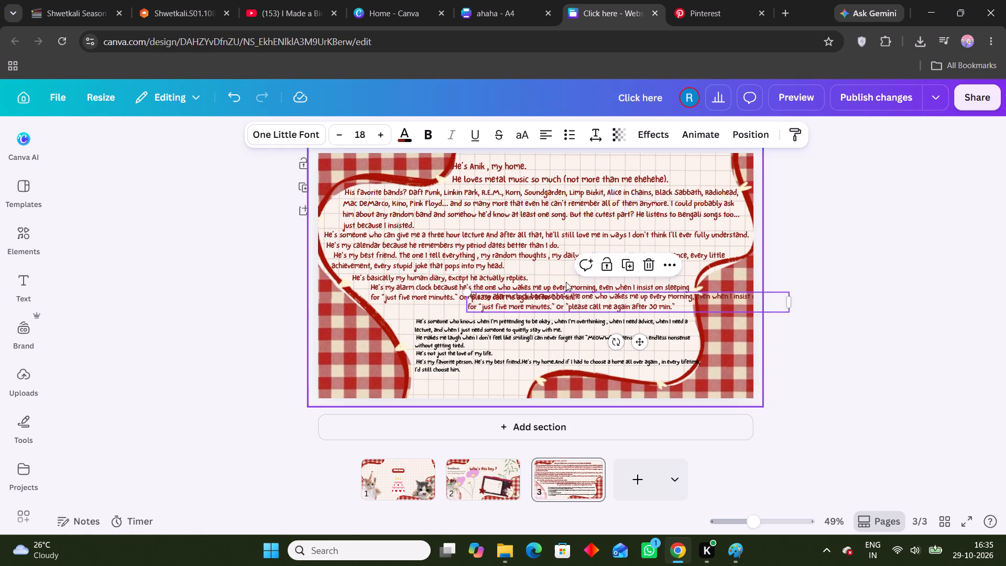
left_click(572, 298)
left_click(493, 310)
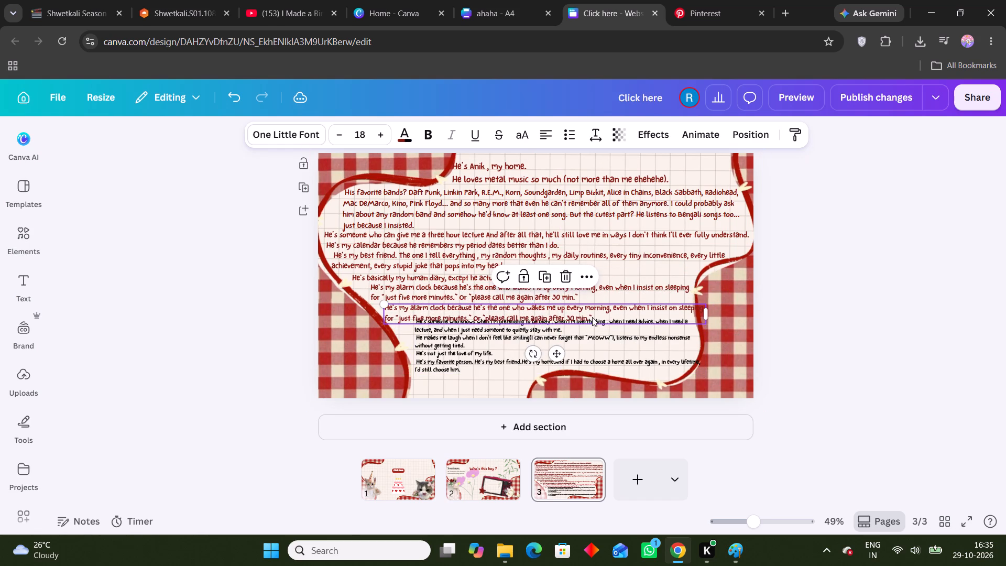
double_click(592, 317)
key("ctrl+v")
left_click_drag(613, 325, 611, 318)
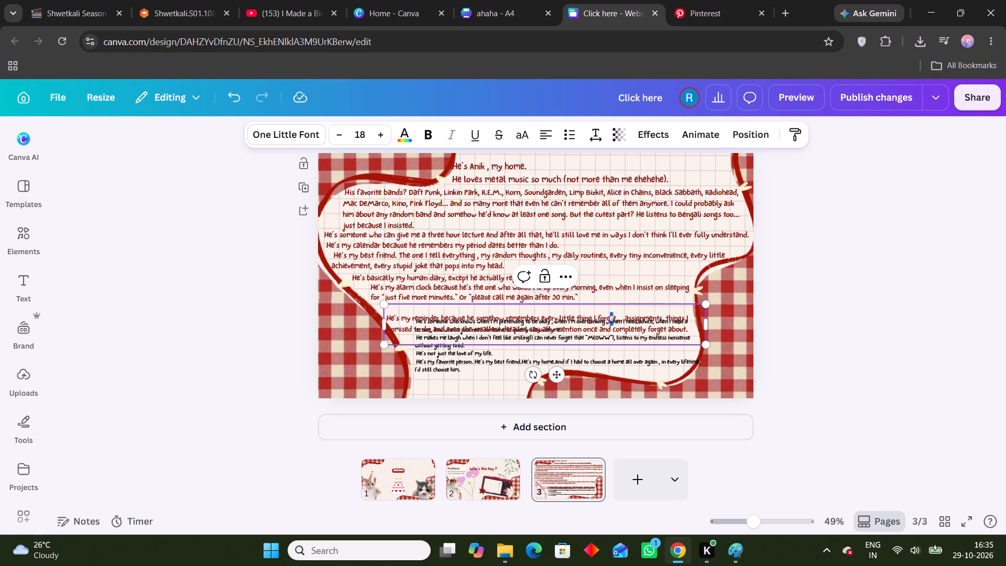
left_click_drag(611, 318, 610, 313)
left_click(628, 345)
left_click(628, 336)
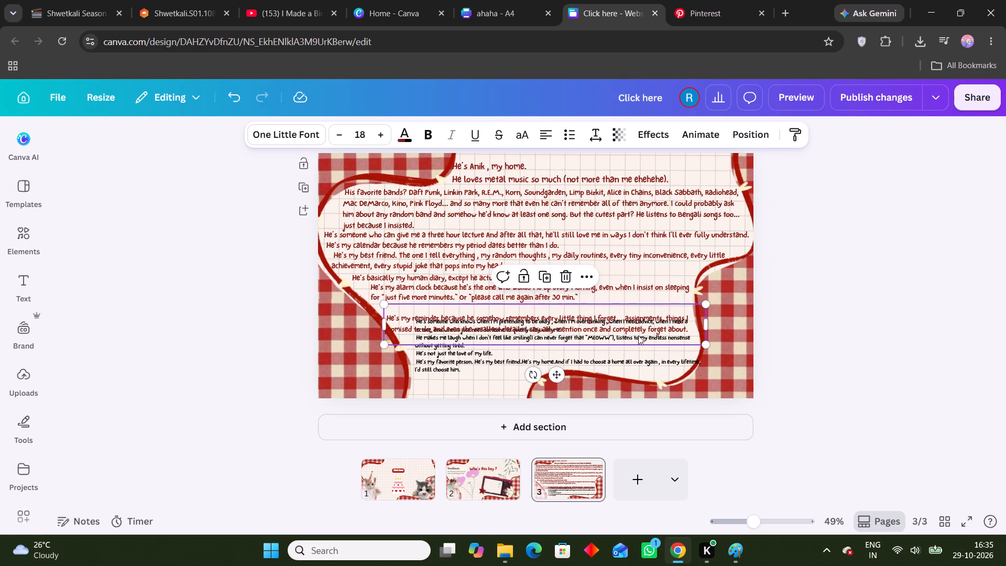
left_click(649, 338)
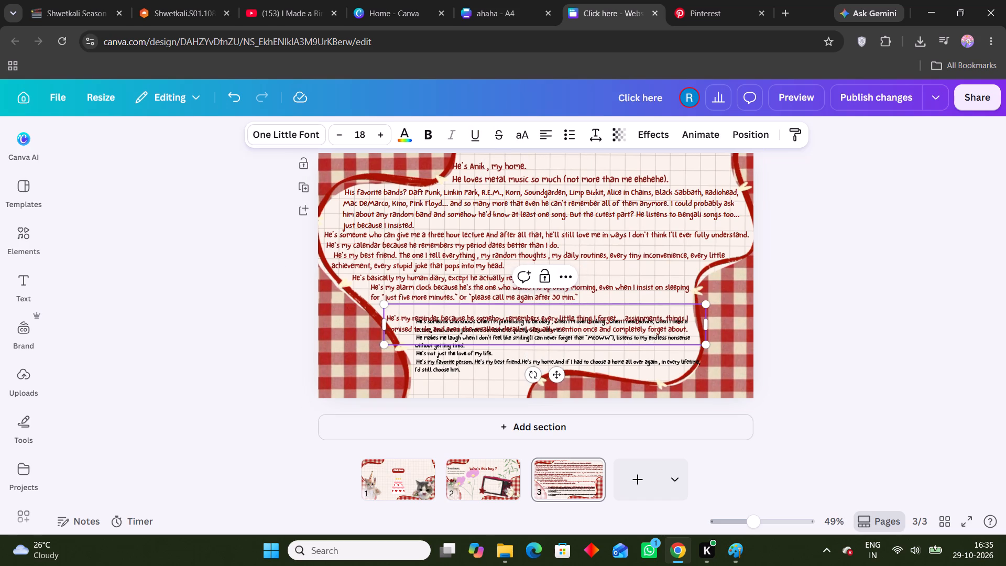
key("BackSpace")
Move the reminder sentence directly beneath the alarm-clock sentence and shift the black text block down clear of it.
left_click_drag(561, 363, 560, 363)
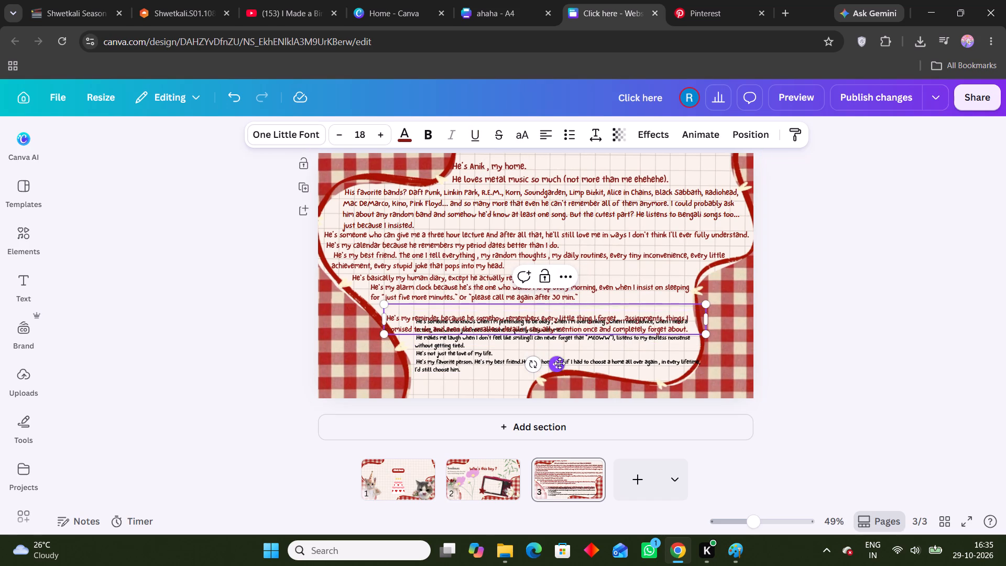
left_click_drag(560, 363, 562, 353)
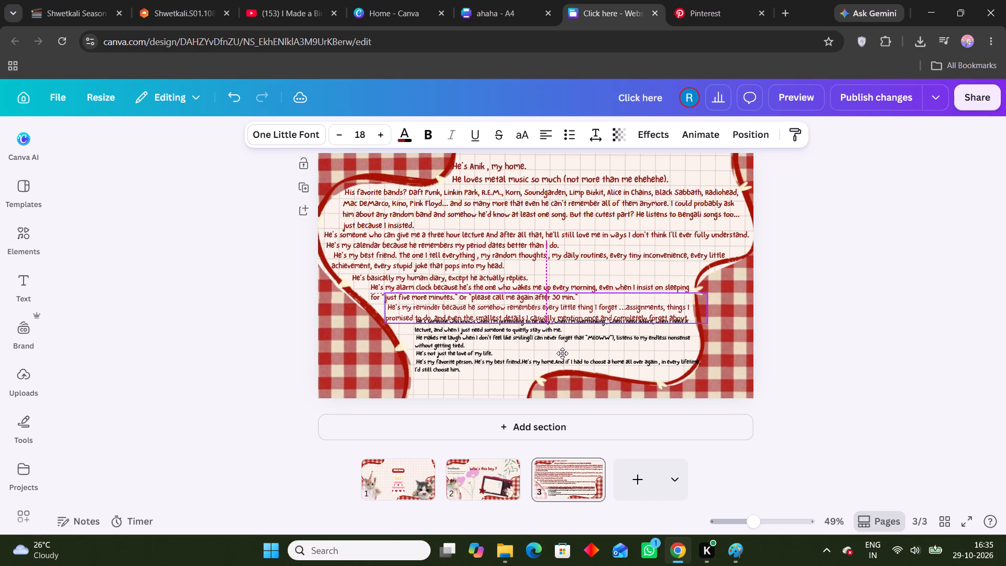
left_click_drag(562, 353, 563, 353)
left_click(835, 303)
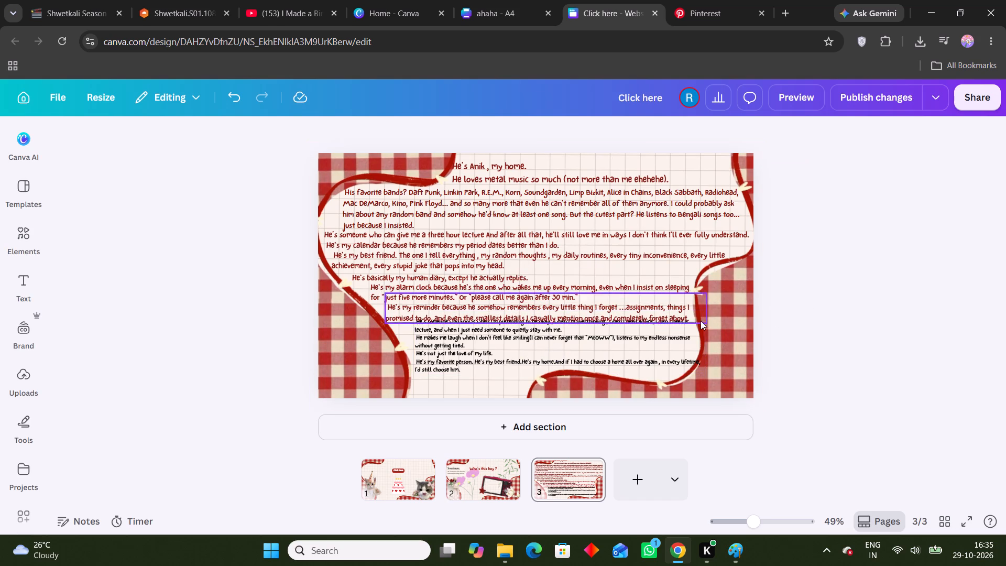
left_click_drag(677, 332, 691, 361)
Fine-tune the reminder sentence's position beneath the alarm-clock sentence, checking the placement up close.
left_click(650, 320)
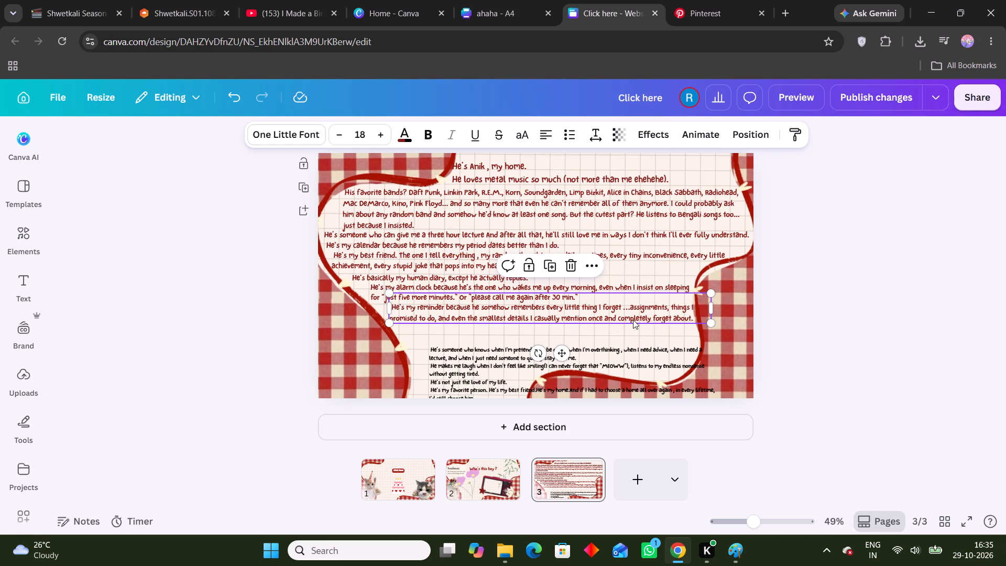
scroll(382, 349, "up", 2, "ctrl")
scroll(280, 355, "up", 2, "ctrl")
left_click(374, 285)
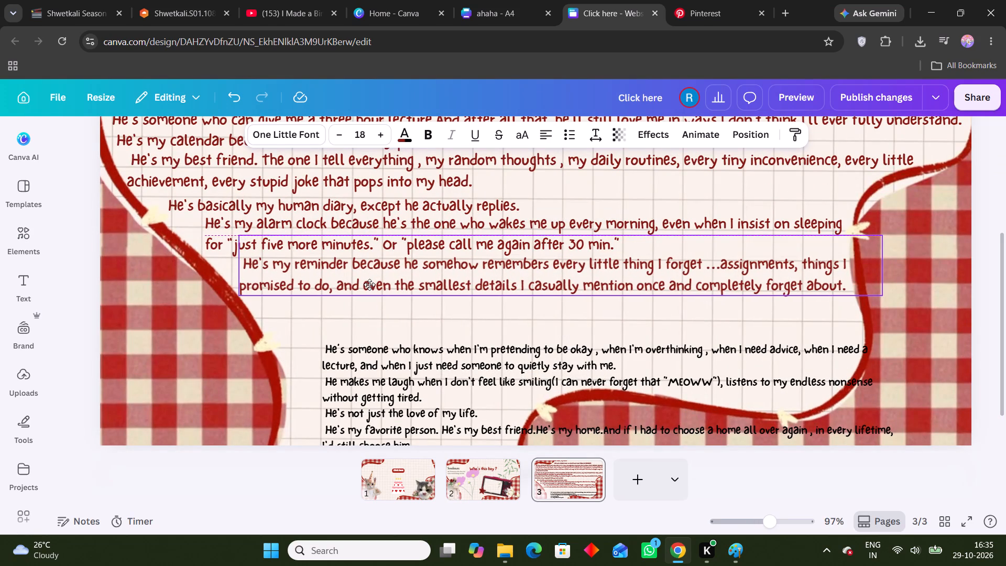
left_click(65, 286)
scroll(546, 321, "up", 1, "ctrl")
scroll(547, 321, "down", 2, "ctrl")
scroll(627, 305, "down", 1, "ctrl")
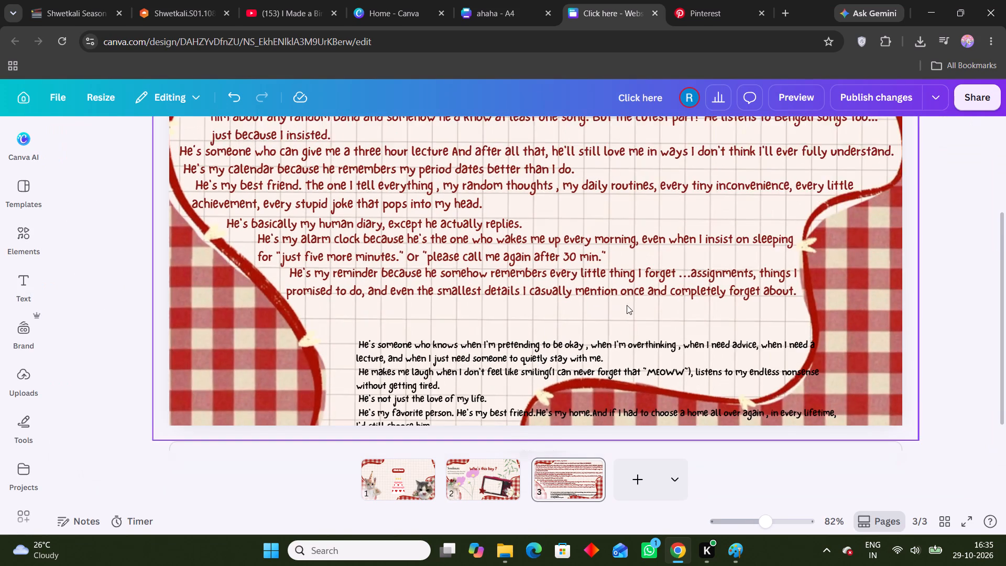
scroll(628, 305, "down", 2, "ctrl")
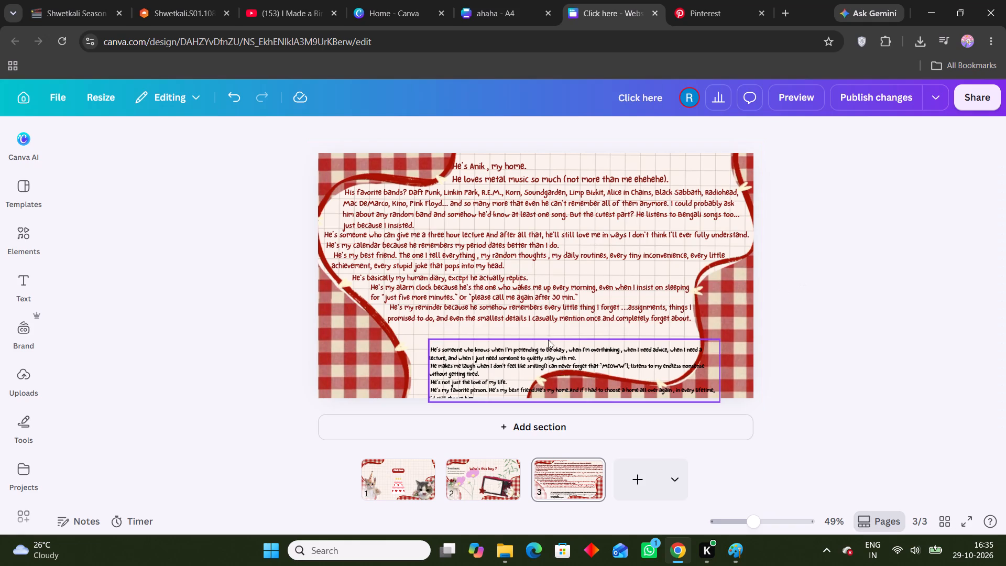
Duplicate the dark red reminder sentence.
left_click(546, 321)
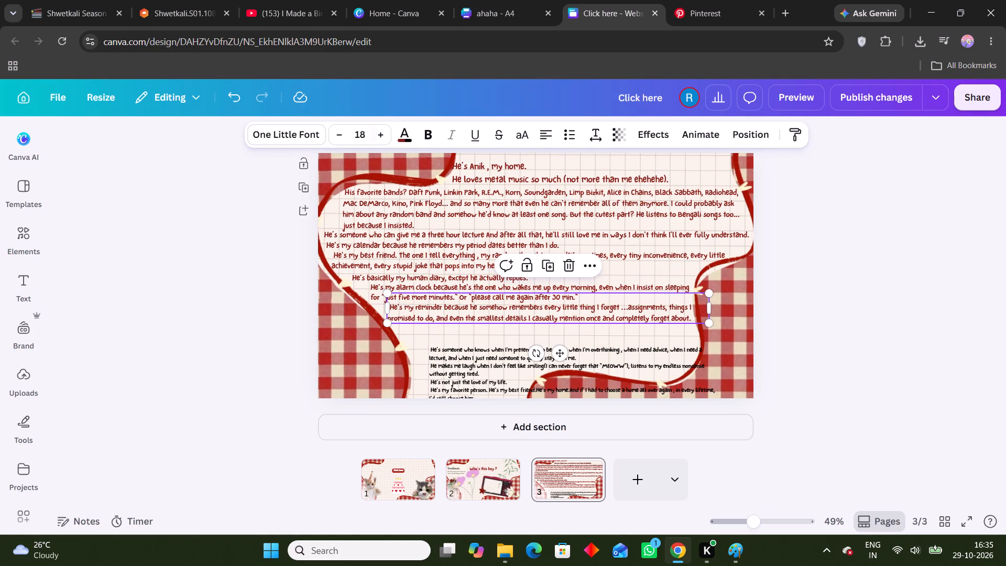
key("ctrl+d")
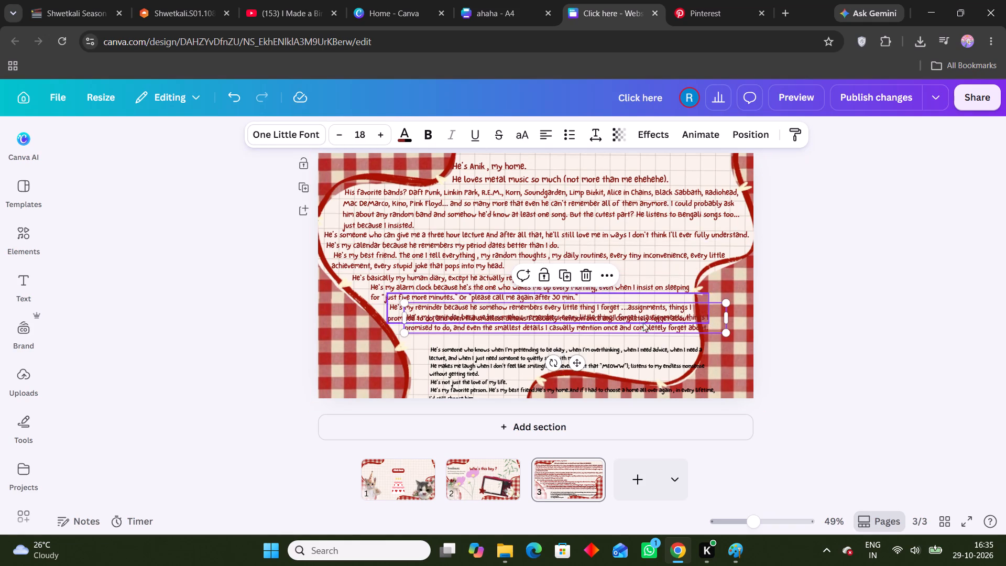
Cut the sentence "He's someone who knows when I'm pretending to be okay", through "quietly stay with me.", from the black text block.
left_click_drag(619, 375, 632, 307)
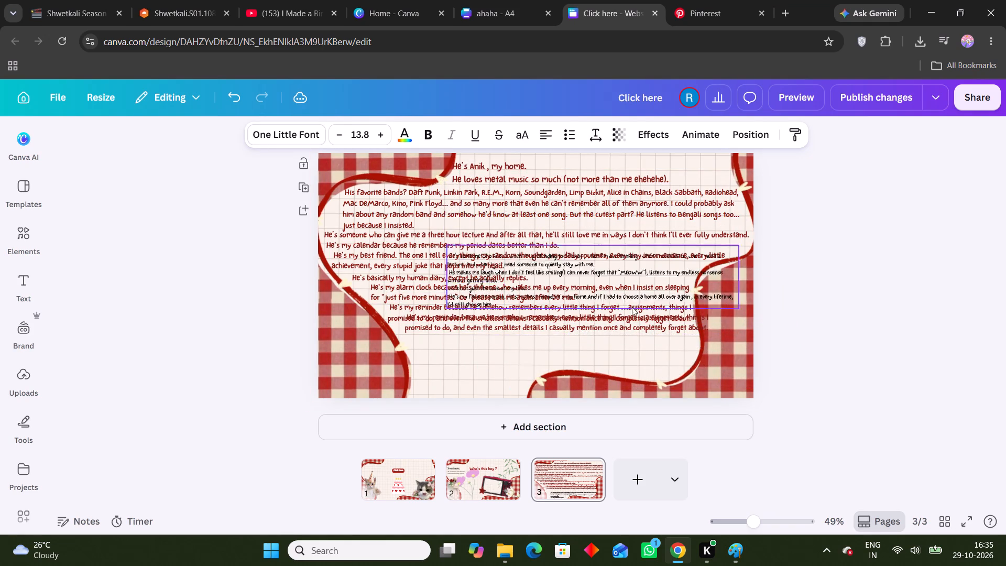
left_click_drag(632, 307, 628, 371)
left_click(606, 349)
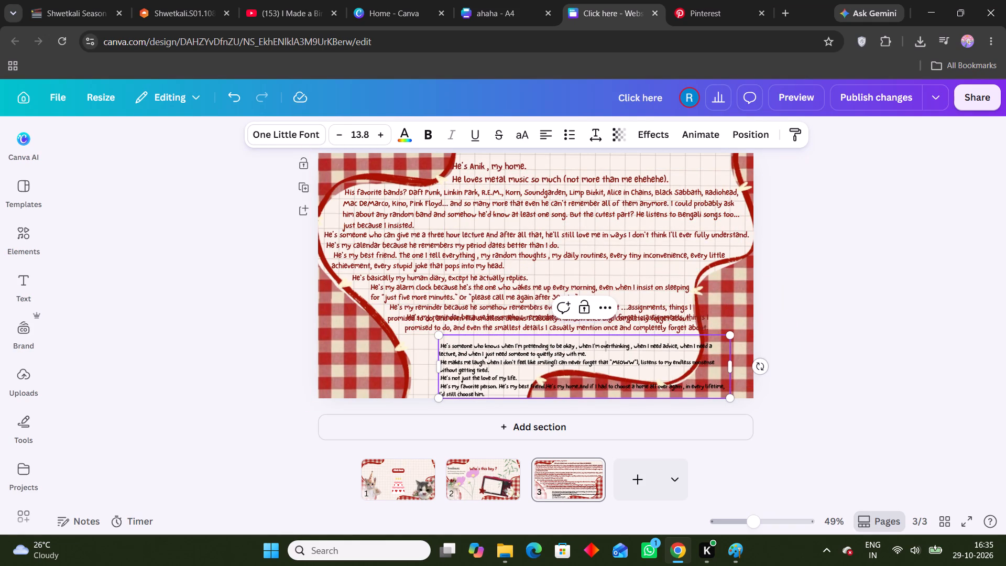
left_click_drag(595, 354, 434, 346)
key("ctrl+x")
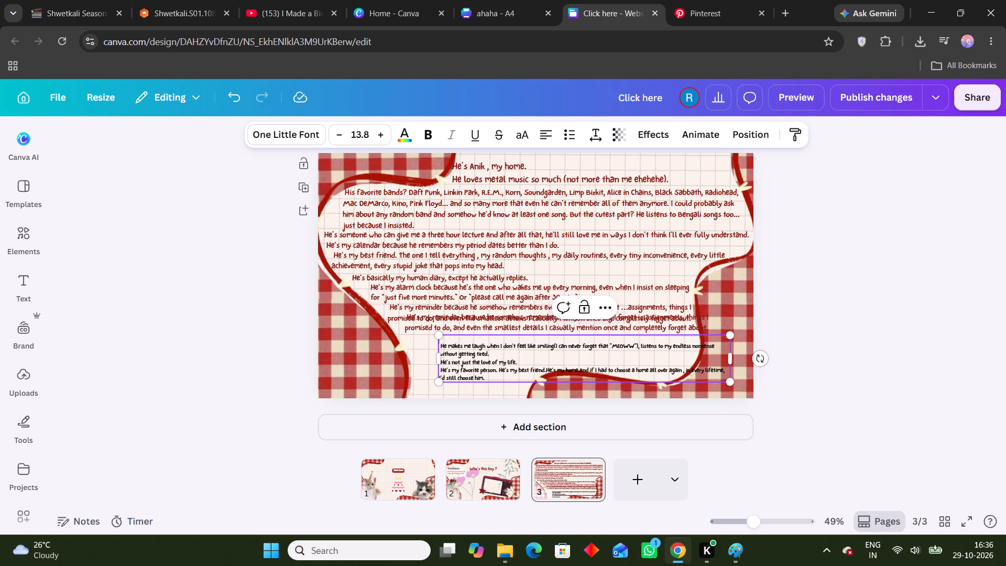
left_click(423, 349)
Place the duplicated reminder sentence beneath the original, indented slightly further, and move the black text block lower to make room.
left_click_drag(466, 314, 460, 334)
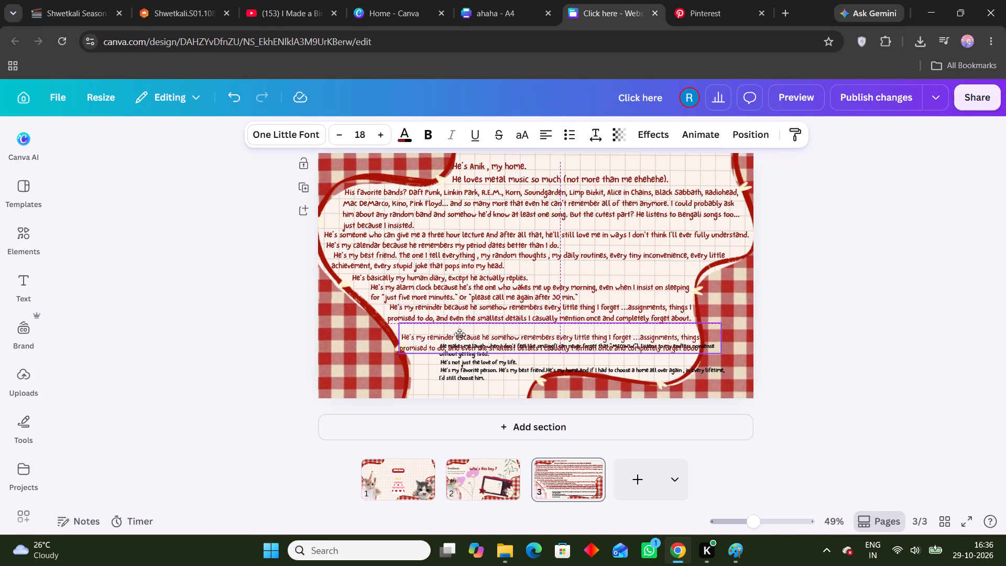
left_click_drag(460, 334, 463, 325)
double_click(509, 333)
left_click(521, 352)
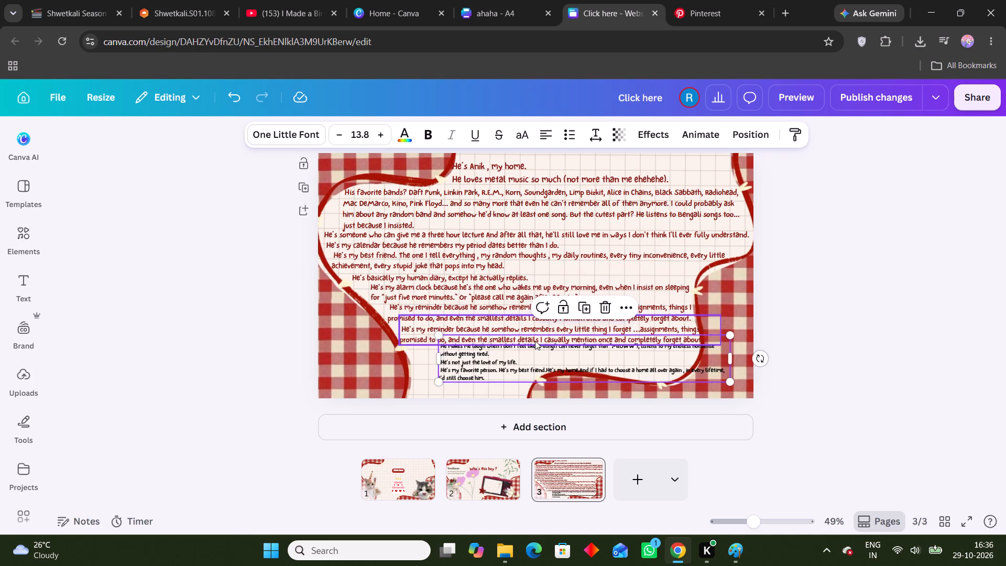
left_click(530, 336)
left_click_drag(510, 352, 518, 370)
left_click(498, 342)
left_click_drag(498, 341, 498, 351)
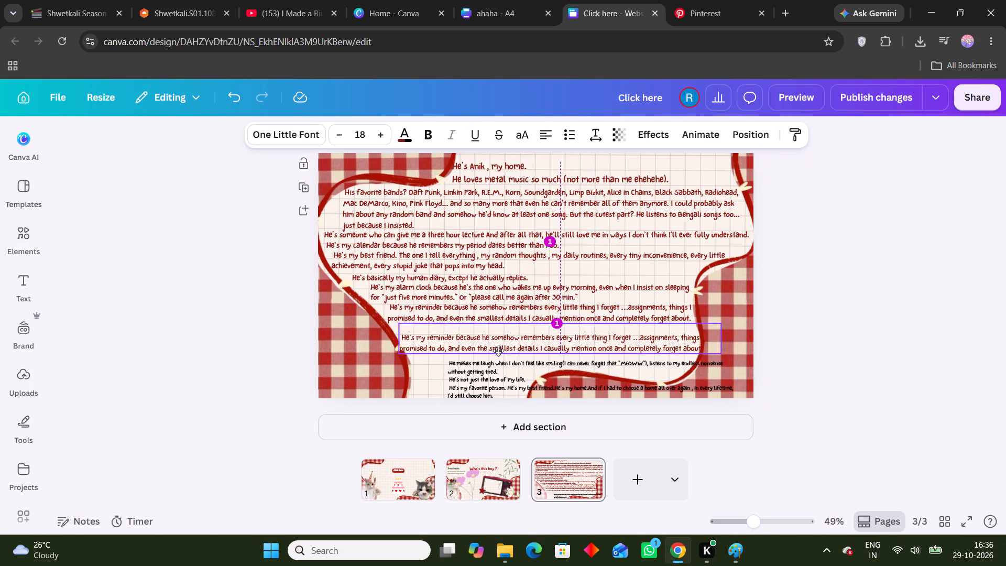
left_click_drag(498, 351, 504, 345)
Replace the duplicate's text with the cut "He's someone who knows" sentence and delete the blank line after it.
double_click(504, 343)
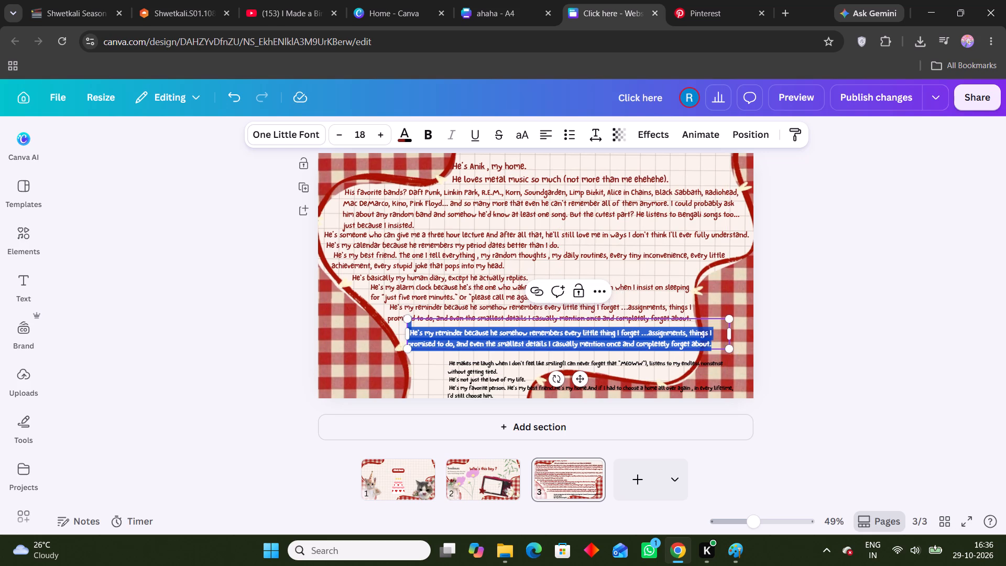
key("ctrl+v")
left_click(661, 353)
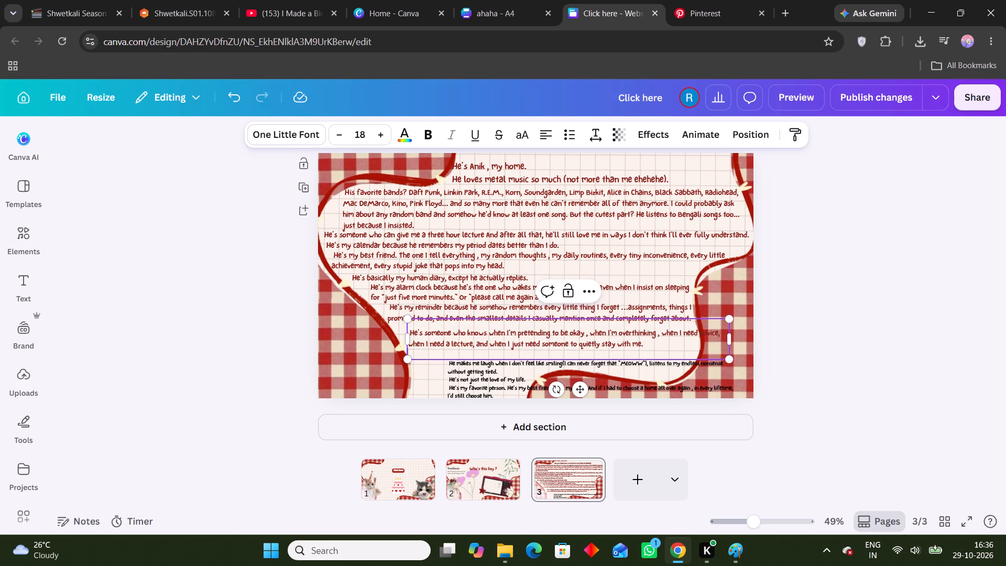
key("BackSpace")
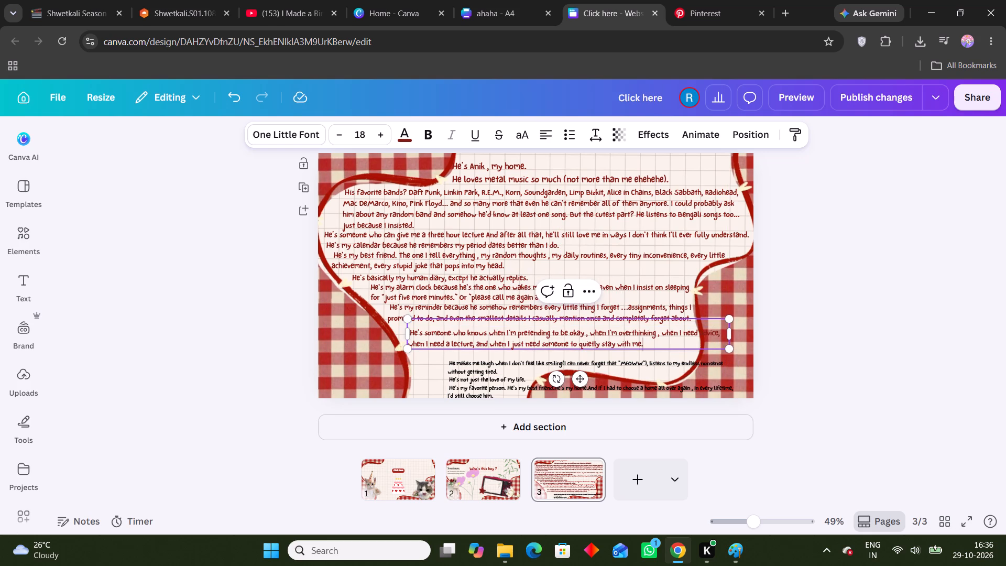
Fit the "He's someone who knows" paragraph directly beneath the reminder sentence and narrow its text box to stay inside the ribbon frame.
left_click_drag(584, 379, 573, 376)
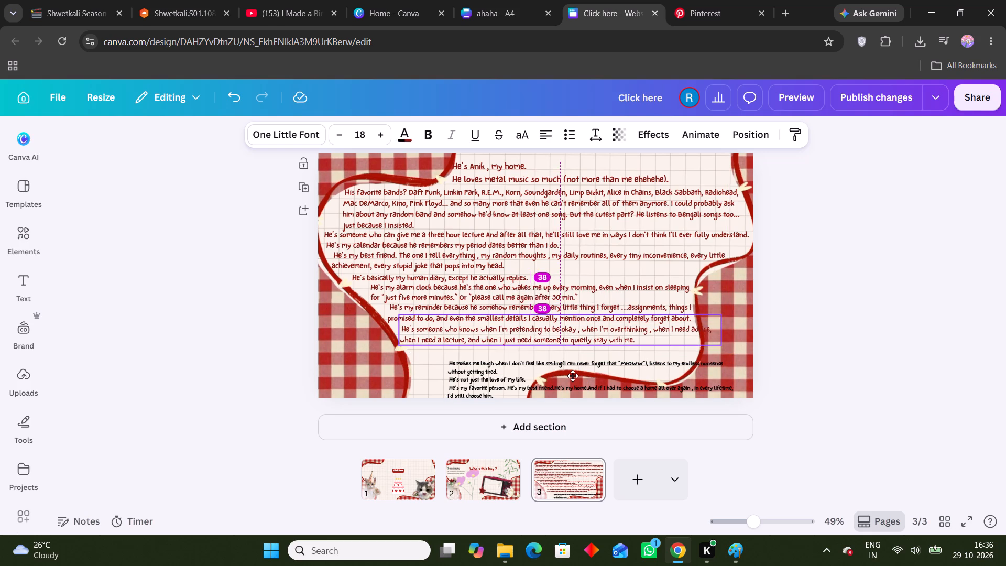
left_click_drag(573, 376, 574, 374)
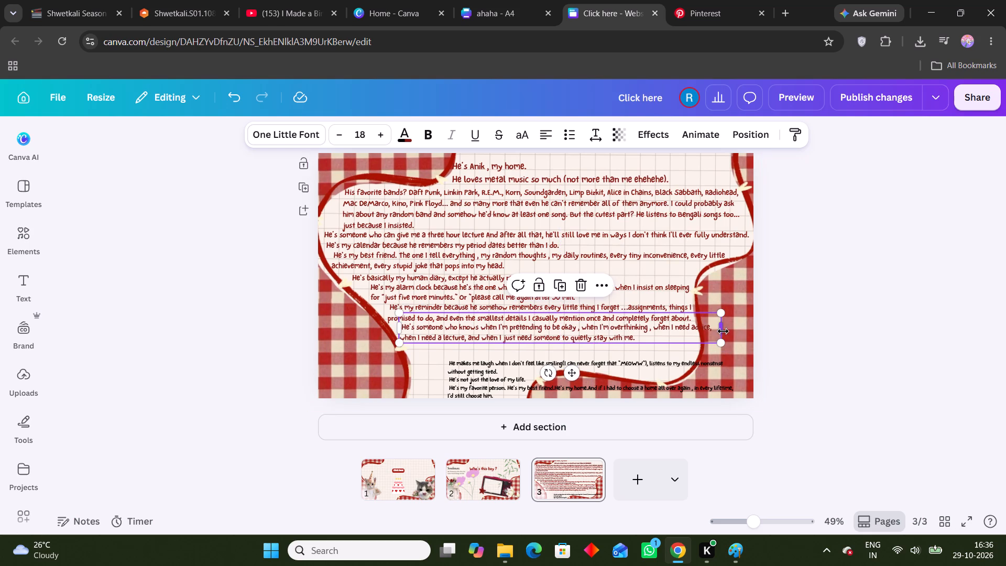
left_click_drag(723, 331, 696, 336)
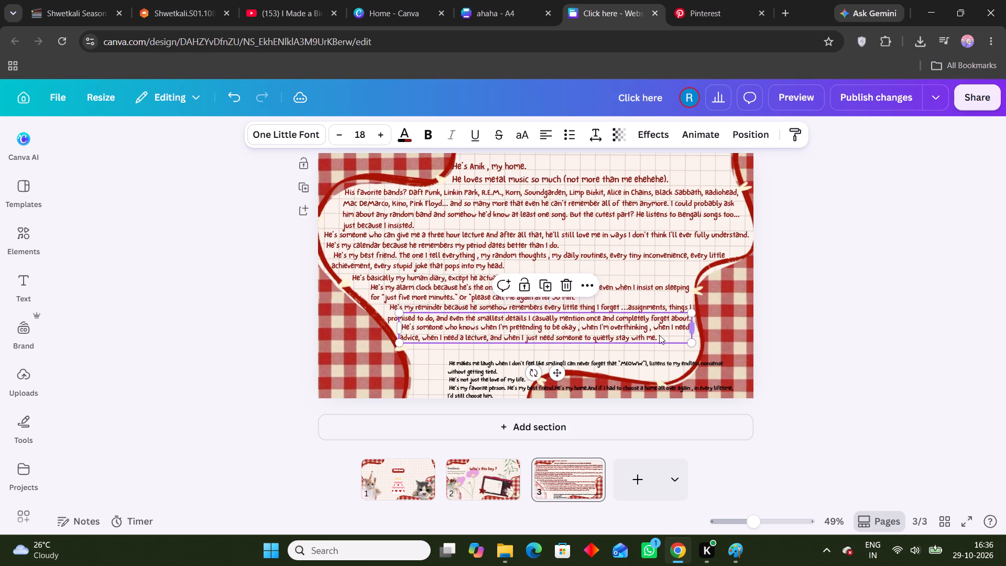
left_click(553, 368)
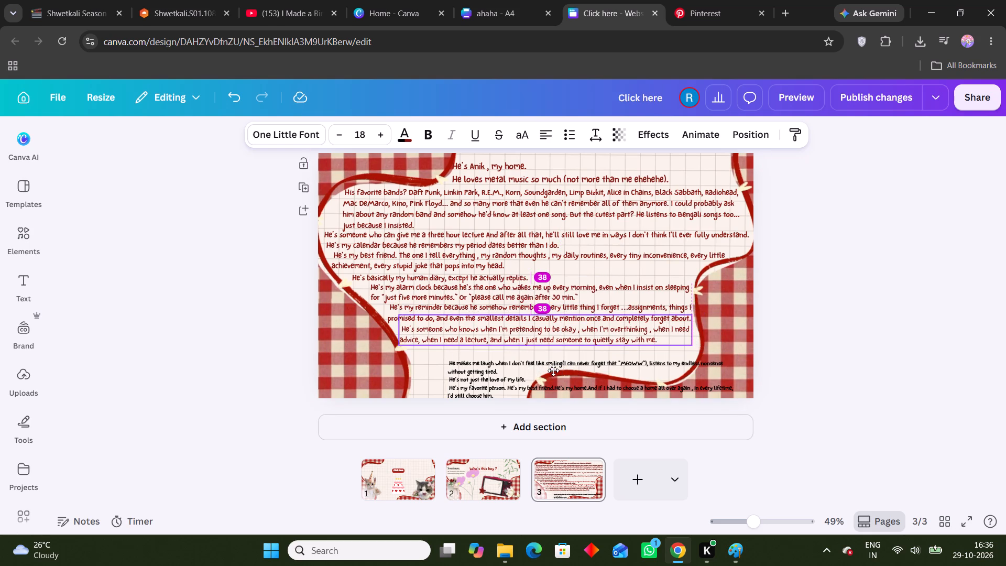
Move the remaining black text block up and slightly left, directly beneath the "He's someone who knows" paragraph.
left_click(612, 371)
left_click_drag(624, 385, 599, 374)
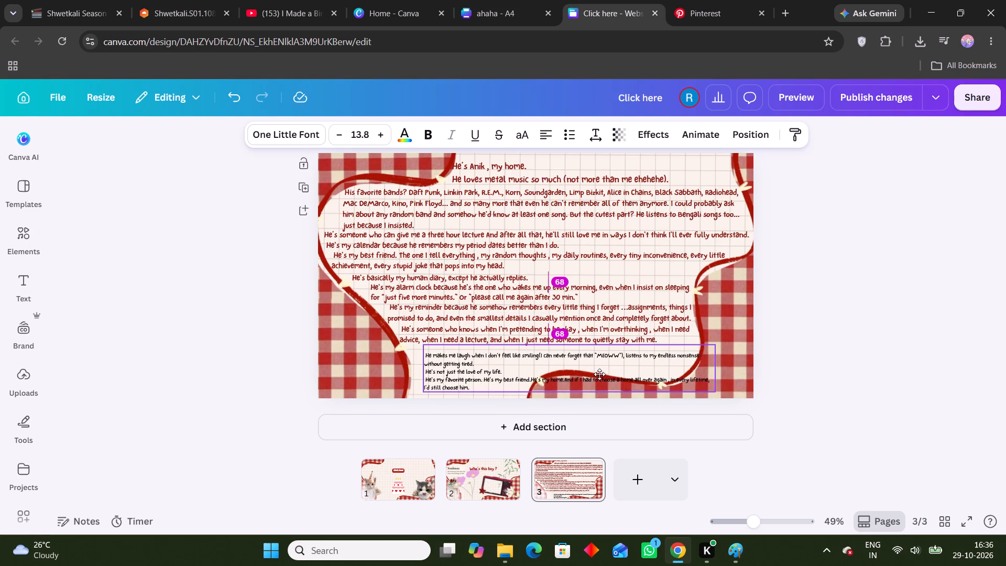
left_click_drag(599, 374, 595, 374)
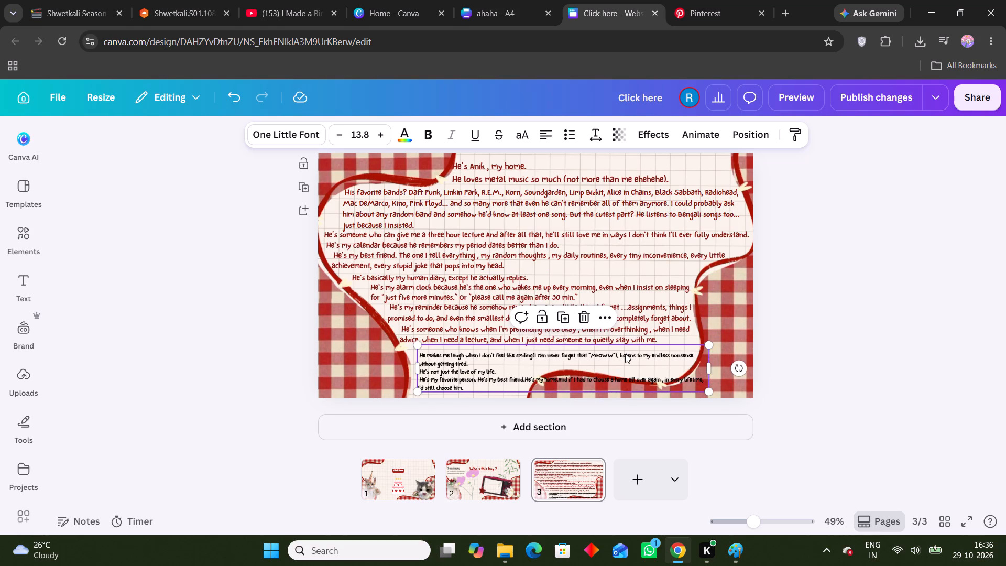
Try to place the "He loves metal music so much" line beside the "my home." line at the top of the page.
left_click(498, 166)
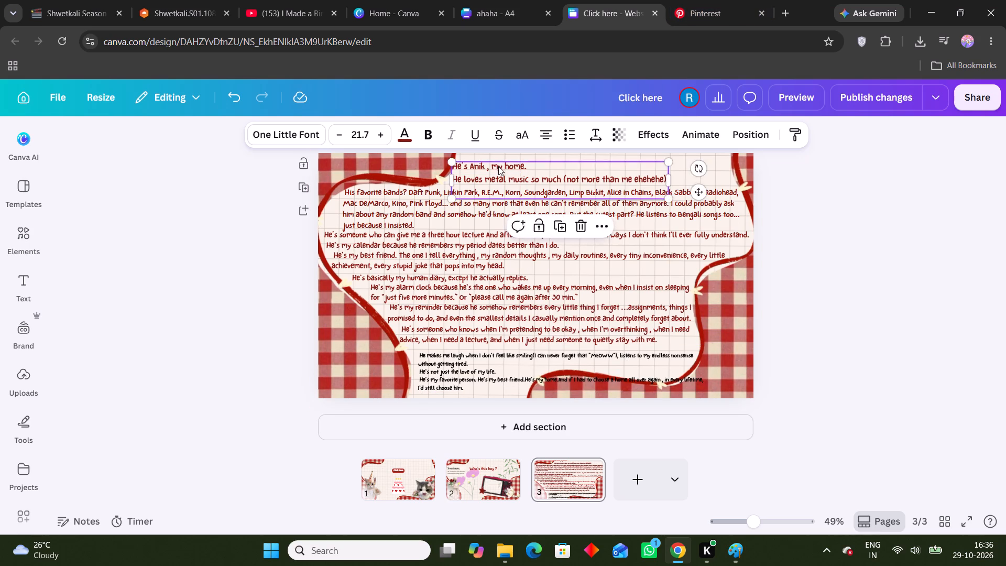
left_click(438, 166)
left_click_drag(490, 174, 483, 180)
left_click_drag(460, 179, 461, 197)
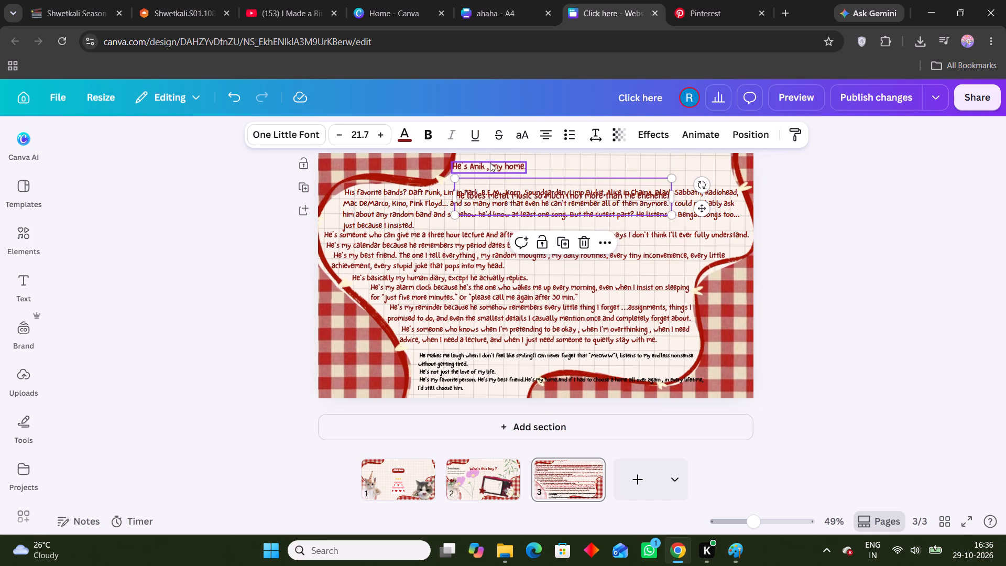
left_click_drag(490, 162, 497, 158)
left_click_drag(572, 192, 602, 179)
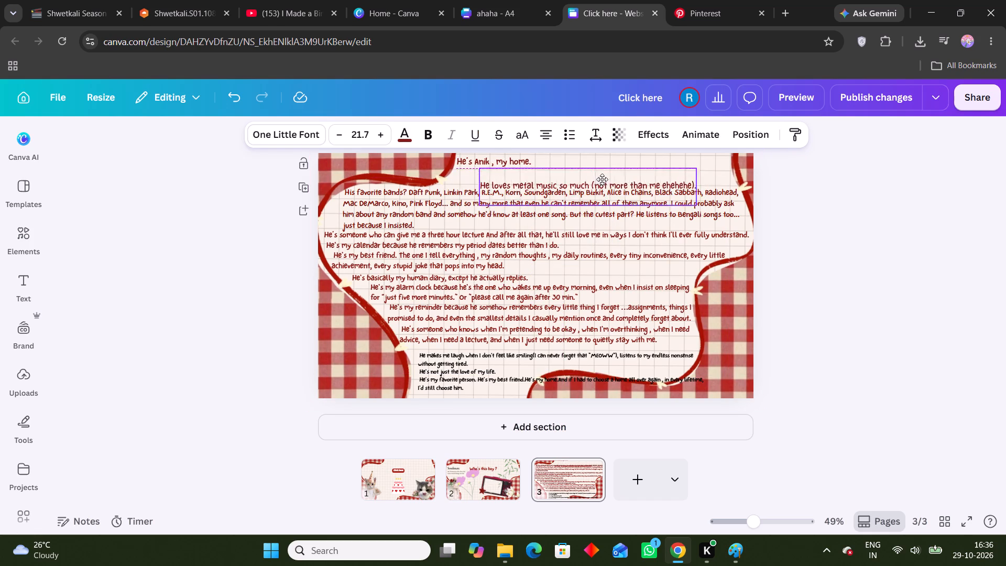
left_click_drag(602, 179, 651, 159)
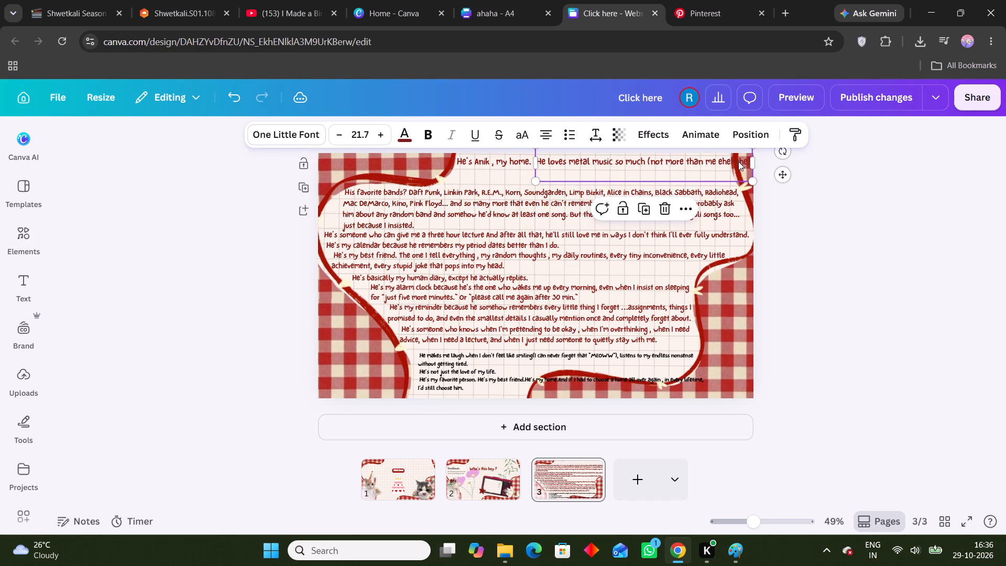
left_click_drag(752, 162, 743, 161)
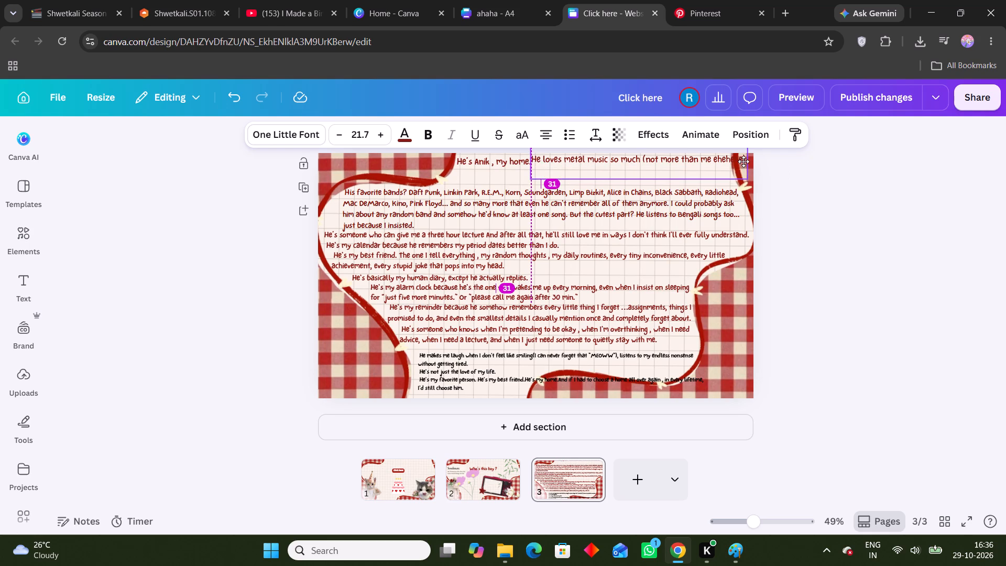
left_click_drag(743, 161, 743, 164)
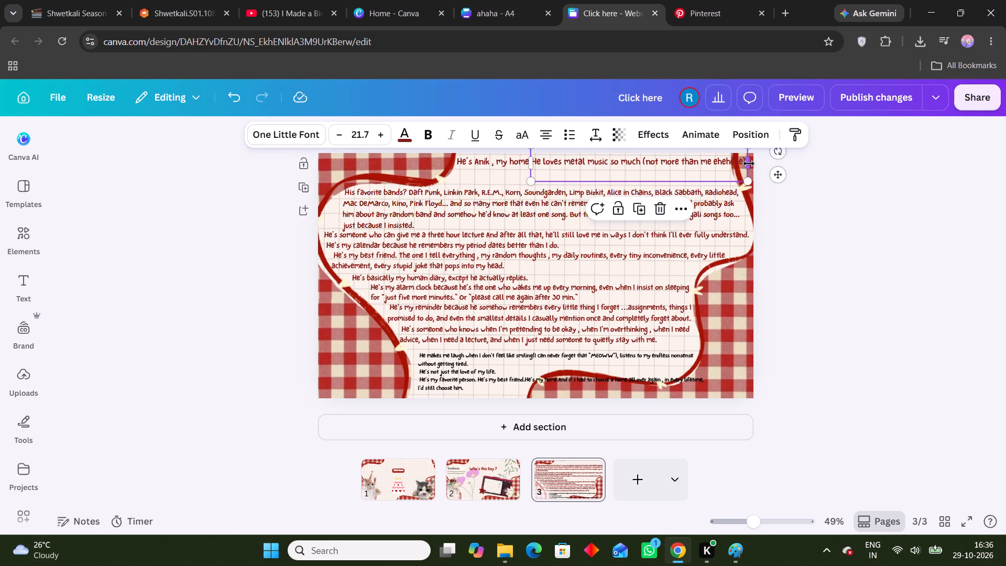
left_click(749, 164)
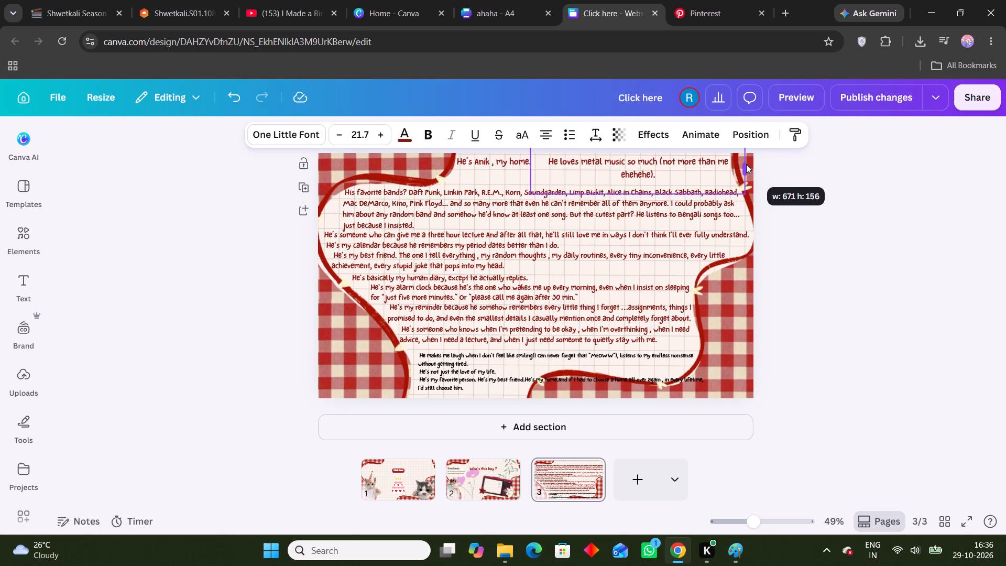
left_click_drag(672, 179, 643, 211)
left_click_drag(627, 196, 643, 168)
Move the sentence "He loves metal music so much (not more than me ehehehe)." out of its own box to the end of the "my home." line.
triple_click(641, 180)
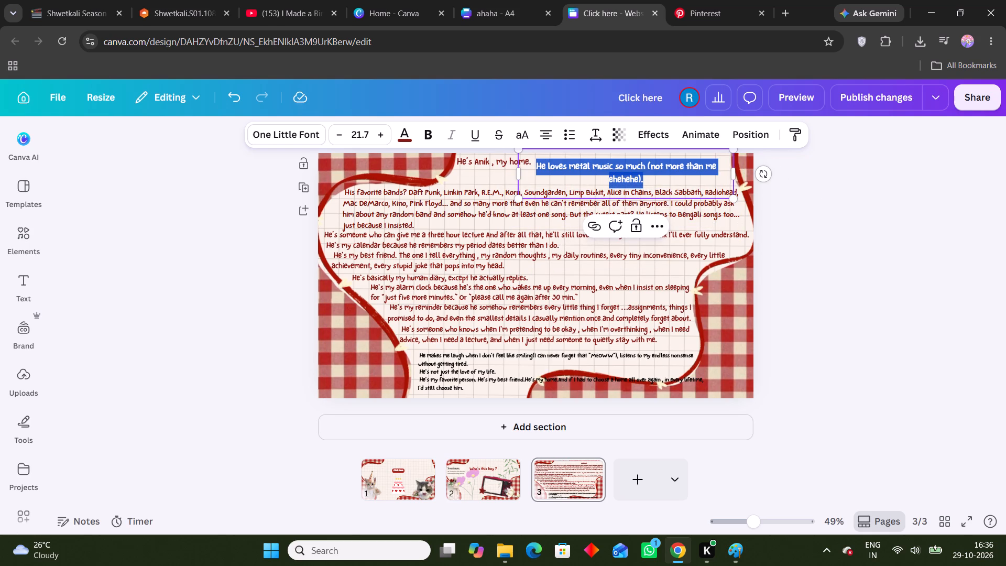
left_click(630, 184)
key("ctrl+x")
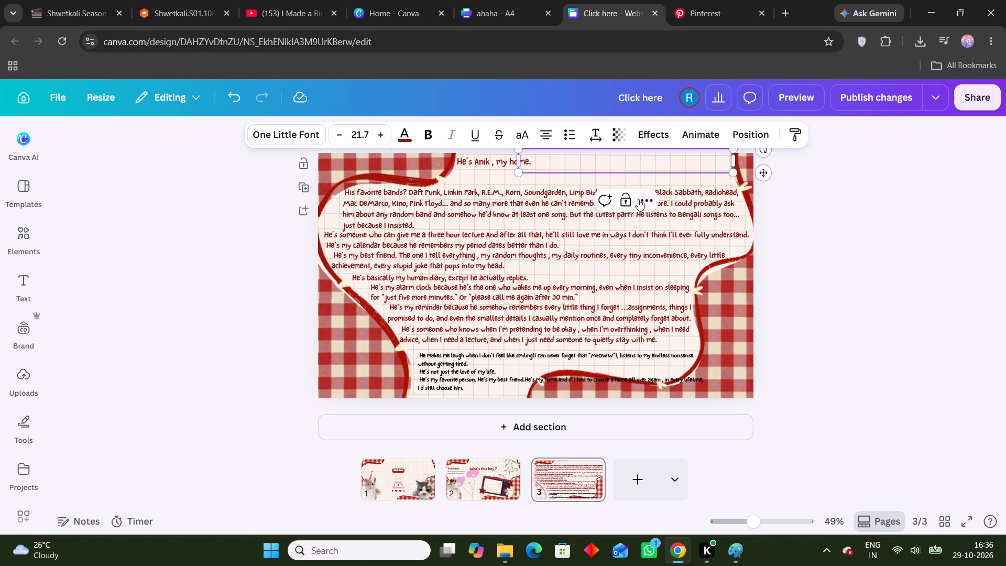
key("Delete")
left_click(512, 172)
left_click(508, 166)
left_click(490, 159)
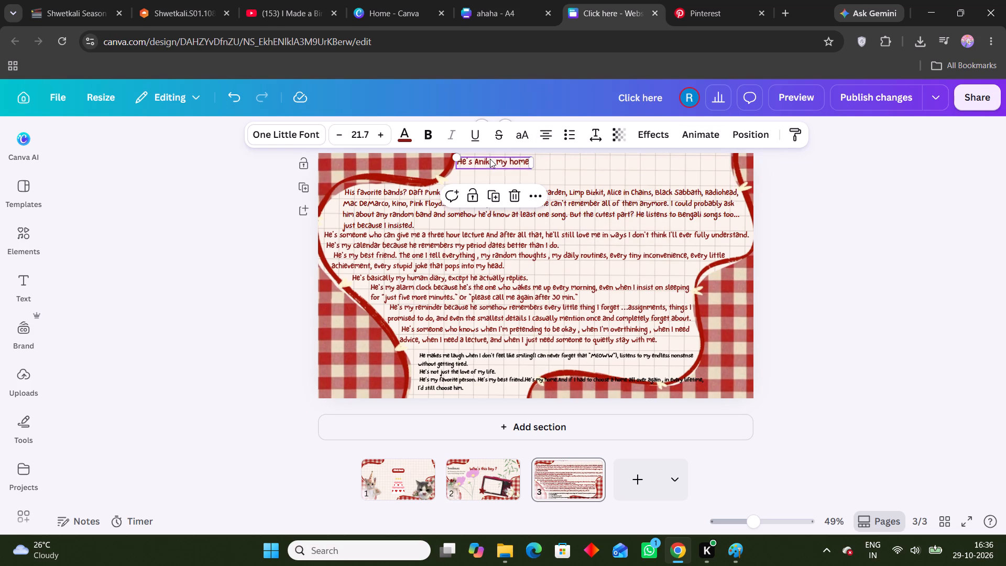
left_click(597, 159)
left_click(474, 155)
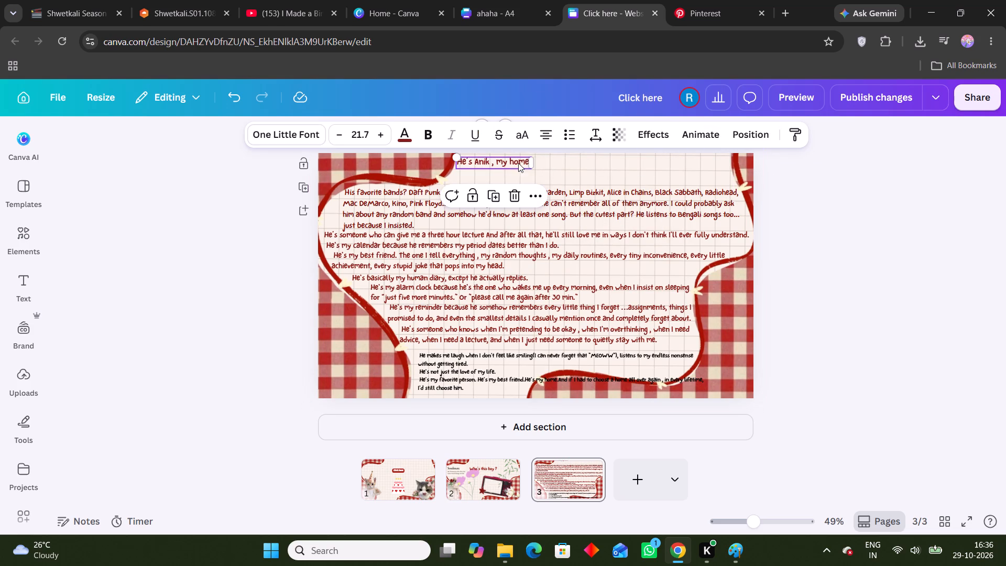
left_click(522, 161)
left_click(526, 161)
key("Right")
key("Right")
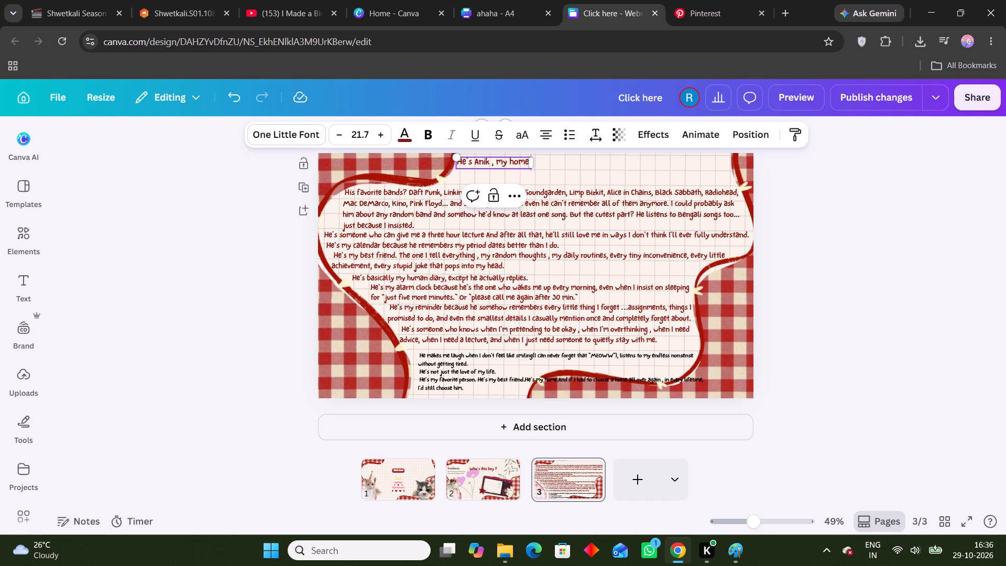
key("Right")
key("ctrl+v")
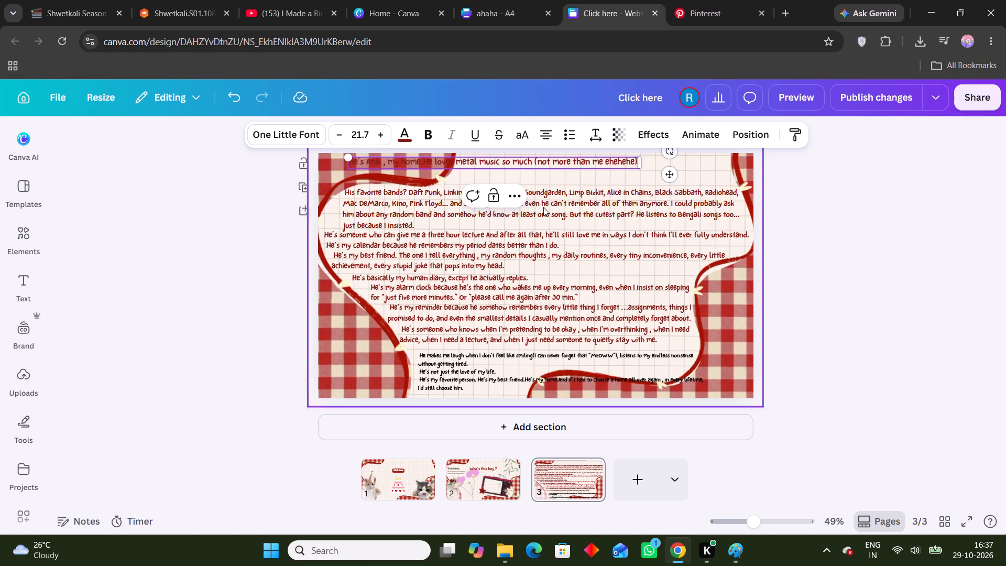
Reduce the combined opening line to font size 19.7 and position it at the page top between the two ribbon edges.
left_click_drag(672, 173, 777, 176)
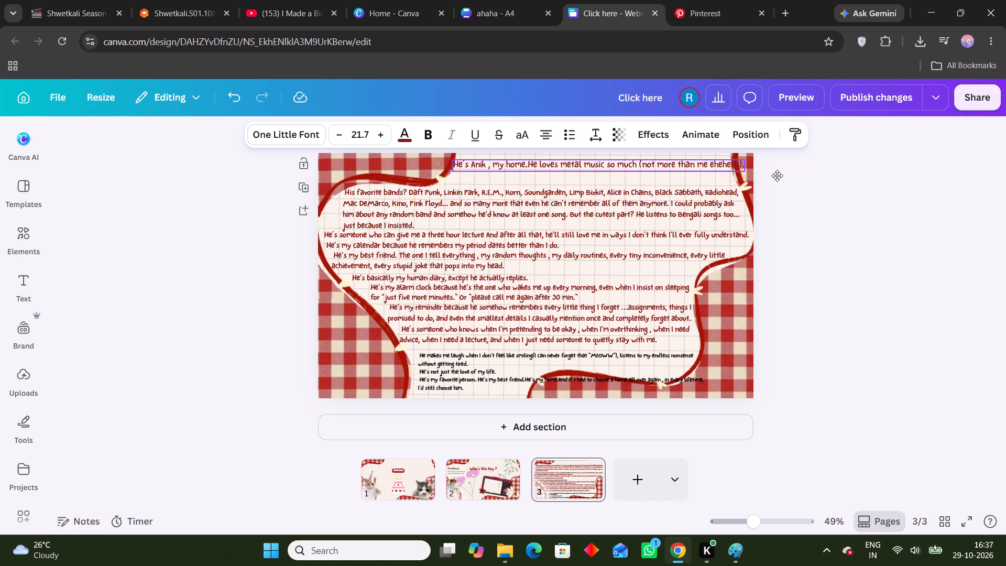
left_click_drag(777, 176, 780, 174)
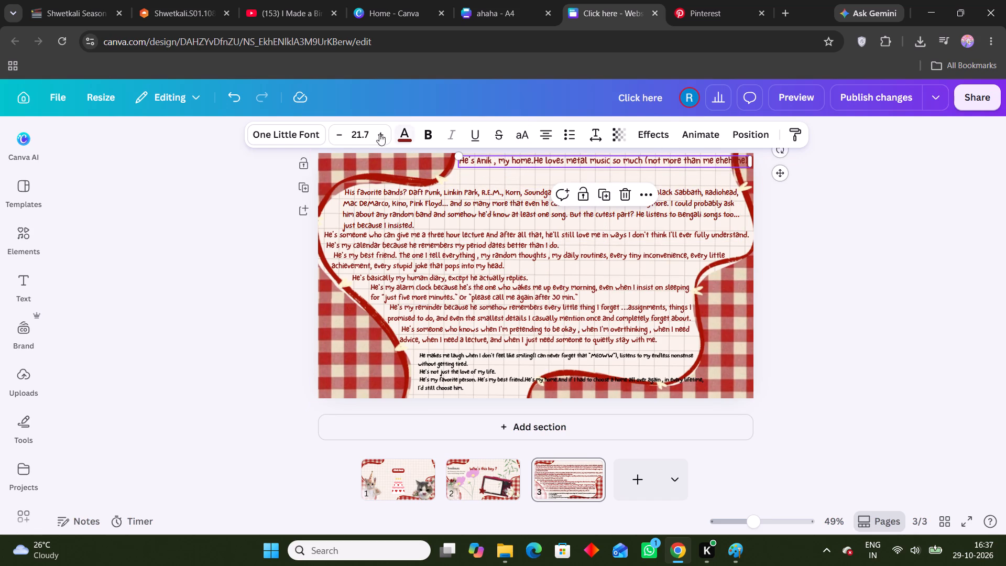
left_click(338, 132)
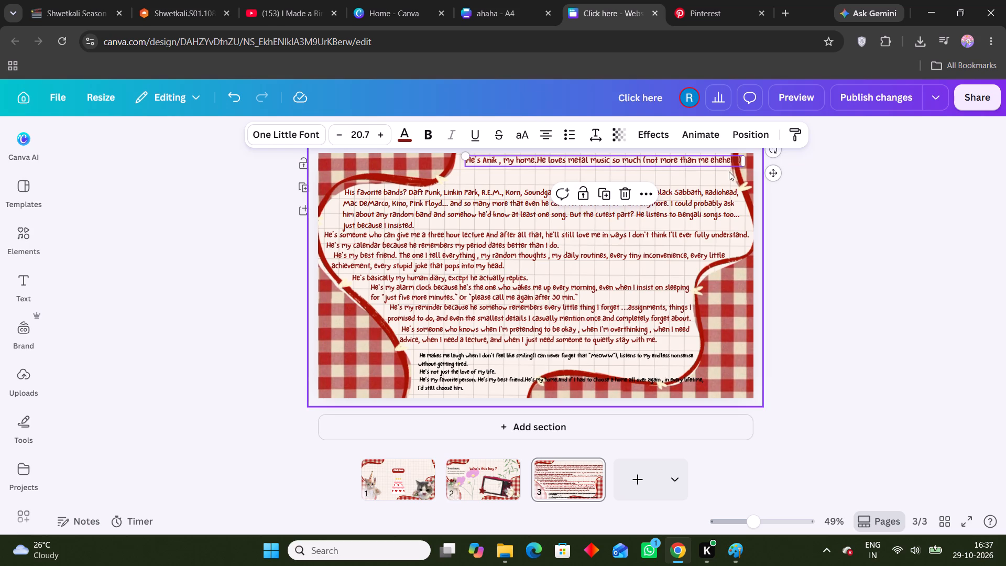
left_click_drag(773, 172, 761, 175)
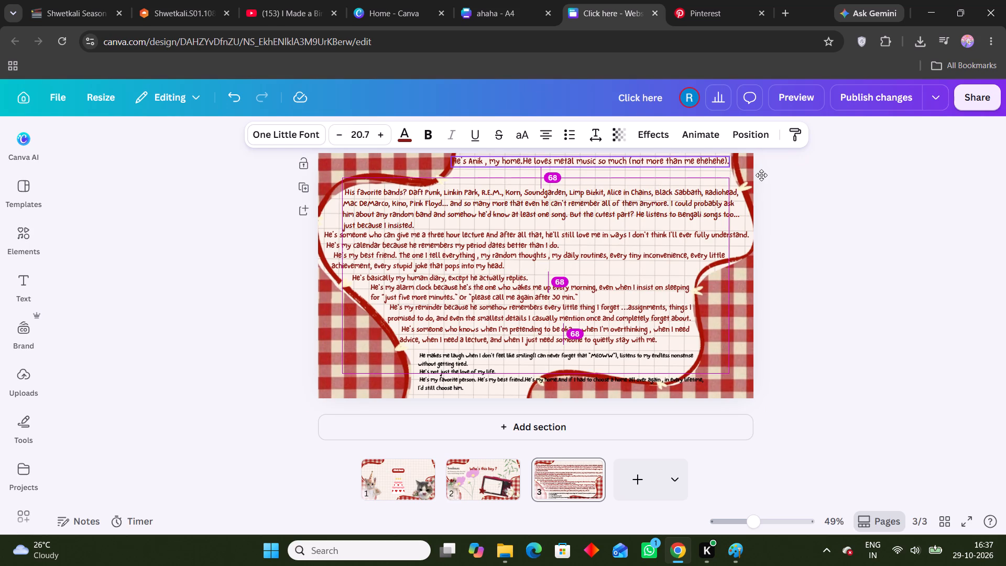
left_click_drag(761, 175, 764, 176)
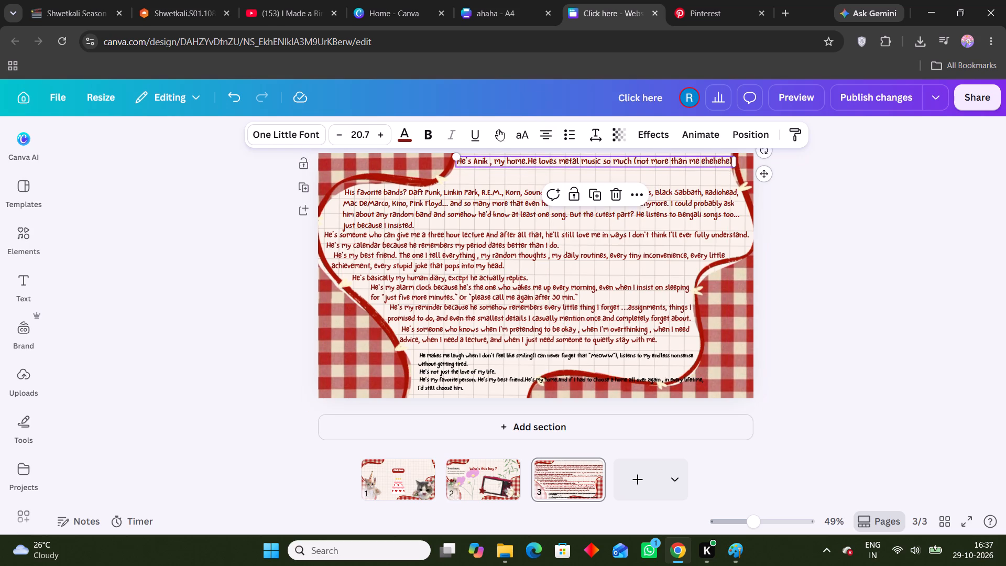
left_click(344, 137)
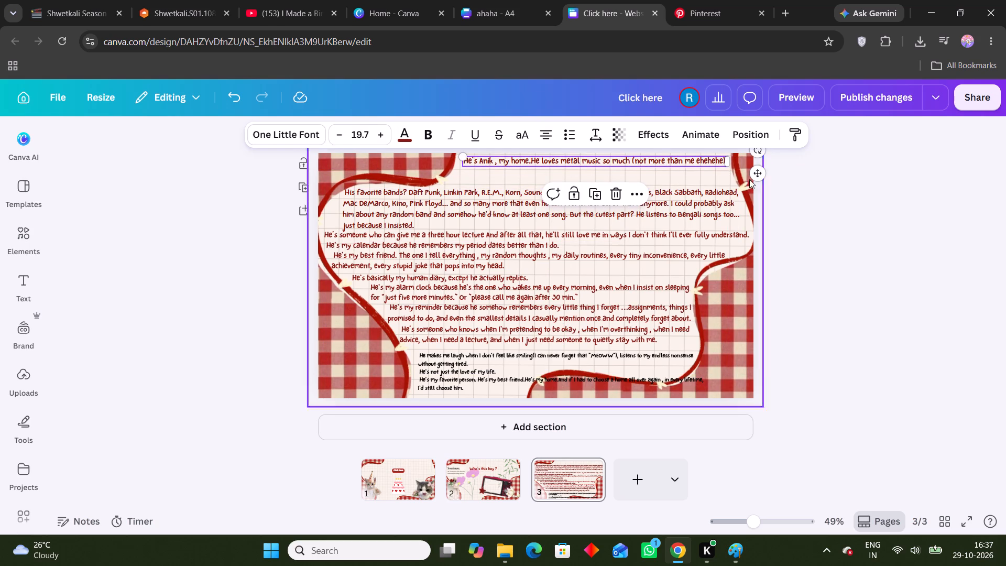
left_click(758, 174)
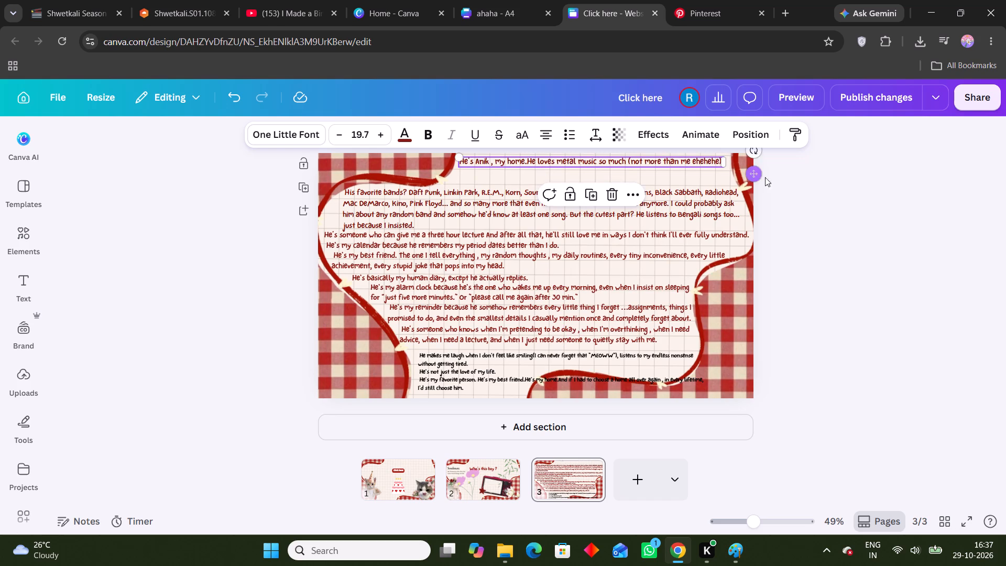
left_click(833, 178)
Cut the band list from "His favorite bands?" through "Pink Floyd..." out of its paragraph.
left_click(366, 214)
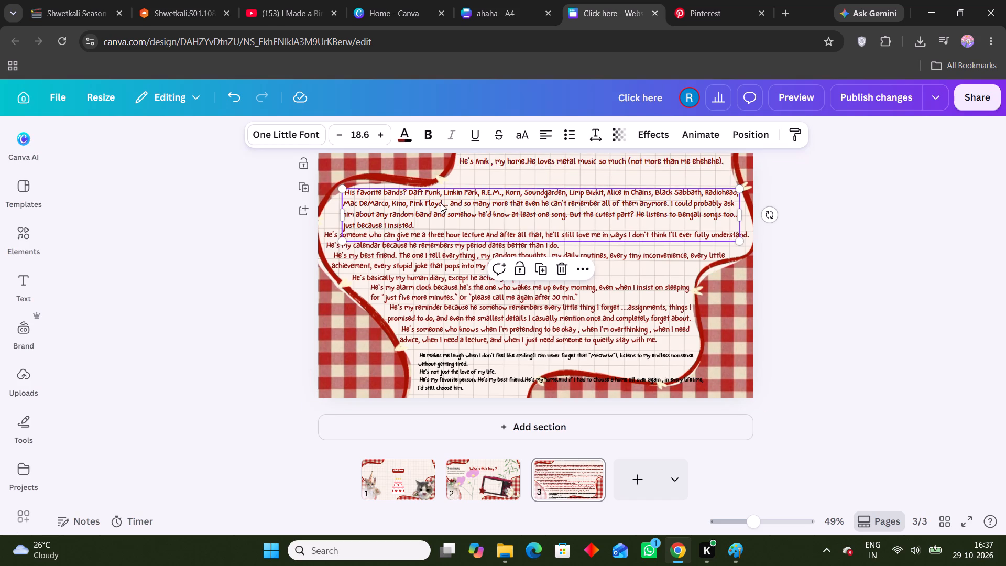
left_click(442, 202)
left_click_drag(448, 204, 344, 196)
key("ctrl+x")
Remove the blank line at the end of the remaining "and so many more" paragraph, keeping its text.
left_click(661, 212)
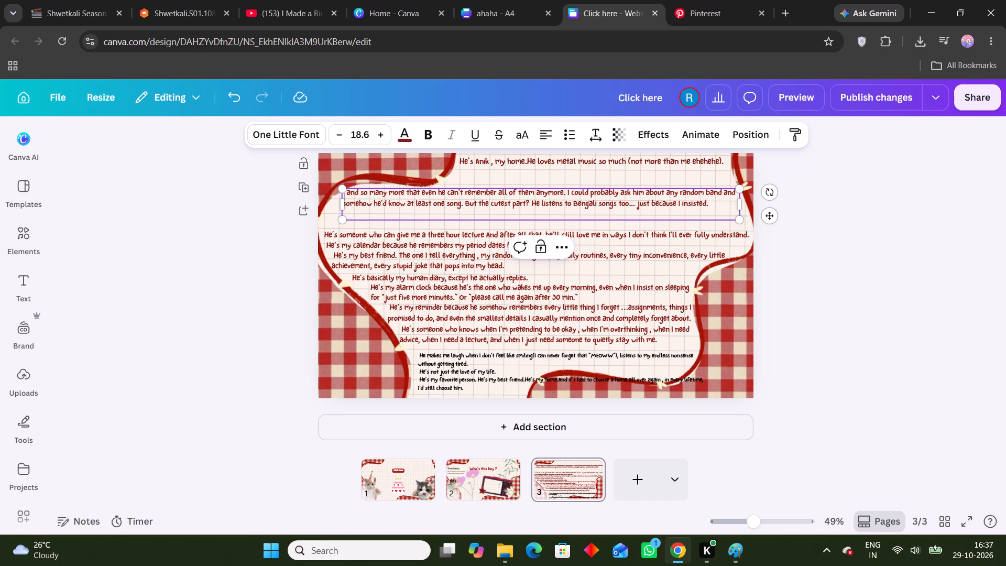
left_click(661, 221)
left_click(633, 214)
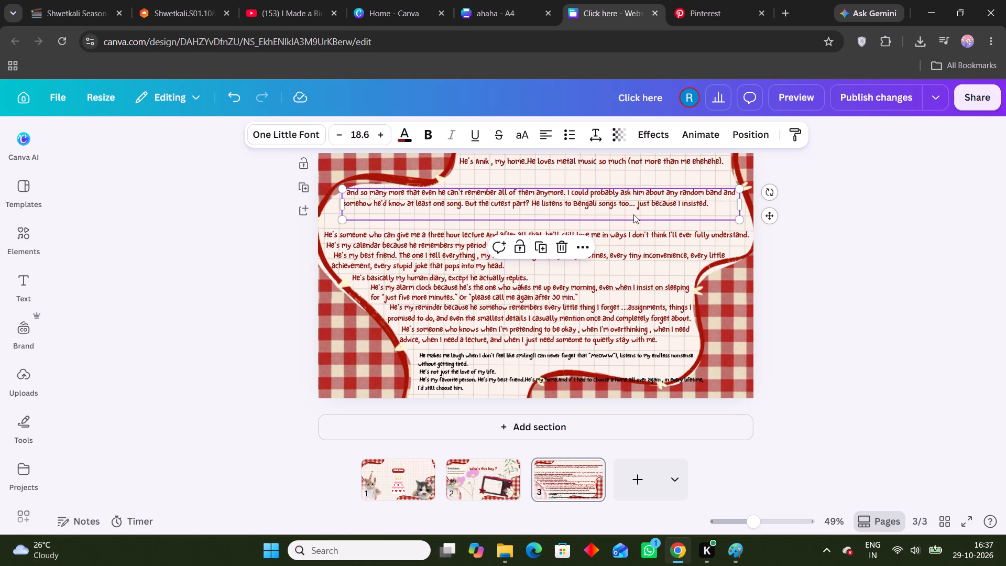
key("BackSpace")
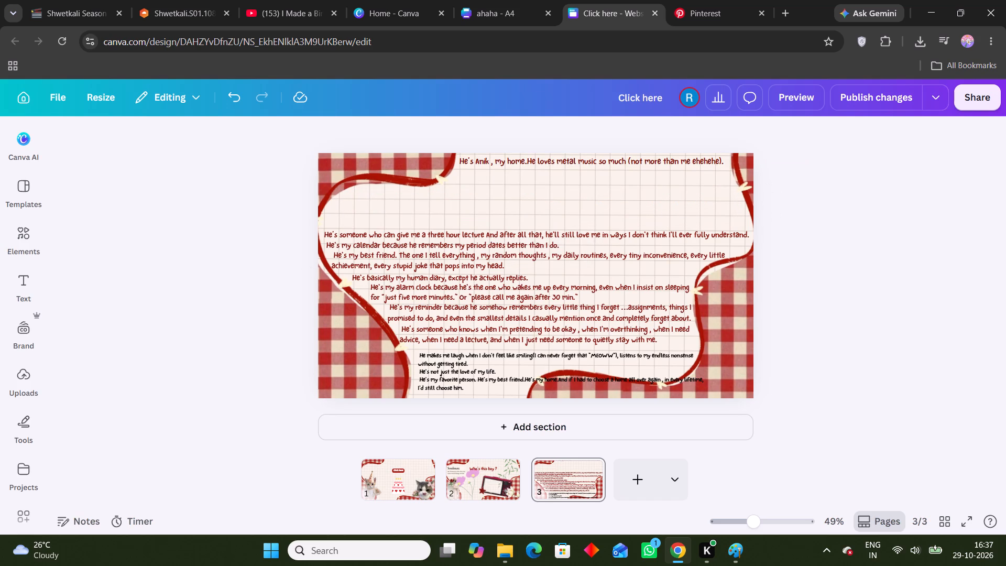
key("ctrl+z")
left_click(646, 210)
left_click(651, 211)
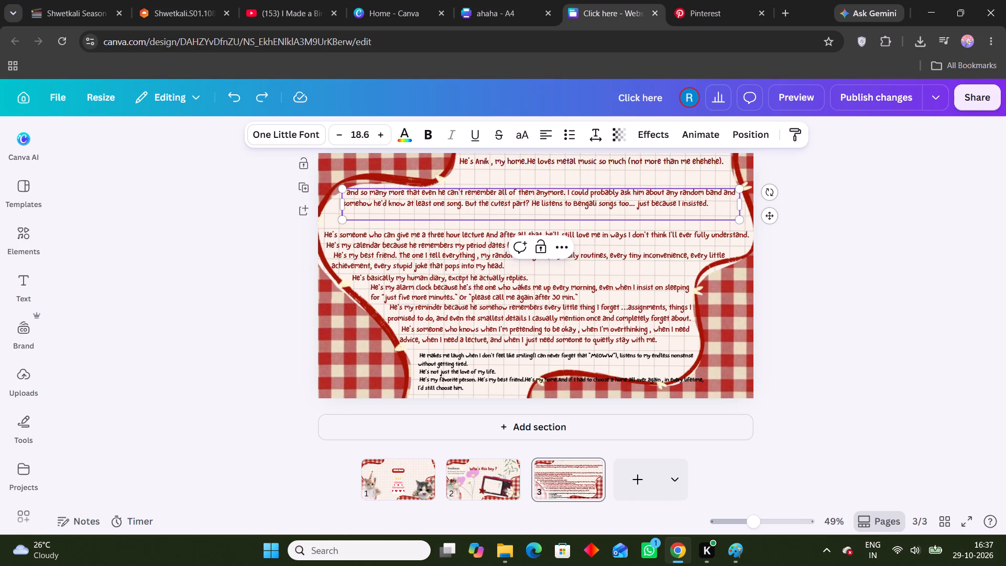
key("BackSpace")
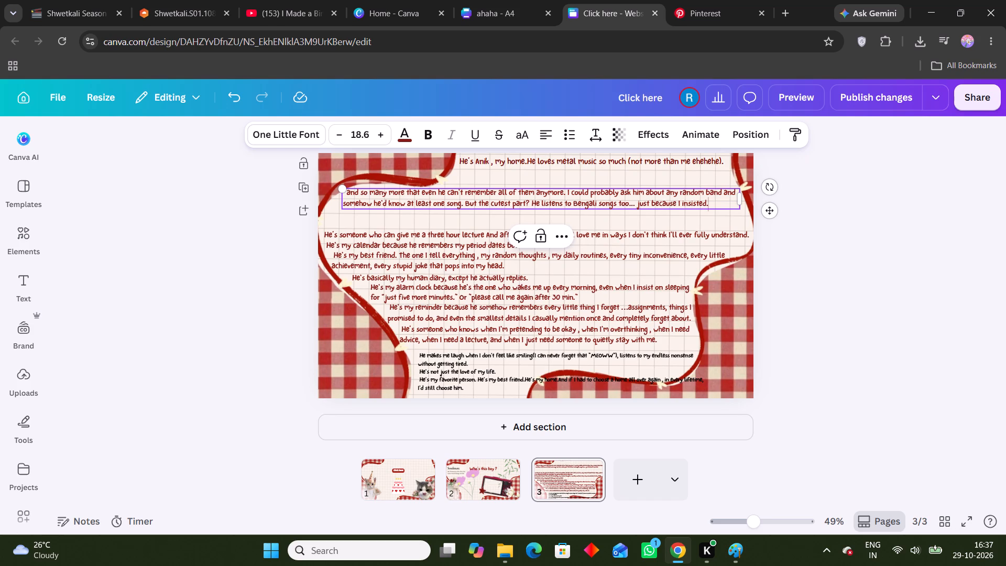
Duplicate the "and so many more" paragraph, move the copy above it, and replace the copy's text with the cut band list.
left_click(709, 204)
left_click(716, 203)
key("ctrl+d")
left_click(817, 215)
left_click(663, 203)
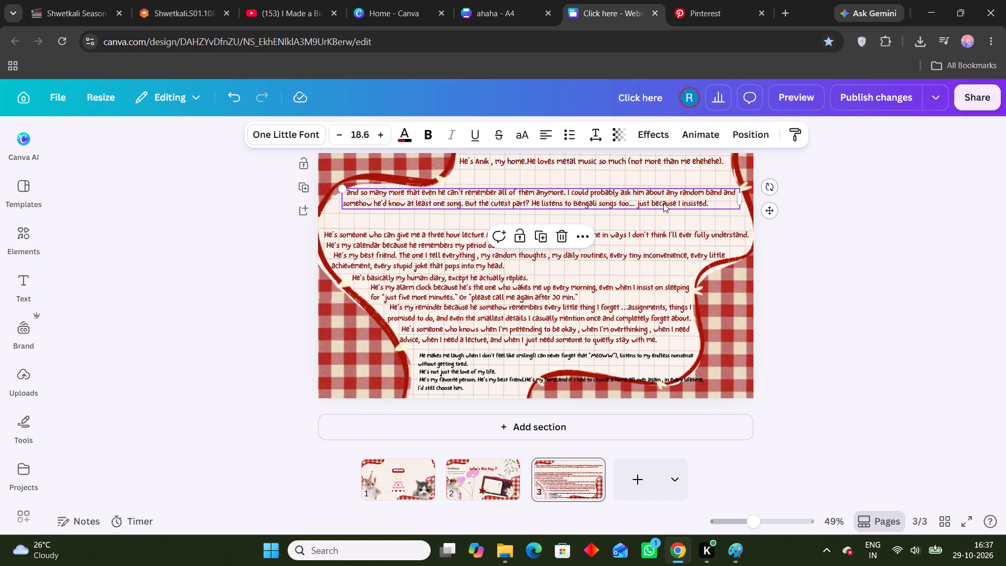
key("ctrl+d")
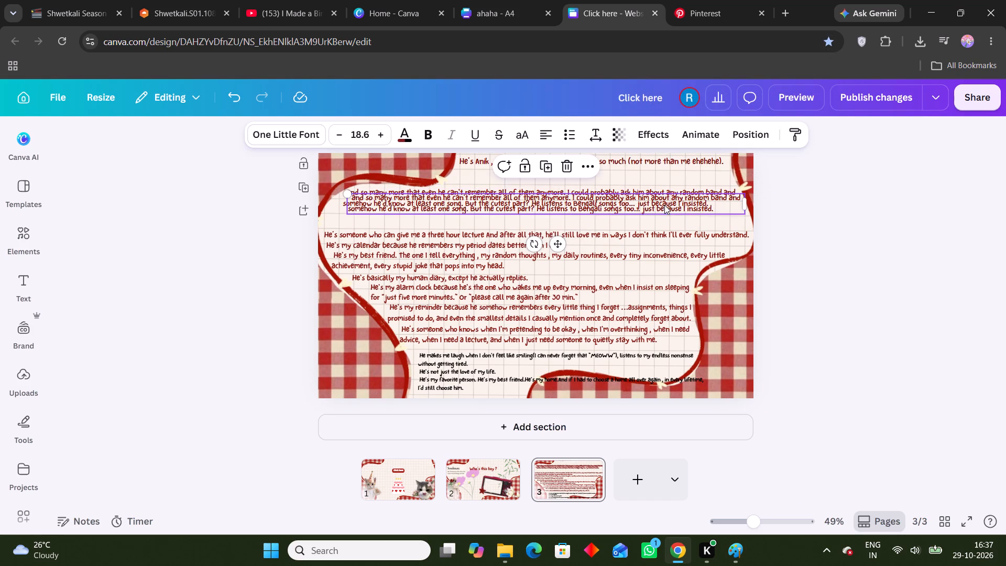
left_click_drag(650, 207, 667, 233)
left_click_drag(659, 200, 660, 212)
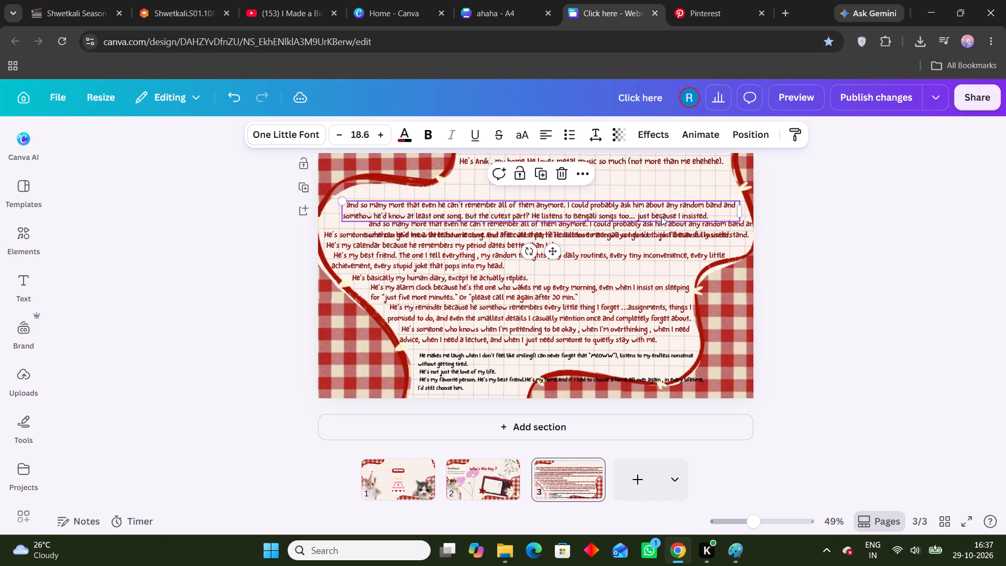
left_click_drag(667, 227, 750, 177)
double_click(742, 182)
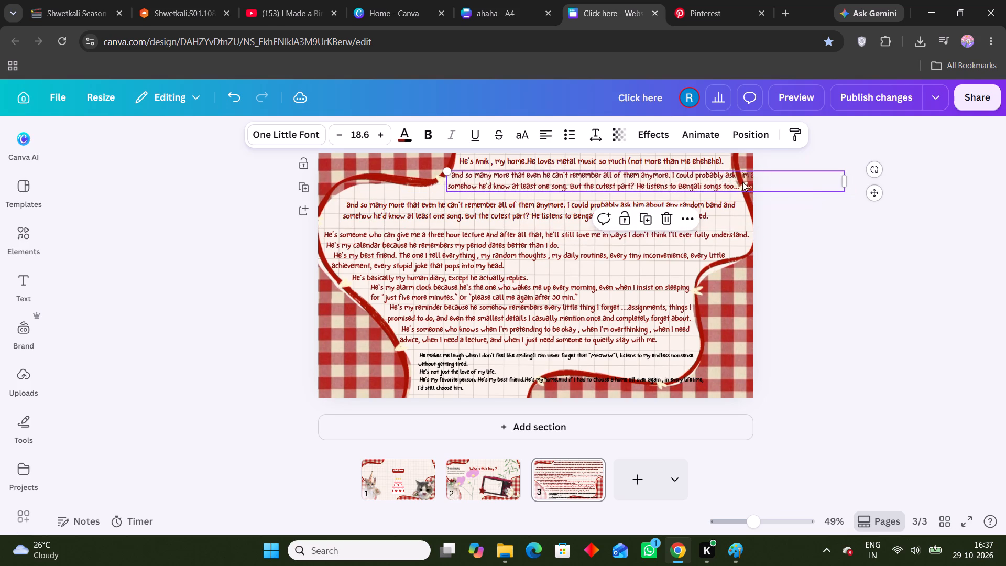
key("ctrl+v")
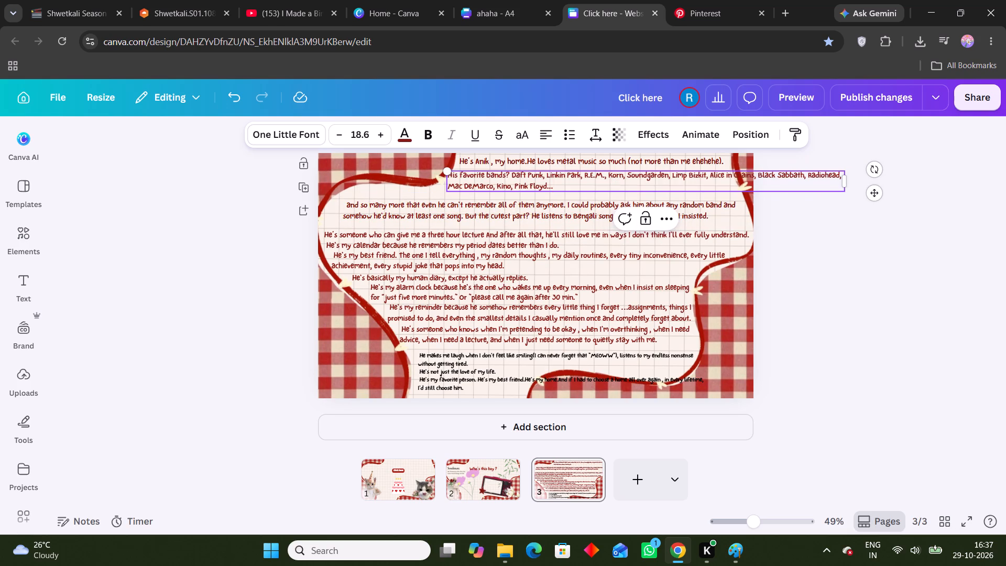
Narrow the band list's text box to about 851 wide and position it just beneath the opening line.
left_click_drag(846, 181, 721, 190)
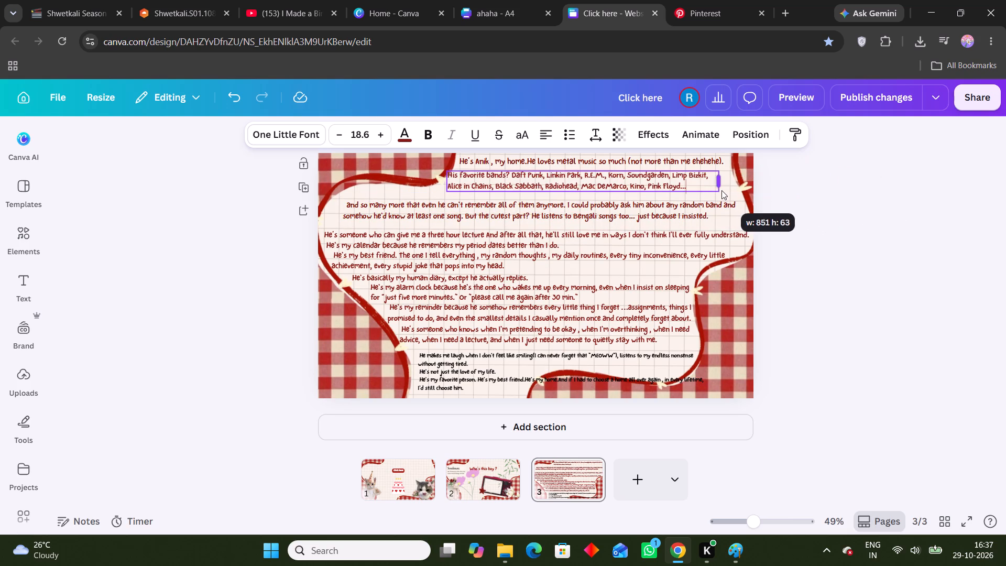
left_click_drag(721, 190, 720, 190)
left_click_drag(698, 183, 705, 184)
left_click(743, 191)
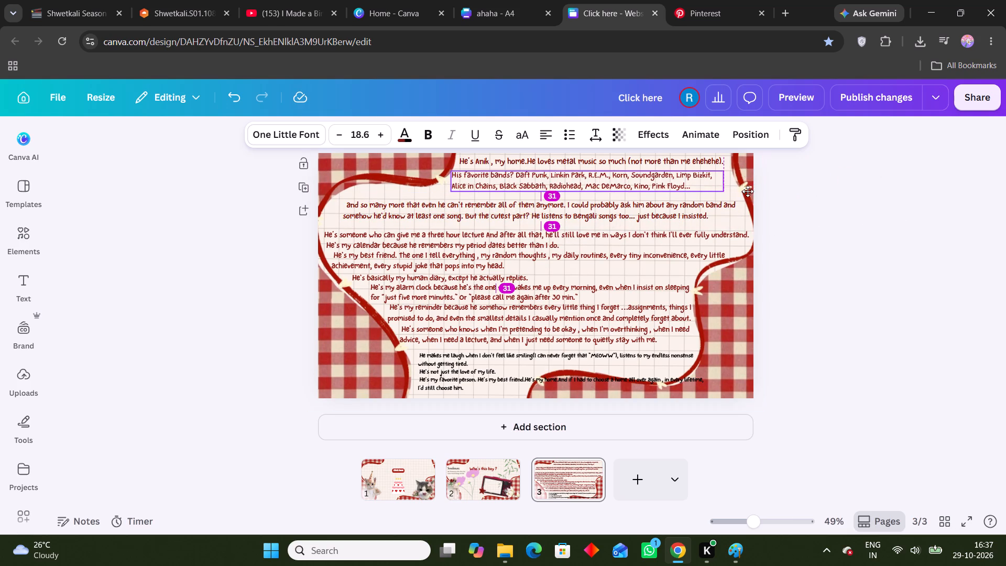
left_click(849, 184)
Move up the "and so many more" paragraph, the "three hour lecture" line and the "calendar" line, stacking them closely beneath the band list.
left_click_drag(585, 213, 581, 205)
left_click(781, 187)
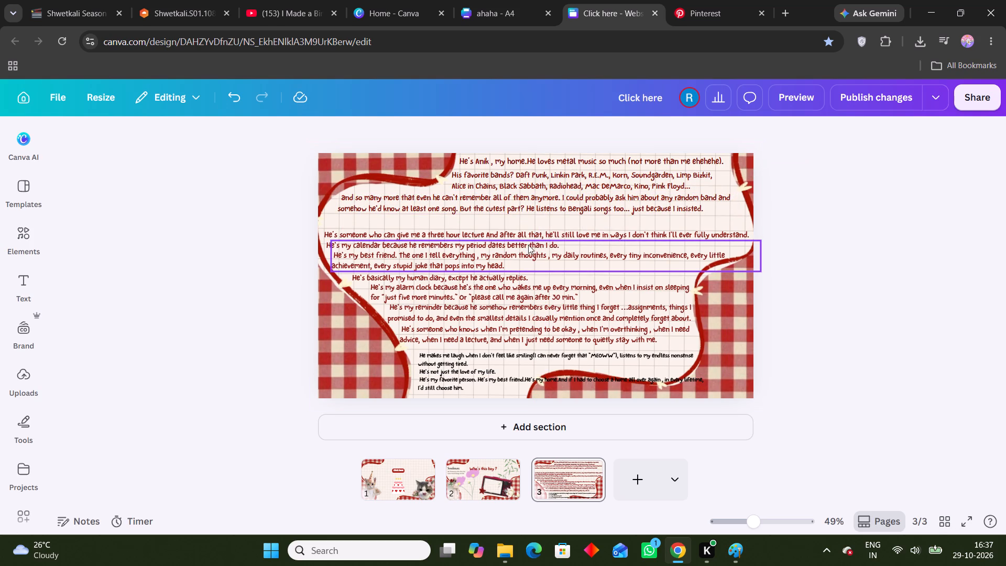
left_click(532, 246)
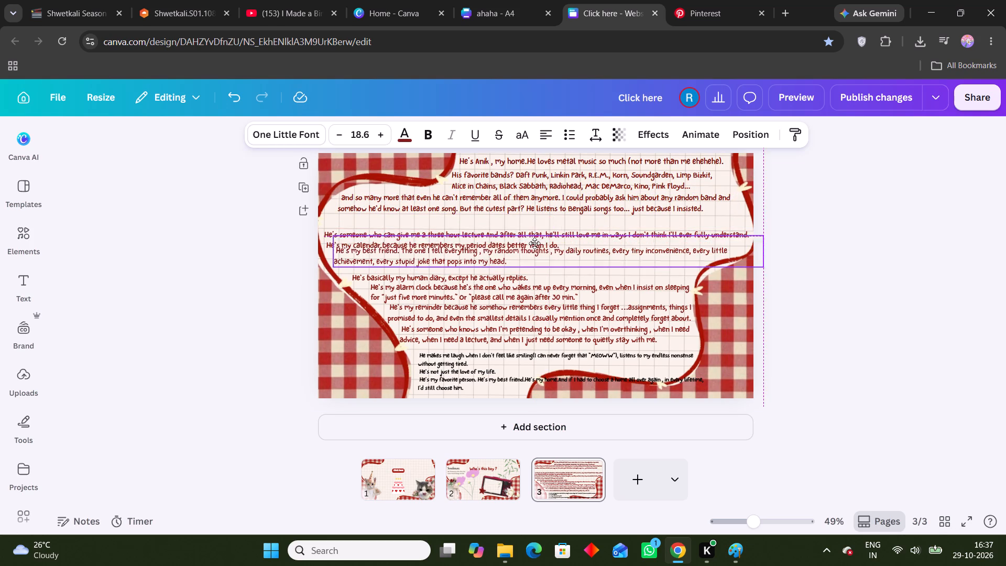
left_click(614, 226)
left_click_drag(617, 232, 617, 220)
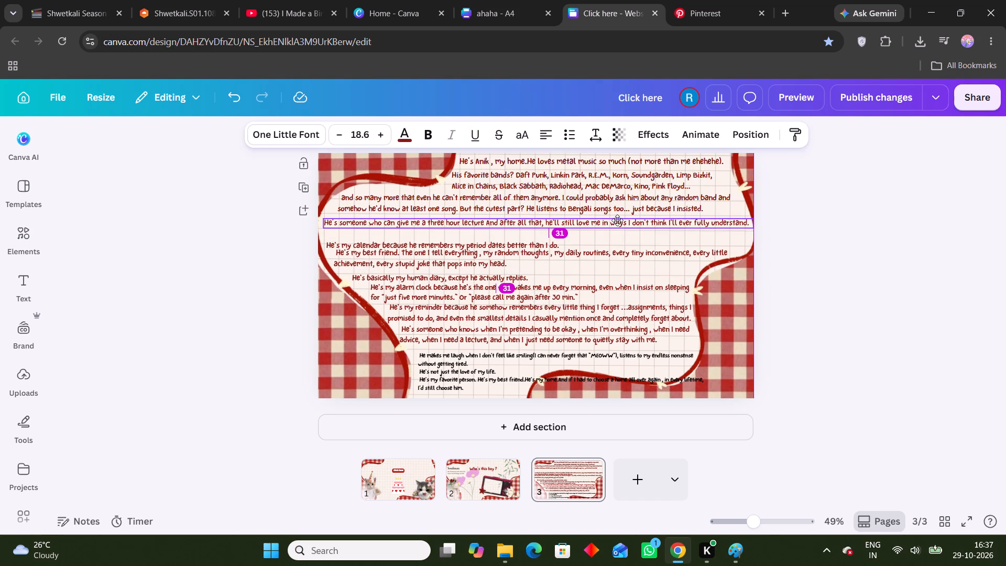
left_click_drag(617, 220, 615, 216)
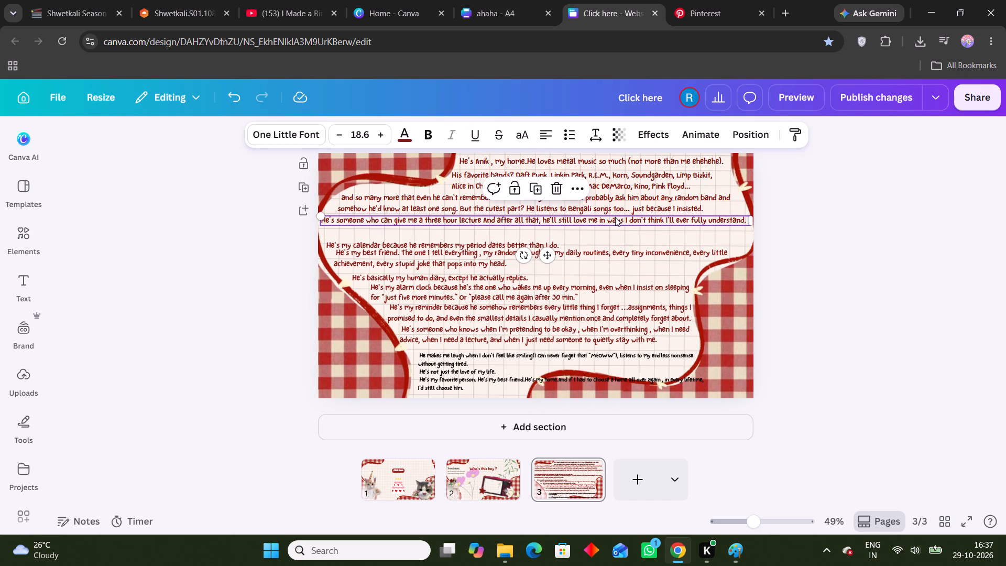
left_click_drag(609, 244, 609, 257)
left_click_drag(605, 242, 606, 231)
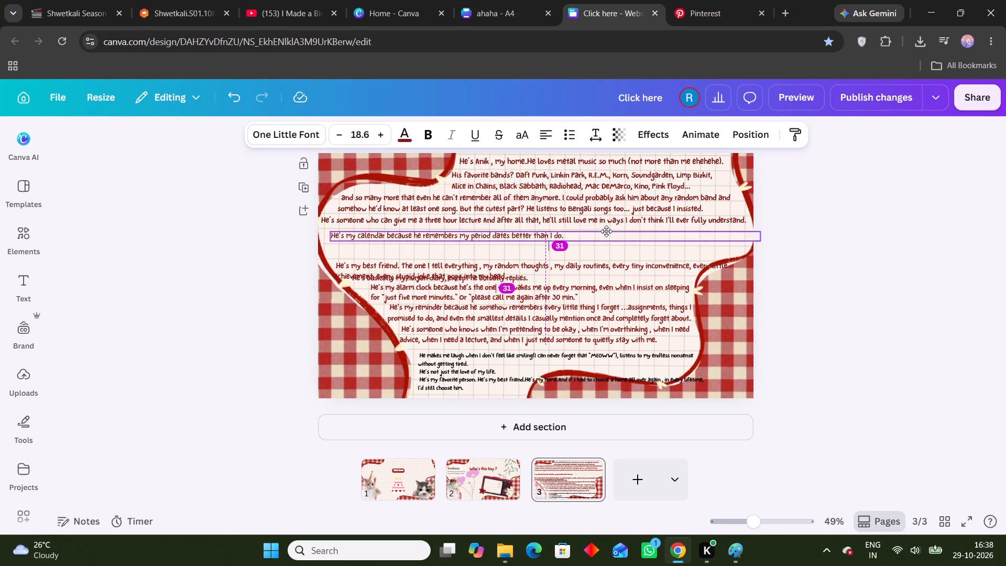
left_click_drag(606, 231, 601, 229)
Move the "best friend" paragraph up against the "calendar" line and widen its text box to about 1,360.
left_click_drag(608, 260, 608, 248)
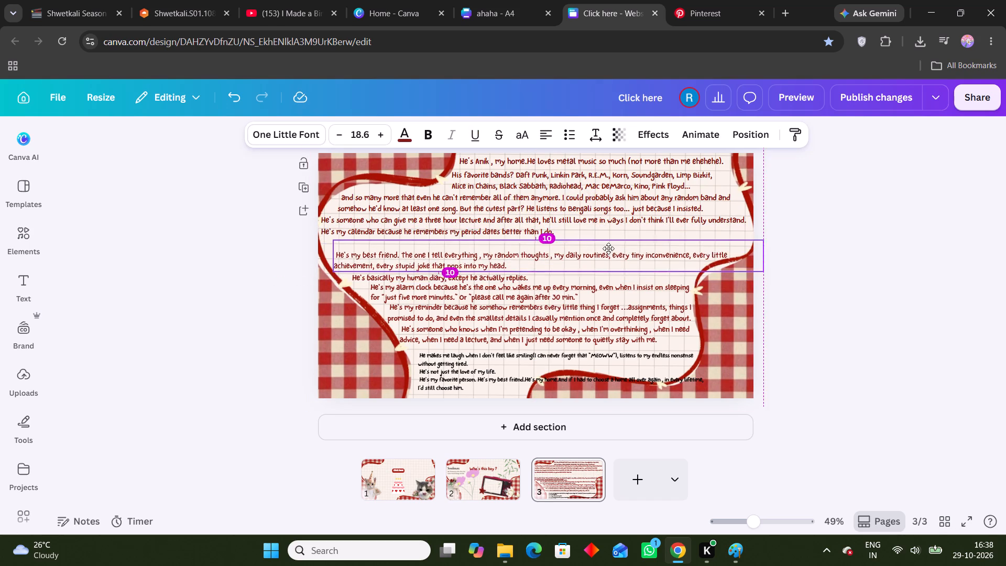
left_click_drag(608, 248, 602, 237)
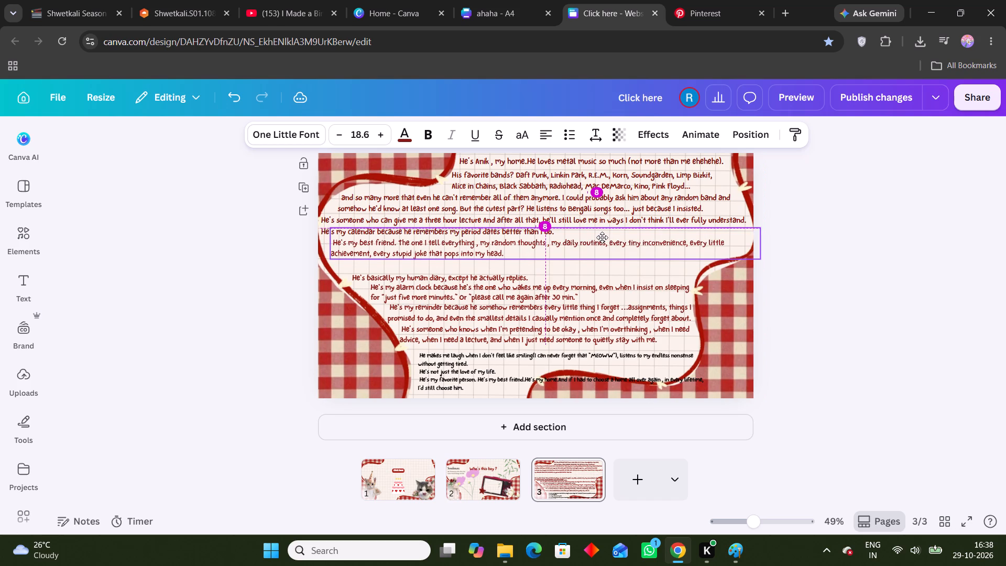
left_click_drag(602, 237, 602, 237)
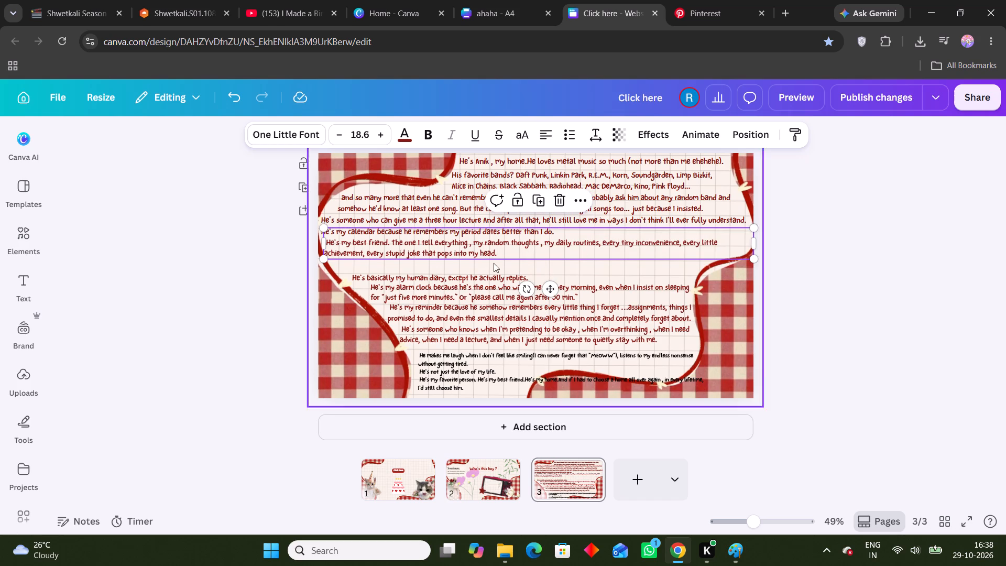
scroll(351, 257, "up", 3, "ctrl")
scroll(245, 266, "up", 2, "ctrl")
left_click(200, 244)
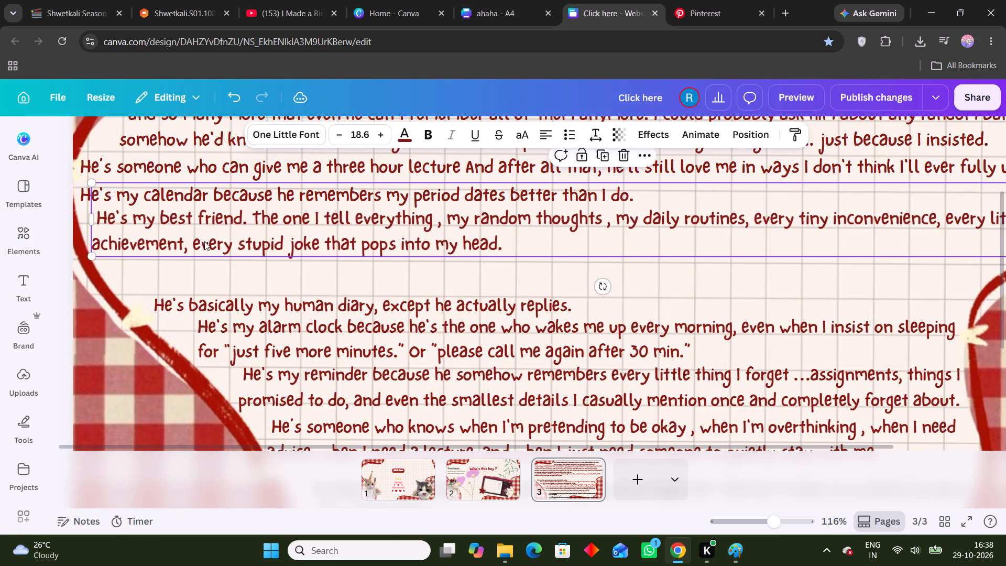
scroll(228, 246, "down", 2, "ctrl")
scroll(729, 204, "down", 2, "ctrl")
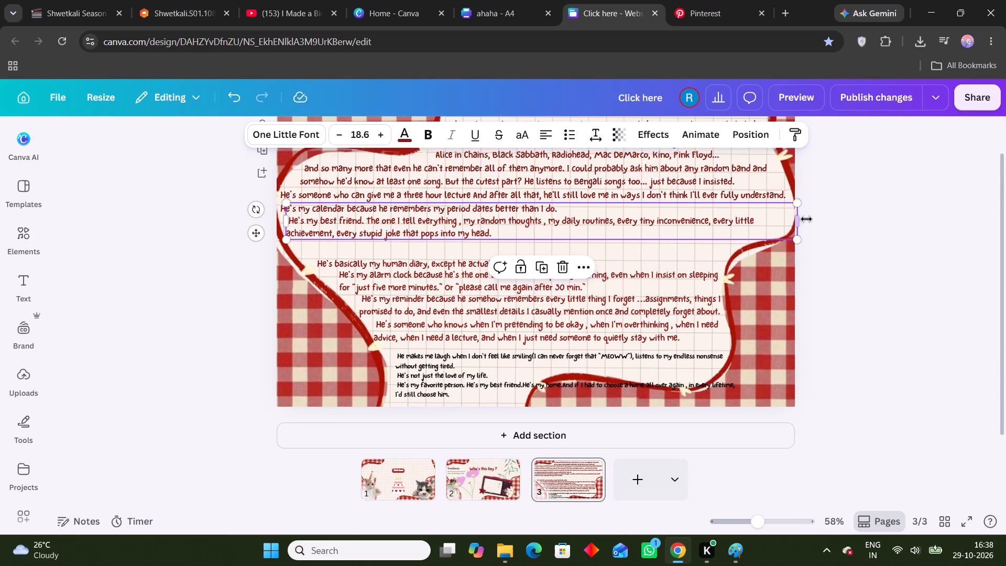
left_click(799, 221)
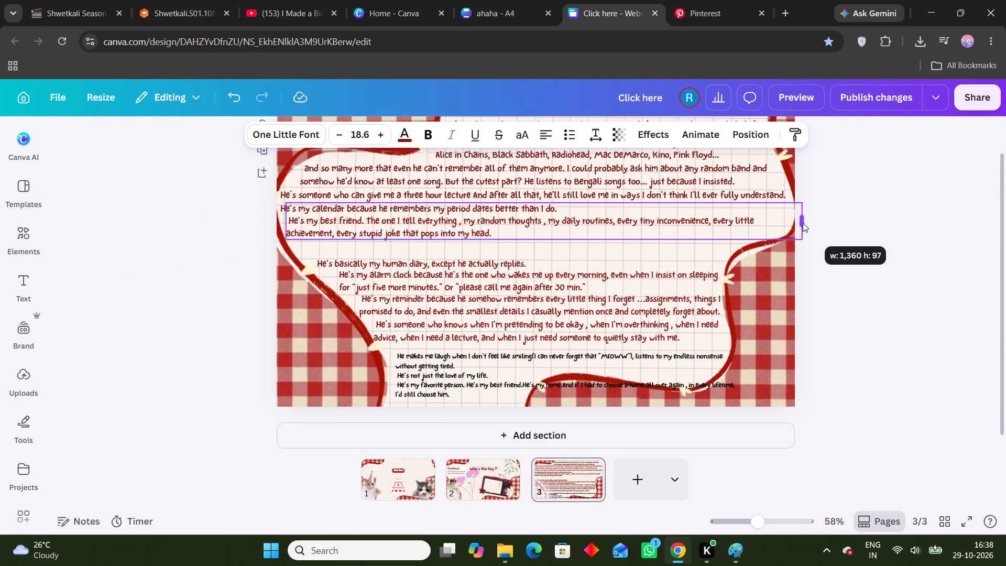
Move the "human diary" line and "alarm clock" paragraph up beneath the "best friend" text, widening the latter so "for" fits on its first line.
left_click_drag(397, 266, 387, 250)
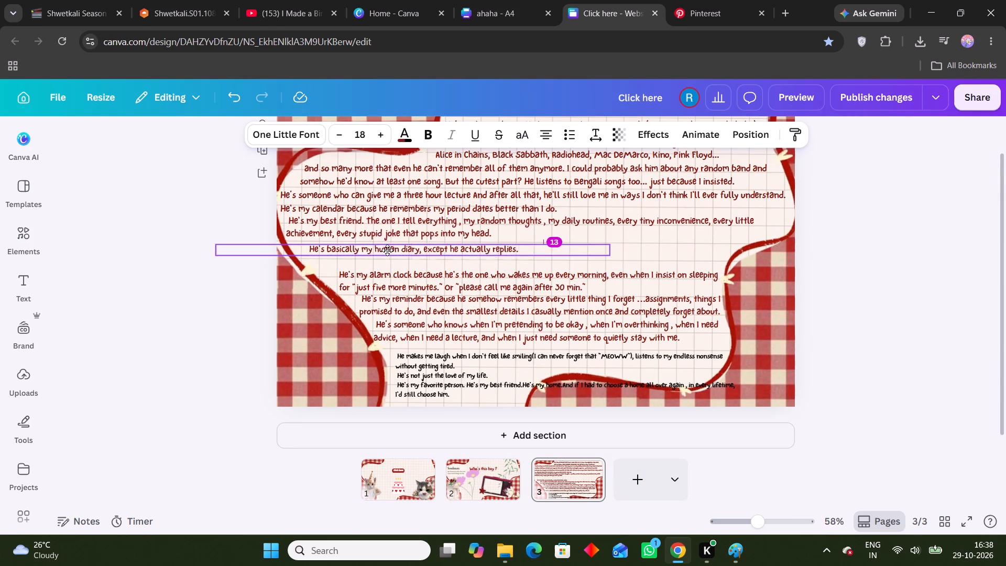
left_click_drag(387, 250, 383, 249)
left_click_drag(399, 271, 390, 262)
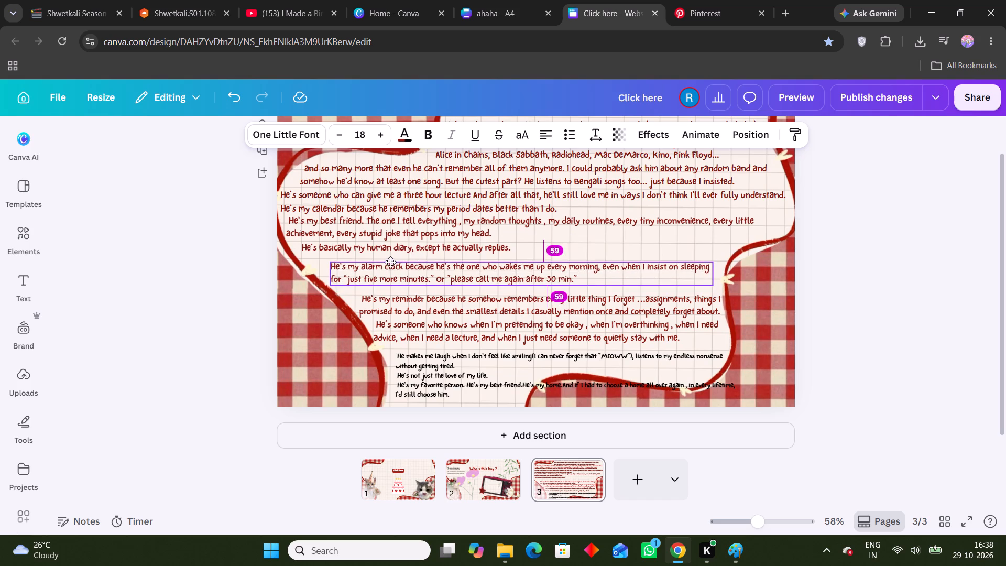
left_click_drag(390, 262, 384, 257)
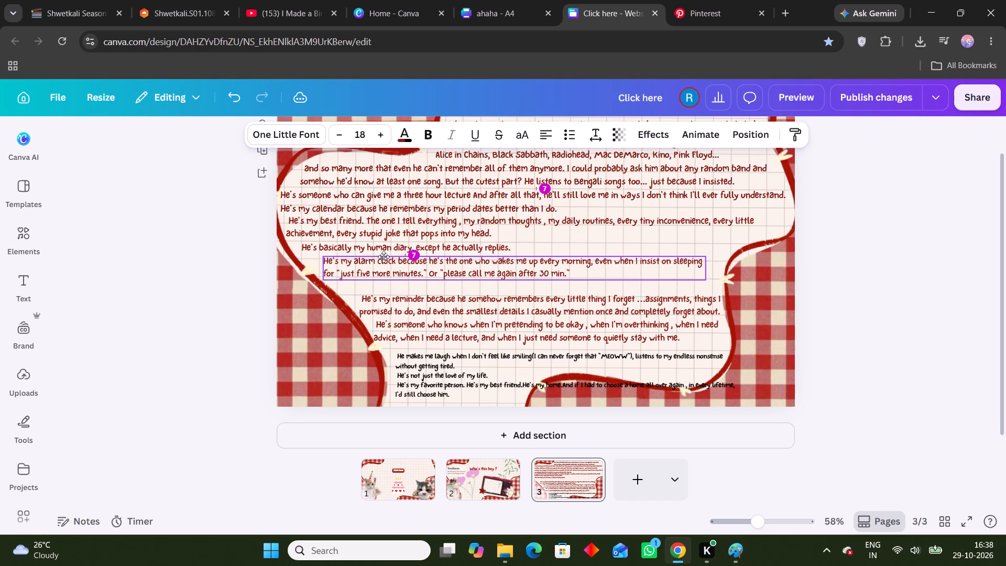
left_click_drag(384, 257, 384, 256)
left_click(706, 268)
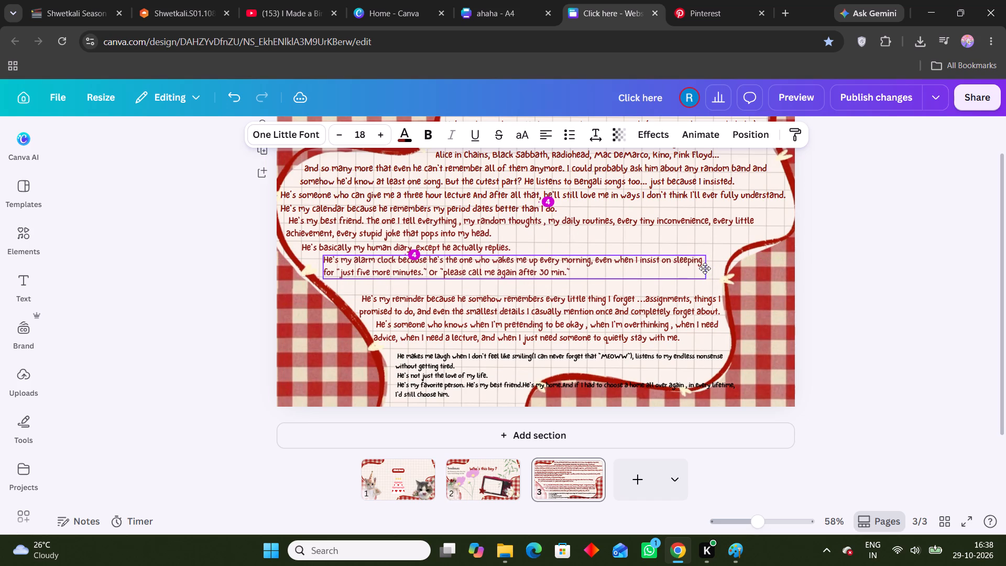
left_click_drag(708, 268, 720, 268)
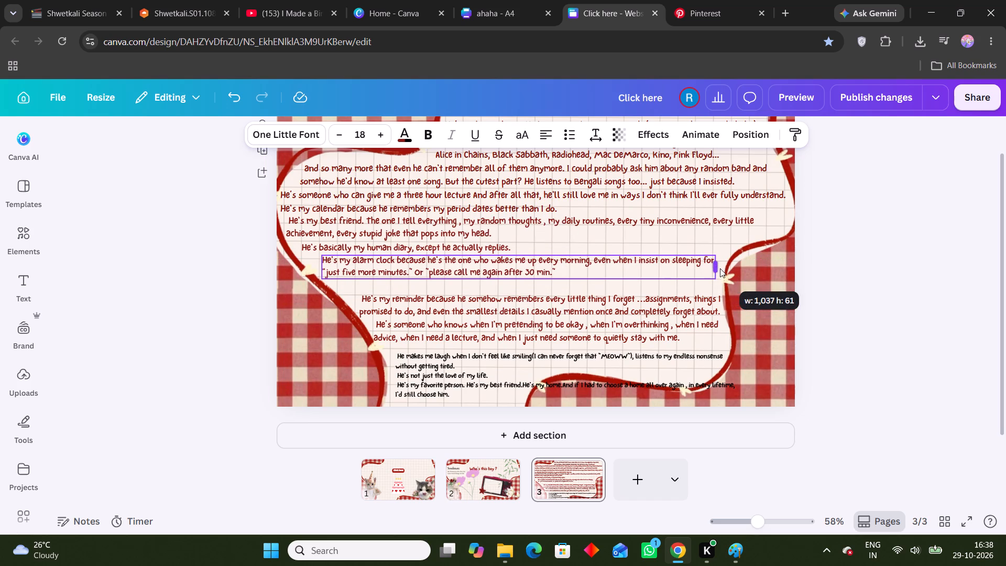
left_click_drag(720, 268, 722, 268)
Move the "reminder" and "pretending to be okay" paragraphs up to close the gaps beneath the "alarm clock" paragraph.
left_click_drag(671, 303, 663, 292)
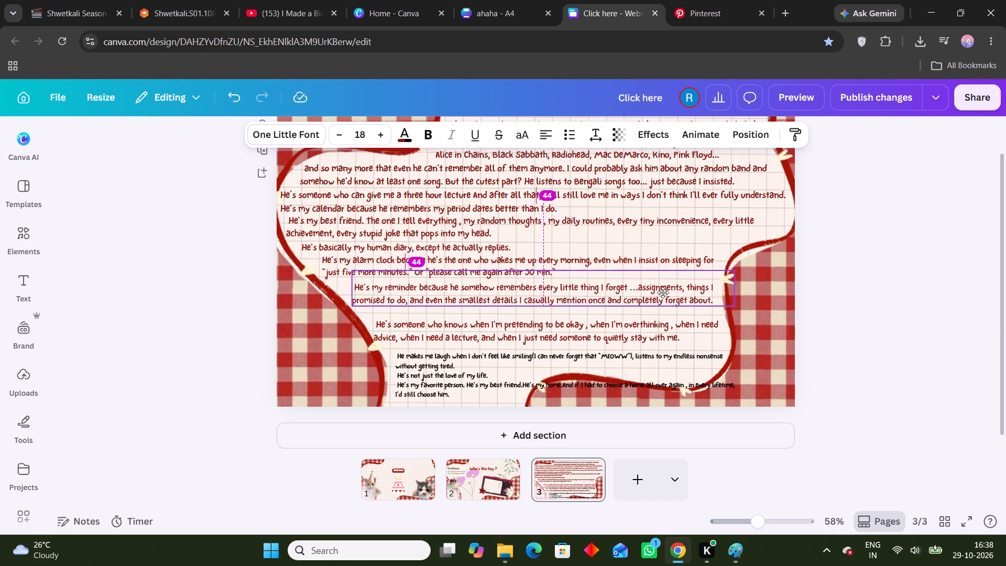
left_click_drag(663, 292, 657, 289)
left_click(771, 320)
left_click(605, 289)
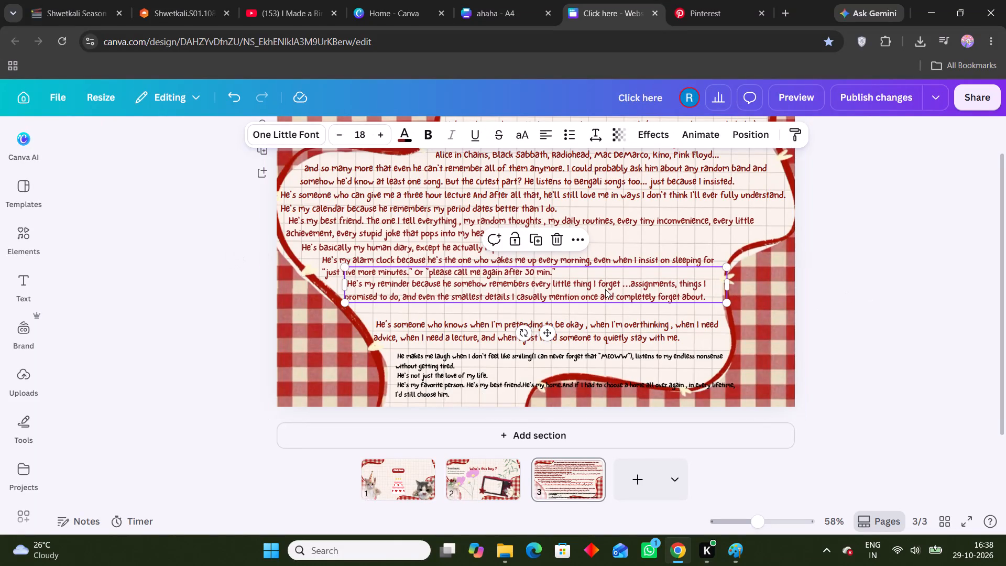
left_click(605, 289)
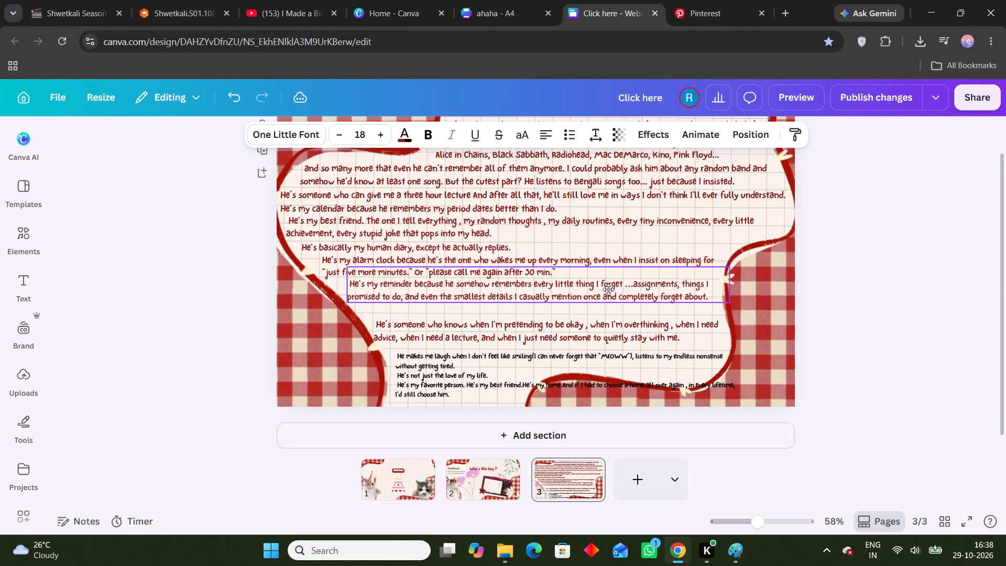
left_click_drag(662, 322, 660, 310)
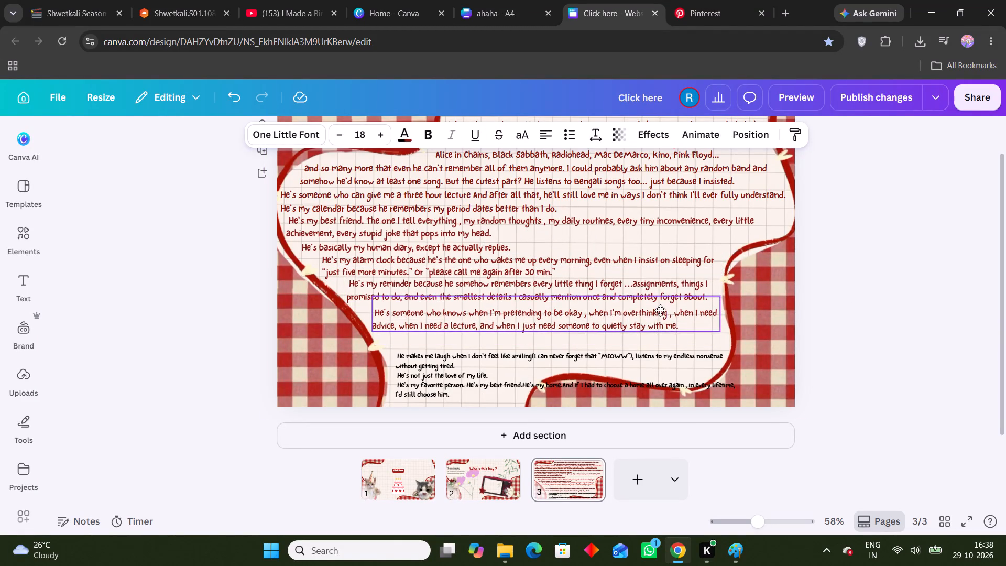
left_click_drag(660, 310, 655, 307)
left_click(682, 358)
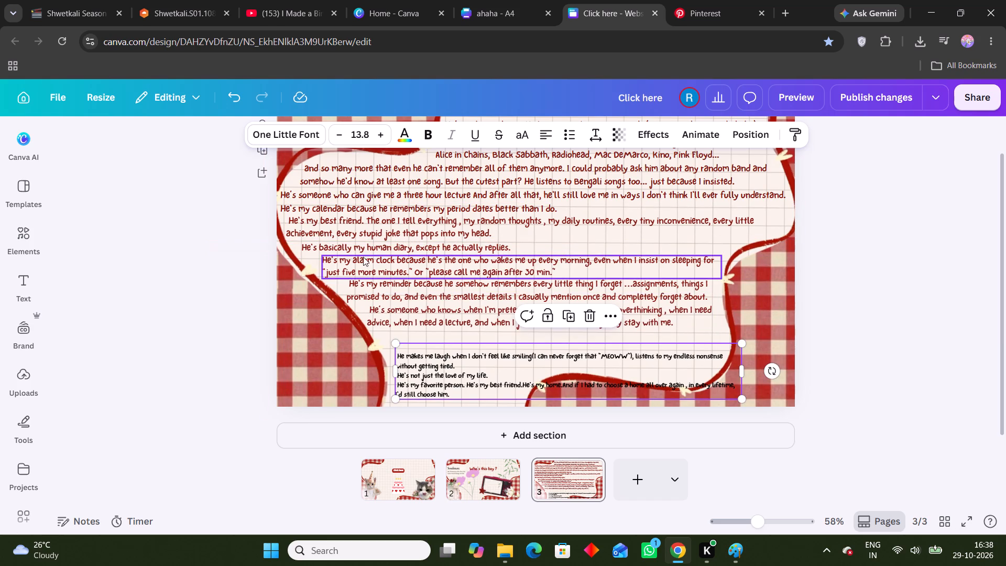
Move the whole "alarm clock" text out of its own box to the end of the "human diary" line.
left_click(550, 262)
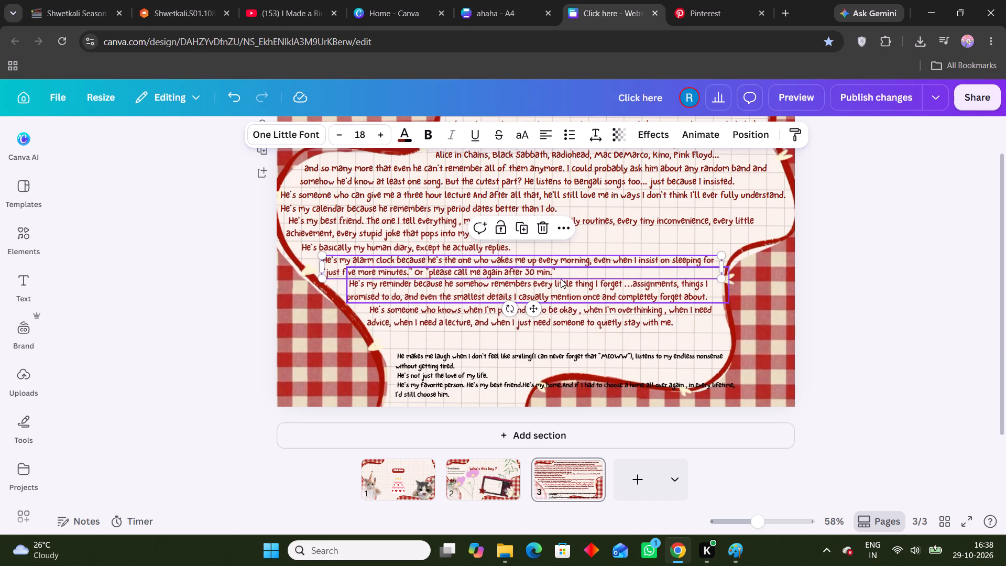
left_click(556, 272)
left_click(555, 271)
left_click(553, 266)
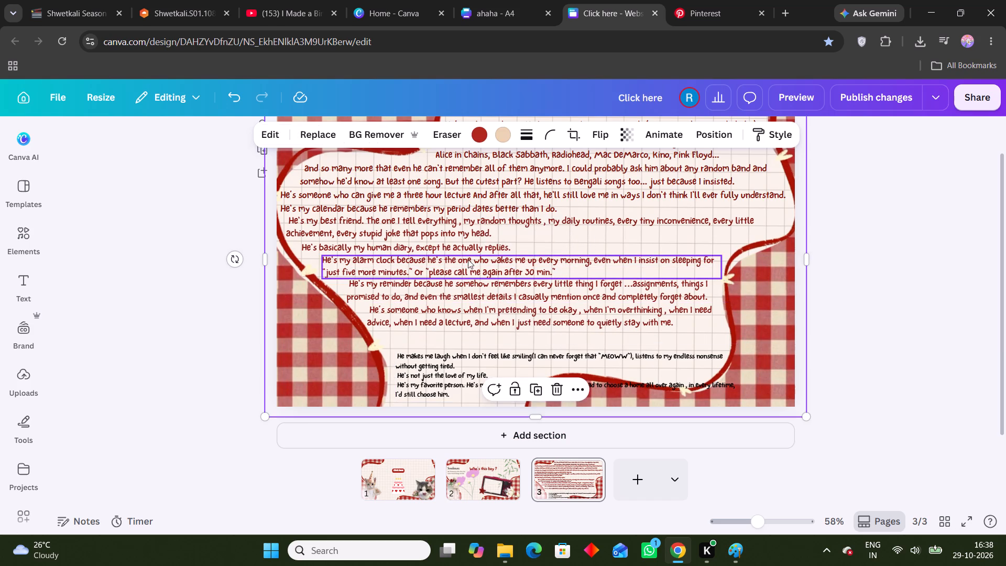
left_click(424, 259)
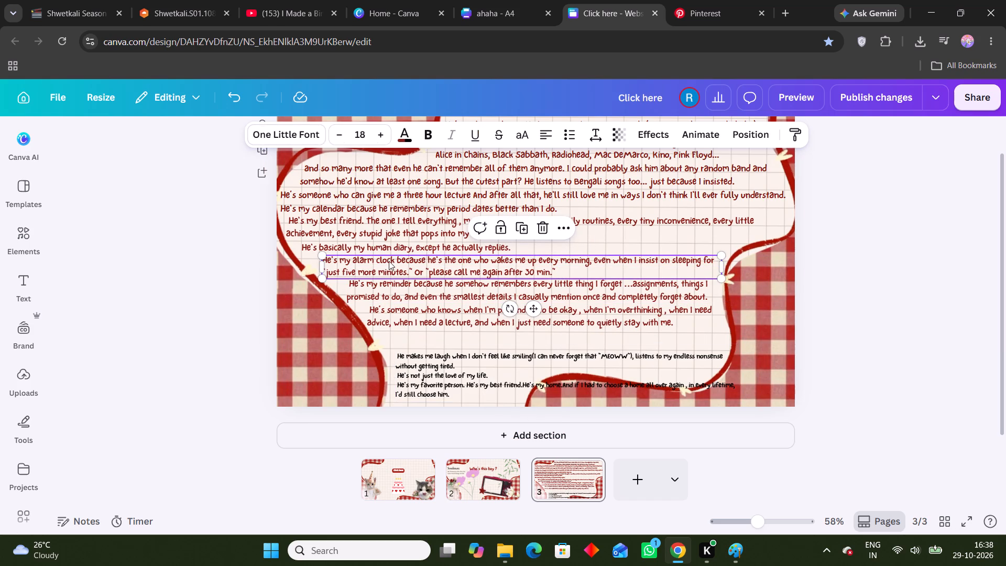
double_click(389, 261)
key("ctrl+a")
key("ctrl+x")
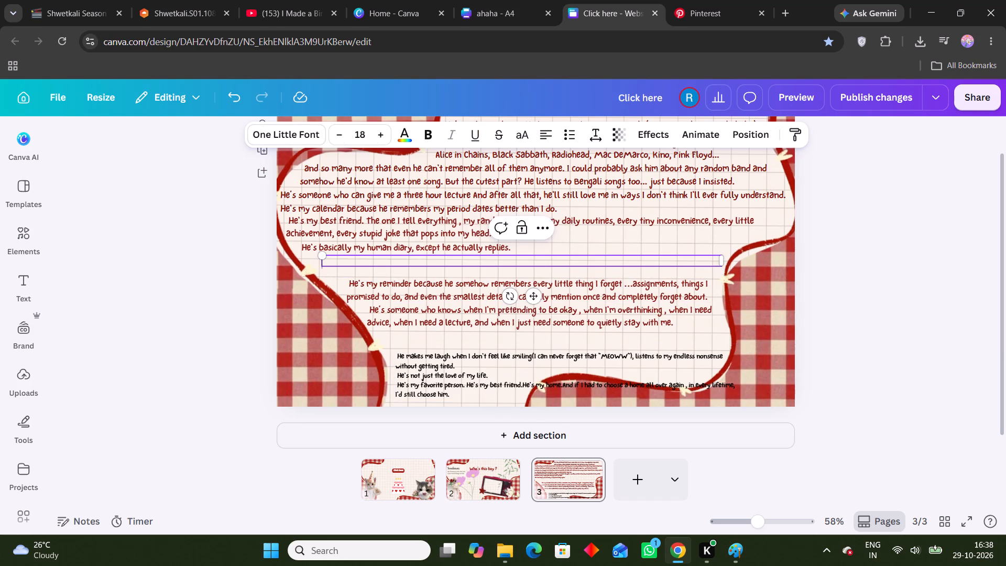
left_click(465, 246)
left_click(513, 246)
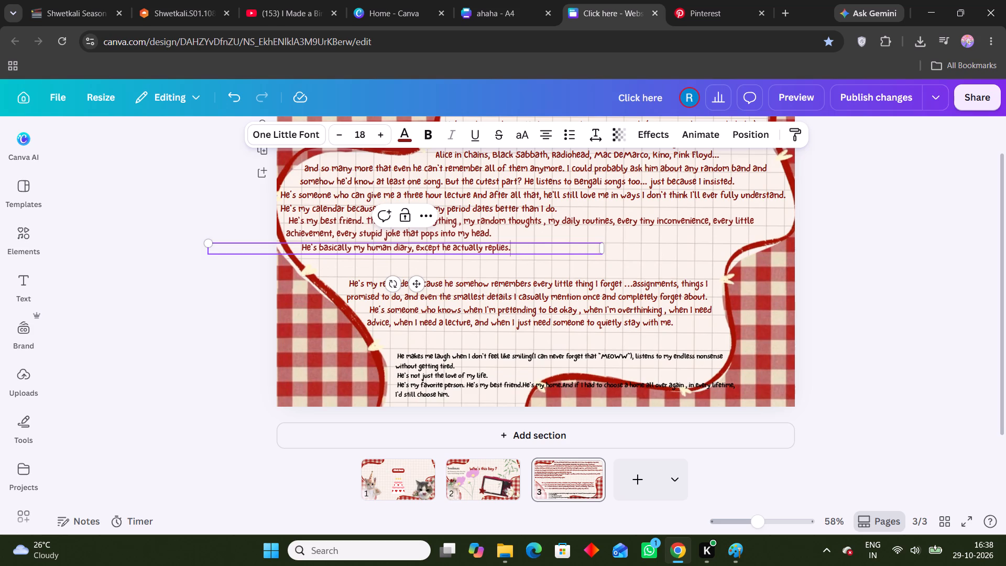
key("ctrl+v")
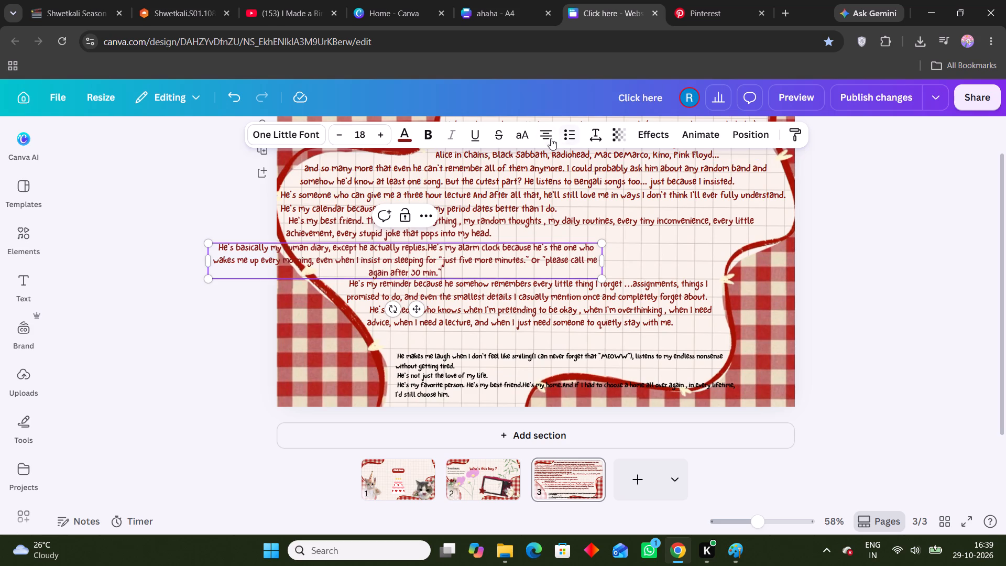
Left-align the merged "human diary" and "alarm clock" paragraph and move it inside the ribbon frame, directly beneath the "best friend" text.
left_click(545, 138)
left_click(414, 307)
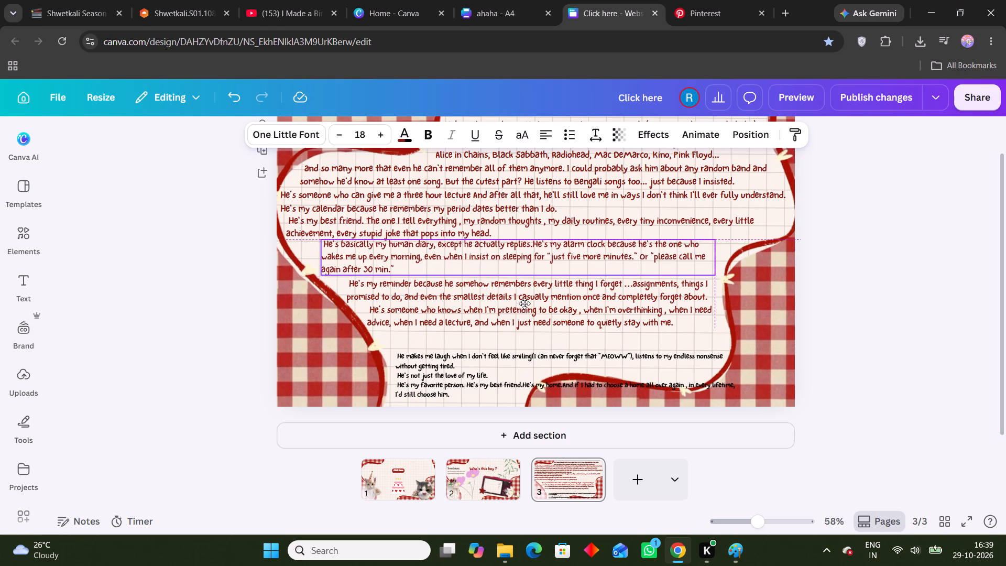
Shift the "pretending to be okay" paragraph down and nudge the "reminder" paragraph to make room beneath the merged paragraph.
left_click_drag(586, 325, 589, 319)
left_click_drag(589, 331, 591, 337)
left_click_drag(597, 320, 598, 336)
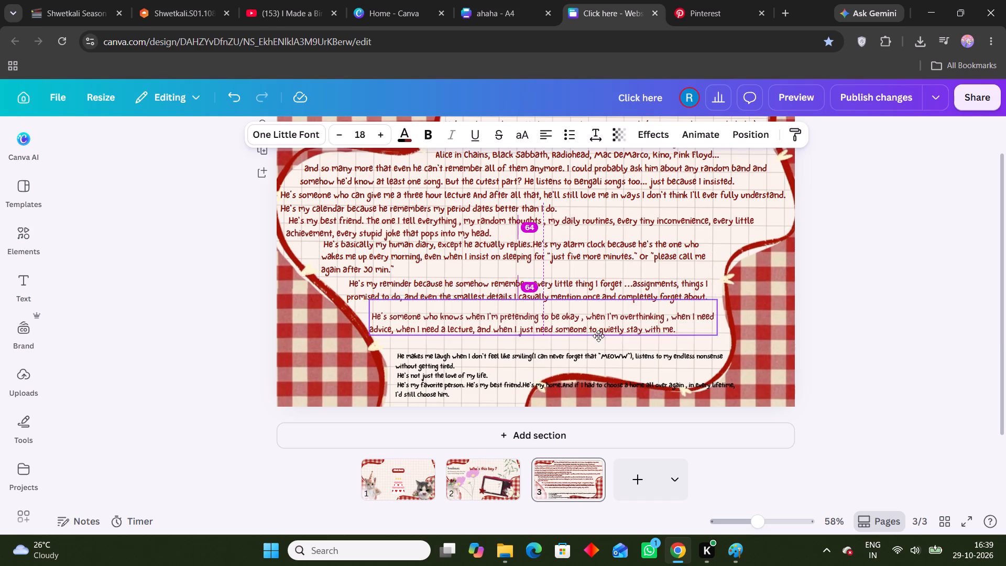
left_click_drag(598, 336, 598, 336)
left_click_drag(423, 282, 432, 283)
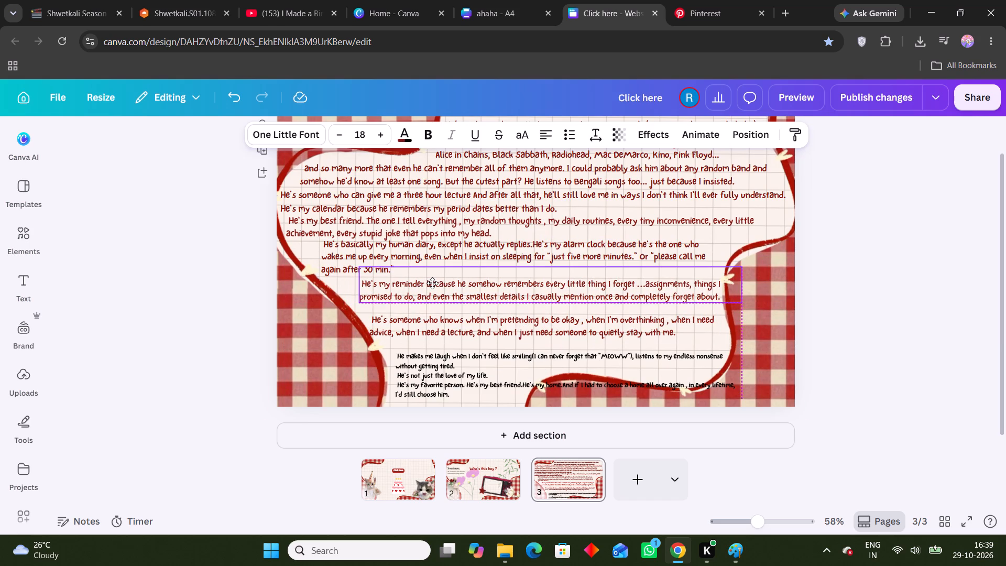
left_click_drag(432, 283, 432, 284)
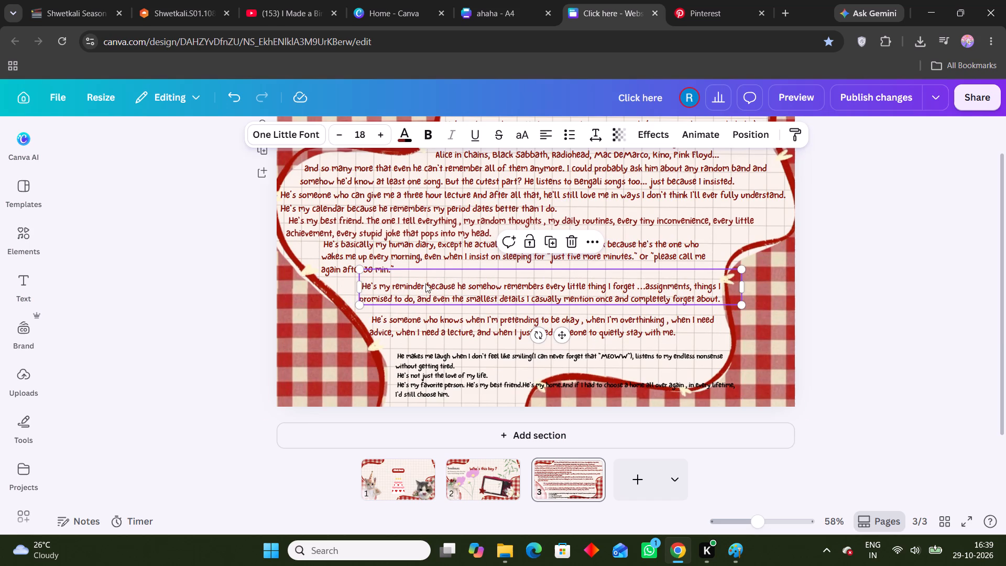
Move "He's my reminder because he somehow remembers every little thing I forget ..." after "again after 30 min.", replacing the closing quotation mark.
left_click(646, 284)
left_click_drag(645, 285, 384, 292)
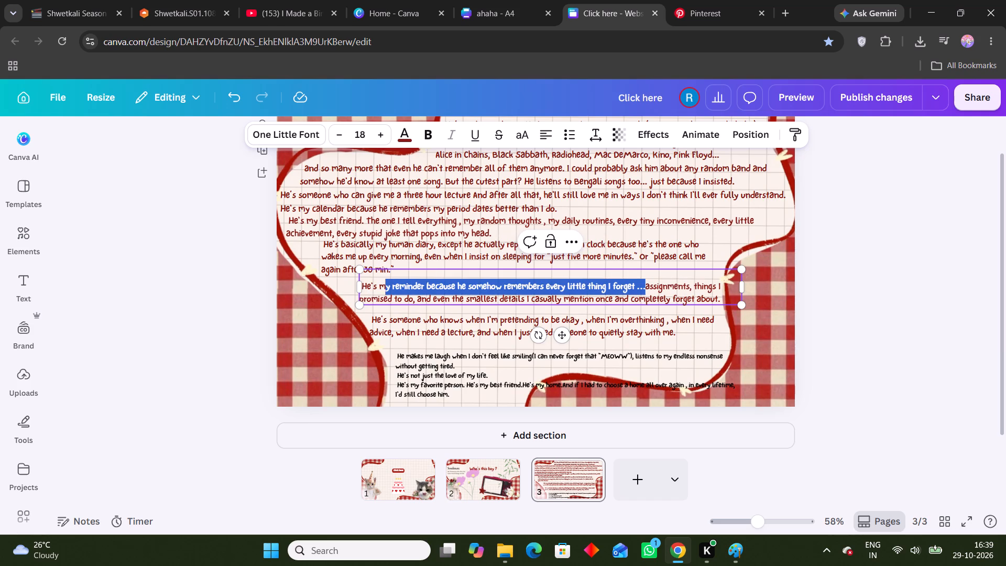
left_click_drag(384, 292, 370, 292)
left_click_drag(370, 292, 361, 289)
key("ctrl+x")
left_click(354, 271)
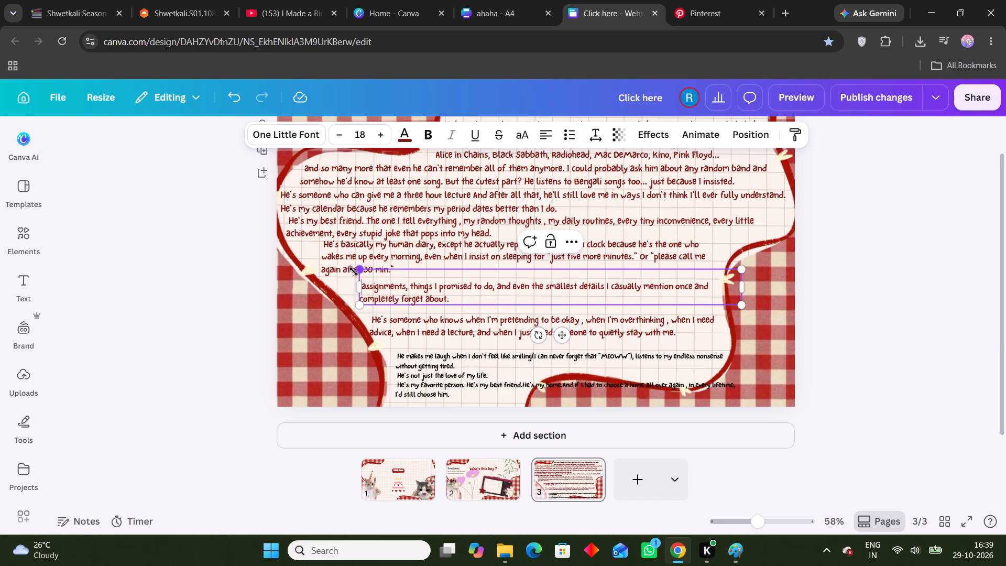
left_click(344, 270)
left_click(399, 259)
left_click(403, 267)
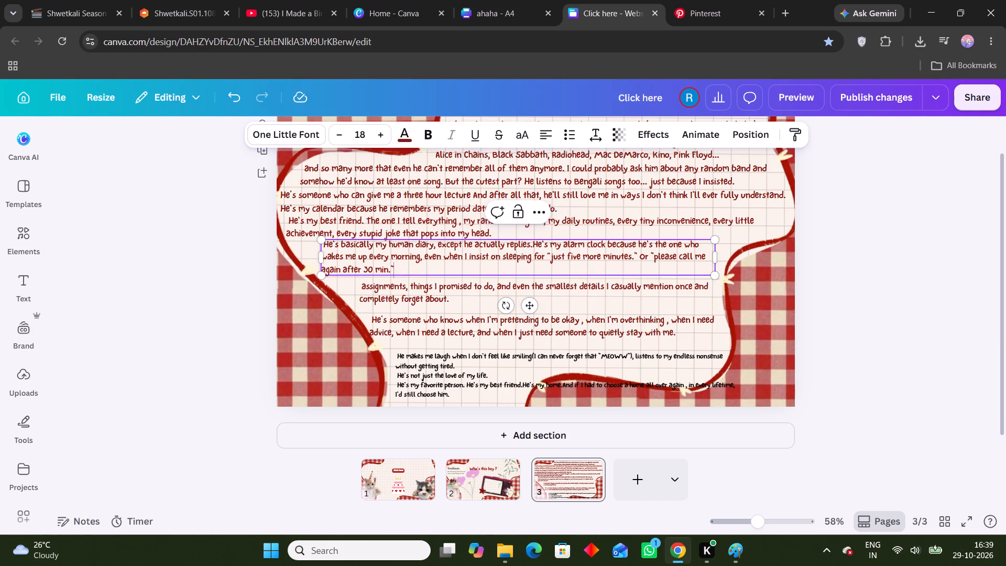
key("BackSpace")
key("ctrl+v")
Move the word "assignments," to the end of the merged paragraph, shifting the leftover text box down out of the way.
left_click(560, 301)
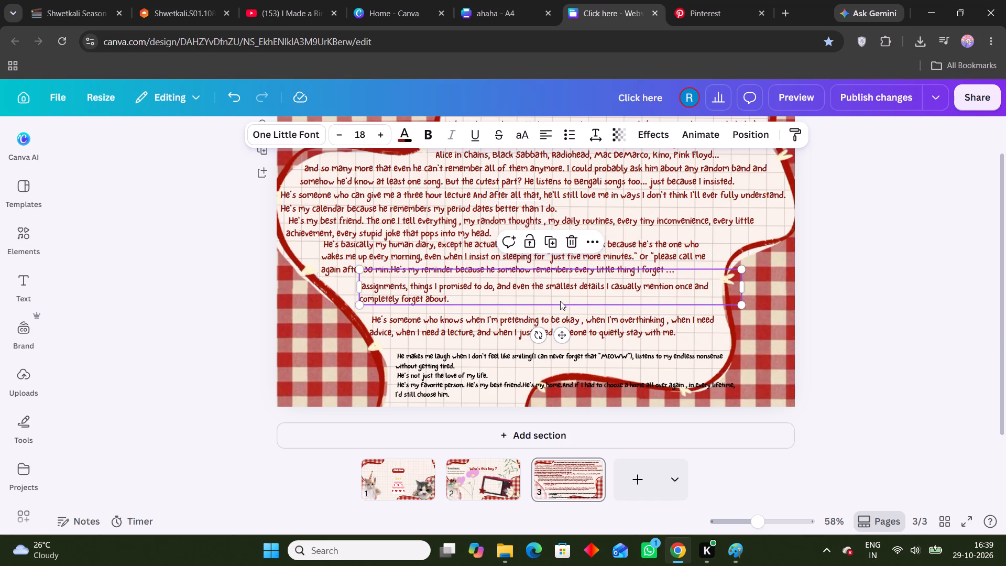
left_click_drag(561, 299, 543, 296)
left_click(388, 280)
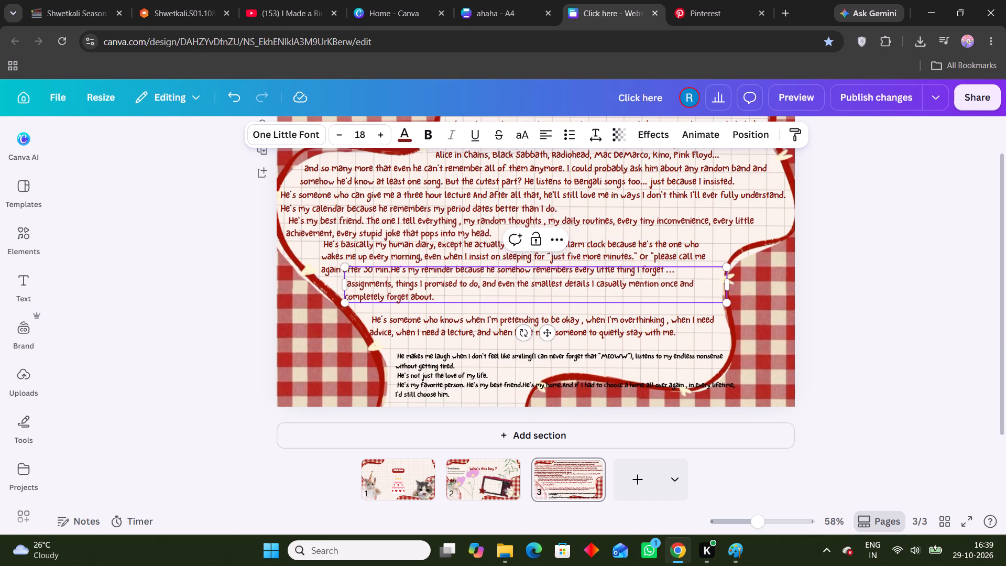
left_click_drag(392, 282, 345, 282)
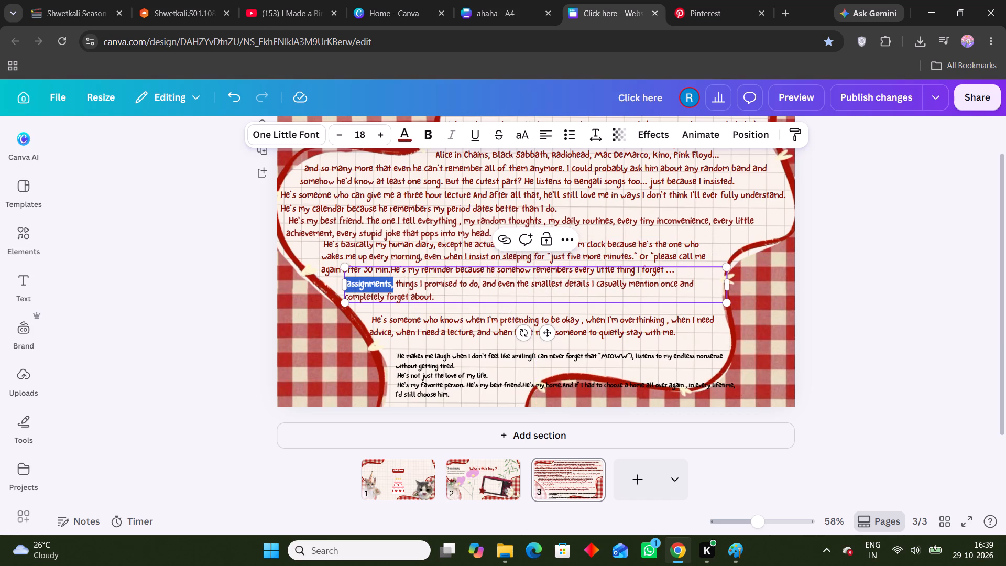
key("ctrl+x")
left_click(672, 262)
left_click(668, 246)
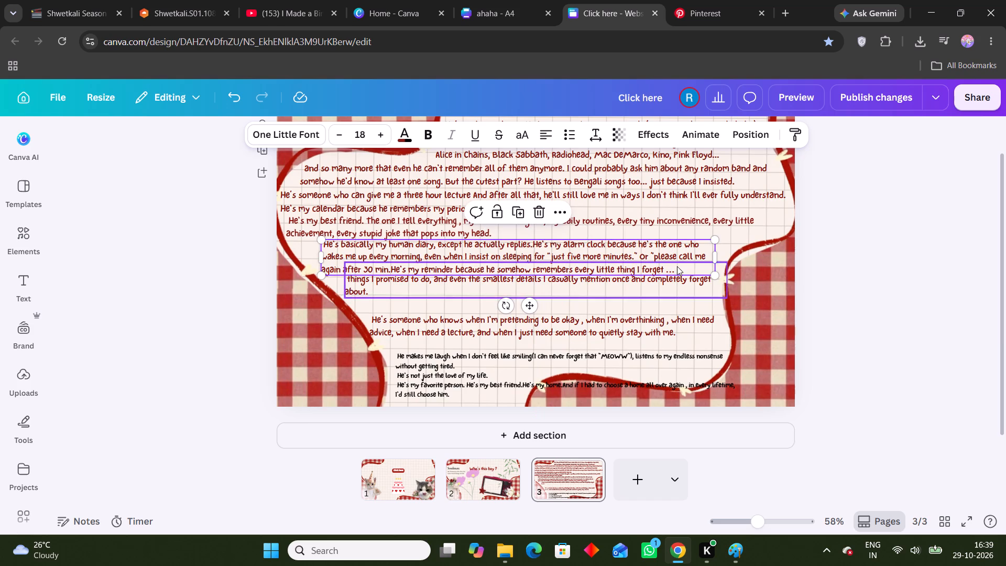
left_click(677, 266)
left_click(681, 268)
left_click_drag(671, 275, 675, 287)
left_click(683, 286)
left_click(694, 295)
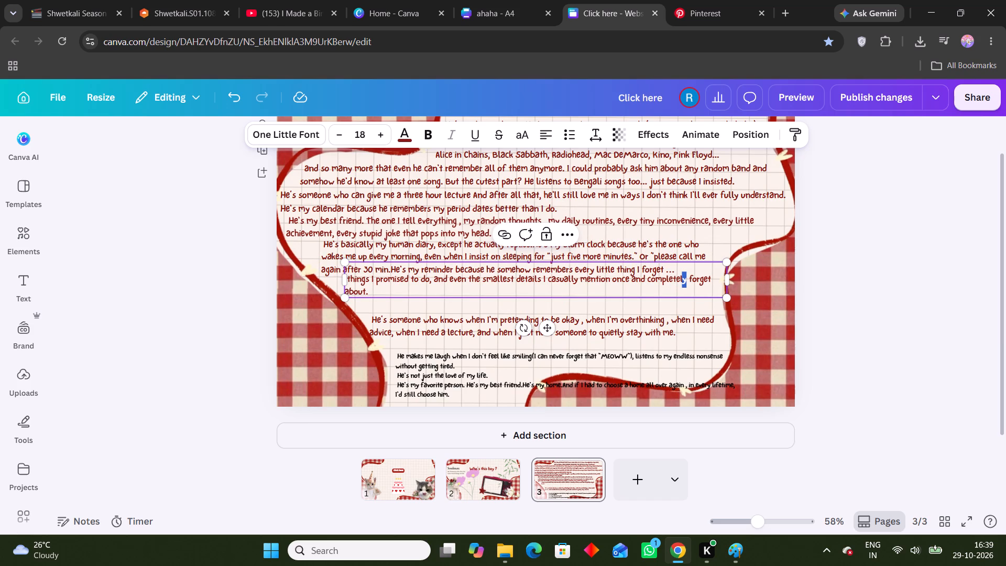
left_click(638, 294)
left_click_drag(551, 326, 552, 347)
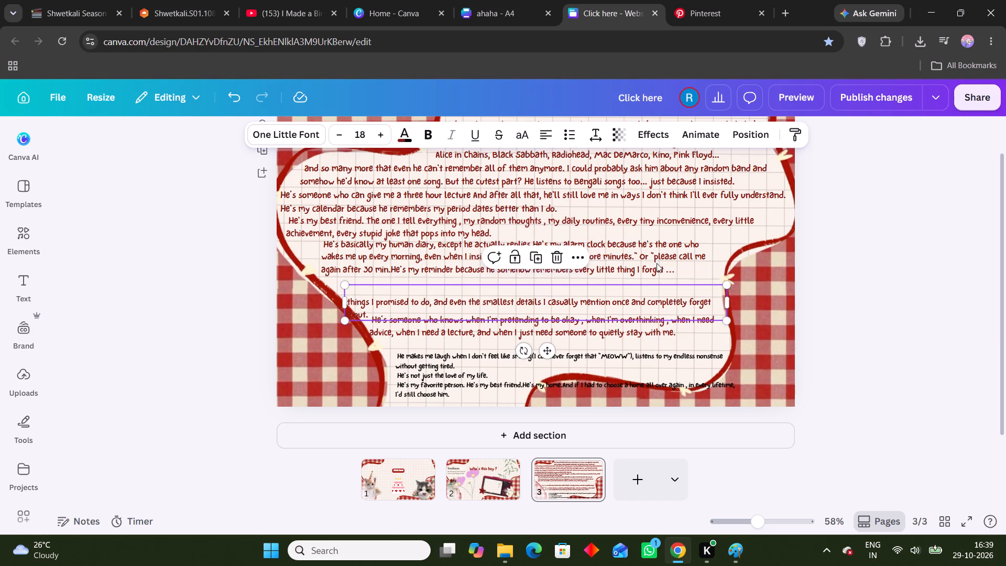
left_click(657, 259)
left_click(680, 268)
key("ctrl+v")
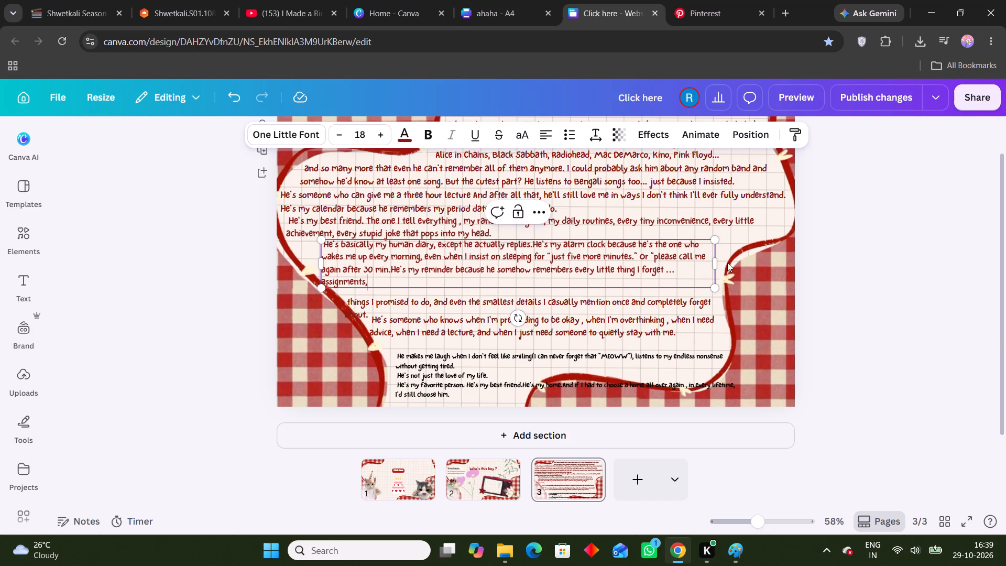
Widen the merged "human diary" text box to about 1,070 so its text fits on three lines.
left_click_drag(719, 260, 728, 262)
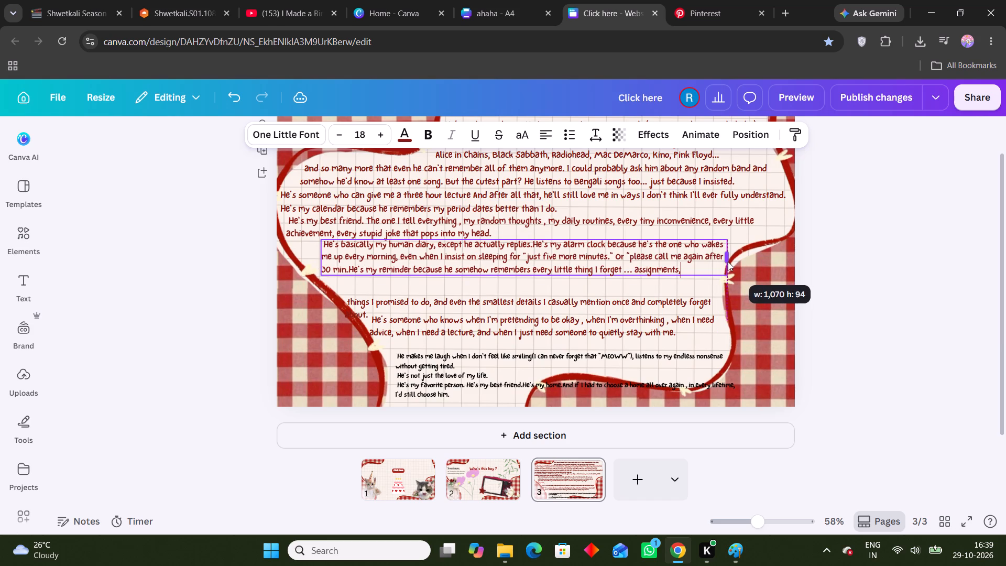
left_click_drag(728, 262, 729, 263)
left_click(862, 252)
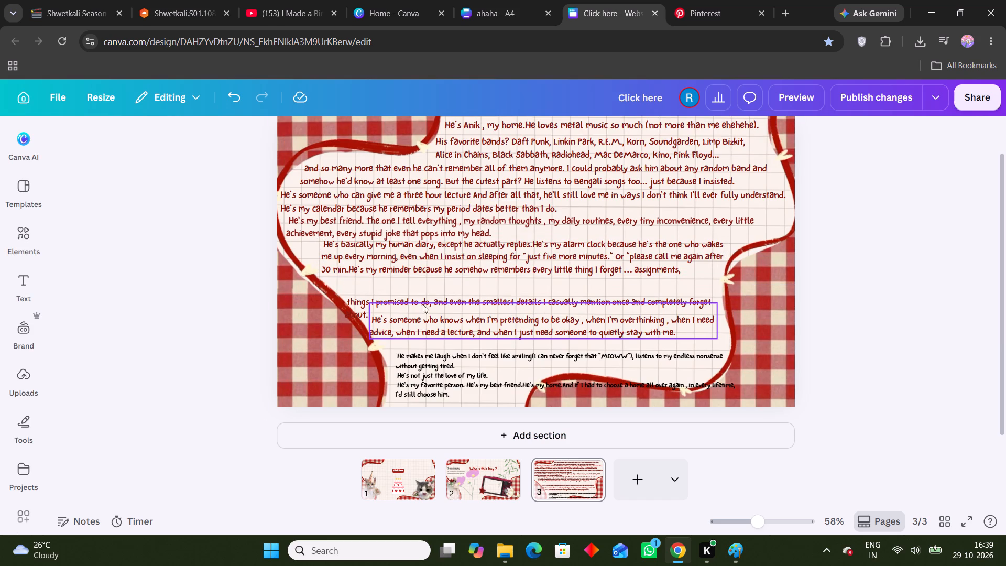
Move the word "things" from the leftover "promised to do" text to after "assignments," in the merged paragraph.
left_click(358, 304)
left_click(360, 299)
left_click(360, 299)
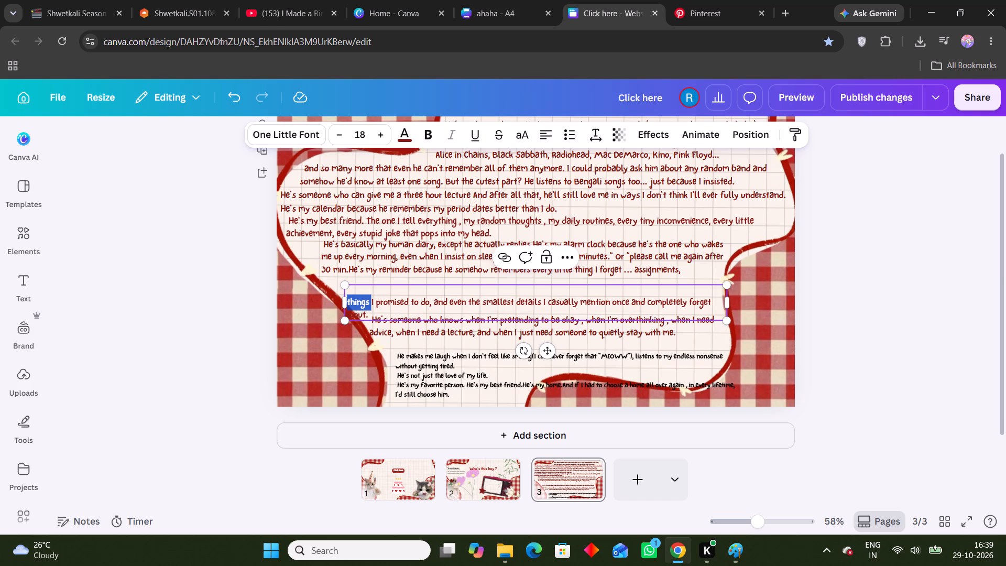
key("ctrl+x")
left_click(702, 258)
left_click(707, 266)
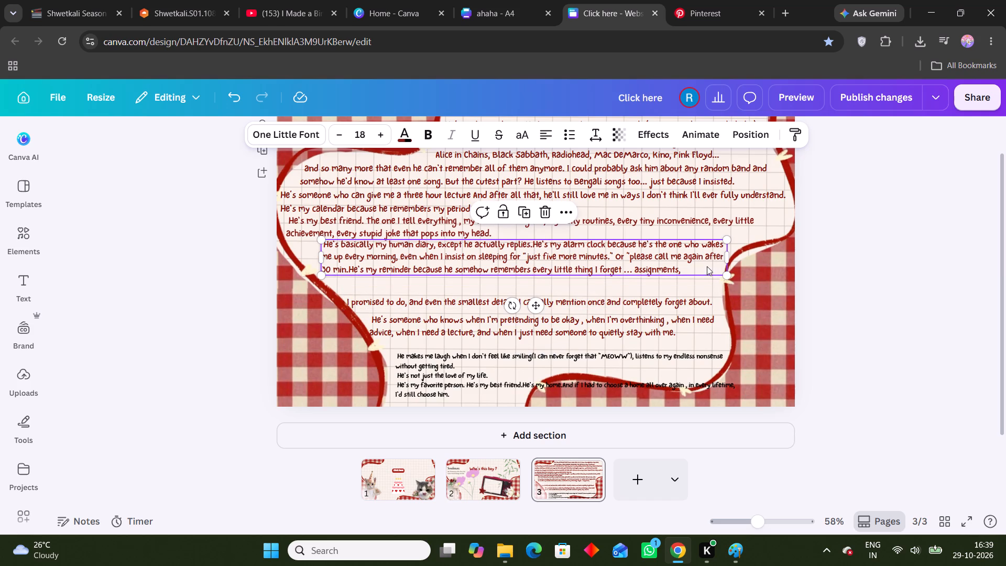
key("space")
key("ctrl+v")
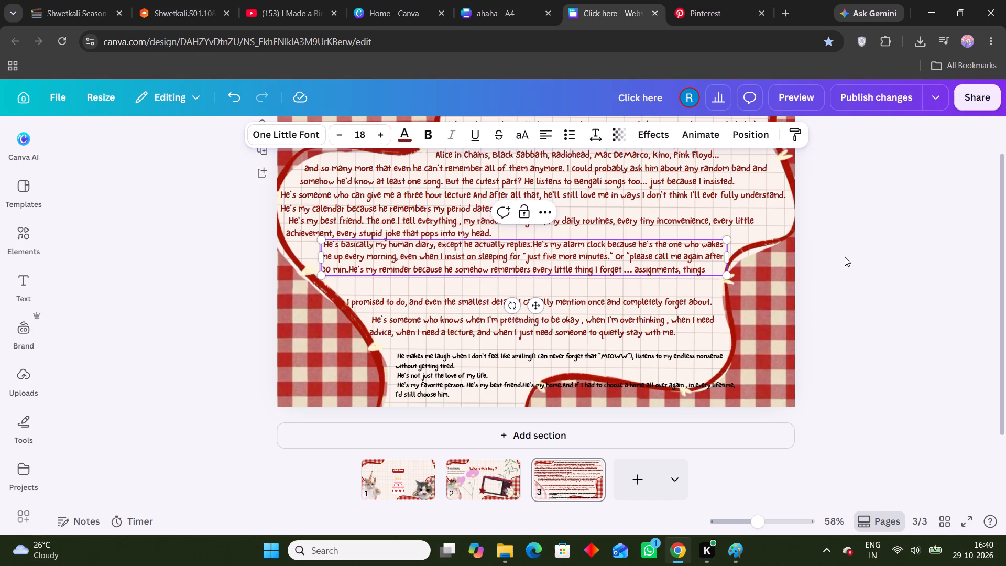
Add "I" after "things" with single spacing, and insert a space before the comma following "assignments".
key("space")
key("i")
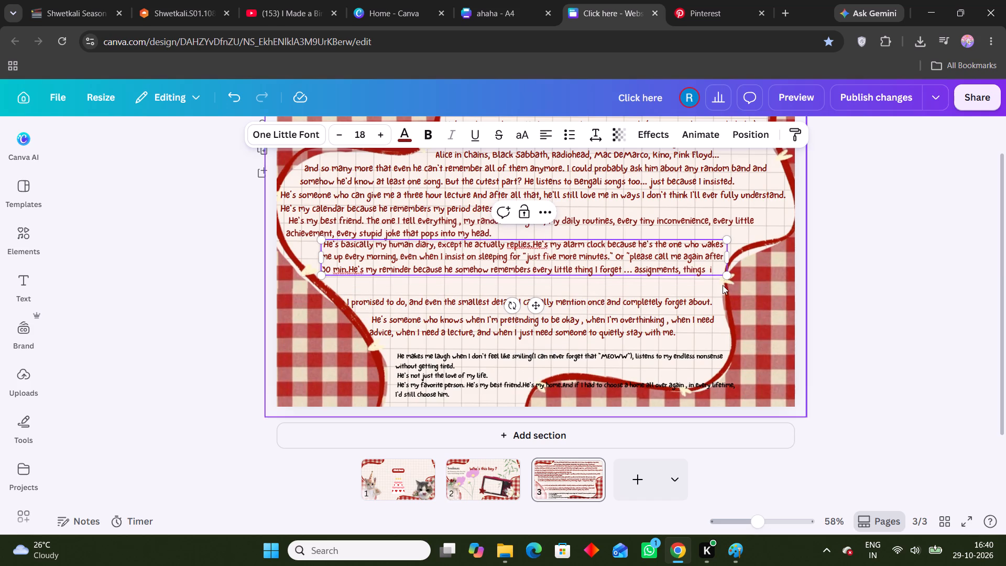
key("BackSpace")
key("space")
type("O")
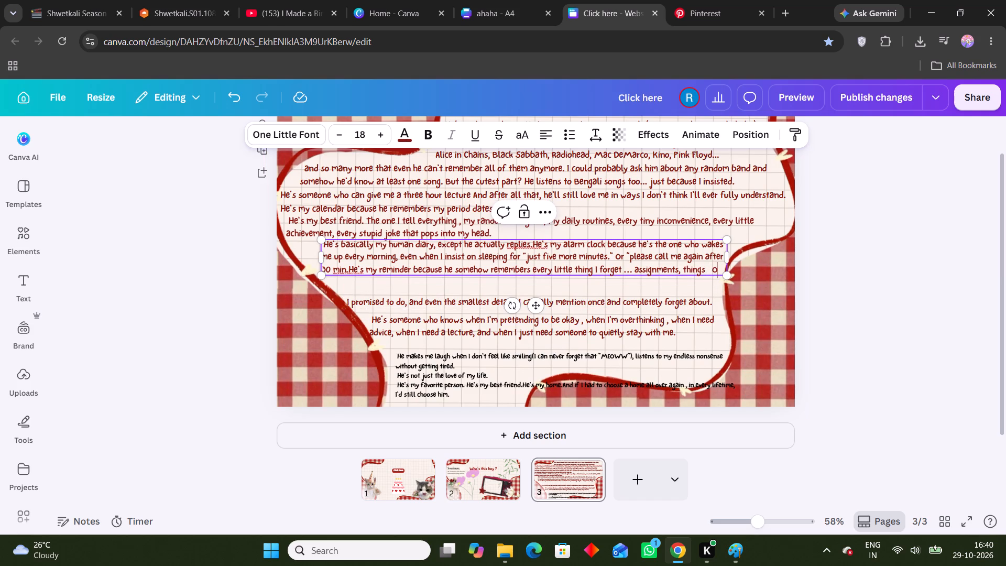
key("BackSpace")
key("shift+i")
left_click(678, 270)
key("space")
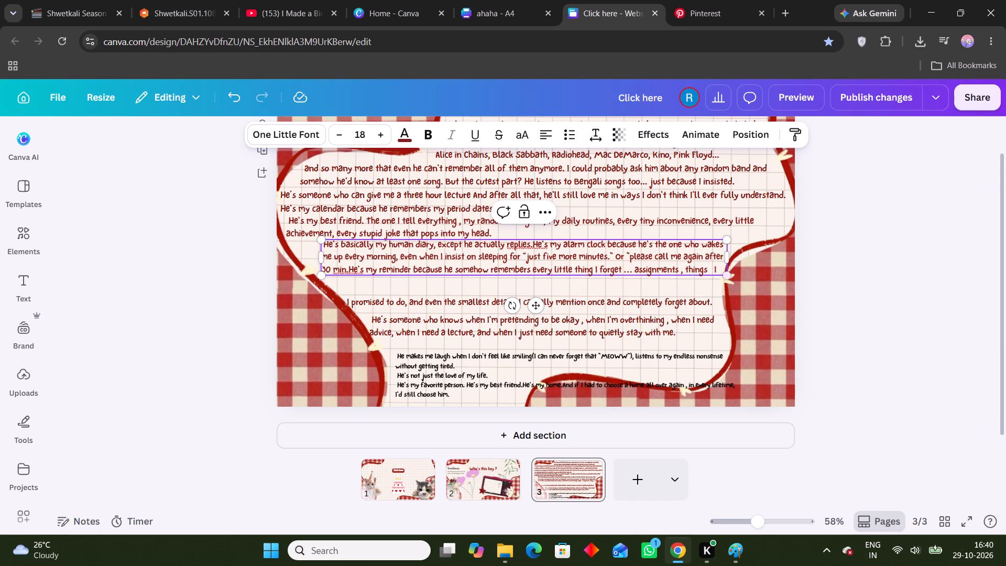
left_click(712, 270)
key("BackSpace")
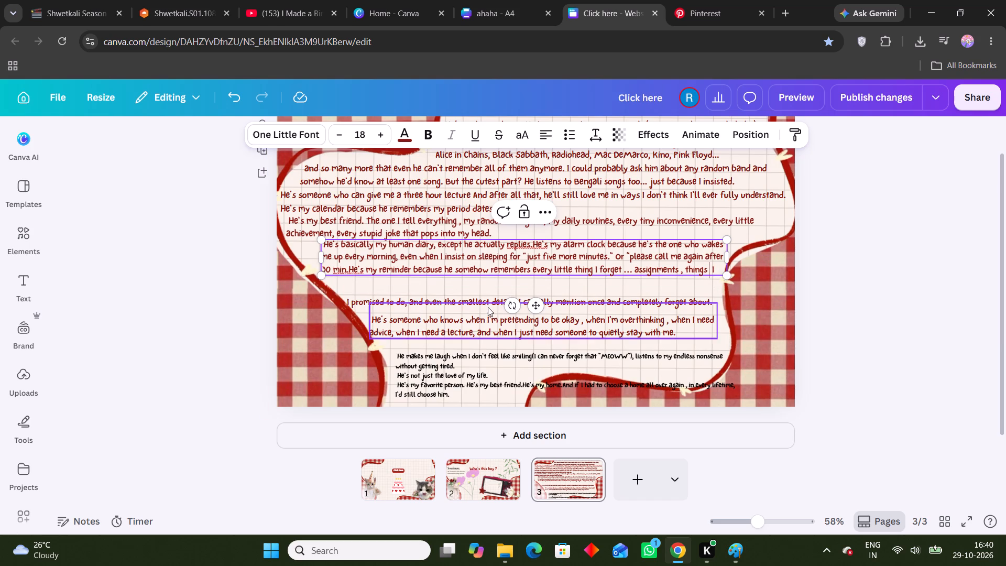
Delete the duplicate "I" at the start of the "promised to do" line.
left_click(488, 307)
left_click_drag(331, 304, 337, 304)
left_click(360, 304)
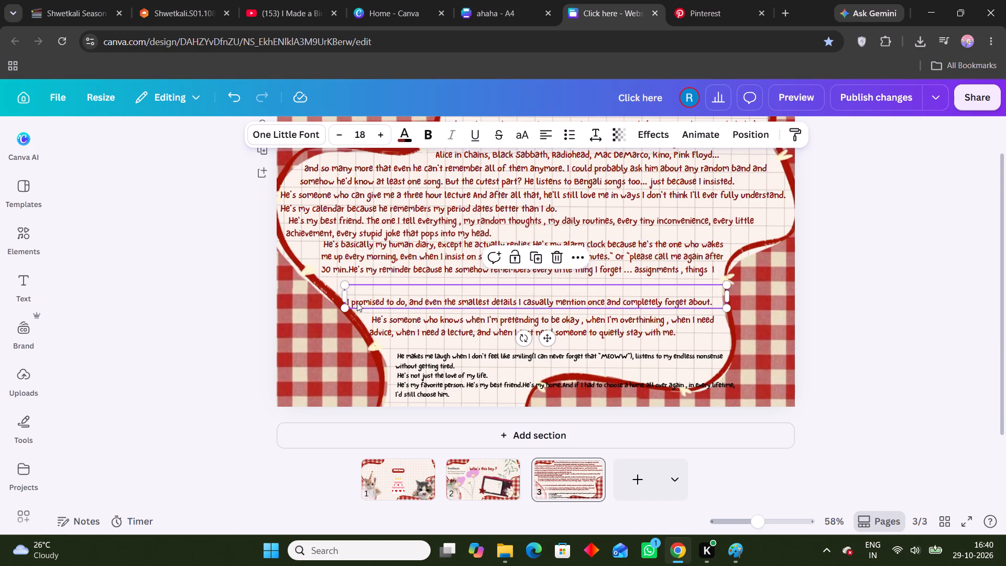
left_click(349, 301)
key("BackSpace")
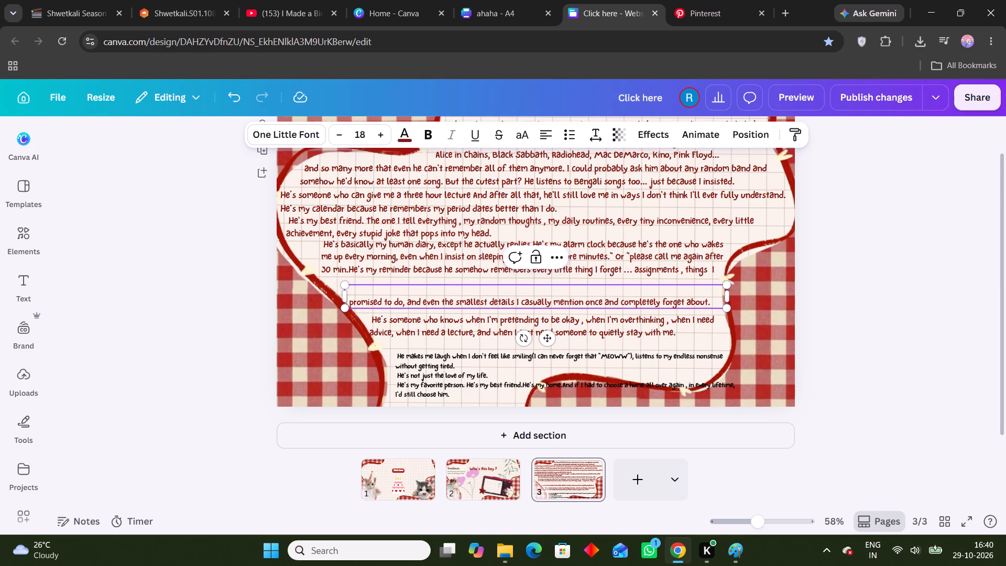
Move the "promised to do" line up directly beneath the last line of the merged "human diary" paragraph.
left_click_drag(549, 338, 540, 327)
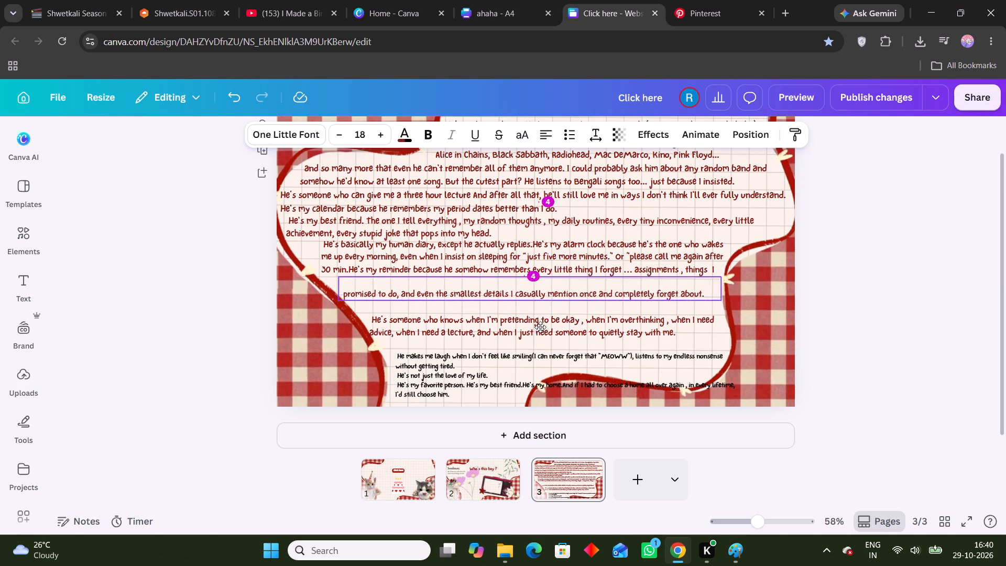
left_click_drag(540, 327, 531, 317)
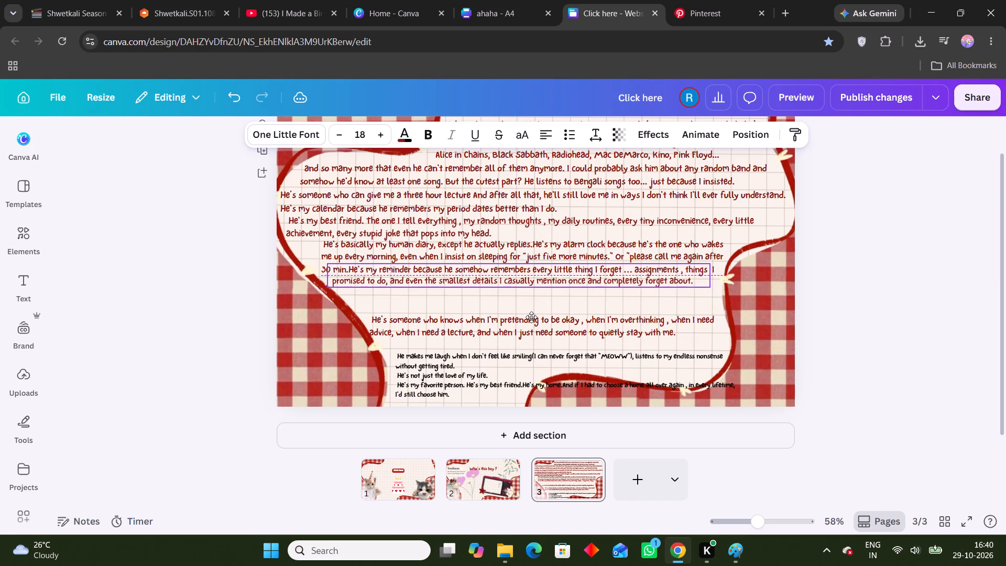
left_click_drag(531, 317, 531, 320)
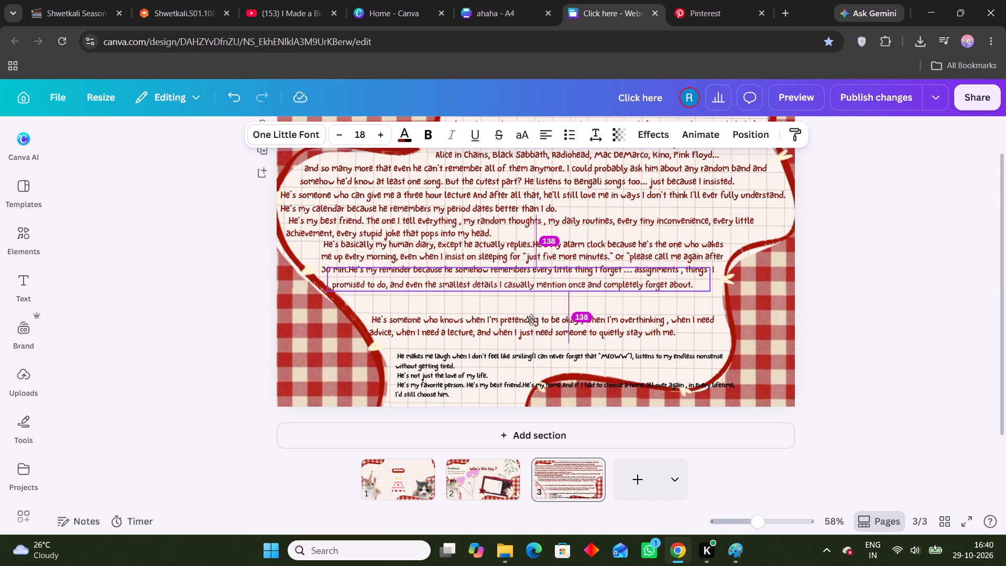
left_click_drag(531, 320, 531, 318)
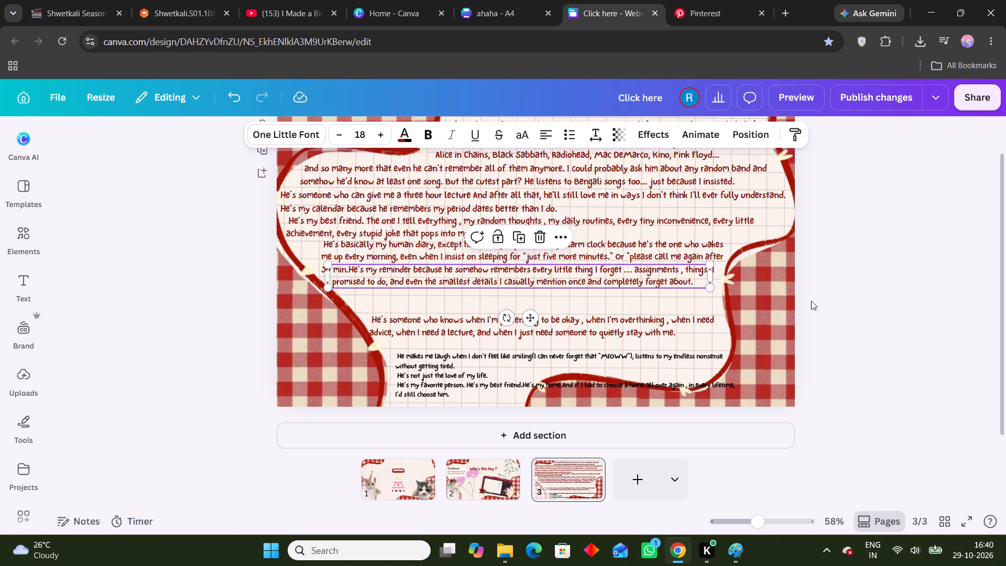
left_click(834, 297)
Move the "pretending to be okay" paragraph up directly beneath the "promised to do" line.
left_click_drag(626, 328, 624, 314)
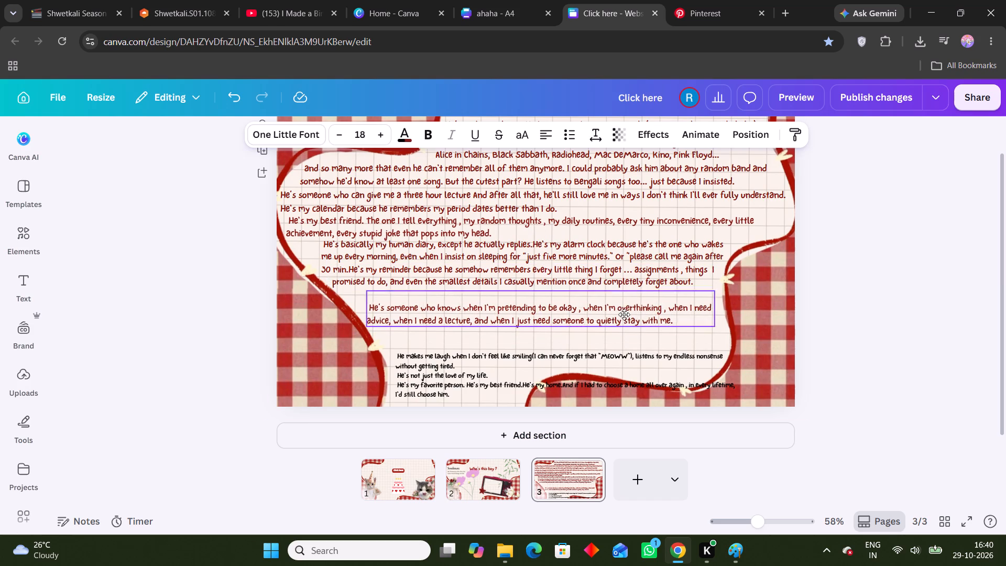
left_click_drag(624, 314, 612, 303)
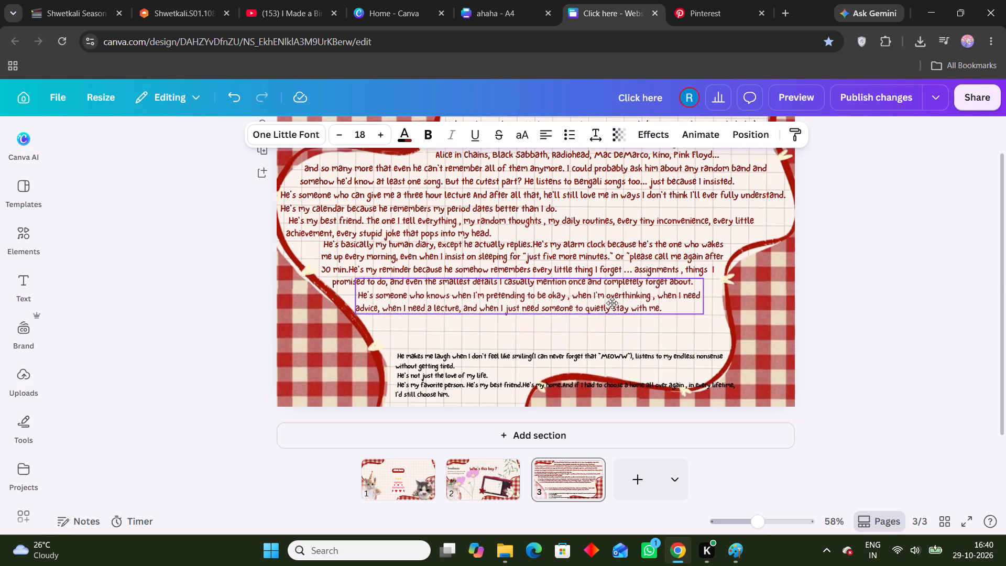
left_click_drag(612, 303, 606, 303)
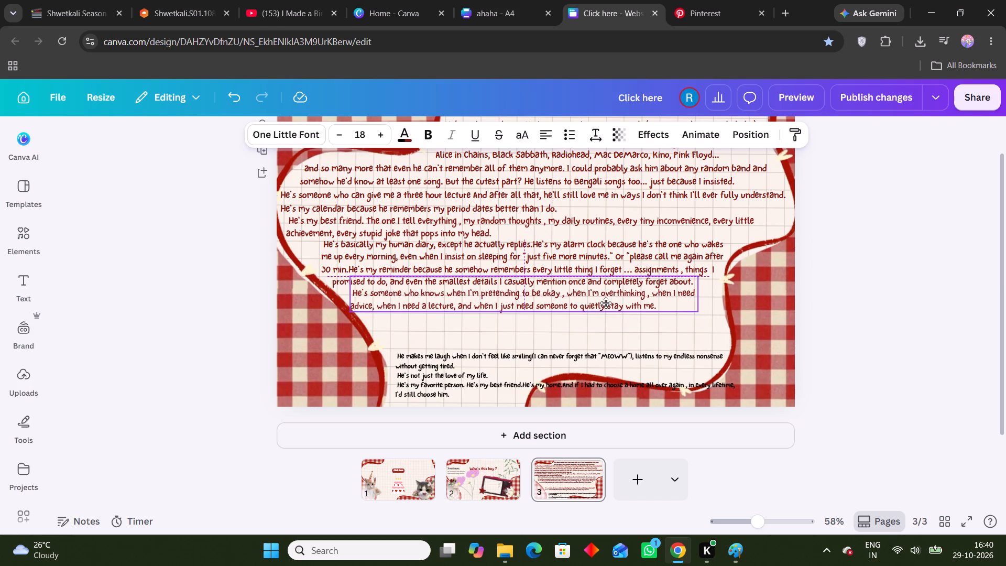
left_click_drag(606, 303, 604, 304)
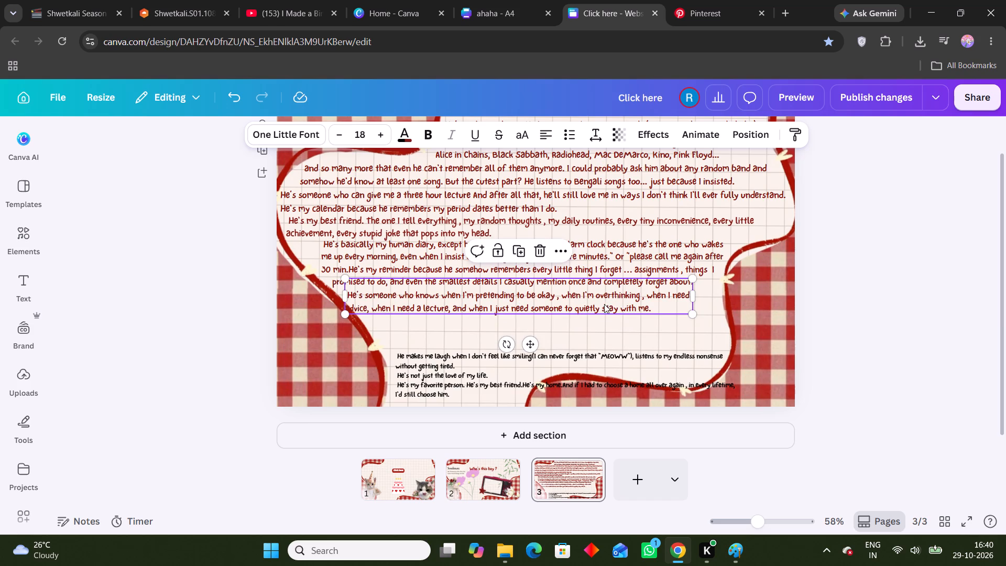
Cut the second line, "advice, when I need a lecture...stay with me.", from the "pretending to be okay" paragraph.
left_click(663, 312)
left_click_drag(664, 309, 412, 323)
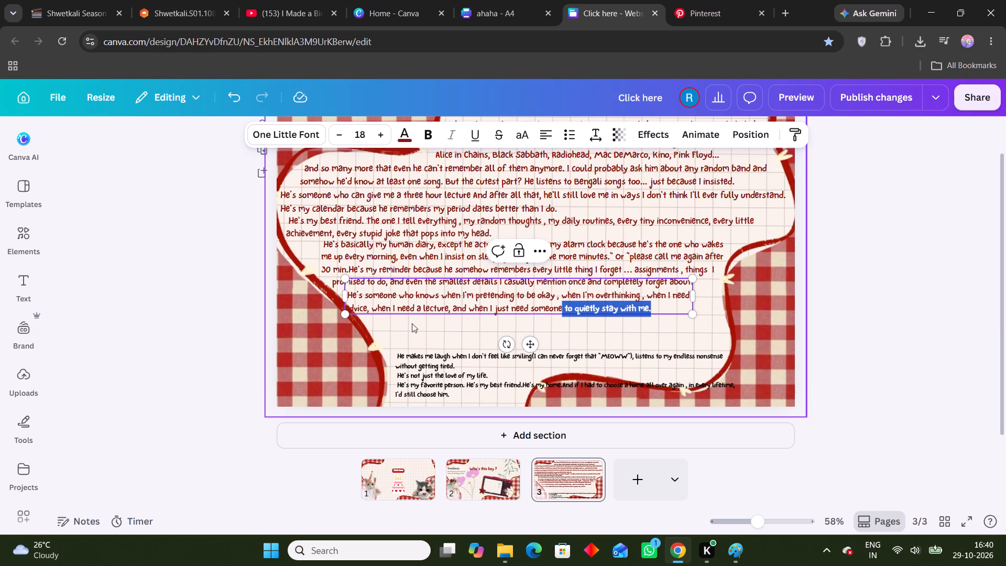
left_click_drag(412, 323, 352, 318)
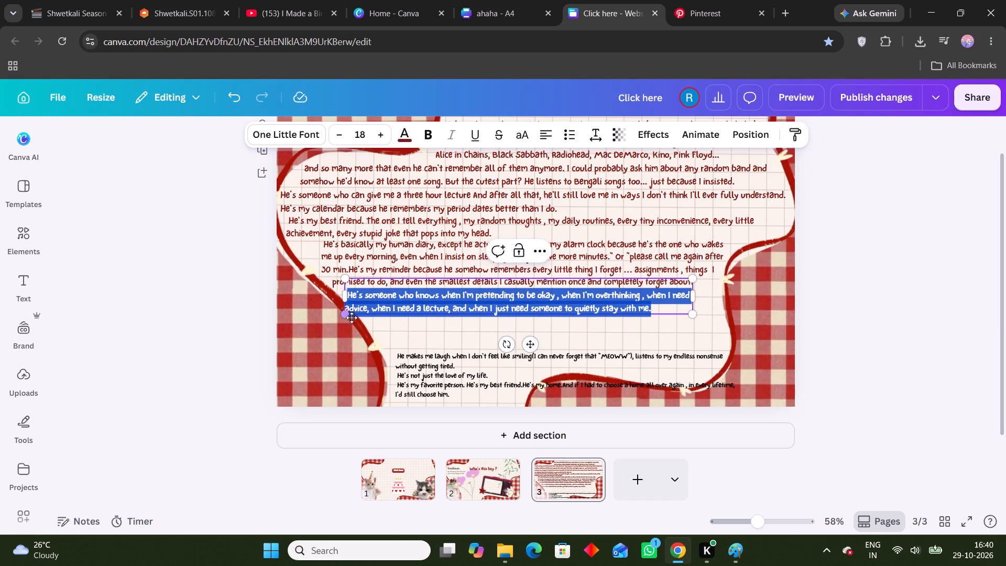
left_click_drag(352, 318, 347, 311)
left_click_drag(347, 311, 401, 344)
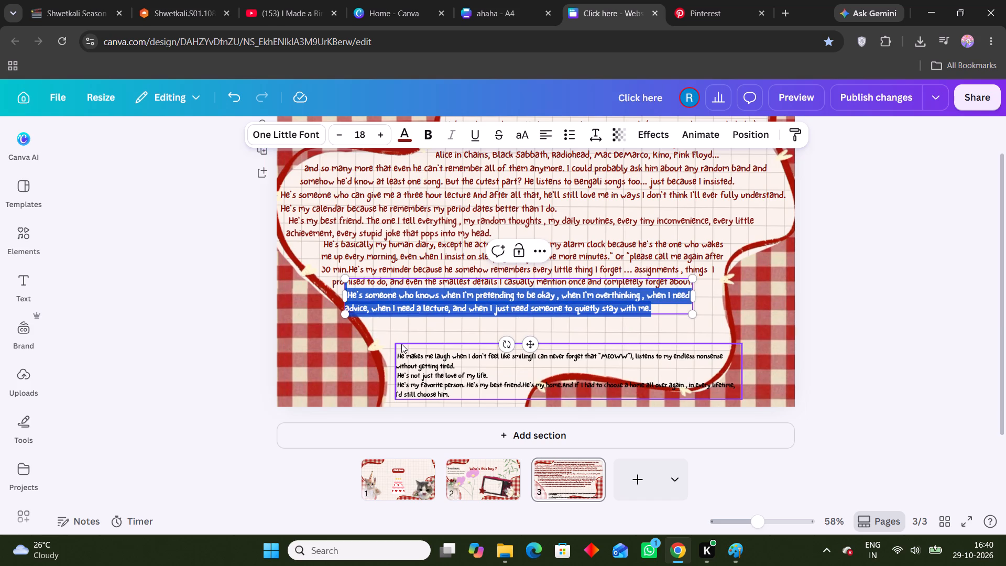
left_click_drag(401, 344, 389, 315)
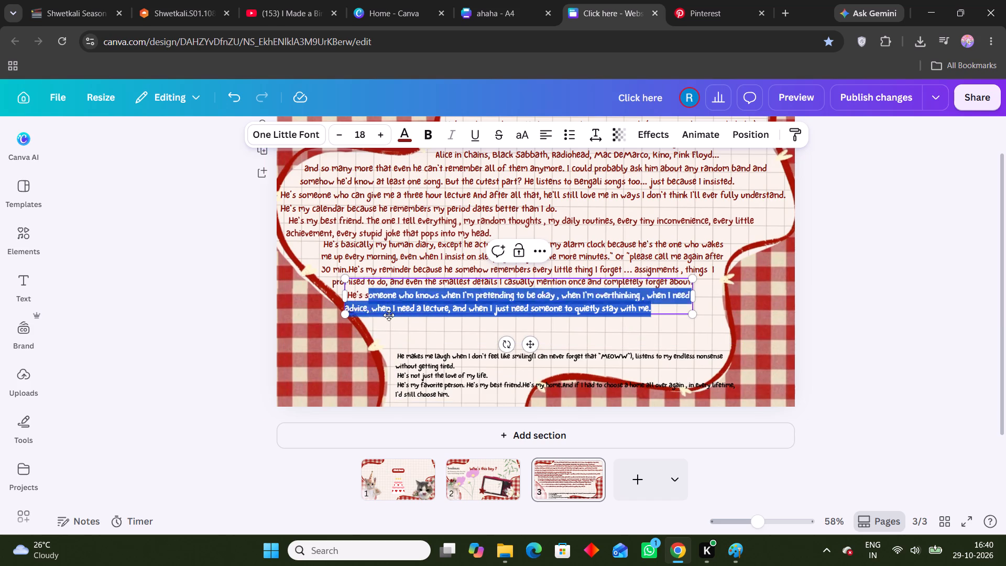
left_click_drag(389, 315, 350, 312)
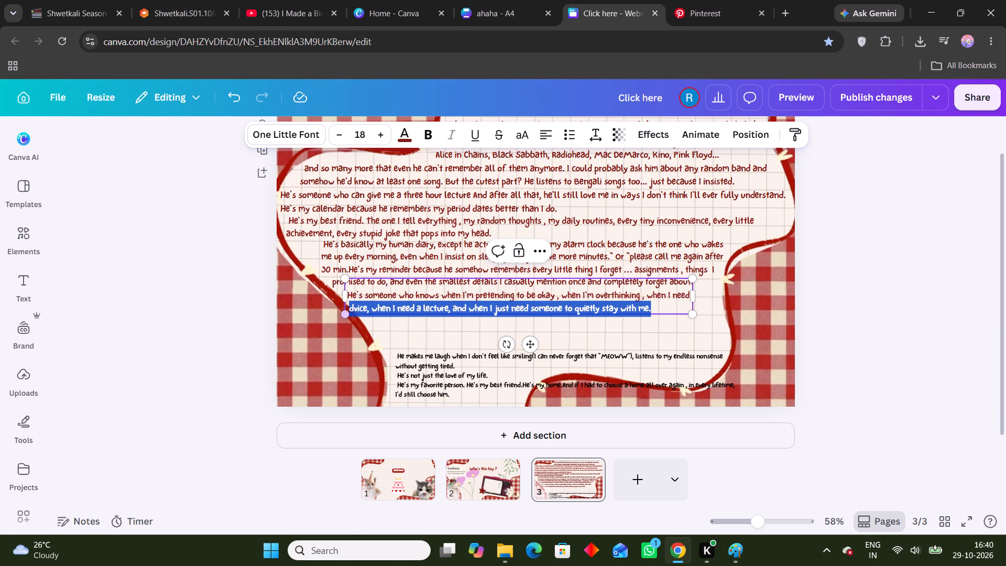
left_click_drag(350, 312, 354, 318)
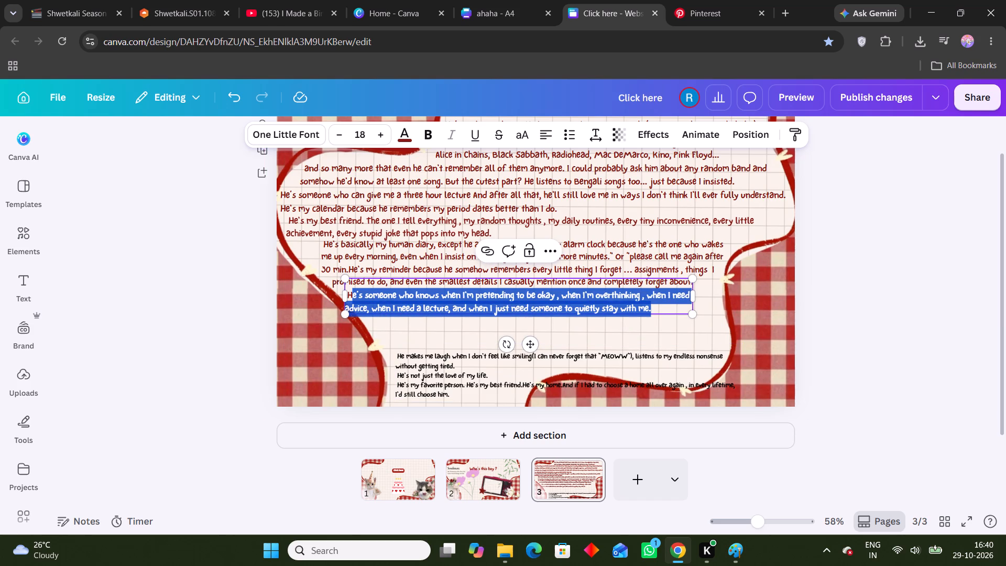
left_click(375, 312)
left_click_drag(346, 307, 387, 311)
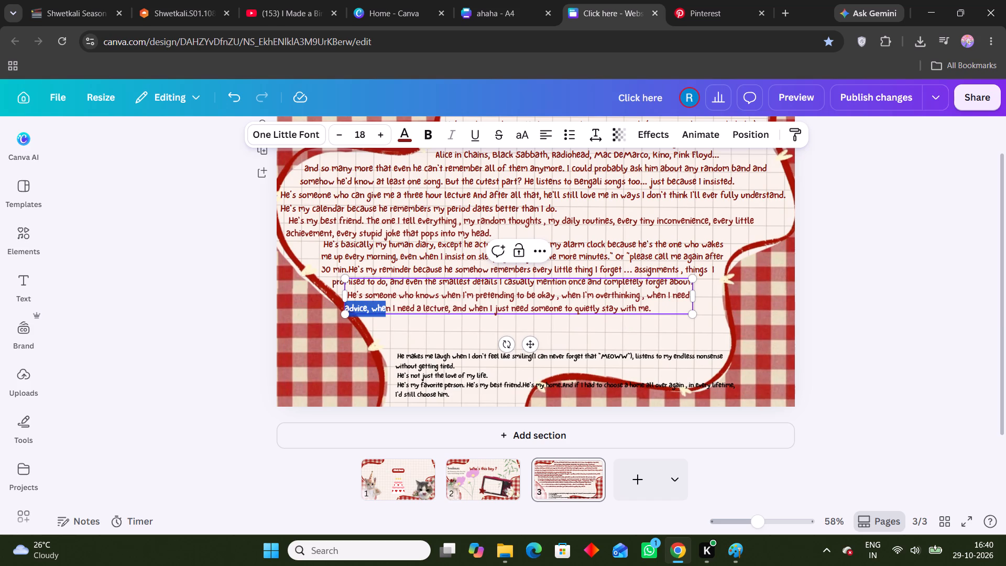
left_click_drag(387, 311, 654, 306)
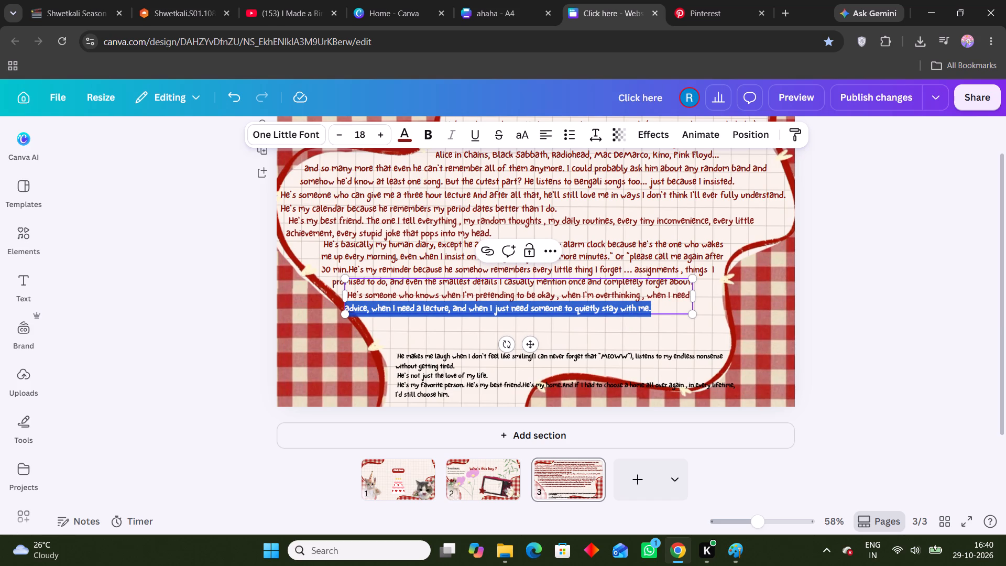
key("ctrl+x")
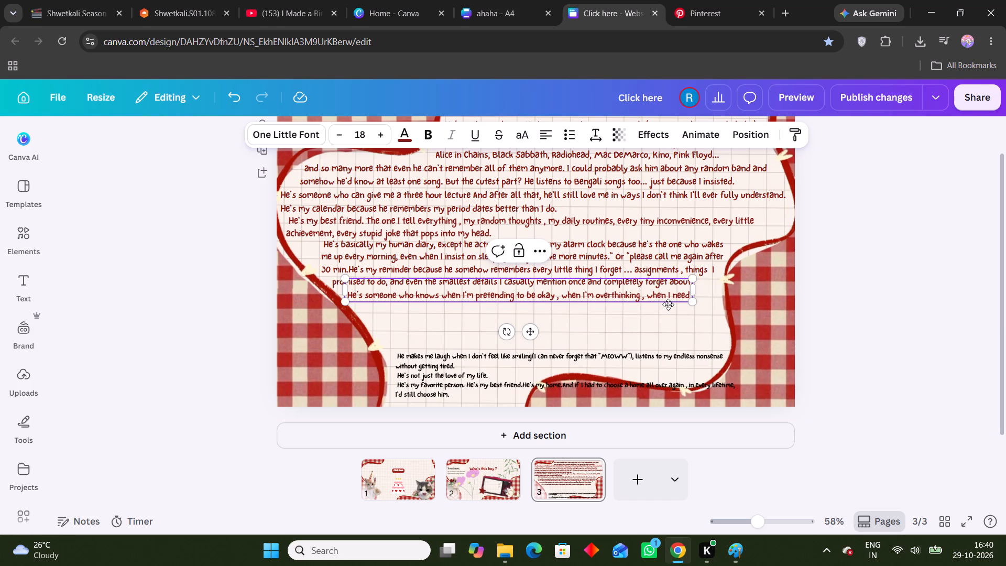
Duplicate the "pretending to be okay" text box, replace the copy's text with the cut "advice" line, and place it directly beneath the original.
key("ctrl+d")
left_click(752, 284)
left_click(652, 304)
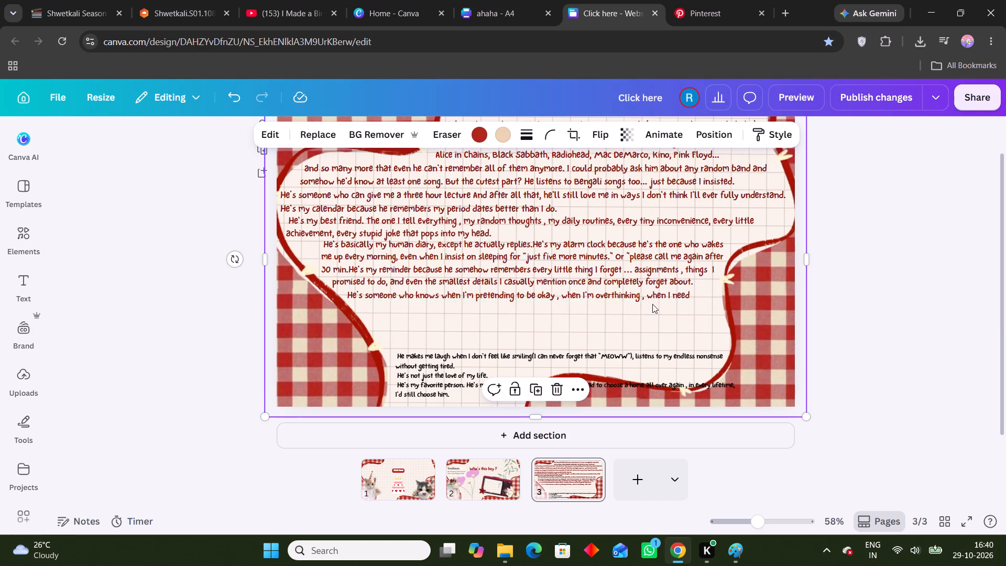
key("ctrl+d")
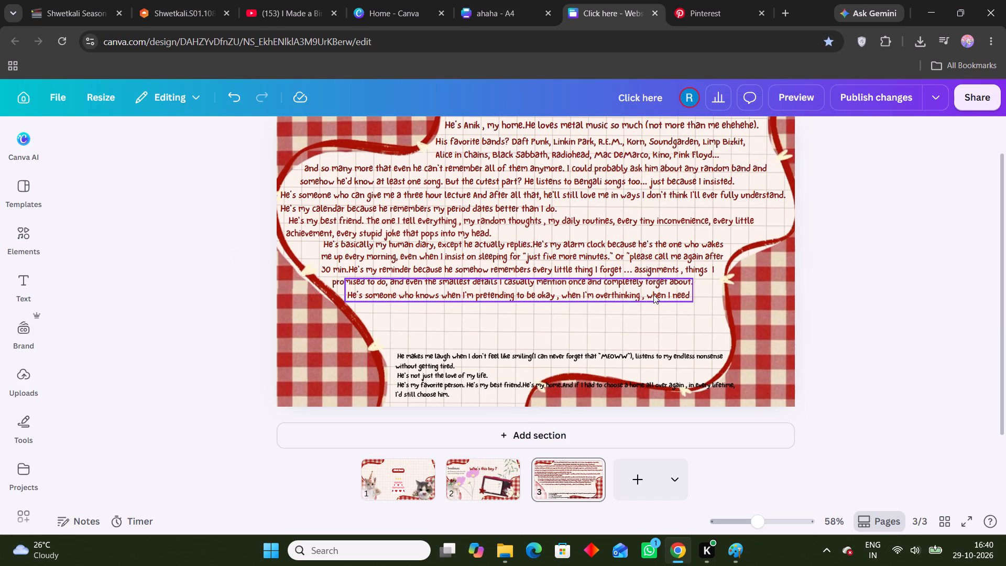
left_click(653, 295)
key("ctrl+d")
left_click_drag(661, 302, 664, 308)
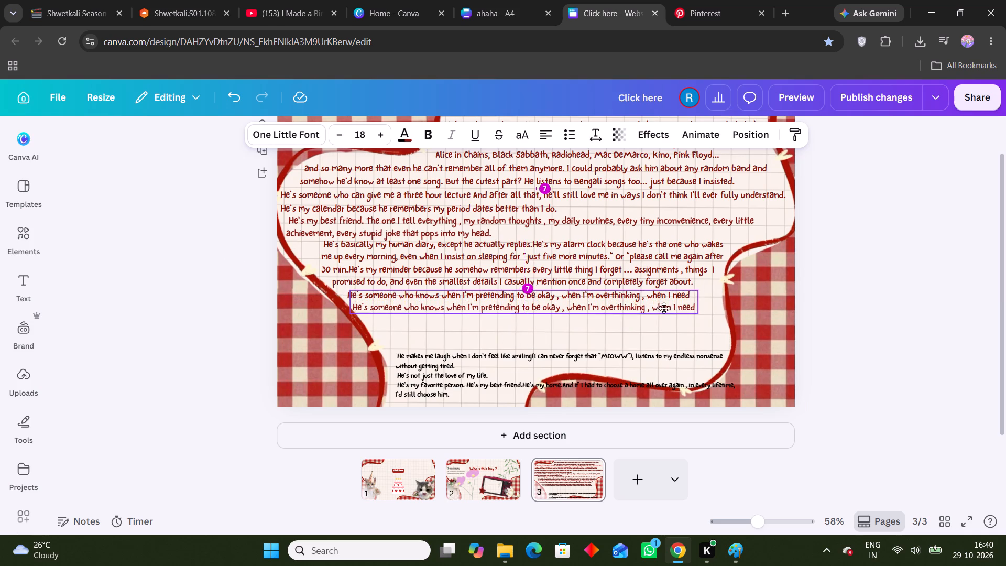
left_click_drag(664, 308, 666, 308)
double_click(666, 307)
key("ctrl+v")
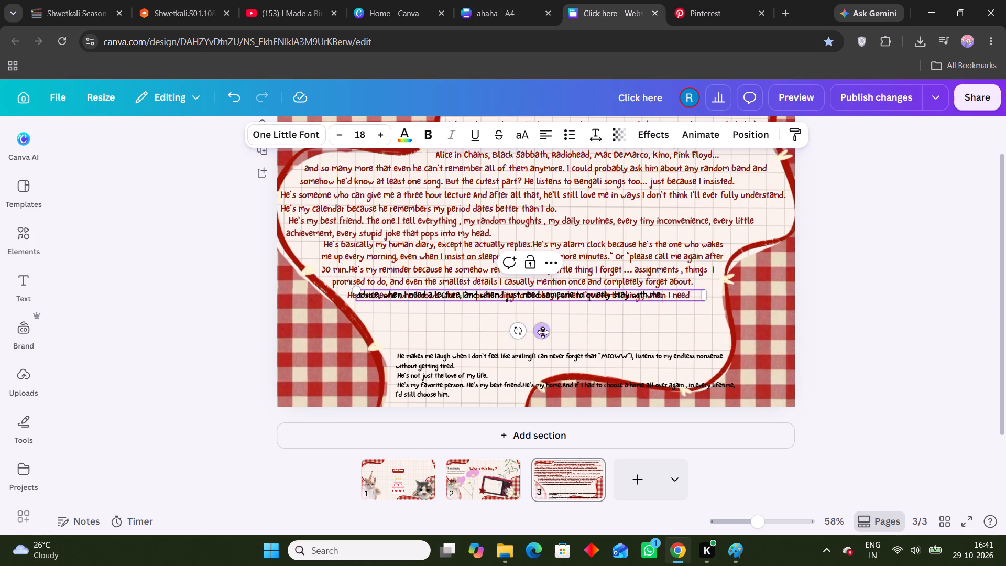
left_click_drag(541, 332, 542, 343)
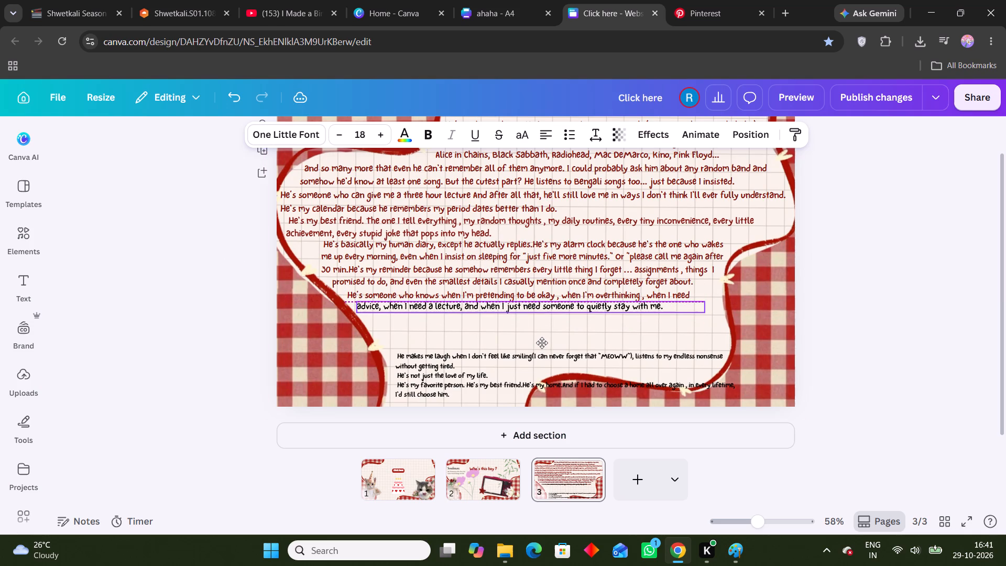
left_click_drag(542, 343, 542, 342)
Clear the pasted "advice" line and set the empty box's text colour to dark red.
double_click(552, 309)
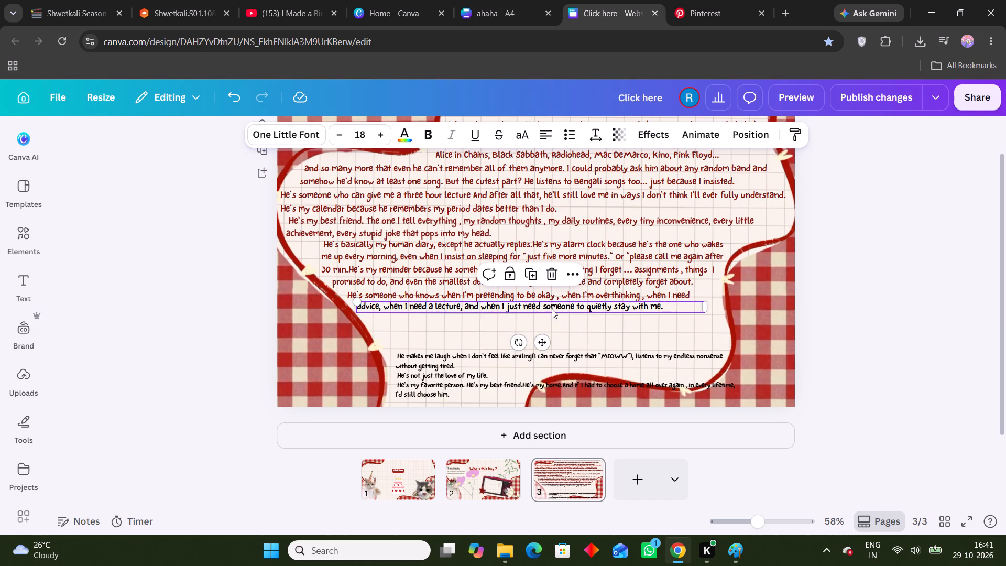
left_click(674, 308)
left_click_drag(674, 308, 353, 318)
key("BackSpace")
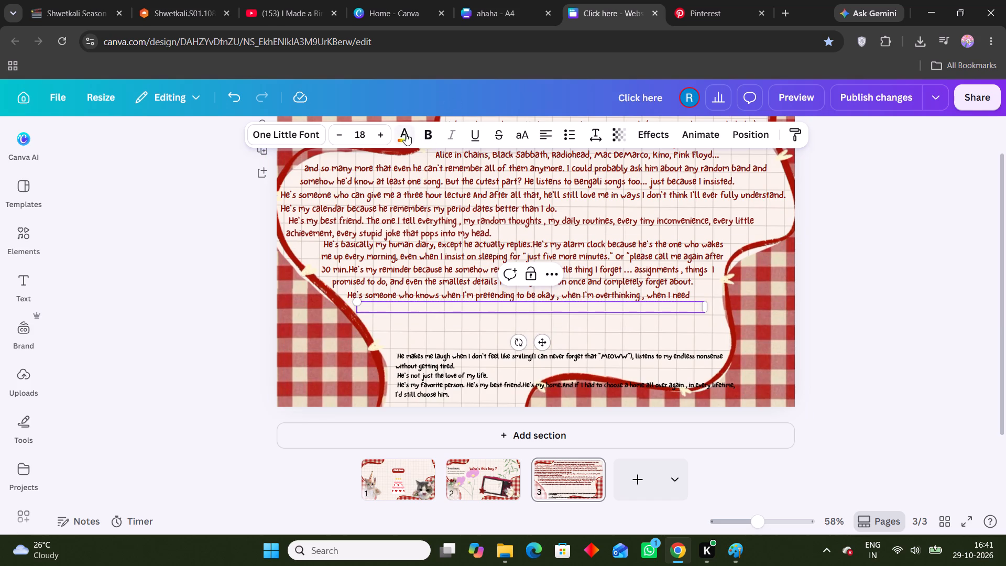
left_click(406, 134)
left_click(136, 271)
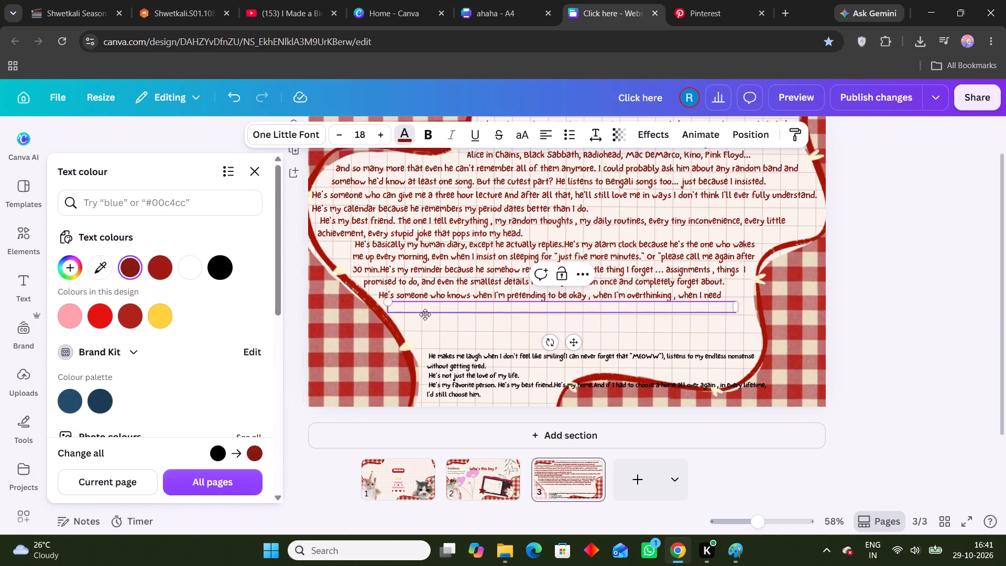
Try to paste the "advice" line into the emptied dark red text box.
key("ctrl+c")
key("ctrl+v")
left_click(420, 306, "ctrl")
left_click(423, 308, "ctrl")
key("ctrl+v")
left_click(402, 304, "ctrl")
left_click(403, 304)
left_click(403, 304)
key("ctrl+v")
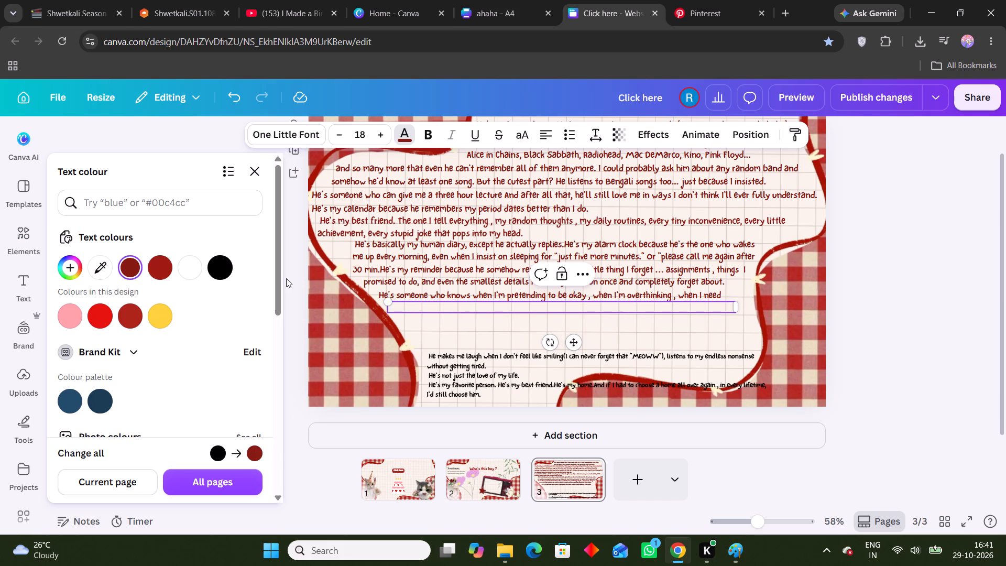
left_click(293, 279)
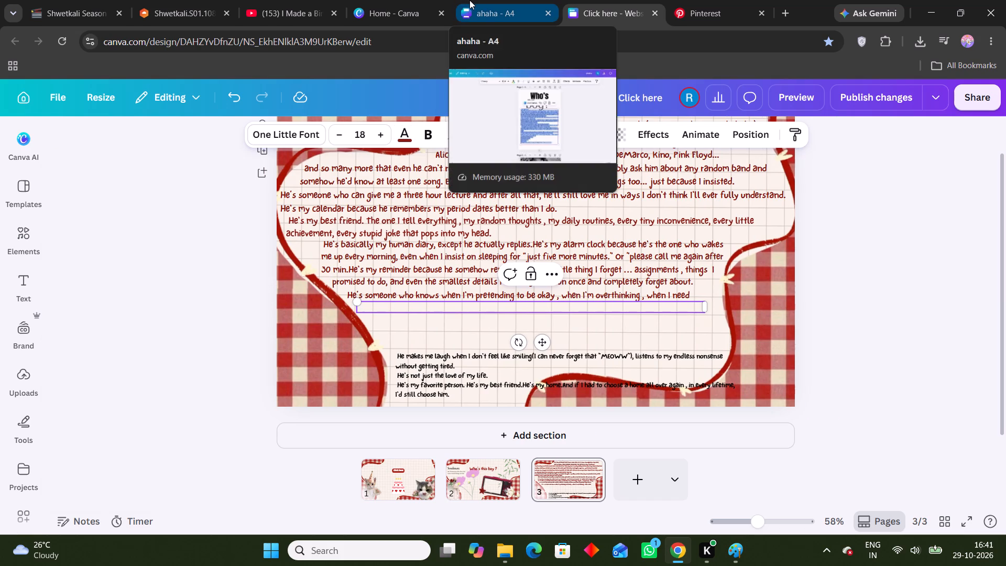
Switch to the "ahaha" A4 design and bring up its love letter text with nothing selected.
left_click(469, 0)
scroll(553, 363, "up", 3, "ctrl")
scroll(638, 383, "up", 2, "ctrl")
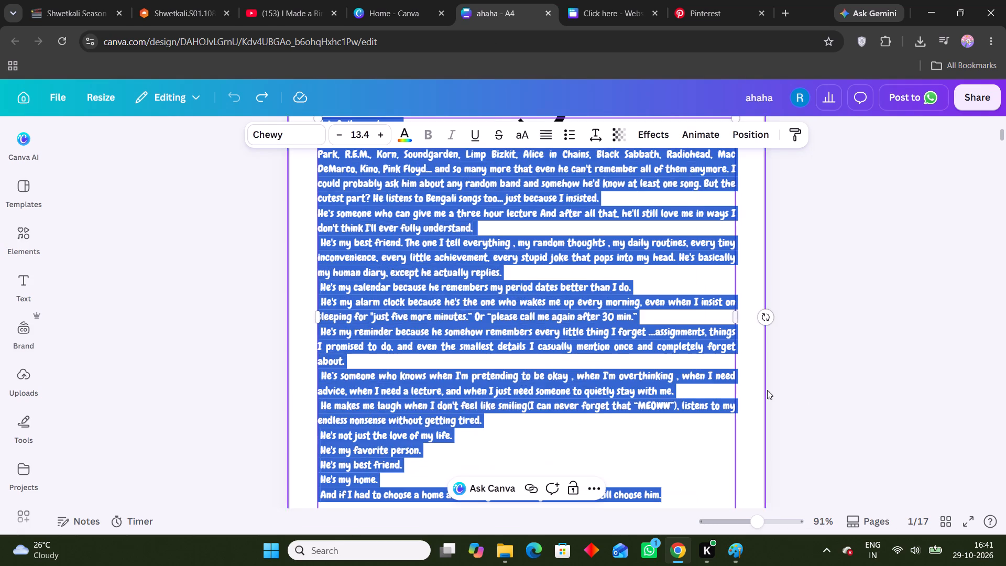
left_click(795, 373)
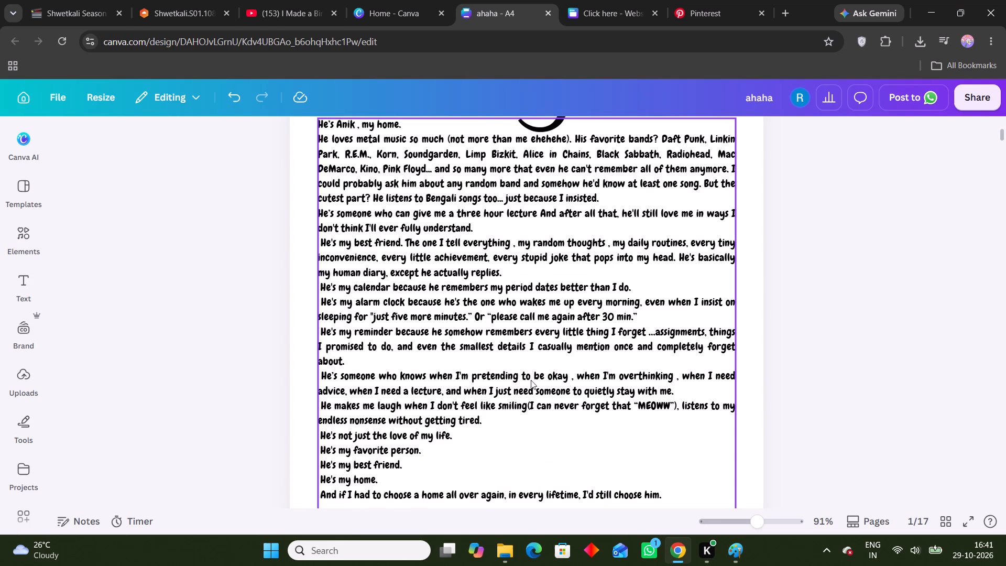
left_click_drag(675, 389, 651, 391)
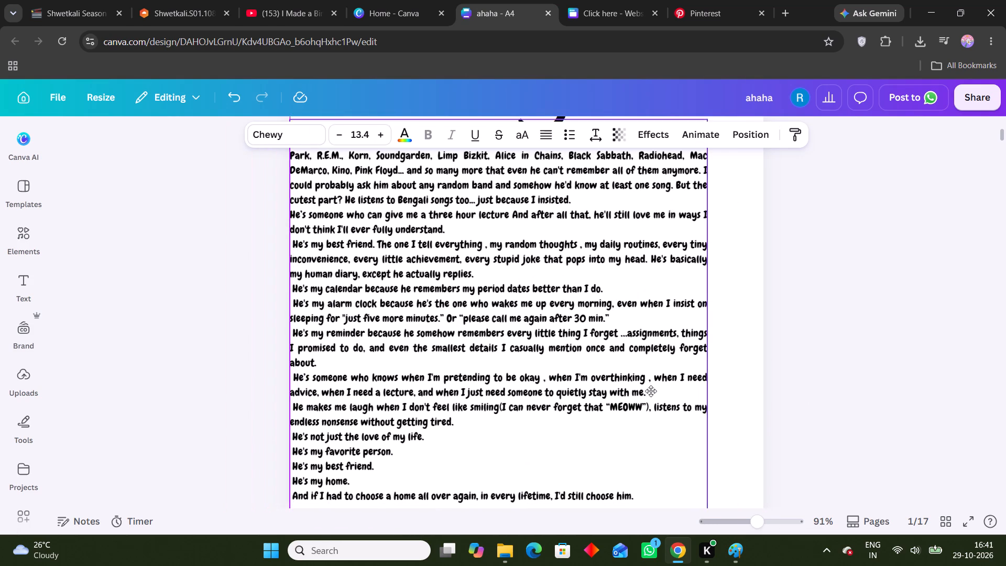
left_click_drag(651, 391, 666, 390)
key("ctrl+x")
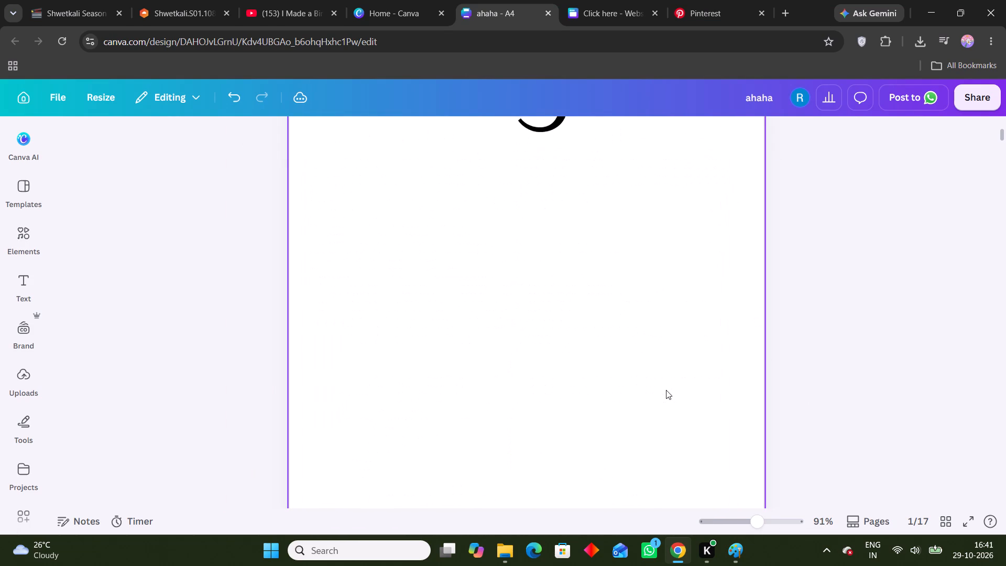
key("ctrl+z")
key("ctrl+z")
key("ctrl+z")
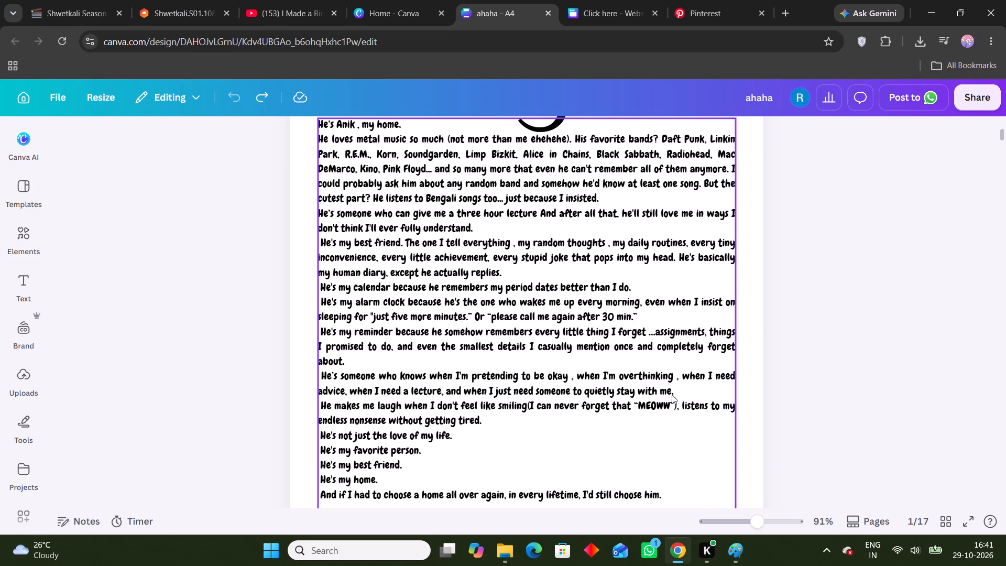
Copy the line "advice, when I need a lecture...stay with me." from the letter and paste it onto page 3 of the website design.
left_click(672, 393)
left_click(676, 389)
left_click_drag(680, 391, 321, 391)
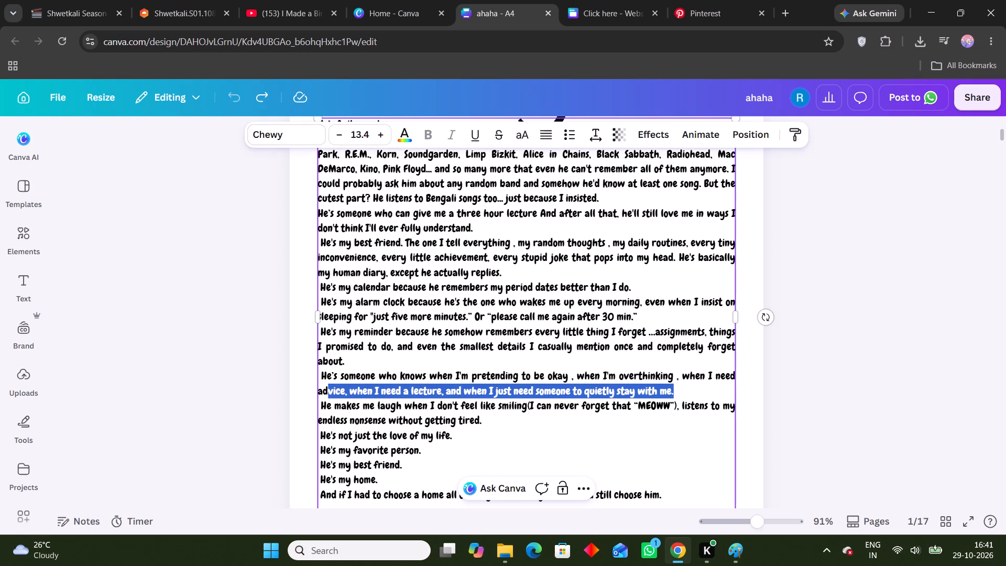
left_click_drag(321, 391, 319, 391)
key("ctrl+c")
left_click(580, 7)
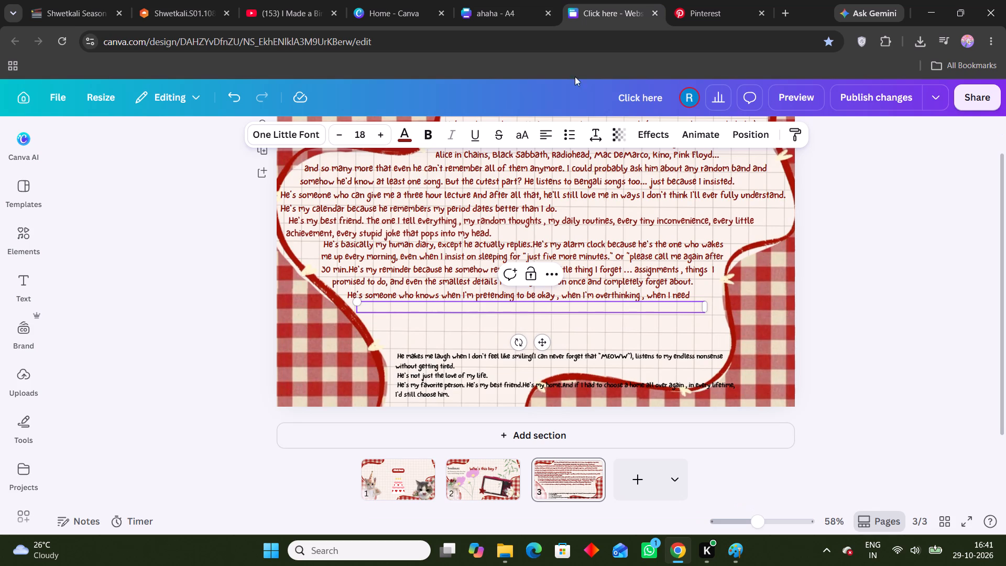
key("ctrl+v")
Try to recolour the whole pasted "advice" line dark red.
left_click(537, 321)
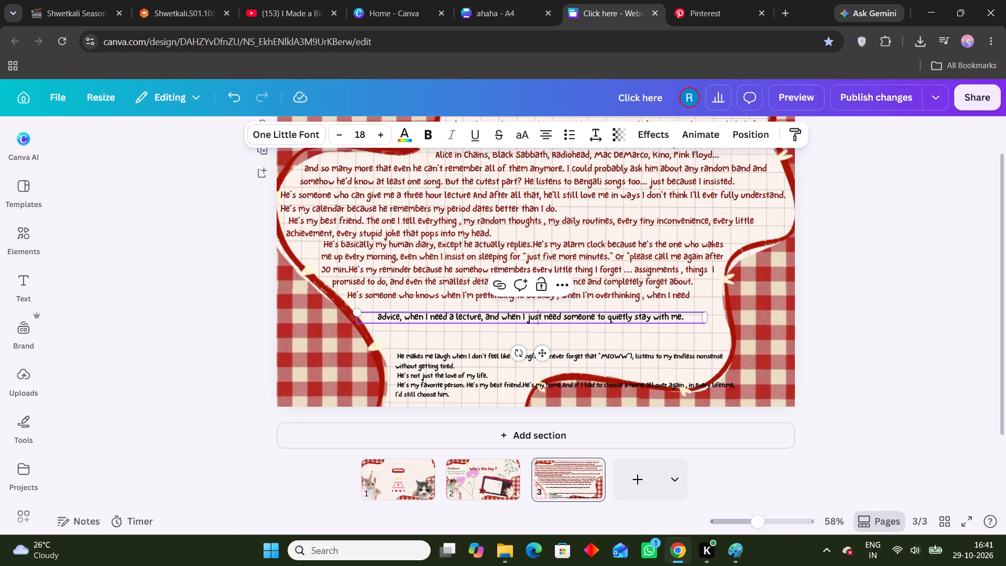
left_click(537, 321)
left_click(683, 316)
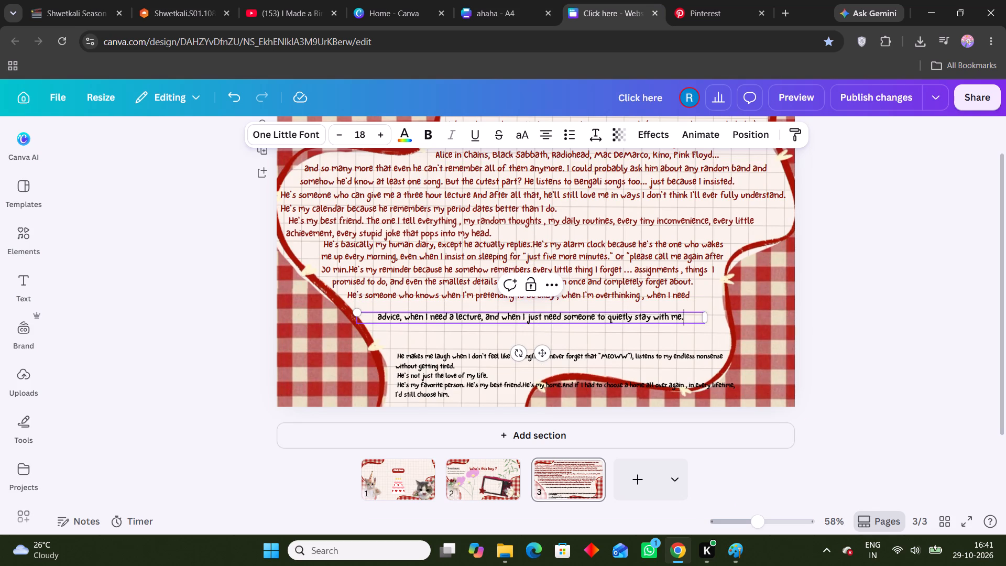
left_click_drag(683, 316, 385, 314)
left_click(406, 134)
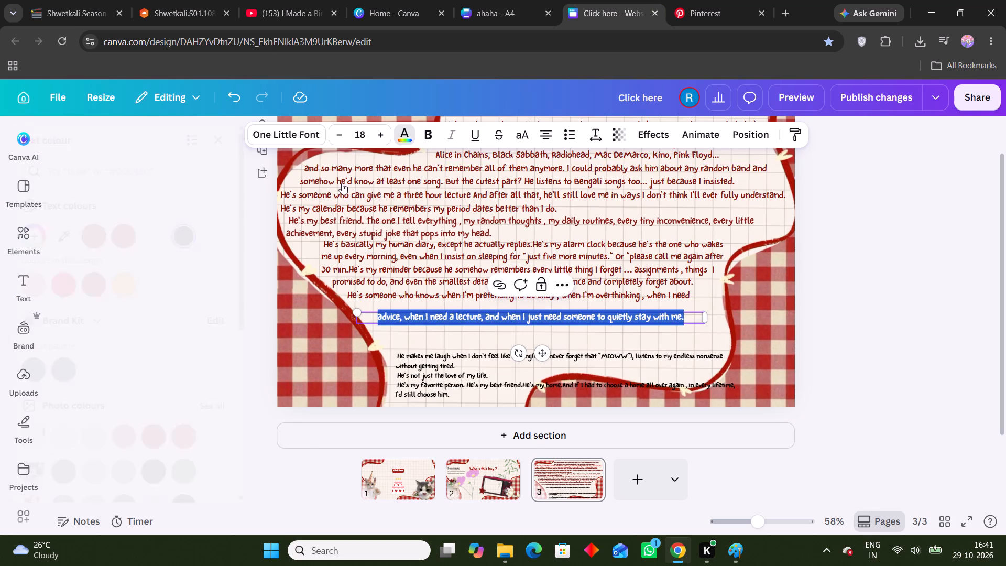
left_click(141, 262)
Move the "advice" line up directly beneath the "pretending to be okay" line.
left_click_drag(531, 330, 540, 330)
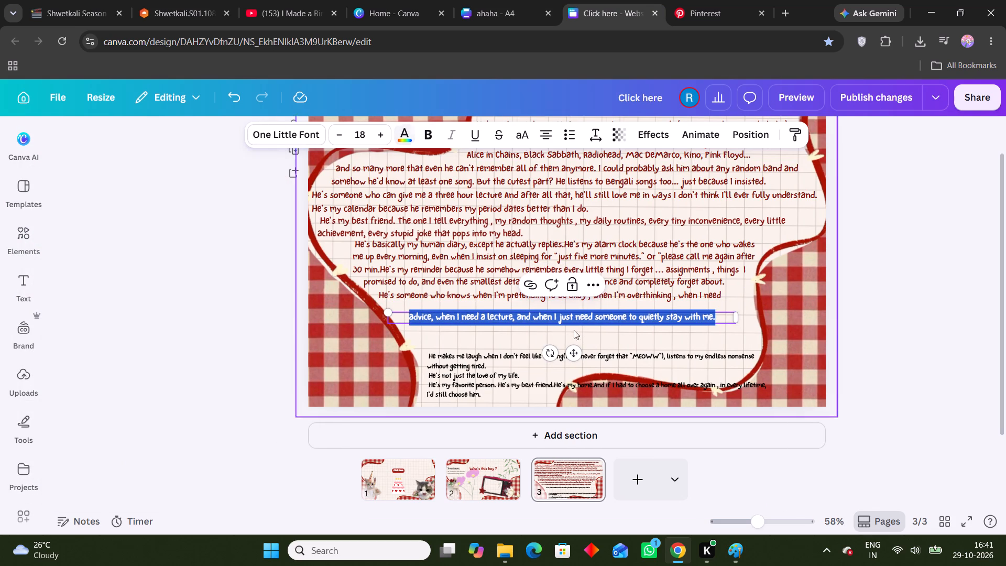
left_click_drag(543, 353, 537, 344)
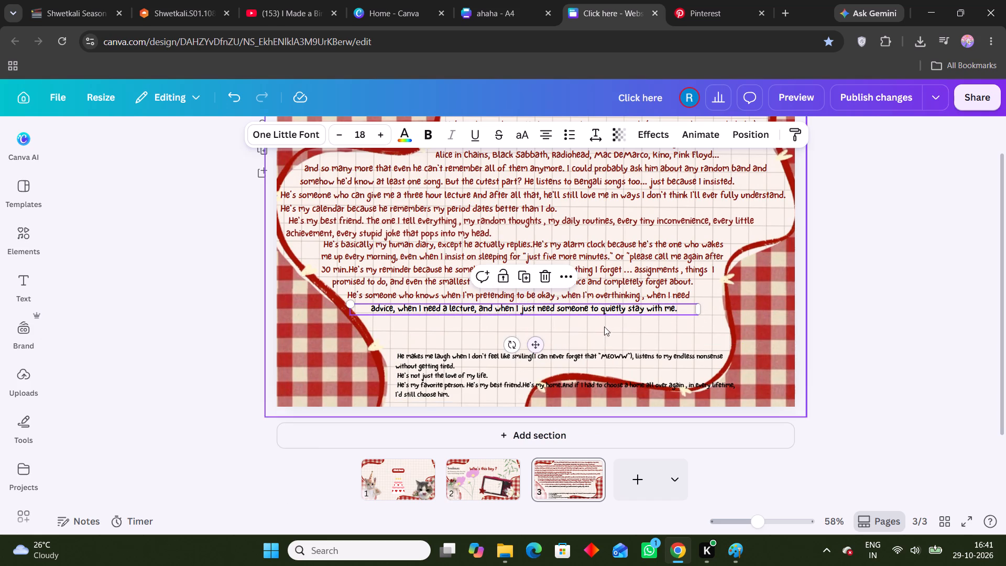
Clear the text from the "advice" line's box, keeping the box in place.
double_click(677, 306)
key("BackSpace")
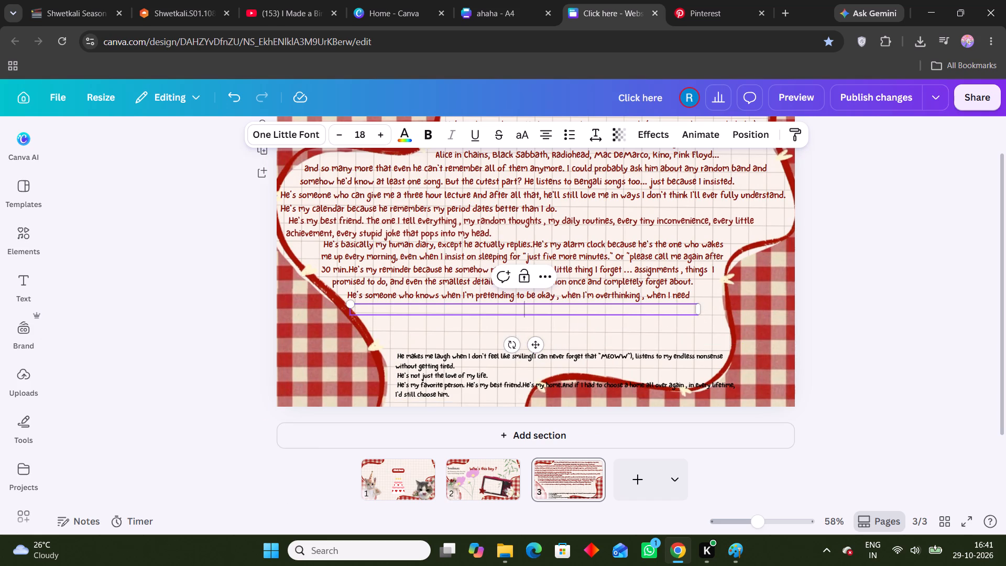
Paste the "advice, when I need a lecture" line back into its empty box in dark red, close beneath the "pretending to be okay" line.
left_click(411, 138)
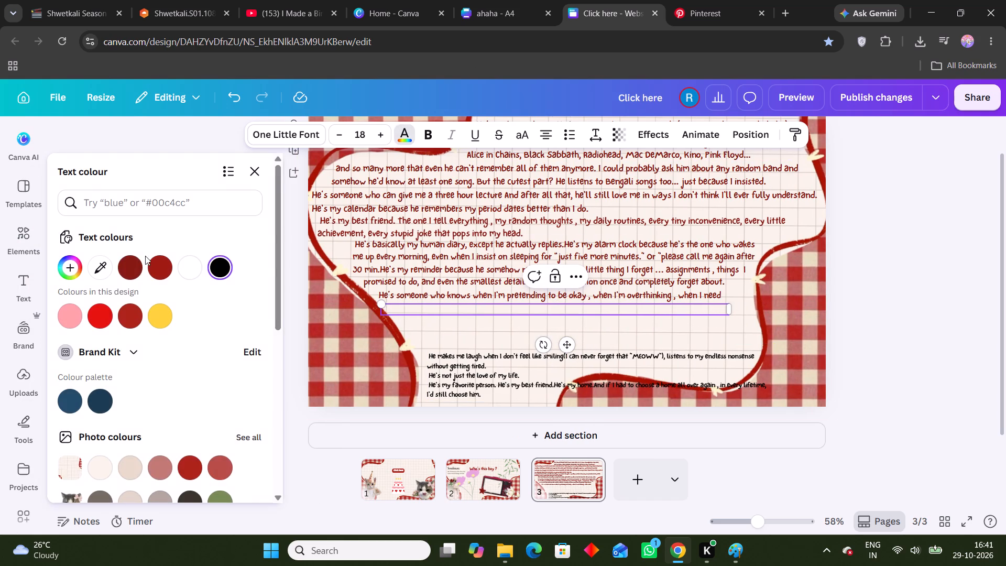
left_click(131, 266)
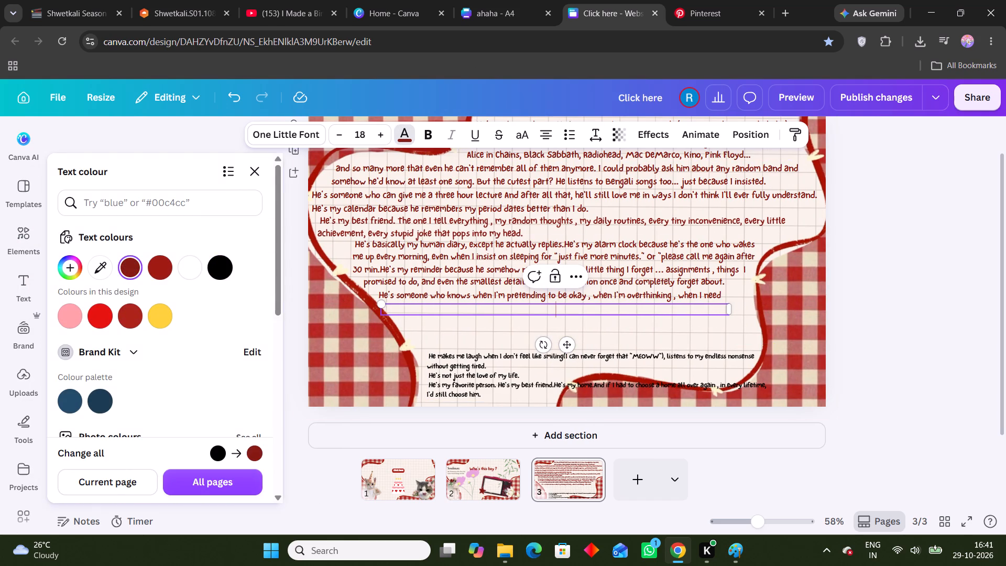
key("ctrl+v")
left_click(891, 309)
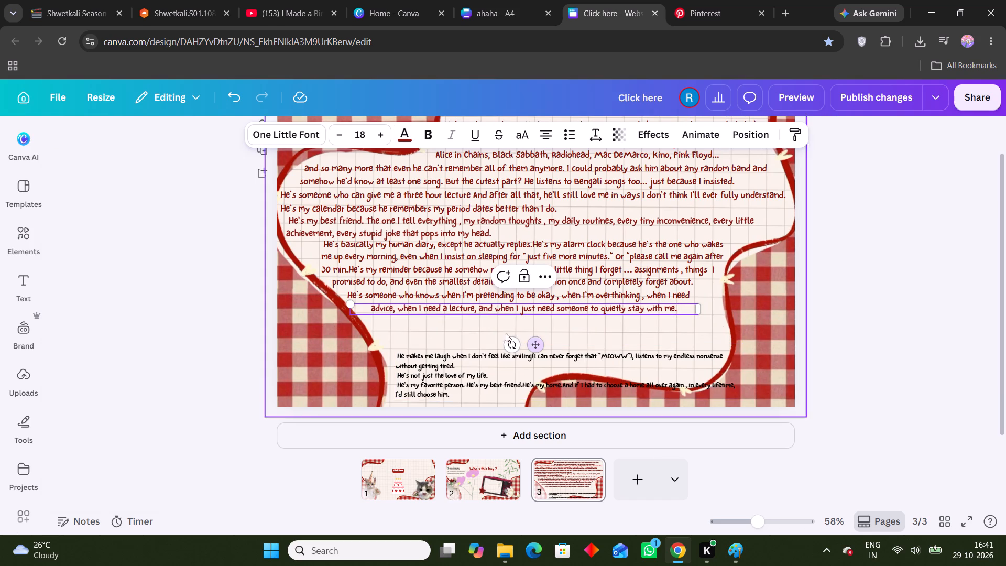
left_click_drag(535, 346, 524, 343)
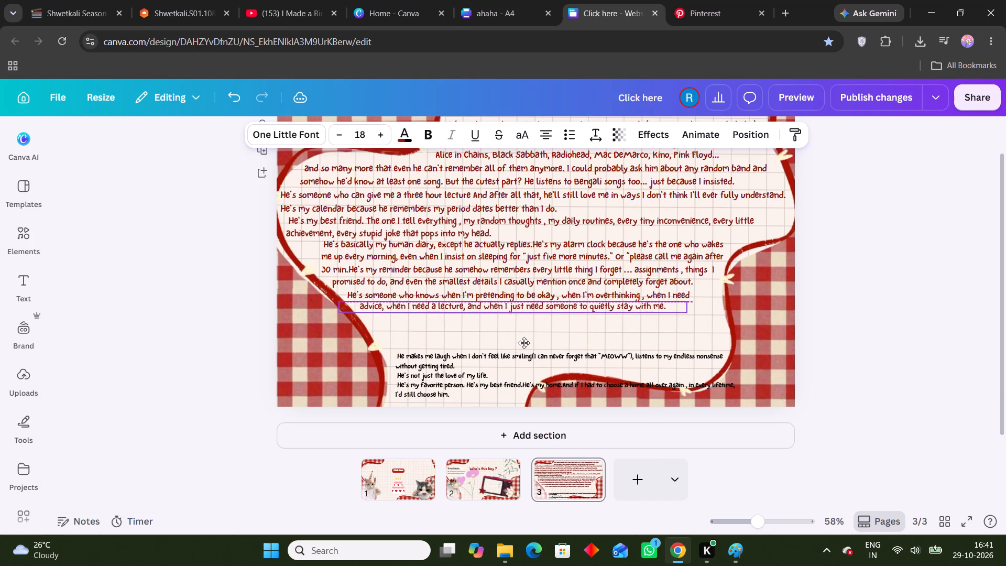
left_click_drag(524, 343, 524, 343)
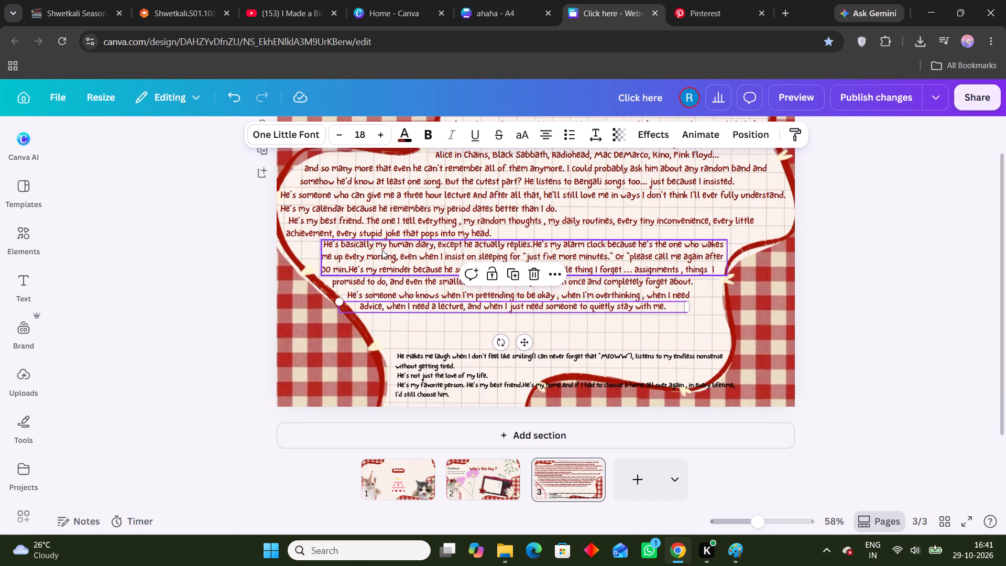
Shift the "He's basically my human diary" paragraph left and widen its box so the first line ends at "wakes me up every".
left_click(382, 250)
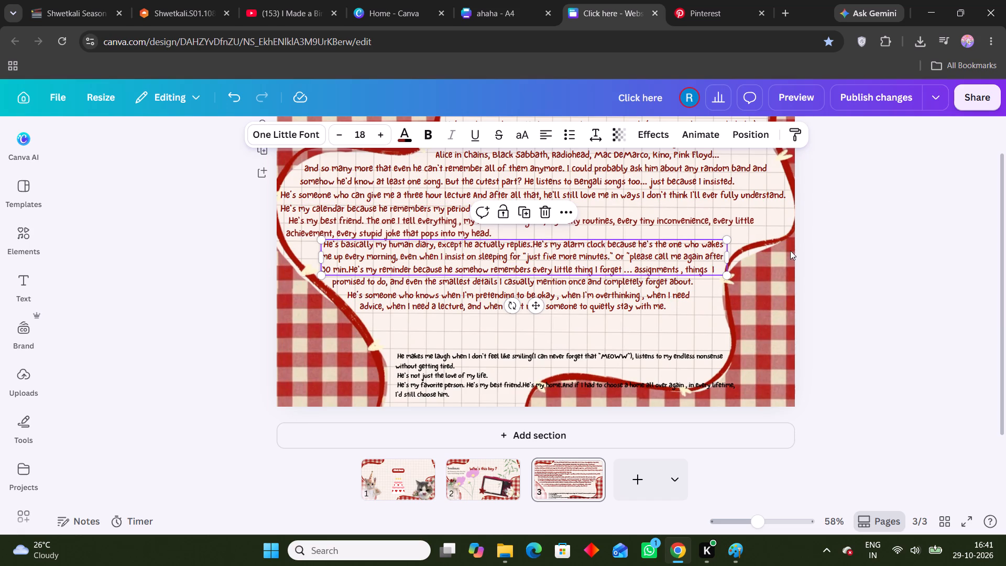
left_click(922, 208)
scroll(888, 317, "up", 2)
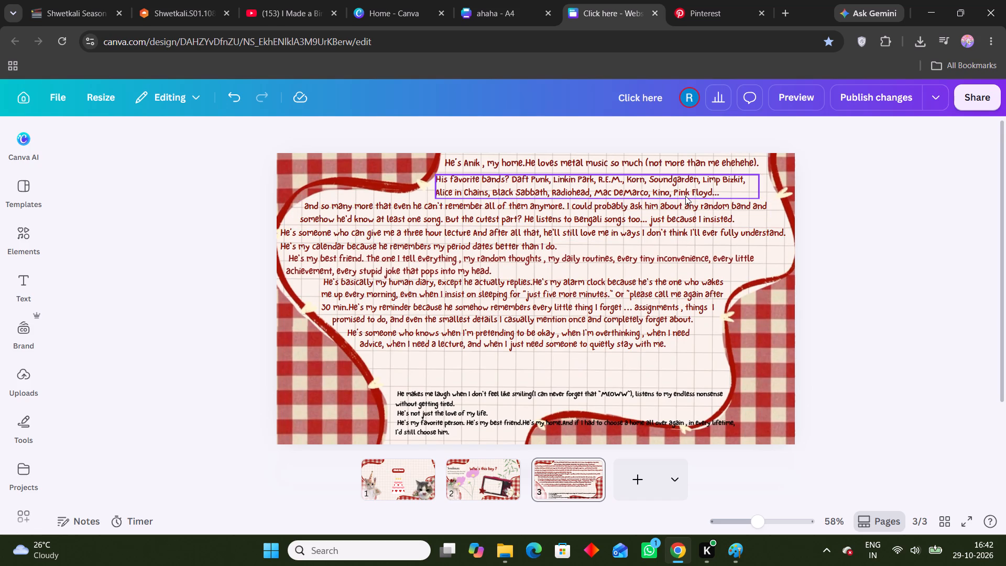
left_click(439, 298)
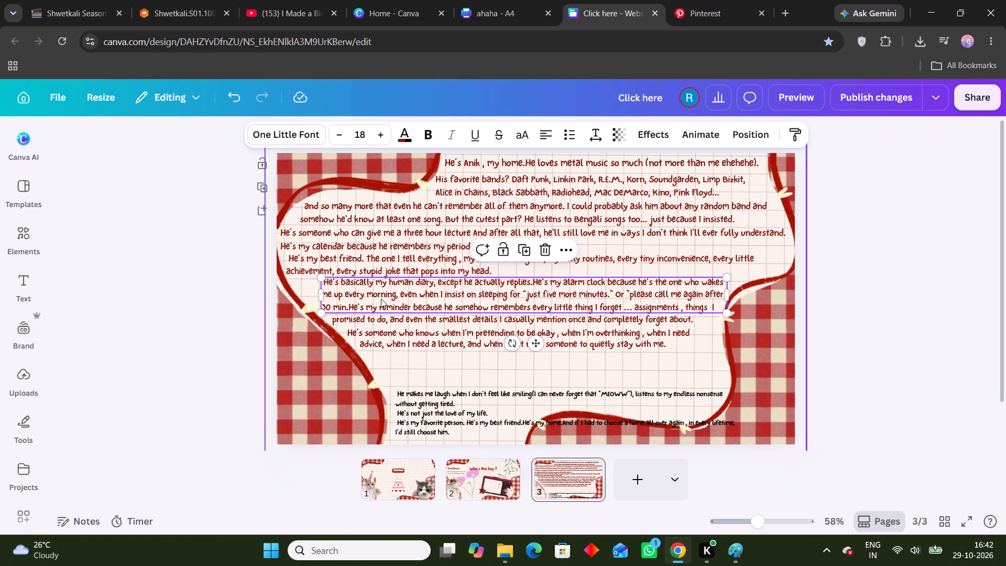
left_click_drag(535, 347, 510, 346)
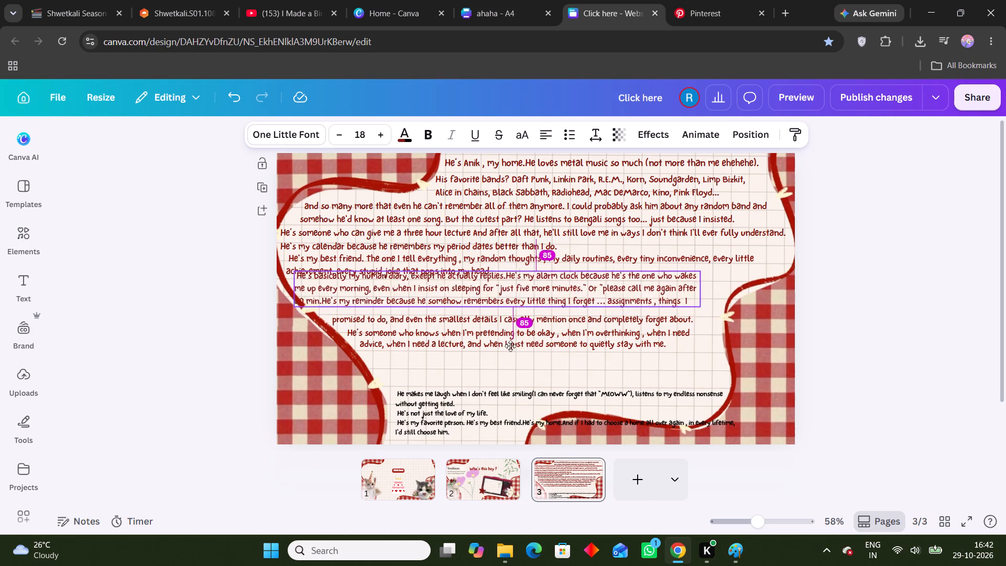
left_click_drag(510, 346, 508, 349)
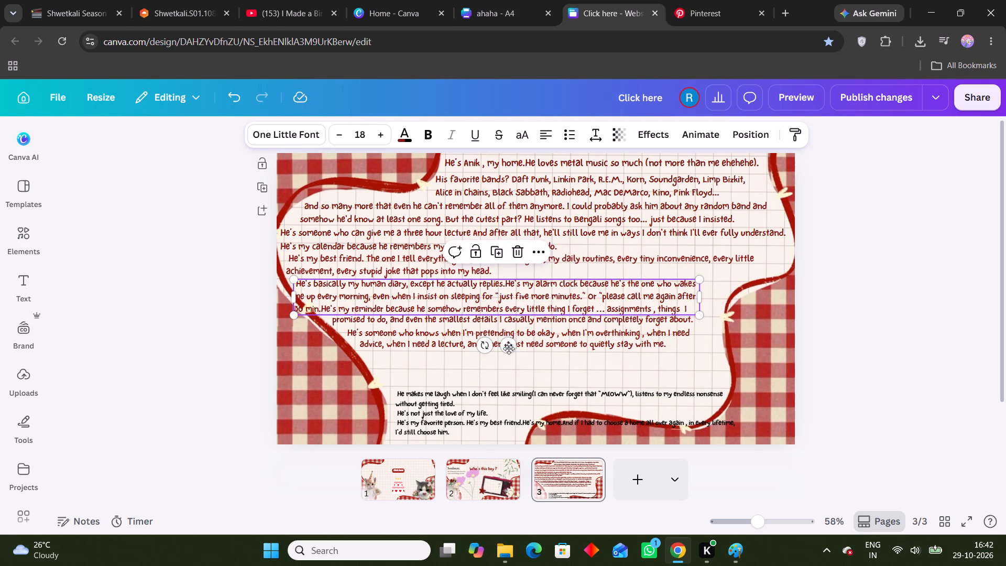
left_click_drag(702, 301, 723, 301)
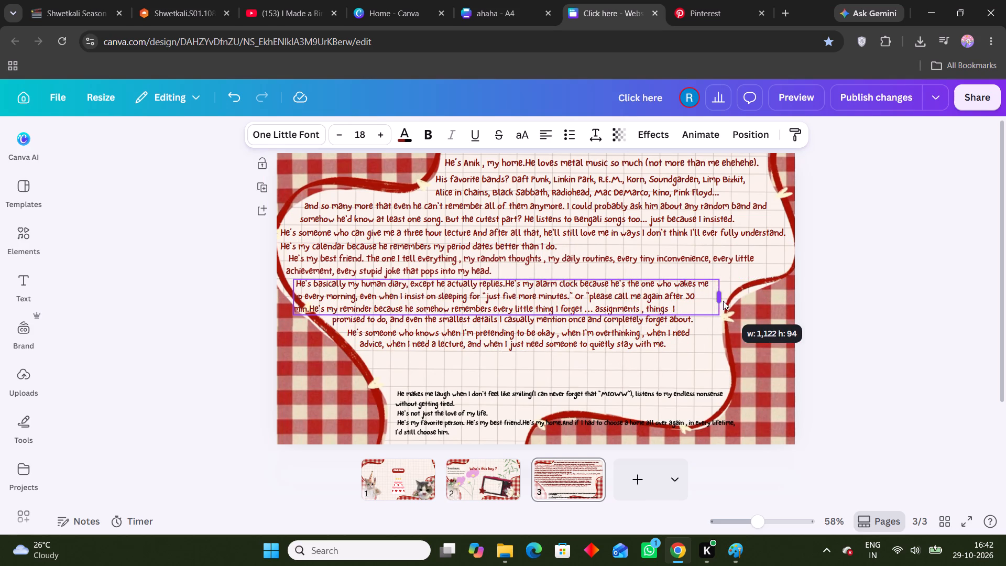
left_click_drag(723, 301, 746, 301)
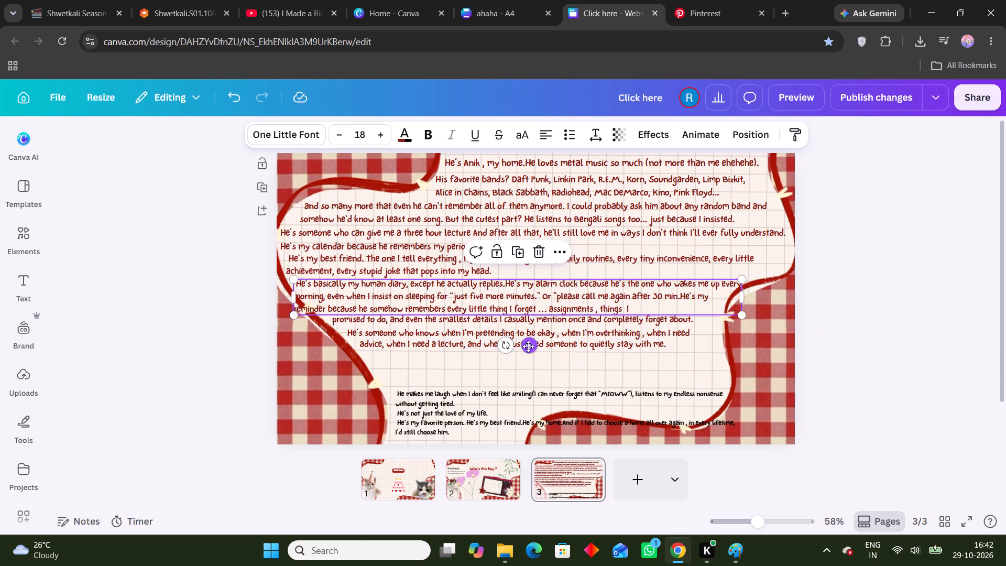
left_click(528, 346)
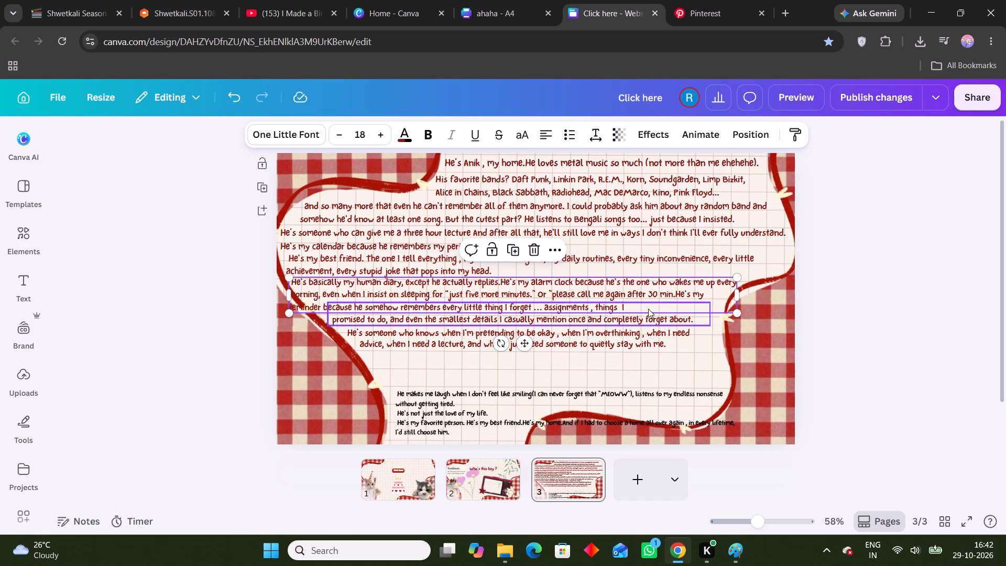
Cut the text from "morning, even when I insist" through "things I" out of the diary paragraph, leaving only its first line.
left_click(634, 294)
left_click_drag(635, 307, 614, 307)
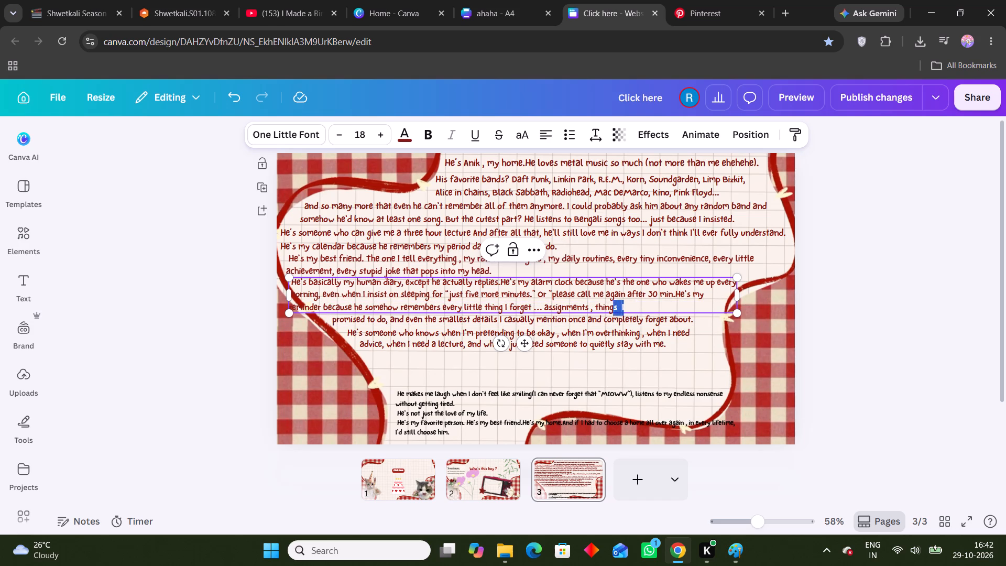
left_click_drag(614, 307, 288, 299)
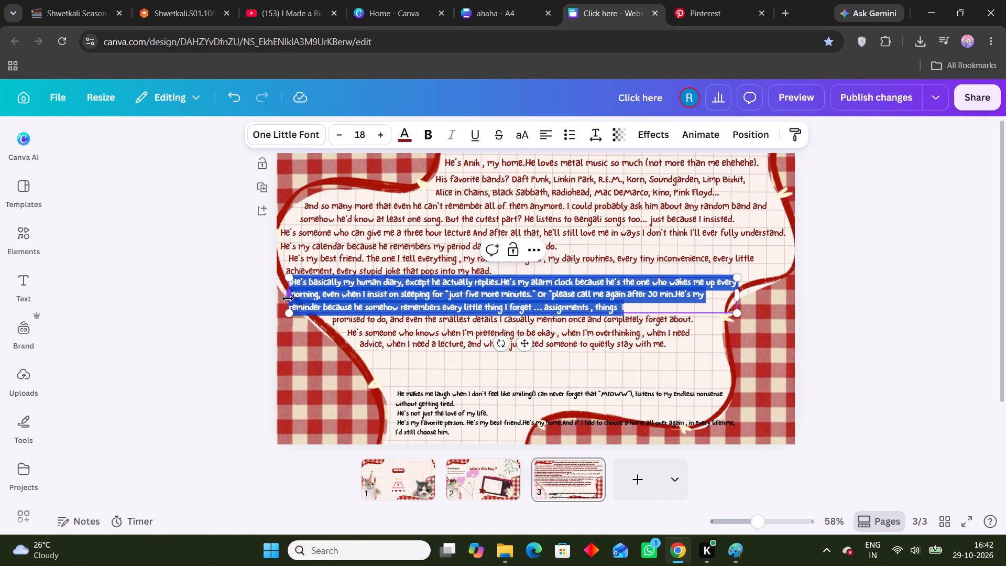
left_click_drag(288, 299, 288, 302)
key("ctrl+x")
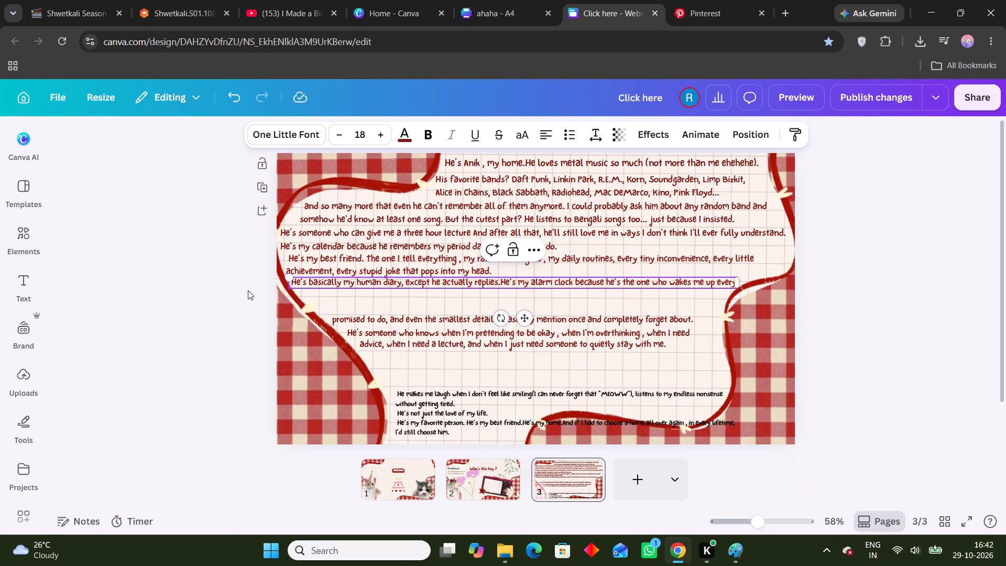
left_click(243, 284)
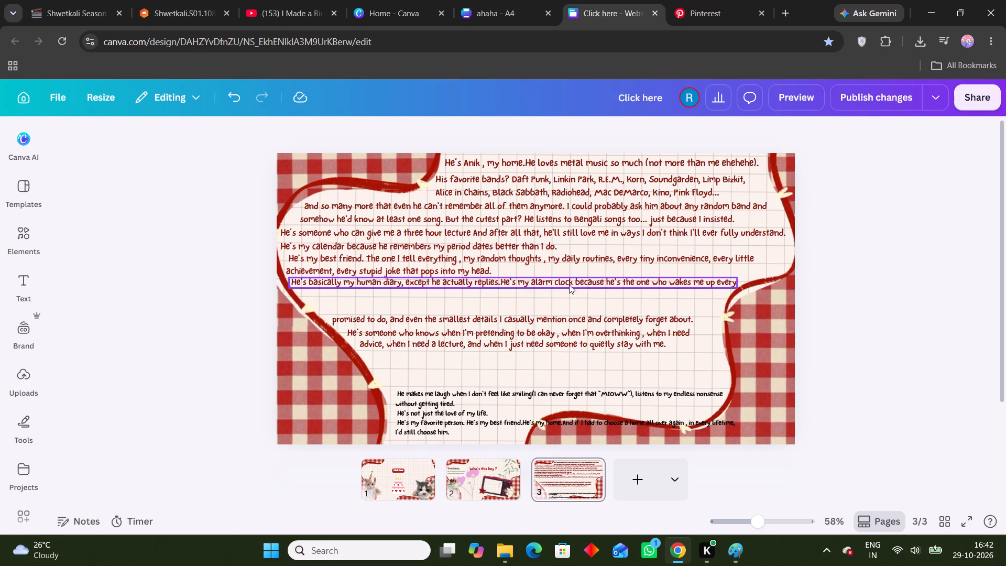
Duplicate the "He's basically my human diary" line, place the copy just beneath the original and narrow its box to fit inside the ribbon.
left_click(570, 285)
key("ctrl+d")
left_click(584, 297)
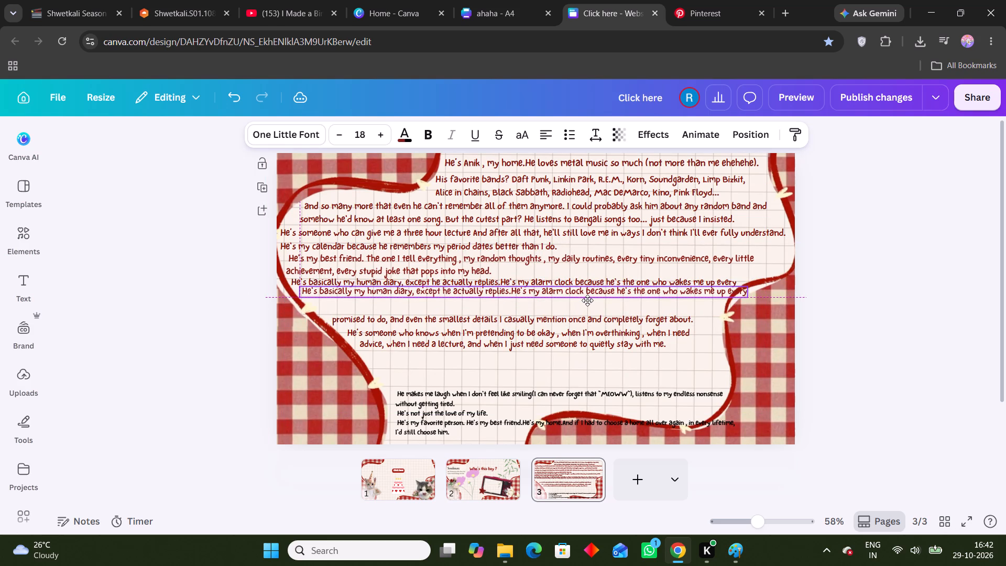
left_click_drag(751, 292, 731, 295)
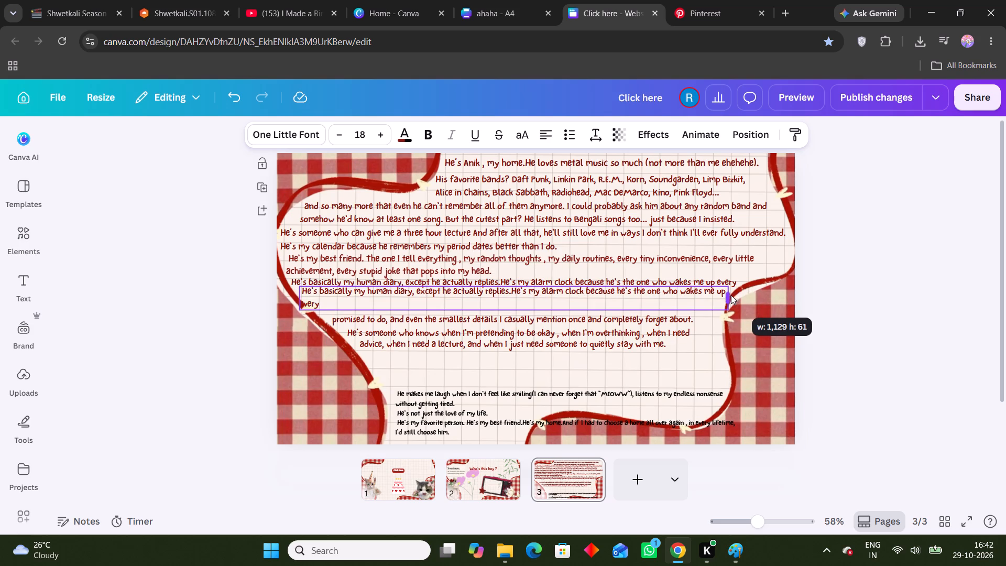
left_click_drag(731, 295, 729, 295)
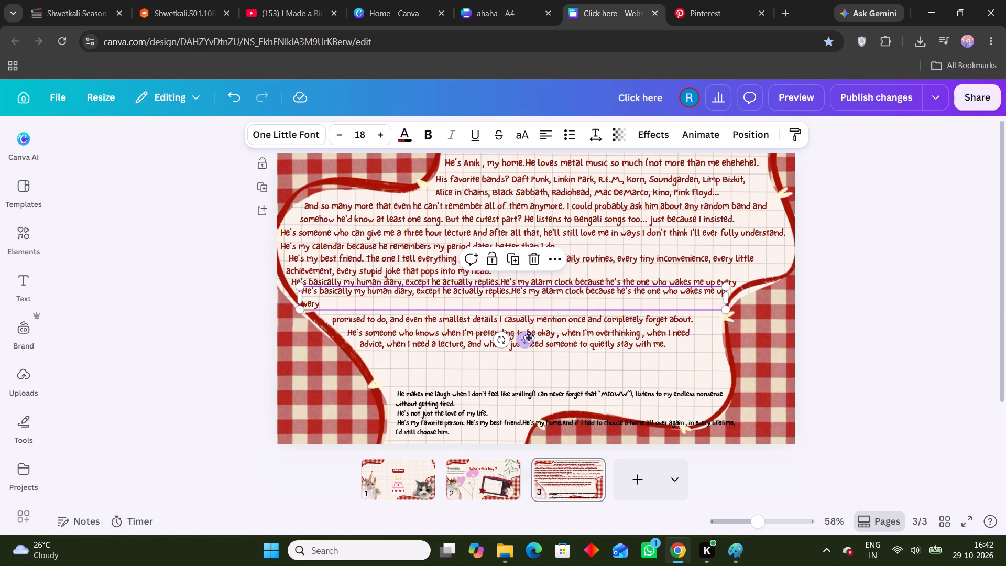
left_click(523, 341)
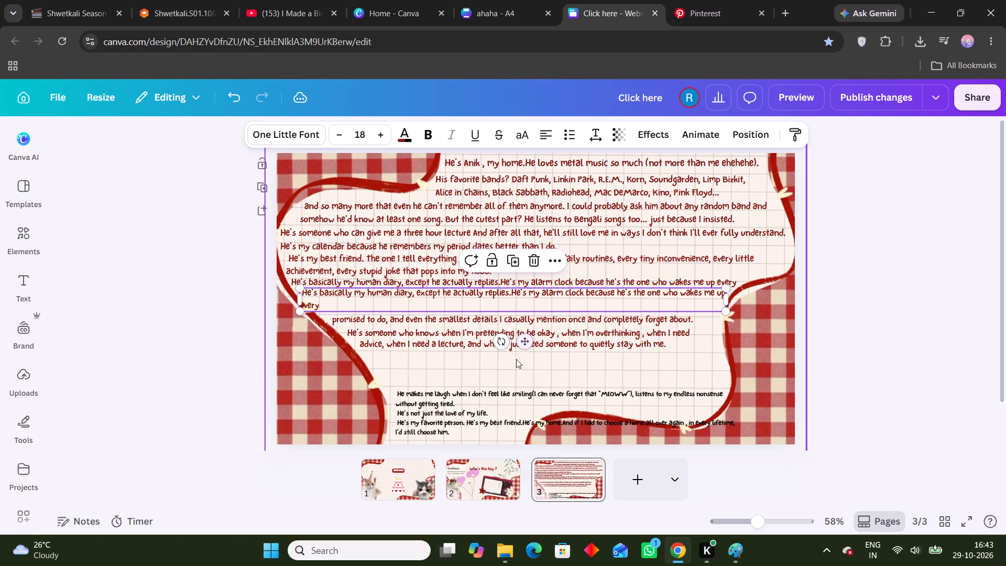
Replace the duplicated line's text with the cut "morning, even when I insist on sleeping...things I" passage.
key("ctrl+v")
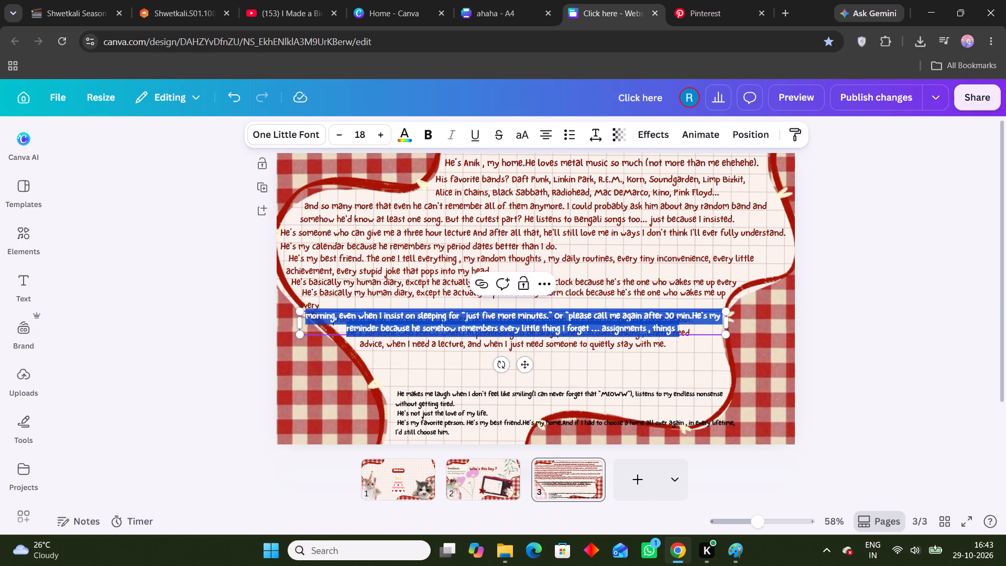
key("ctrl+z")
left_click(510, 293)
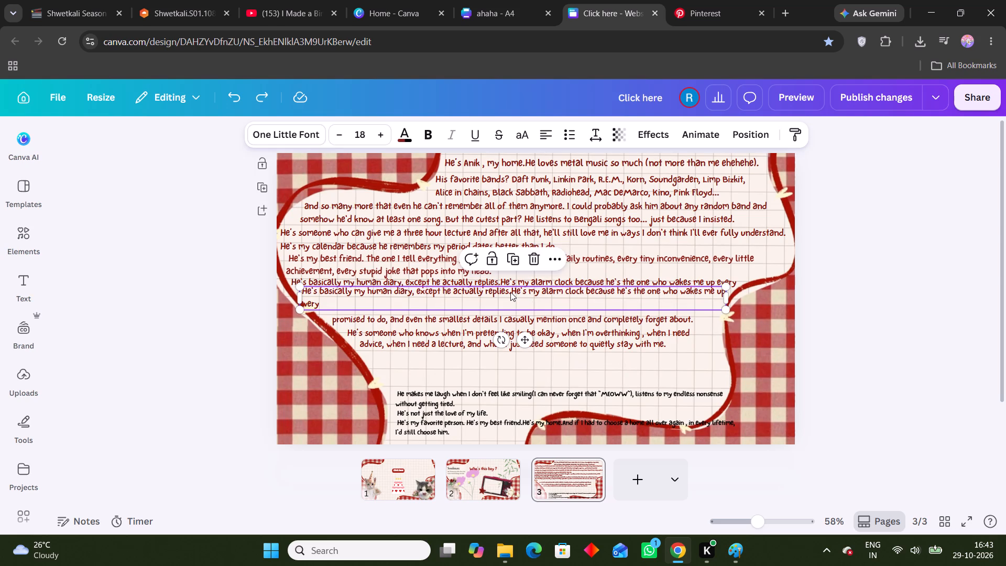
left_click(487, 307)
left_click(488, 310)
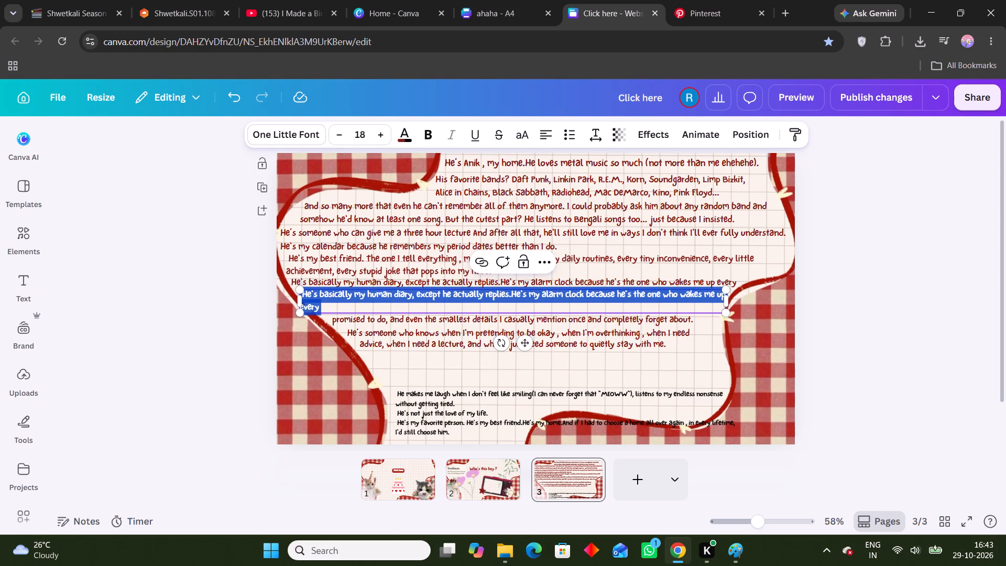
key("ctrl+v")
left_click(527, 344)
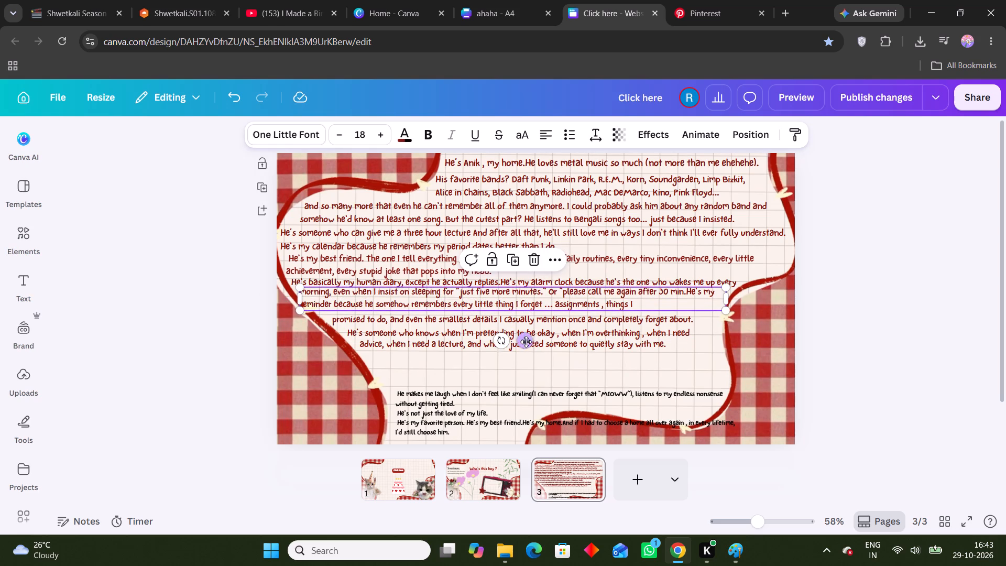
left_click(938, 304)
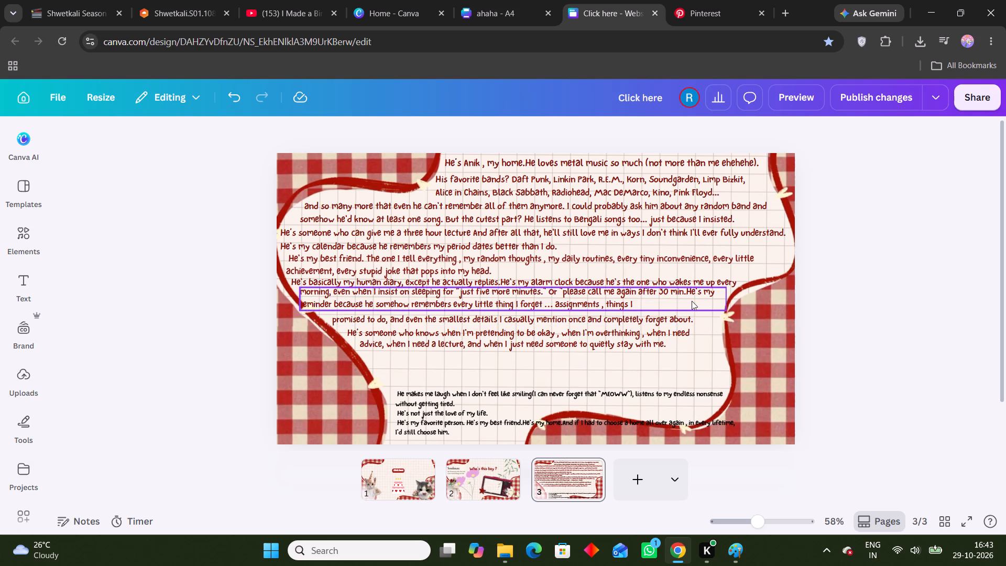
Move the "morning, even when I insist" text slightly right beneath the diary line, clear of the ribbon.
left_click_drag(405, 304, 409, 305)
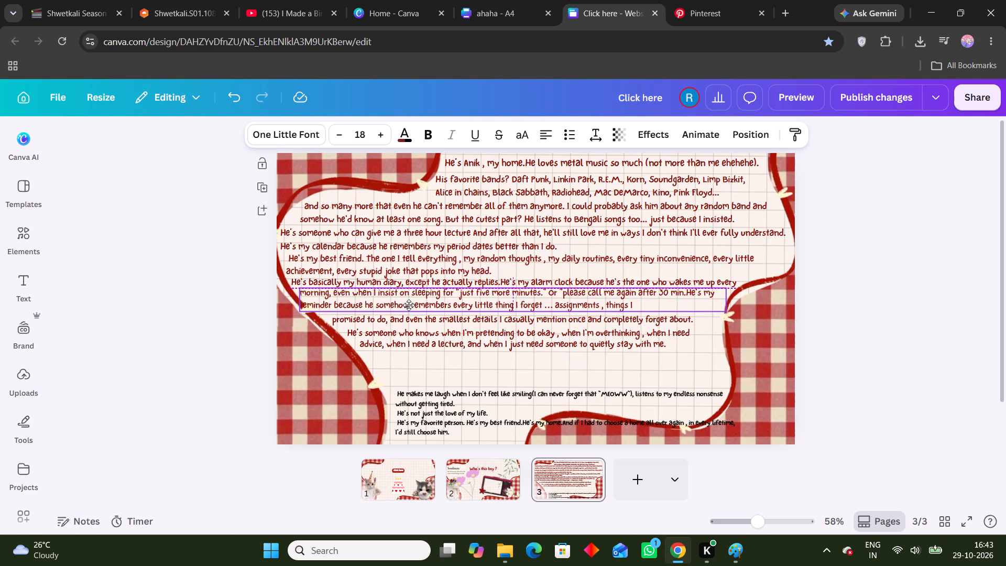
left_click_drag(409, 305, 412, 305)
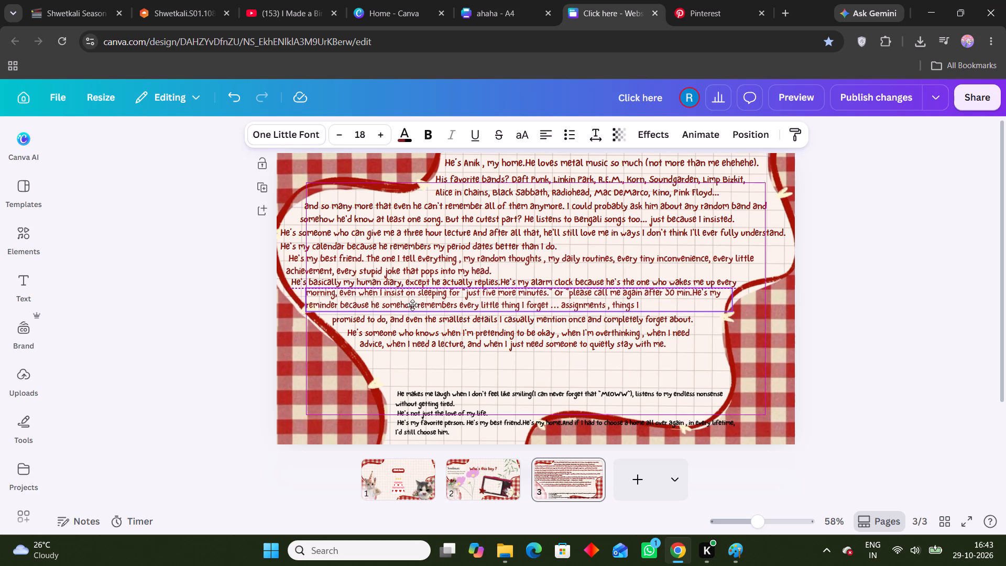
left_click_drag(412, 305, 415, 306)
left_click(935, 265)
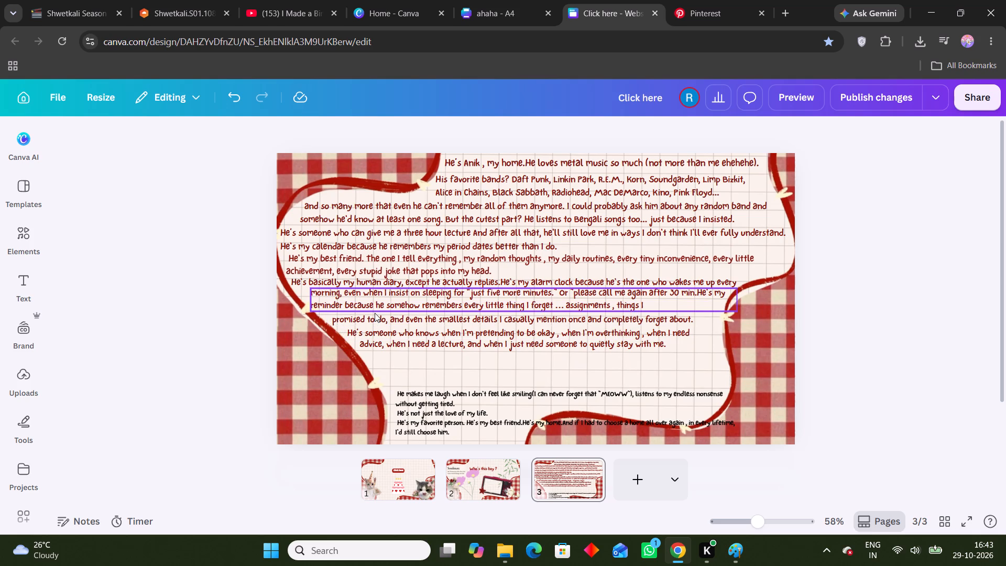
Shift the "pretending to be okay" line down and fit the "promised to do" line closely beneath the "reminder because he somehow remembers" line.
left_click_drag(375, 319, 376, 336)
left_click_drag(382, 317, 382, 326)
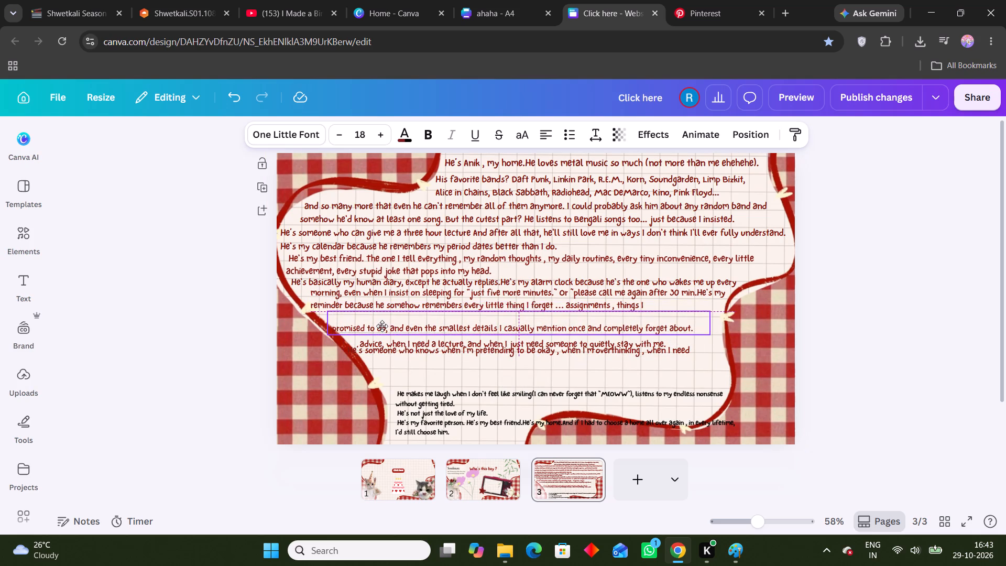
left_click_drag(382, 326, 372, 313)
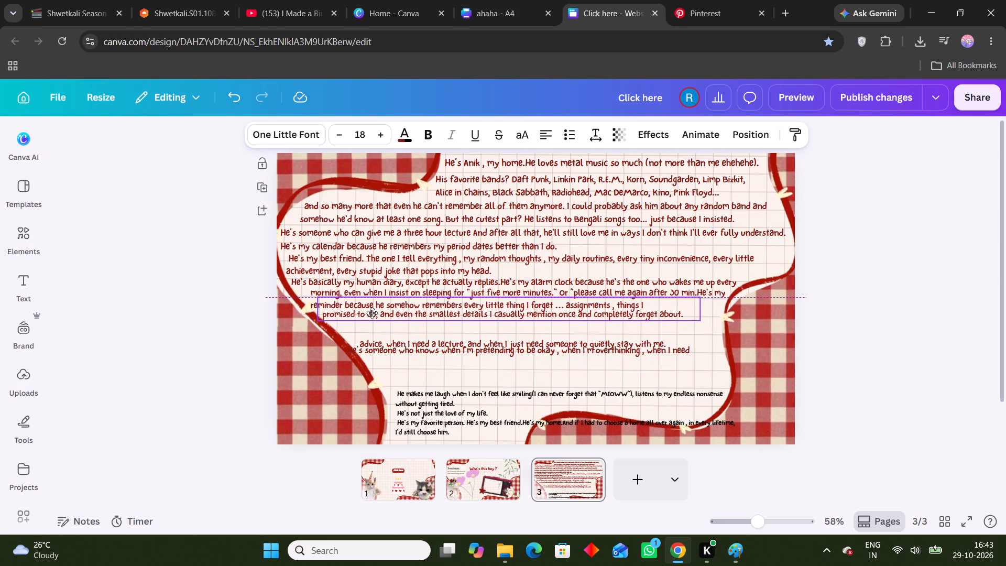
left_click_drag(372, 313, 374, 314)
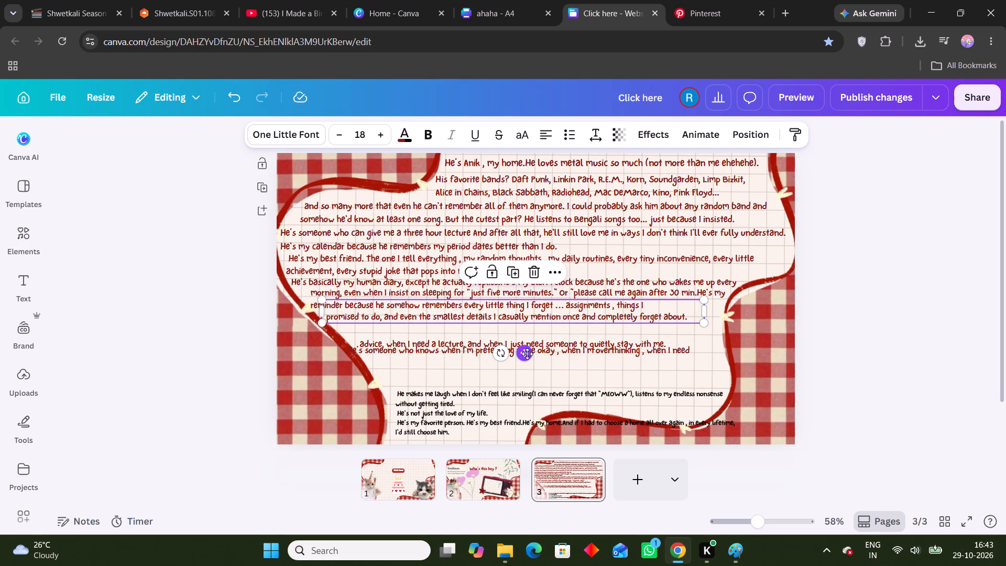
Move the "advice, when I need a lecture" line lower and fit the "He's someone who knows" line closely beneath the "promised to do" line.
left_click_drag(434, 354, 440, 360)
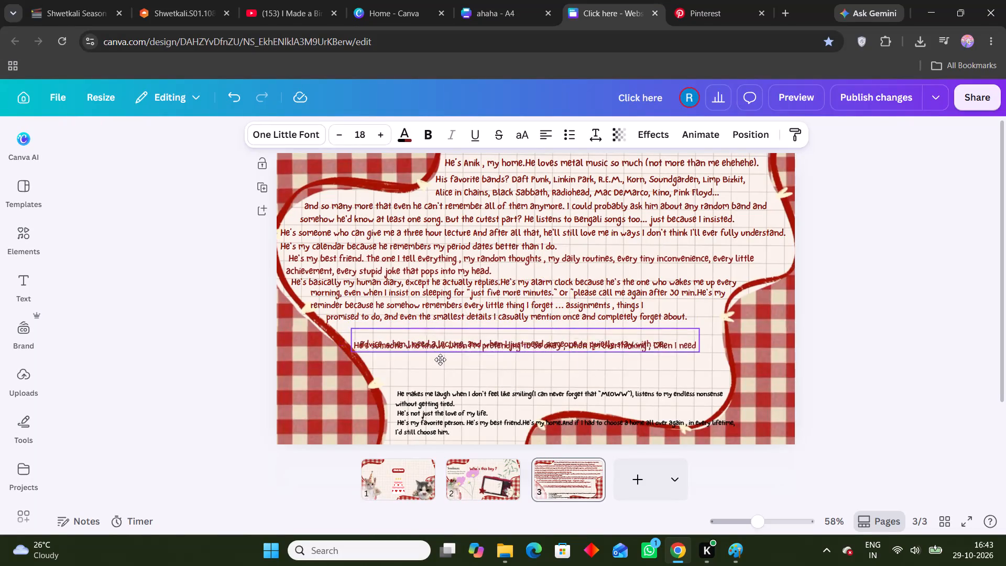
left_click_drag(440, 360, 440, 381)
left_click_drag(633, 341, 634, 330)
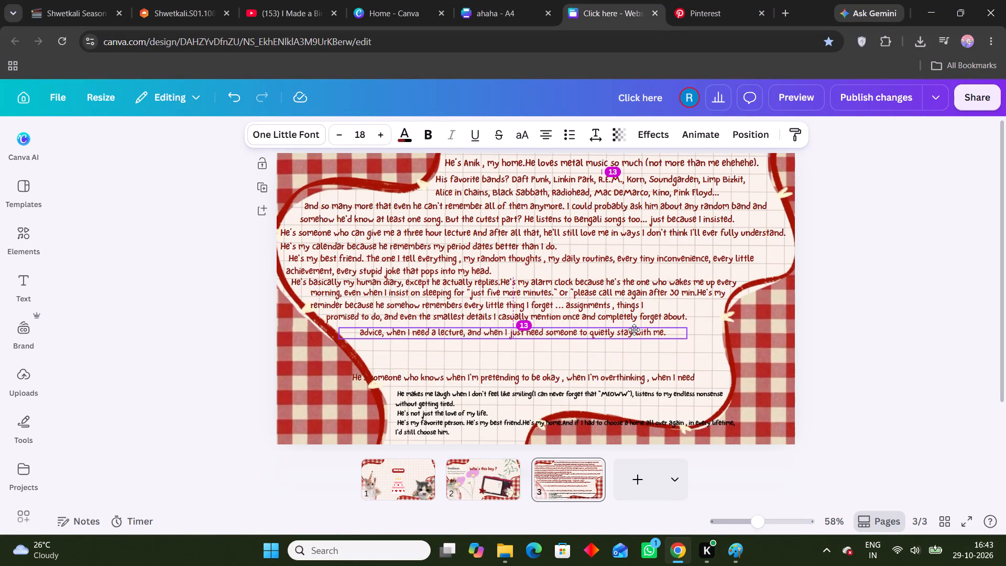
left_click_drag(634, 330, 634, 329)
left_click_drag(634, 329, 634, 327)
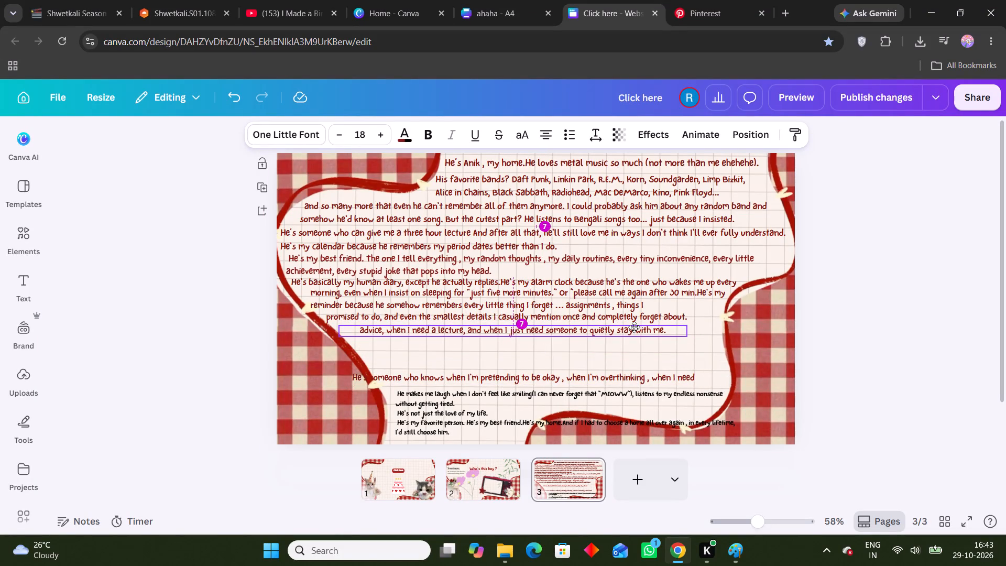
left_click_drag(634, 327, 668, 355)
left_click_drag(587, 376, 575, 327)
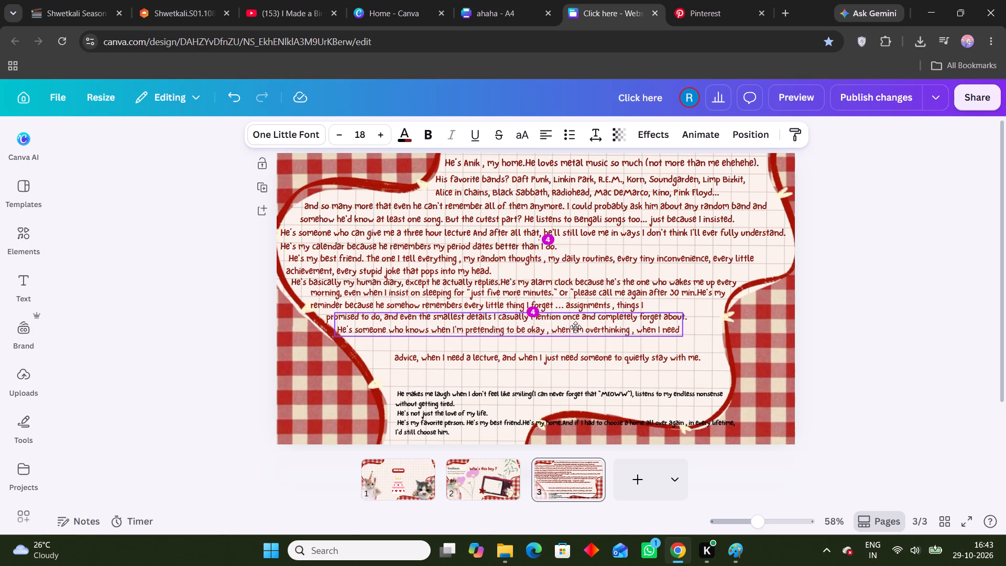
left_click_drag(575, 327, 577, 330)
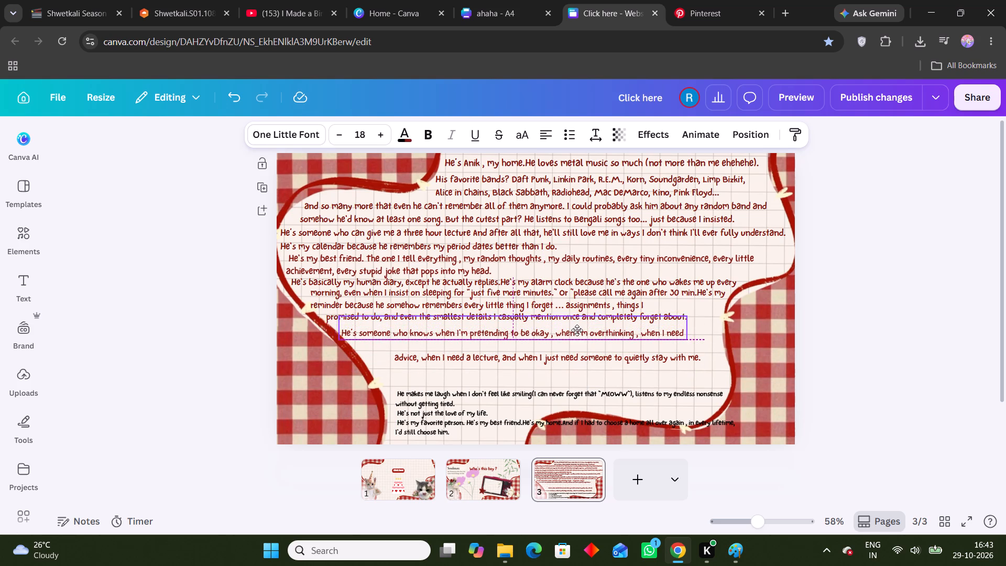
left_click_drag(577, 330, 576, 327)
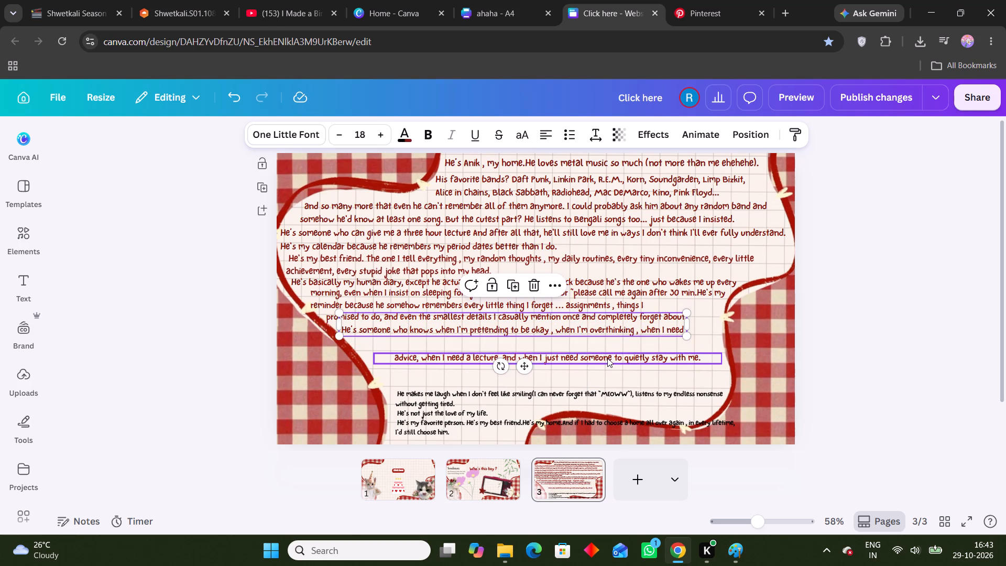
Cut the word "advice," from the start of the lecture line and paste it at the end of the "He's someone who knows" line.
left_click_drag(607, 358, 594, 350)
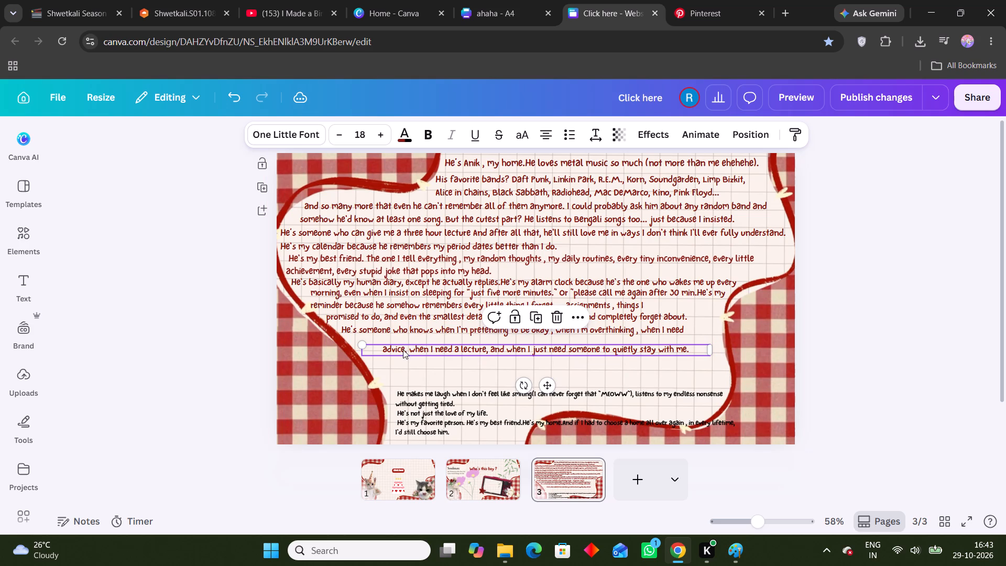
left_click(408, 350)
left_click(407, 350)
left_click_drag(407, 350, 382, 351)
key("ctrl+x")
left_click(651, 325)
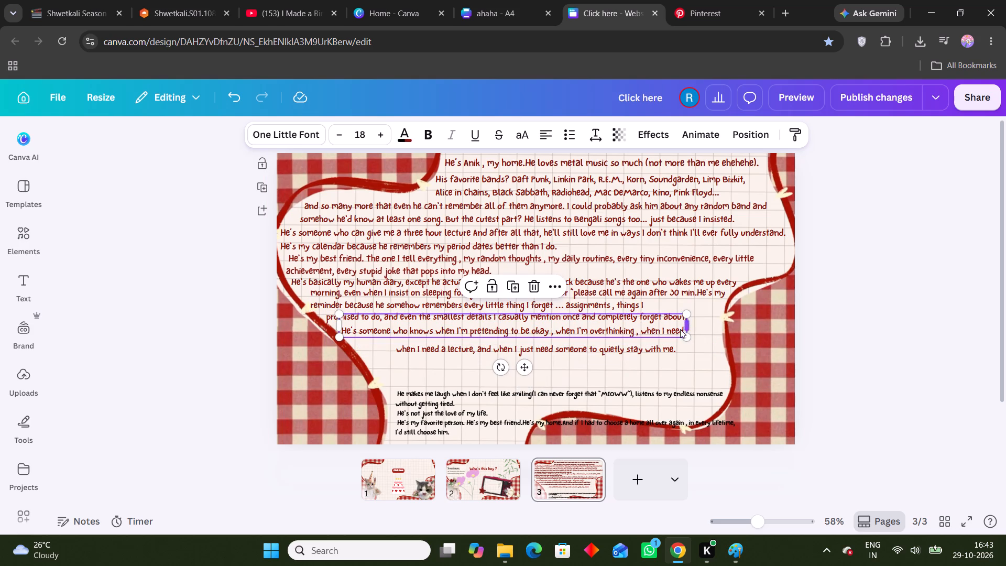
left_click(672, 329)
key("ctrl+Right")
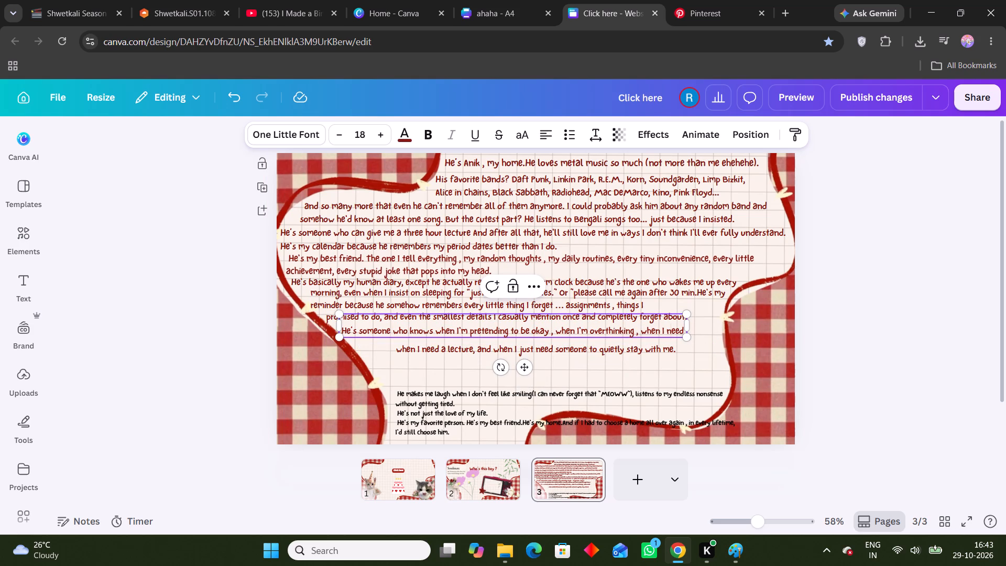
key("ctrl+space")
key("ctrl+v")
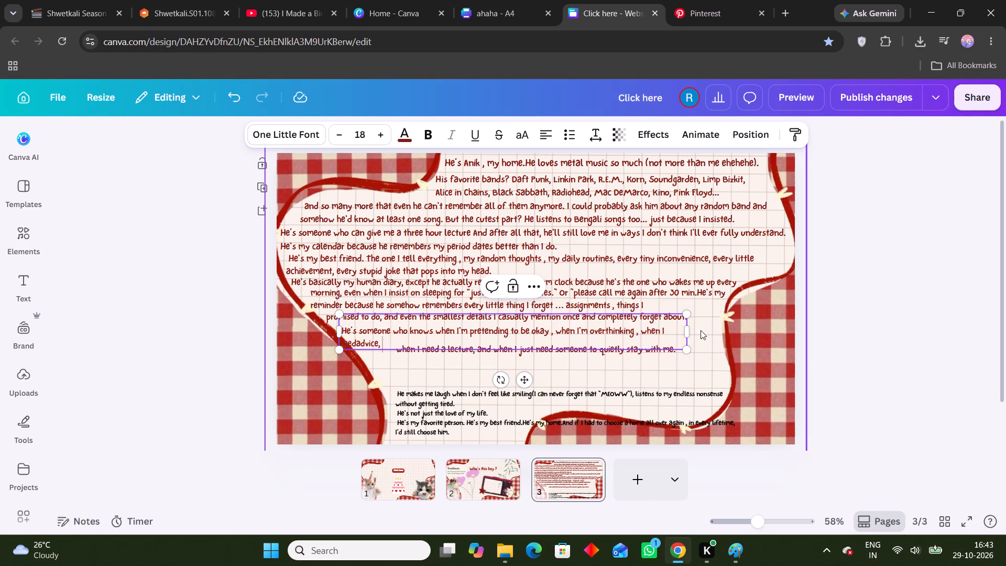
Widen the "He's someone who knows" box to keep "advice," on one line and add spaces before "advice" and before its comma.
left_click_drag(693, 330, 727, 332)
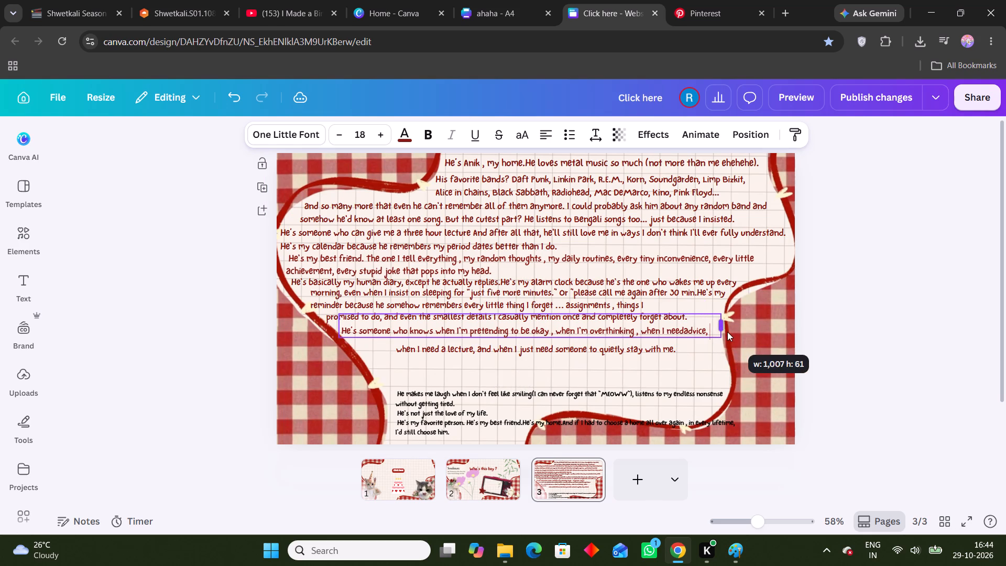
left_click_drag(727, 332, 727, 332)
left_click(681, 334)
left_click(683, 334)
key("space")
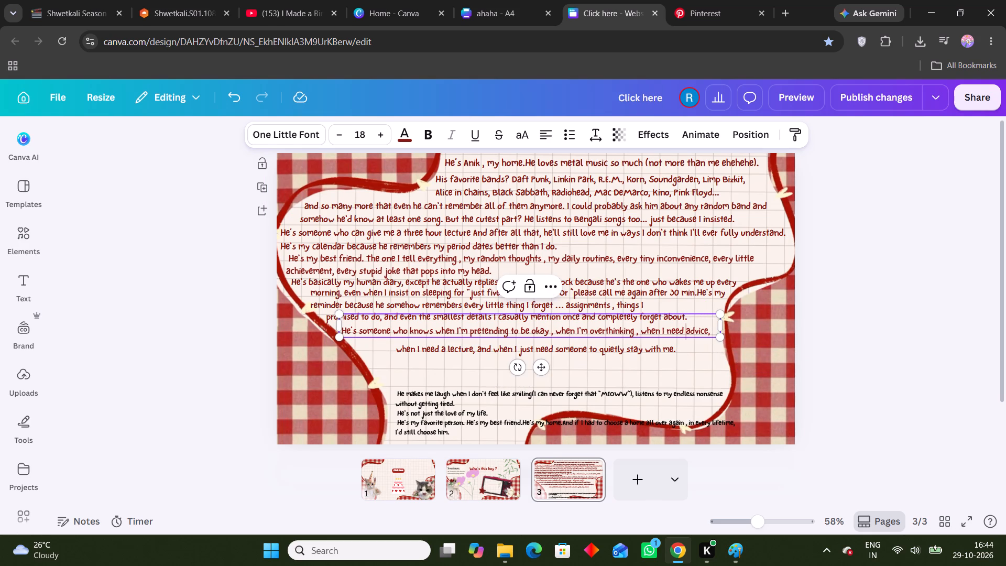
left_click(708, 332)
key("space")
Place the "when I need a lecture" line closely beneath the "He's someone who knows" line, just inside the ribbon.
left_click(618, 356)
left_click_drag(545, 383, 519, 376)
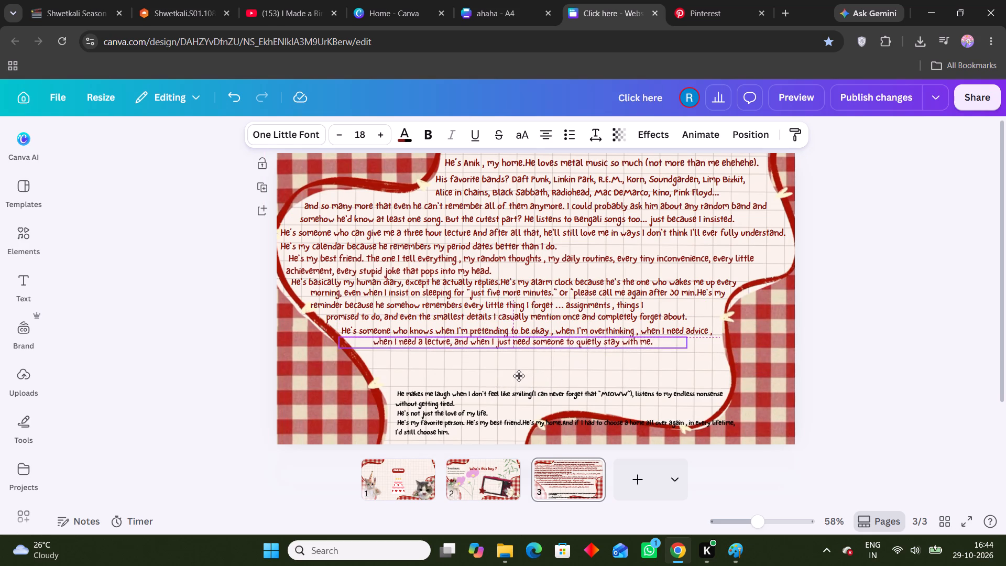
left_click_drag(519, 376, 506, 378)
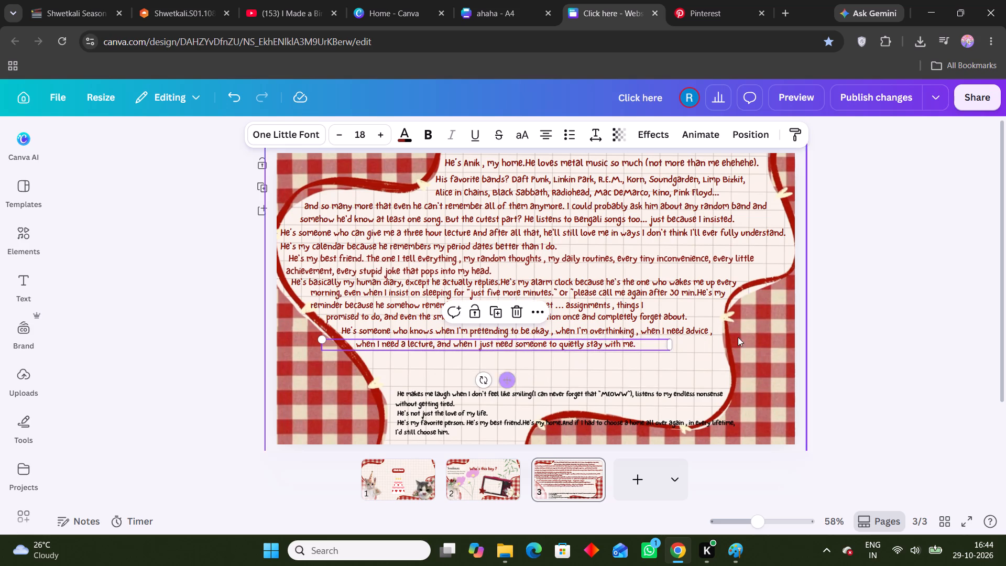
left_click(864, 315)
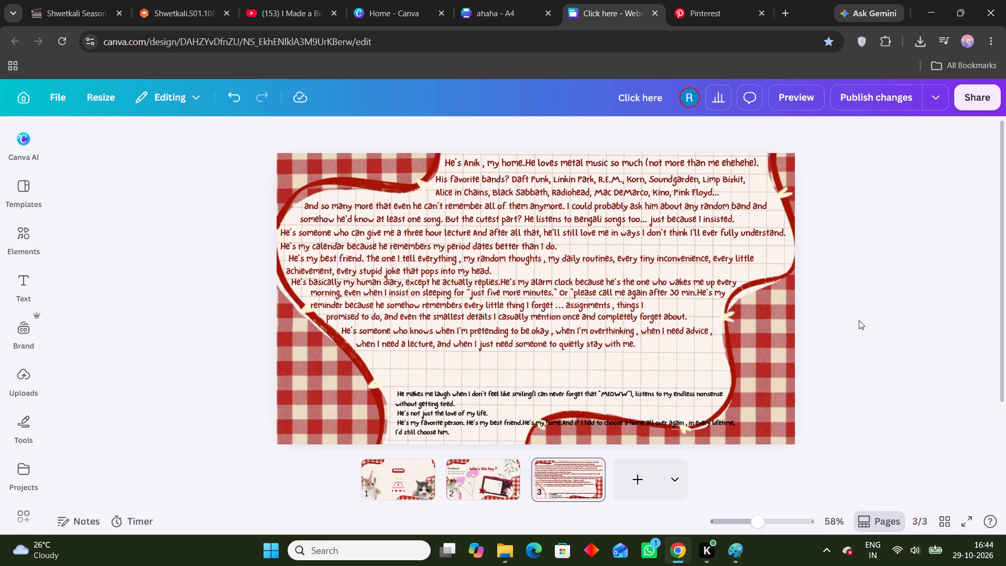
Duplicate the "when I need a lecture" line, left-align the copy and place it just below the original, clear of the ribbon.
left_click(562, 391)
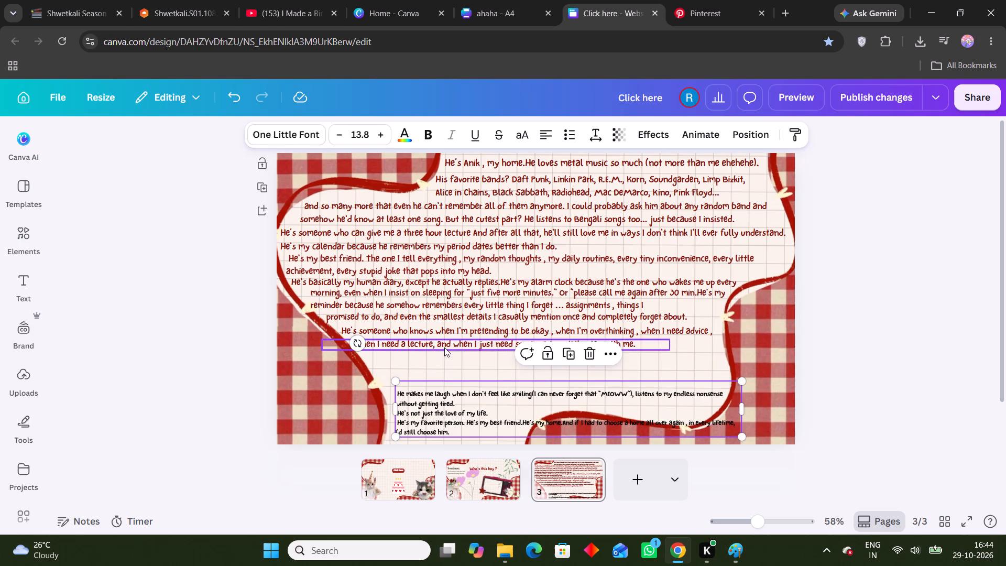
left_click(444, 347)
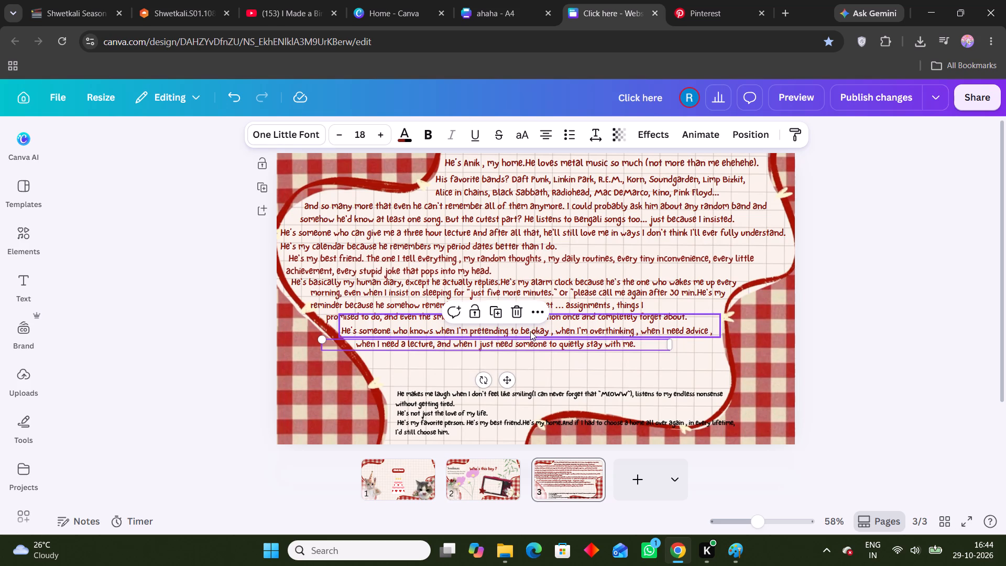
key("ctrl+d")
left_click_drag(506, 383, 520, 392)
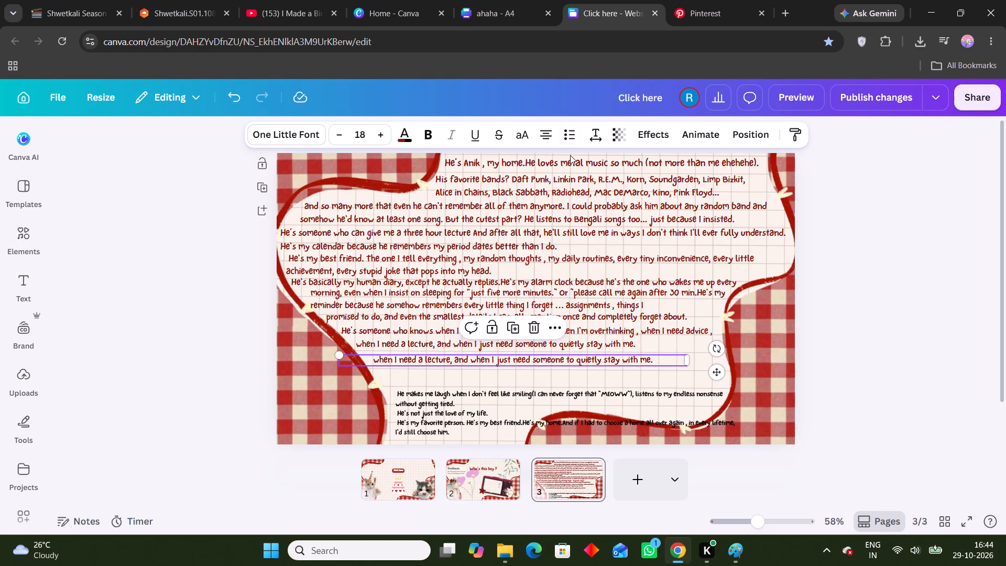
left_click(544, 144)
left_click_drag(724, 374, 725, 374)
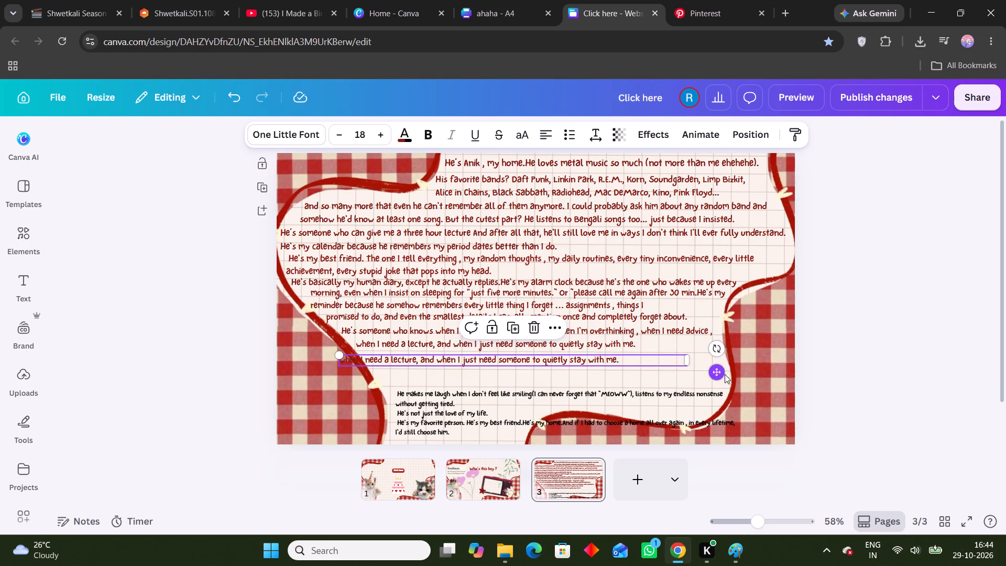
left_click_drag(725, 374, 756, 375)
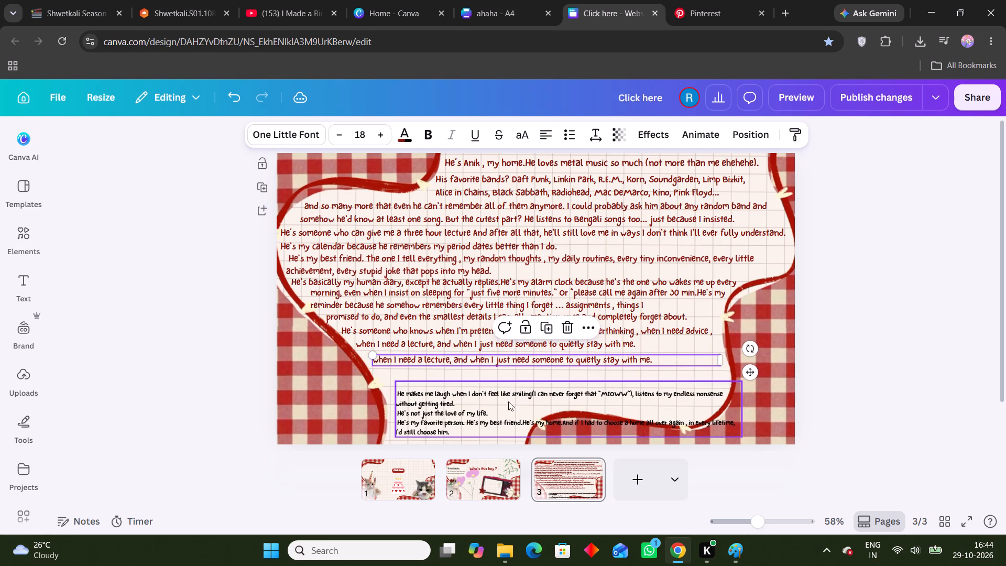
Cut the "He makes me laugh...without getting tired." passage from the black paragraph and replace the duplicated lecture line's text with it.
left_click_drag(461, 404, 467, 402)
left_click(467, 403)
left_click_drag(463, 404, 455, 399)
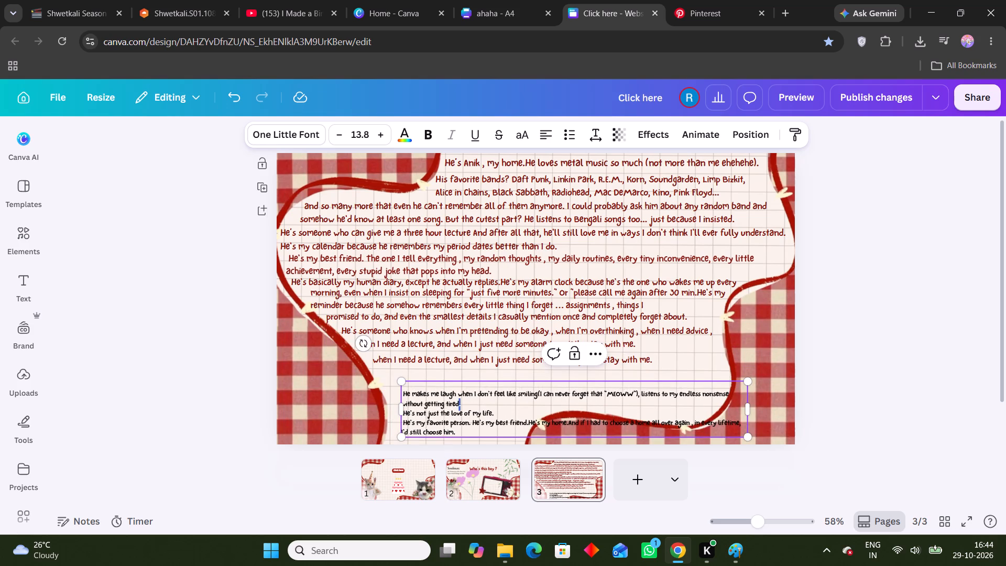
left_click_drag(455, 399, 403, 392)
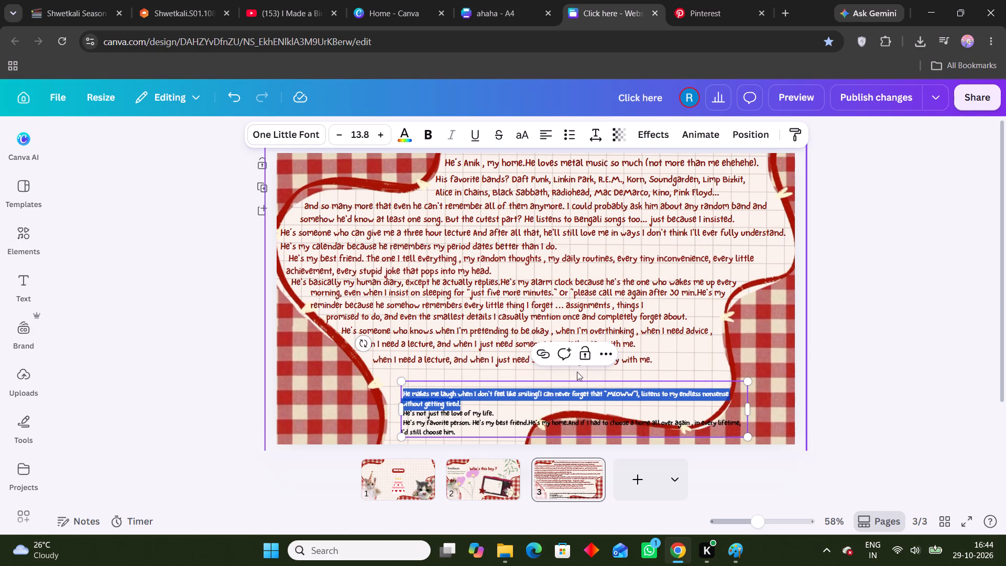
key("ctrl+x")
left_click(464, 368)
left_click(467, 364)
double_click(468, 362)
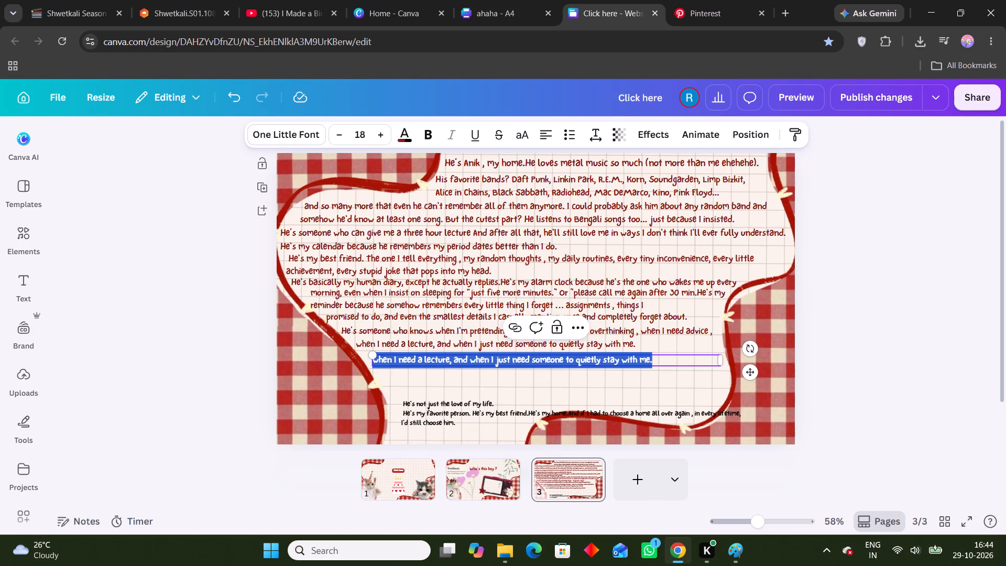
key("ctrl+v")
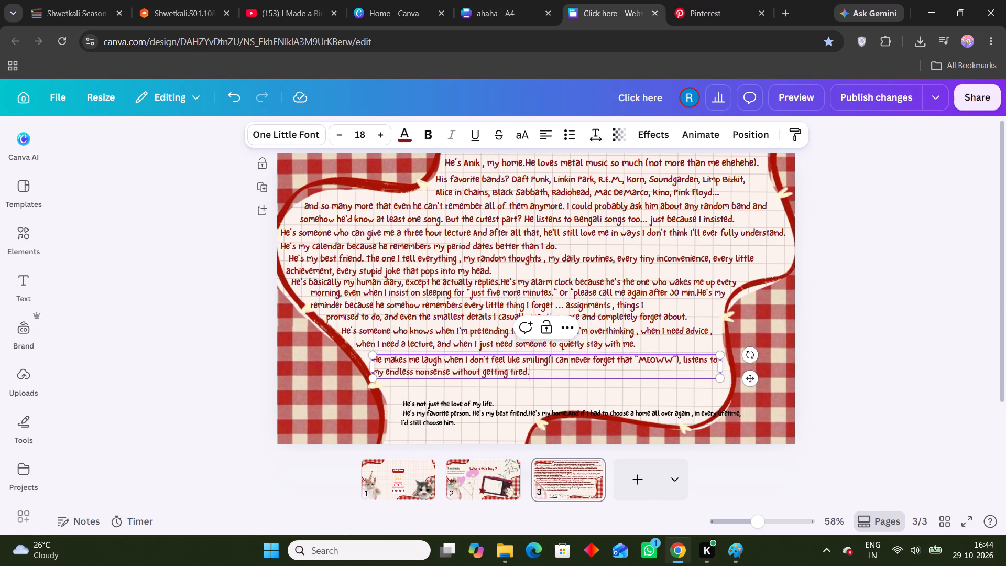
Move the remaining black "He's not just the love of my life" paragraph down to the page's bottom edge.
left_click(445, 403)
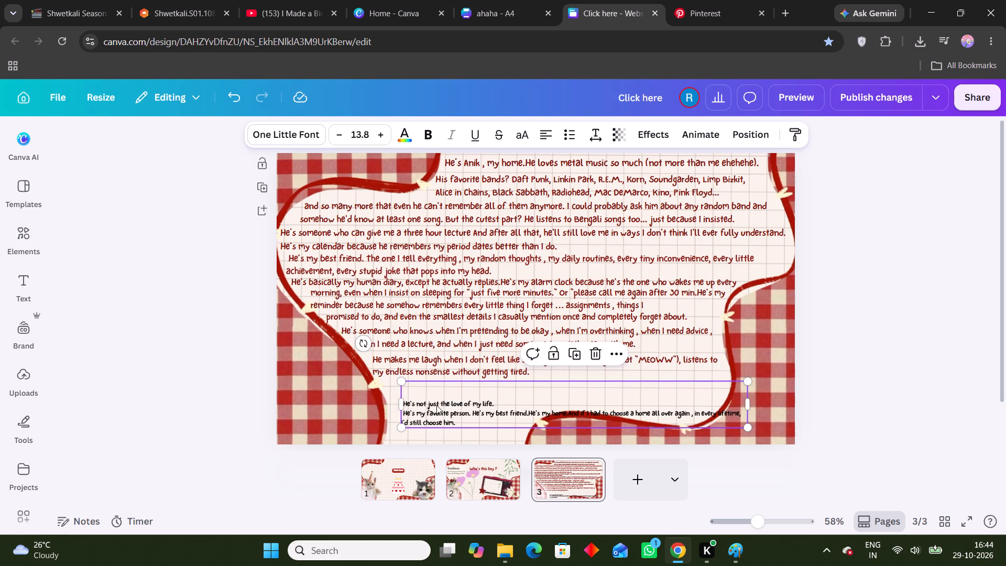
left_click_drag(481, 402, 473, 386)
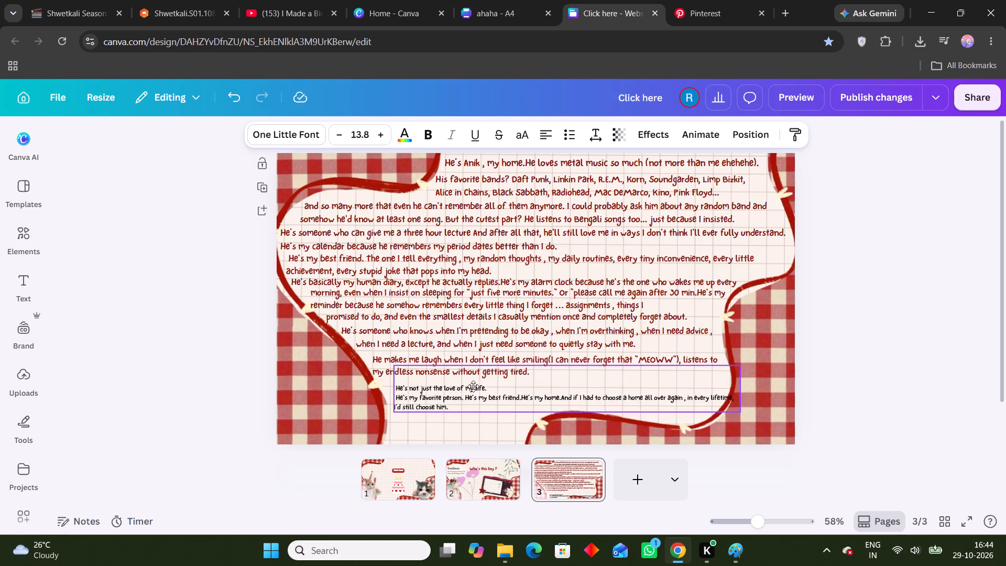
left_click_drag(473, 386, 495, 424)
Duplicate the two-line "He makes me laugh" text, place the copy just beneath the original and narrow its box to fit inside the ribbon.
left_click(480, 372)
left_click(591, 324)
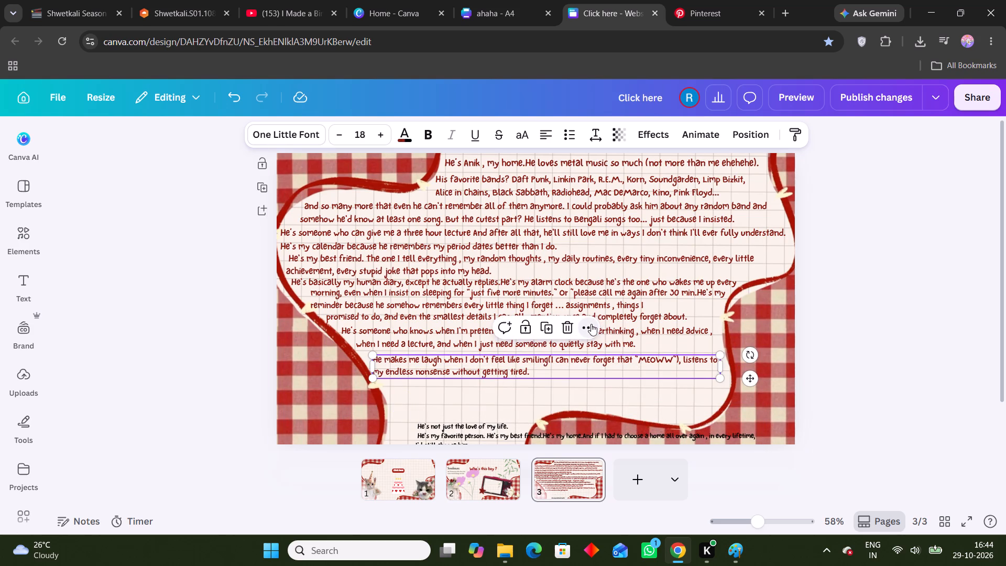
left_click(626, 172)
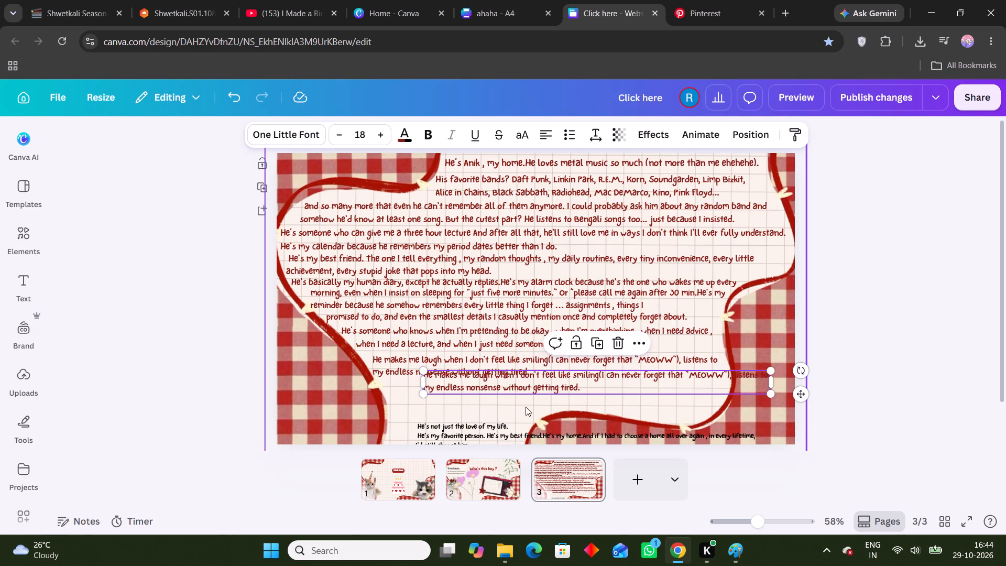
left_click_drag(796, 395, 757, 406)
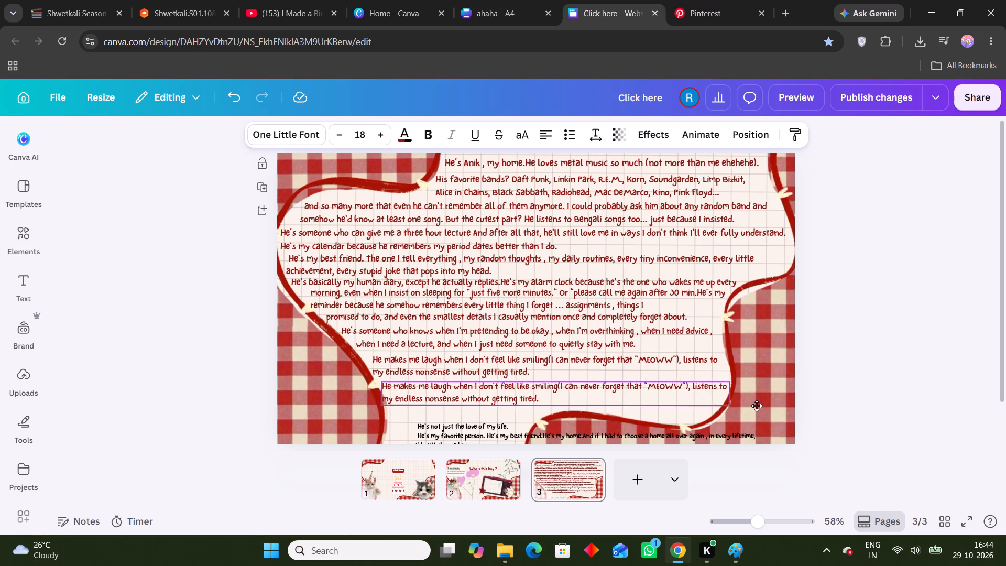
left_click_drag(757, 406, 760, 405)
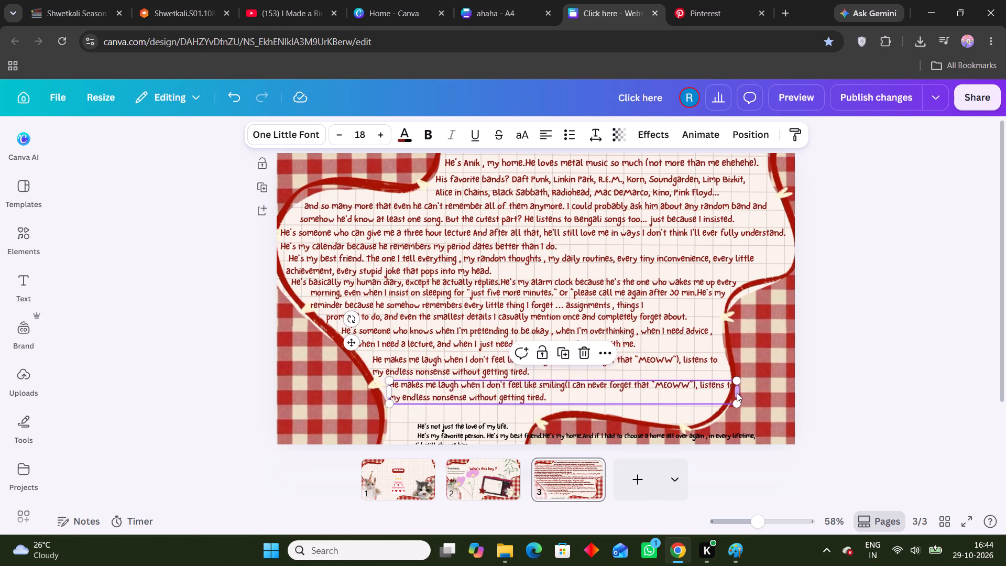
left_click(737, 393)
left_click(736, 388)
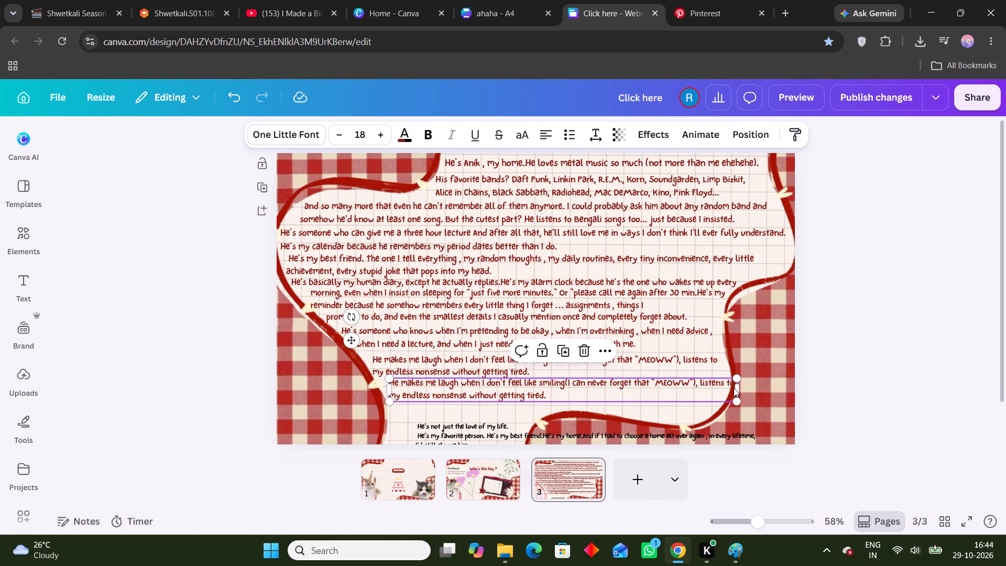
left_click_drag(739, 389, 731, 389)
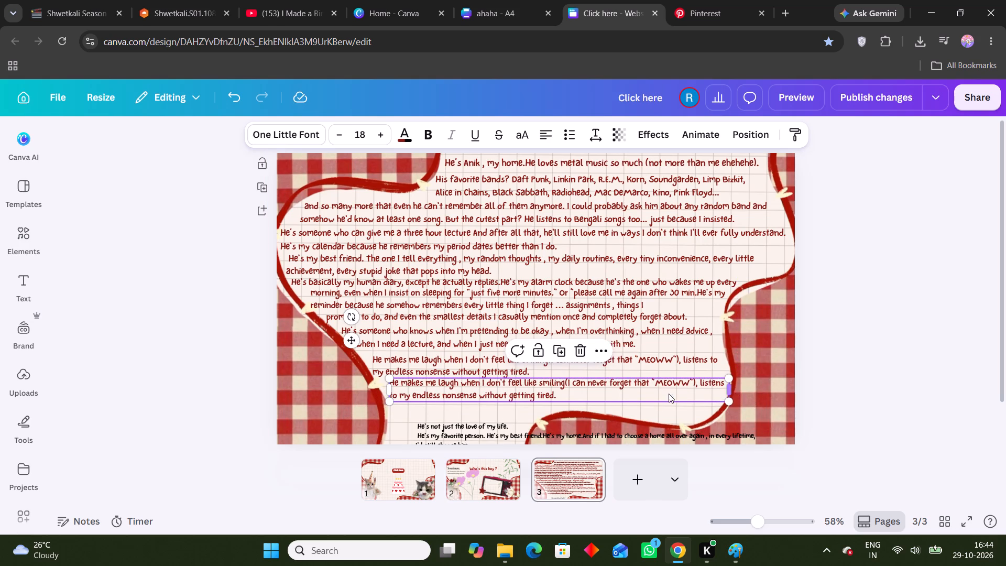
left_click(413, 398)
Move the black paragraph up from the page's bottom edge and cut its "He's my favorite person...I'd still choose him." passage.
left_click_drag(446, 439, 447, 436)
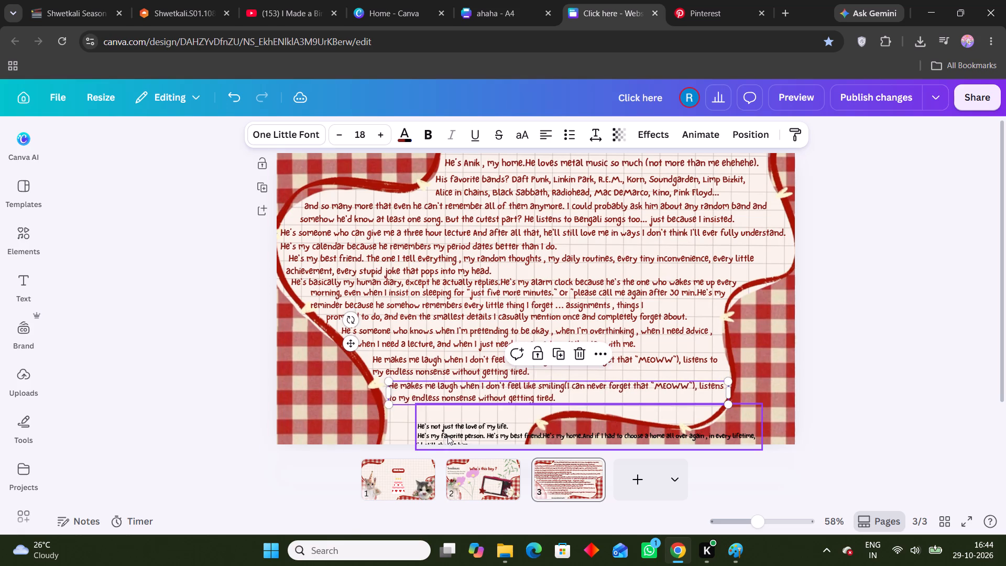
left_click_drag(447, 436, 487, 430)
left_click(545, 425)
left_click(547, 417)
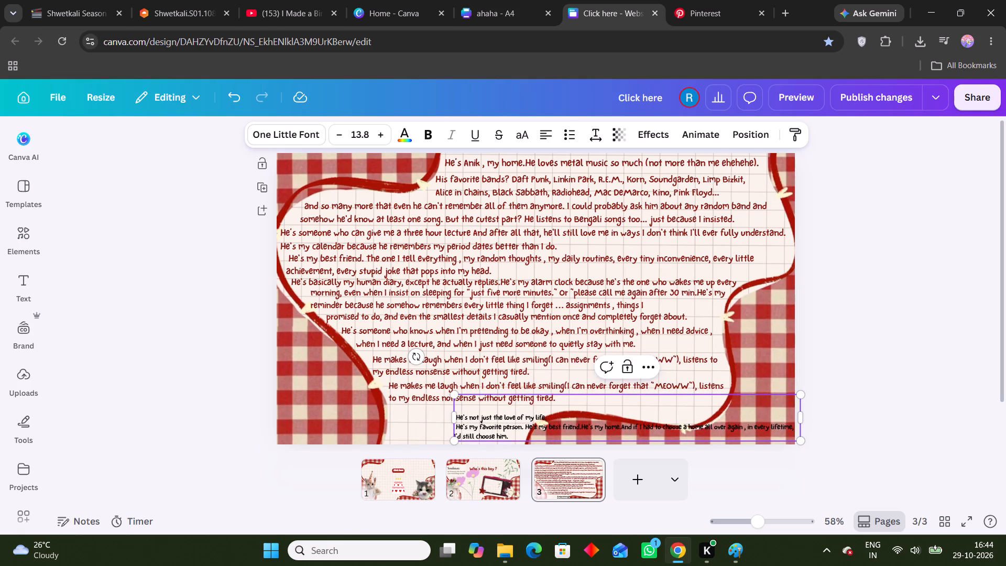
left_click_drag(547, 417, 457, 414)
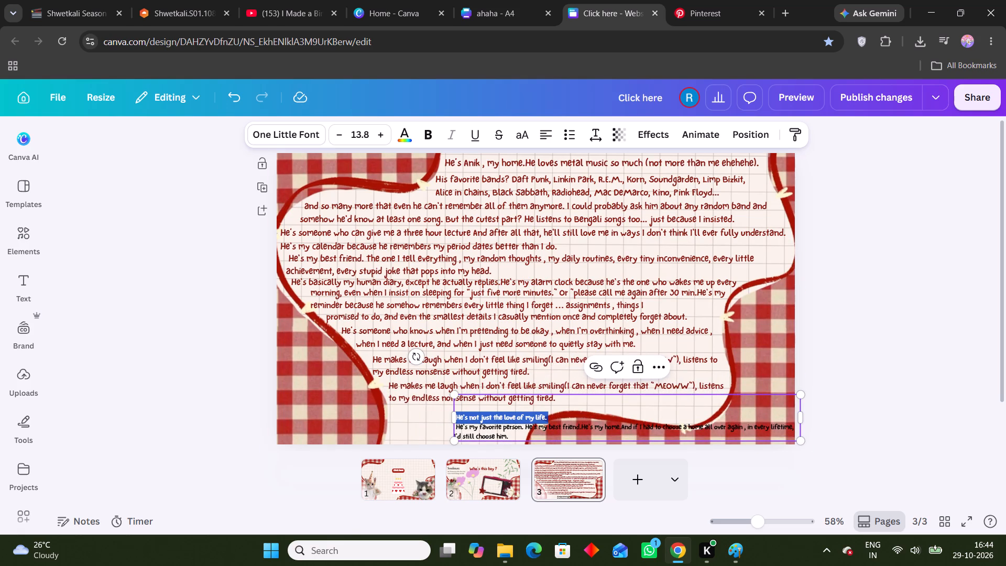
left_click(528, 435)
left_click_drag(521, 433, 491, 430)
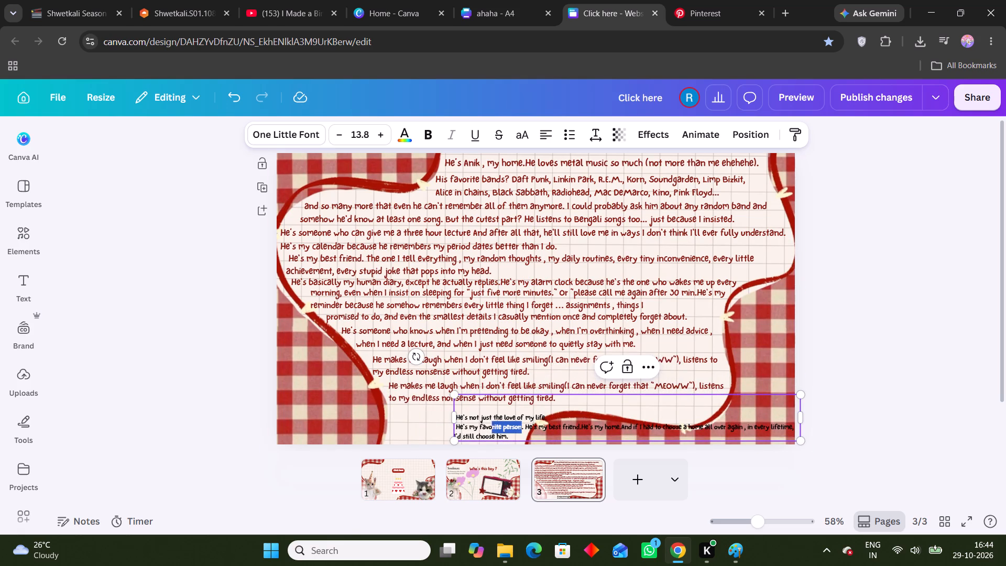
left_click_drag(491, 430, 482, 429)
left_click(509, 440)
left_click_drag(518, 435, 455, 430)
key("ctrl+x")
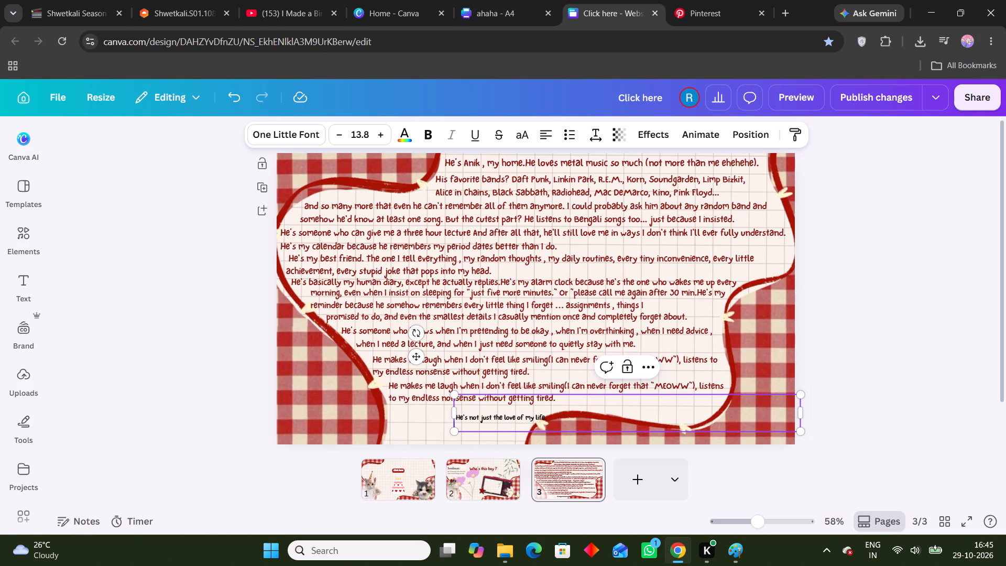
Replace all the text of the duplicated "He makes me laugh" lines with the cut "He's my favorite person" passage.
left_click(430, 409)
left_click(432, 401)
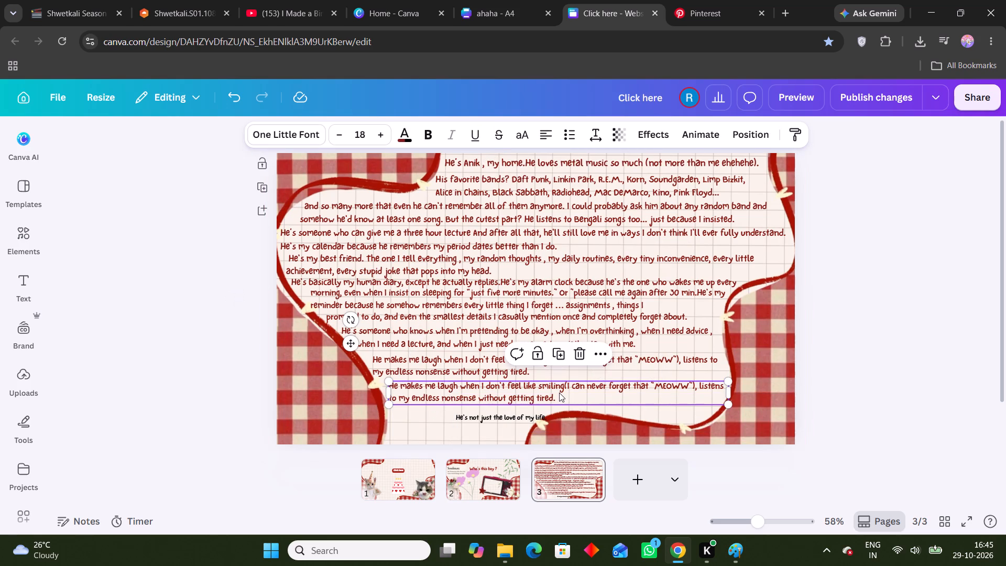
left_click(546, 392)
left_click(579, 395)
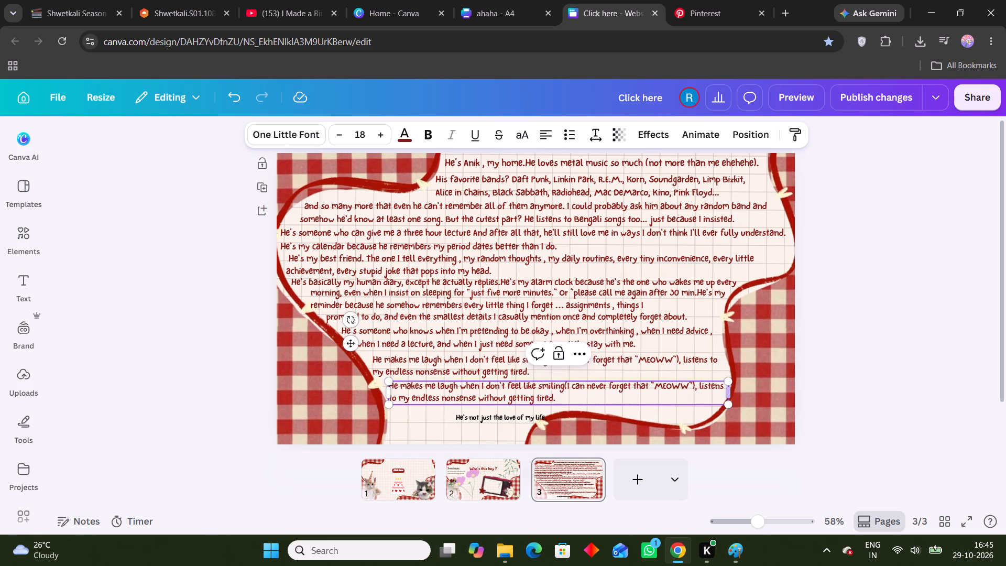
left_click_drag(571, 401, 386, 387)
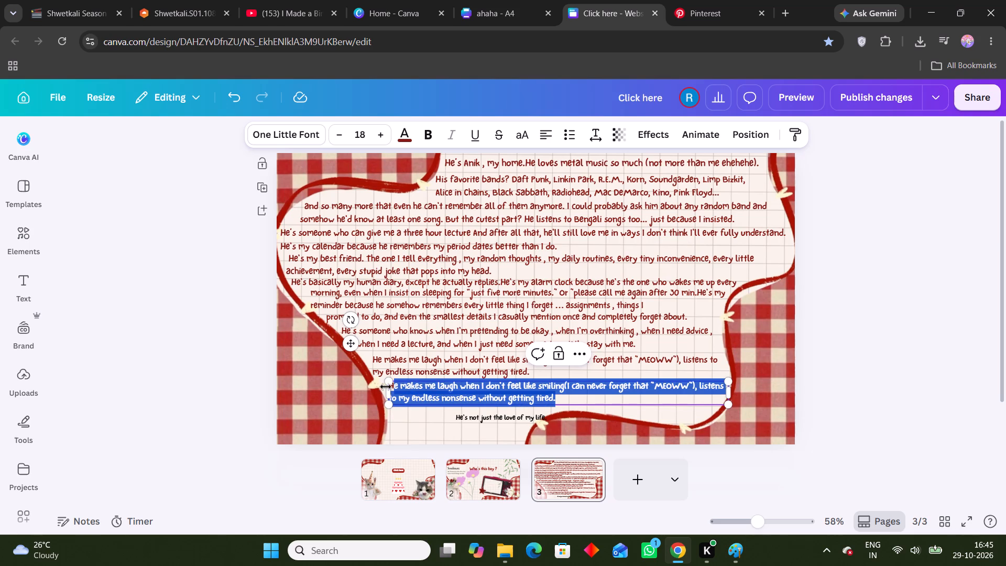
left_click_drag(386, 387, 382, 387)
key("ctrl+v")
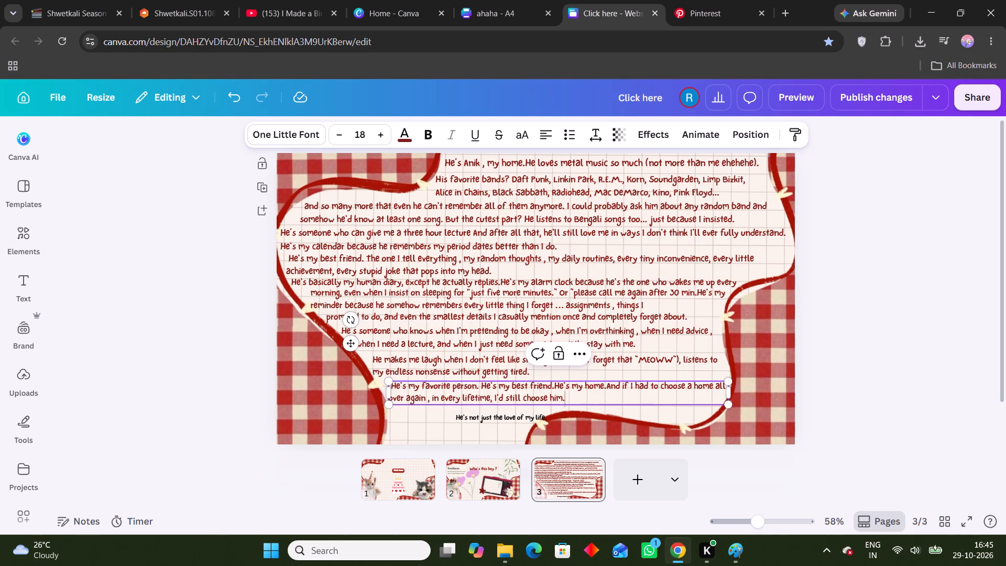
Cut the remaining black "He's not just the love of my life." text and use it to replace the text in a duplicate of the "He's my favorite person" lines.
left_click(512, 419)
left_click(543, 420)
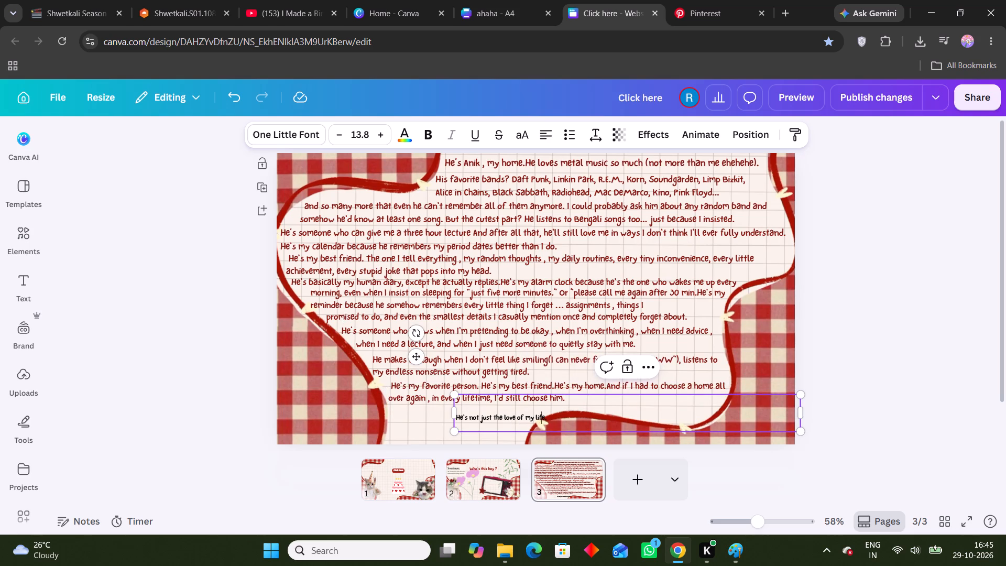
left_click_drag(554, 417, 450, 415)
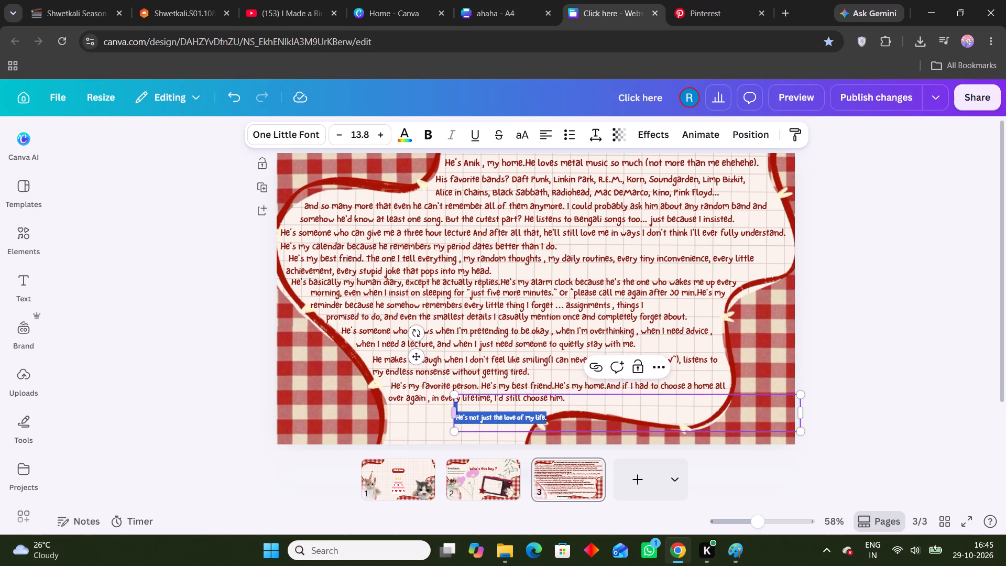
key("ctrl+x")
left_click(442, 397)
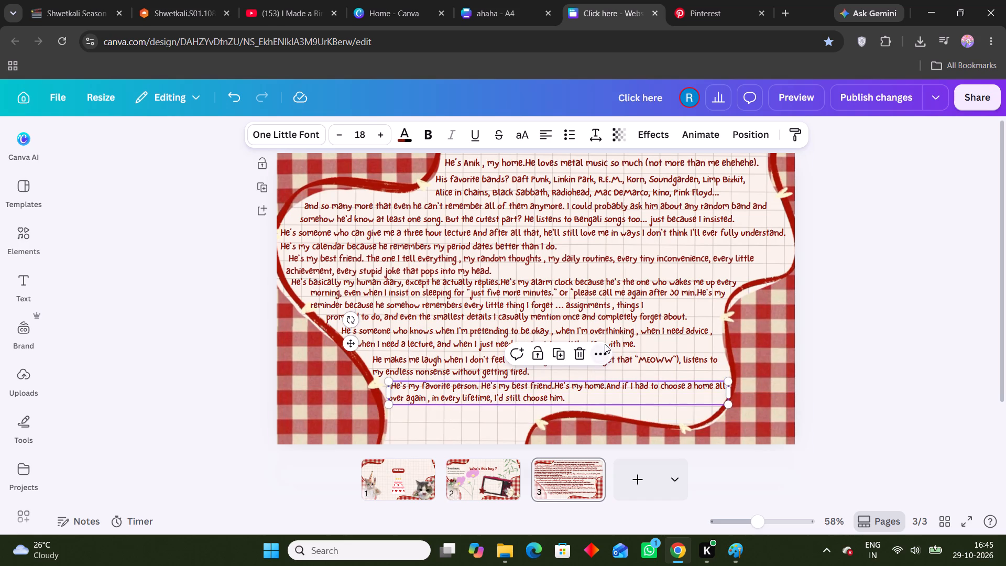
left_click(597, 351)
left_click(633, 162)
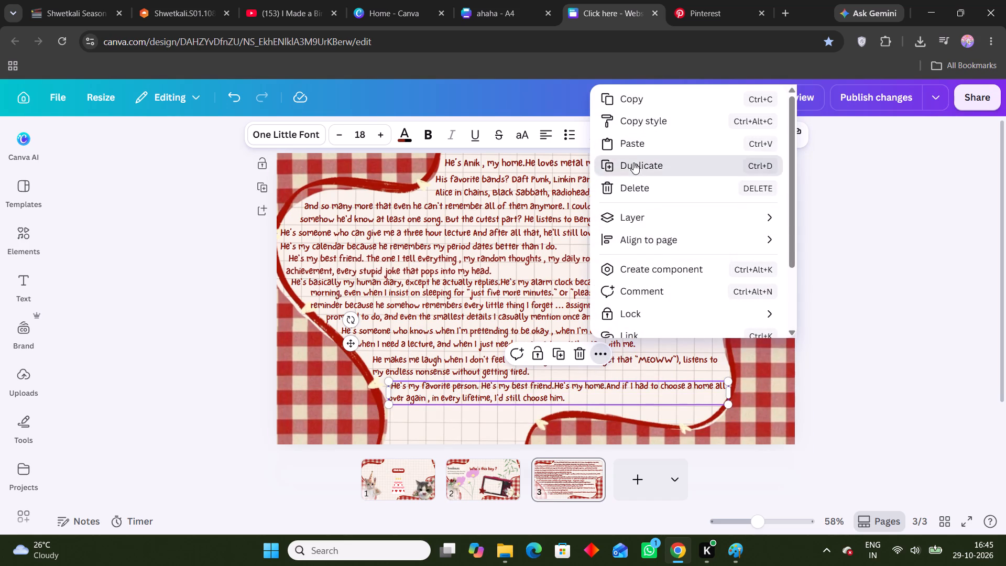
double_click(598, 417)
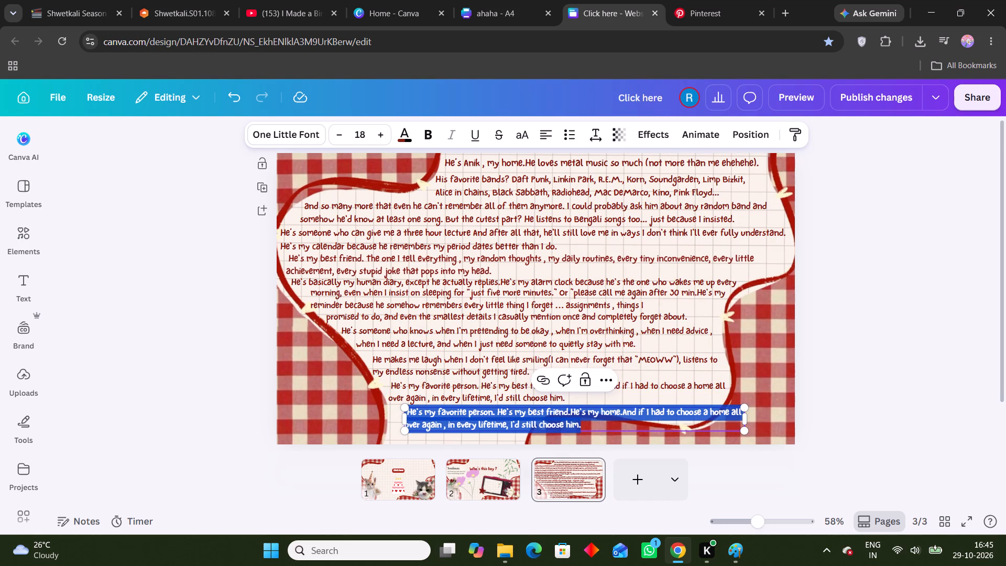
left_click(598, 417, "ctrl")
key("ctrl+v")
Move the dark red "He's not just the love of my life." line to the page's bottom edge, left-aligned with the "He's my favorite person" lines.
left_click_drag(517, 438, 496, 431)
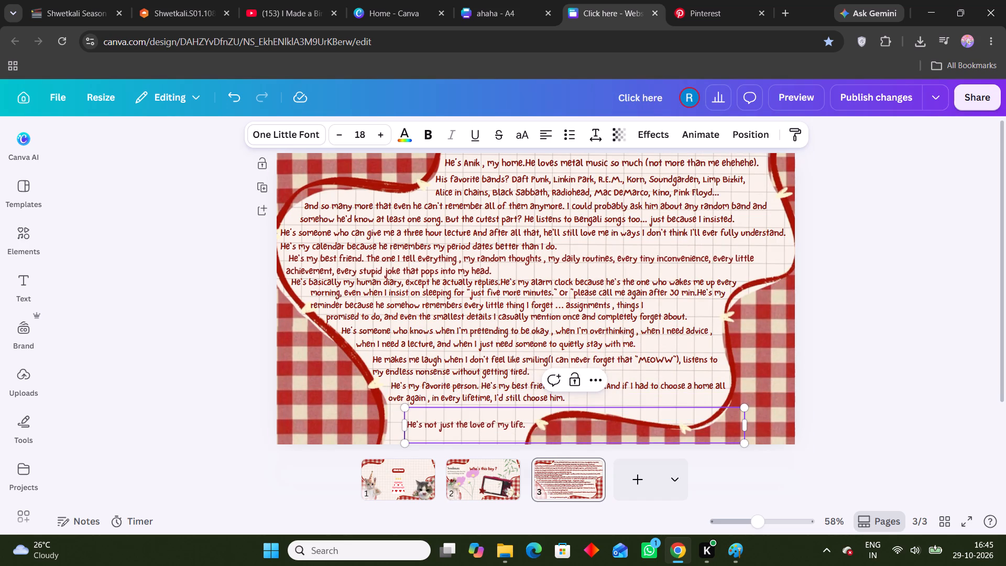
left_click_drag(538, 431, 534, 426)
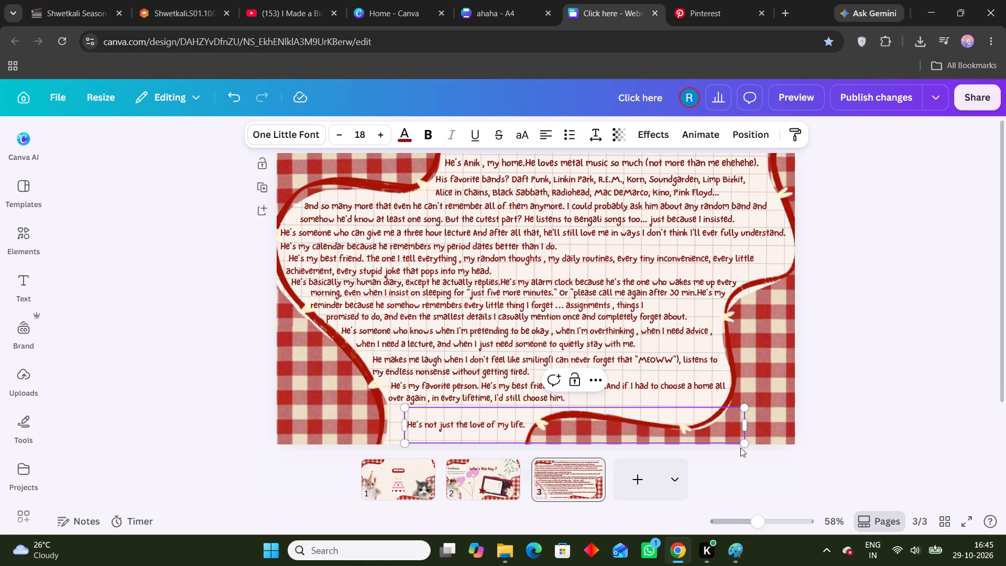
left_click(625, 432)
left_click(403, 430)
left_click(367, 432)
left_click_drag(458, 431, 450, 426)
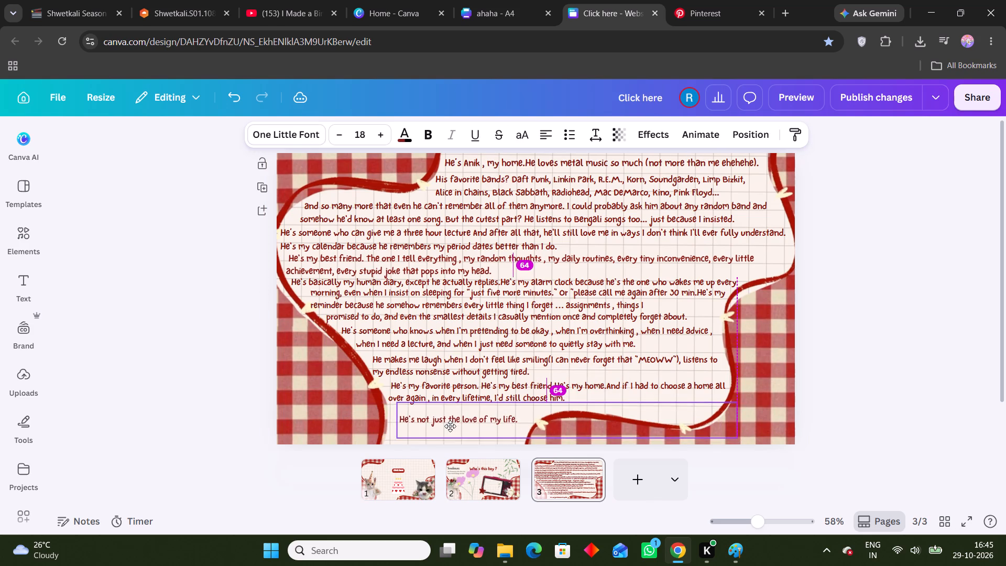
left_click_drag(450, 426, 445, 438)
Move the two-line "He's my favorite person" text straight down, closer to the bottom line.
left_click(475, 398)
left_click_drag(476, 399, 476, 408)
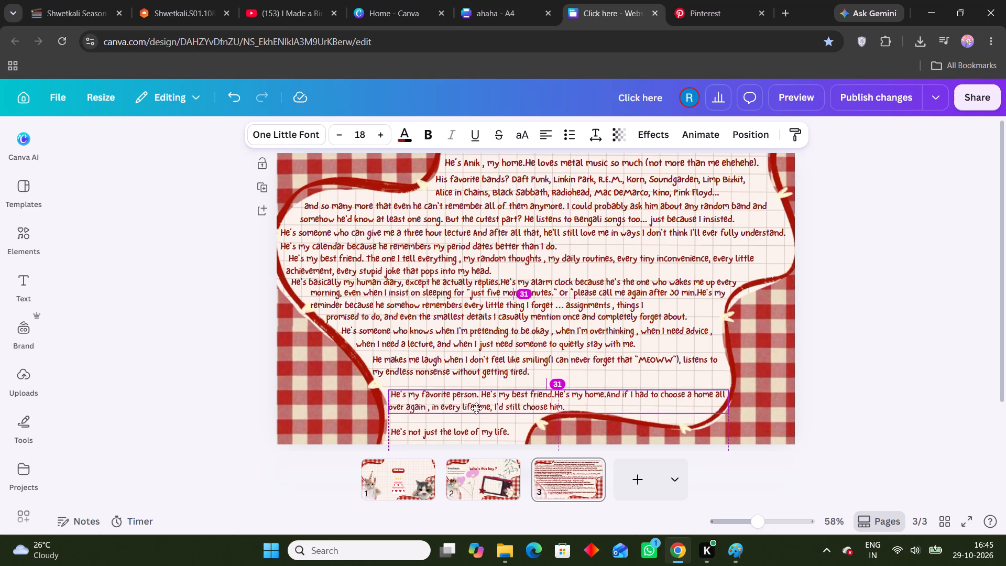
left_click_drag(476, 408, 477, 415)
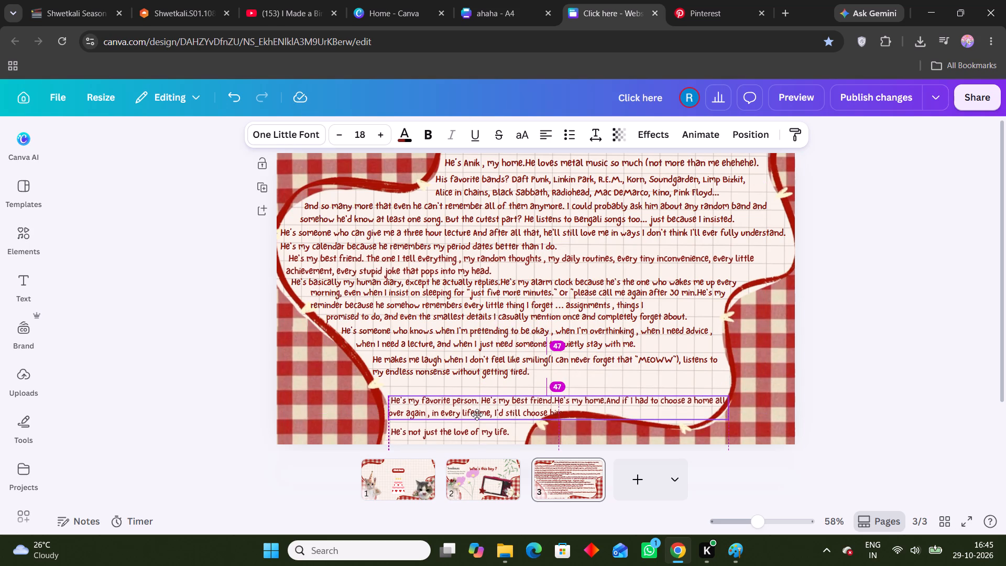
left_click_drag(477, 415, 477, 410)
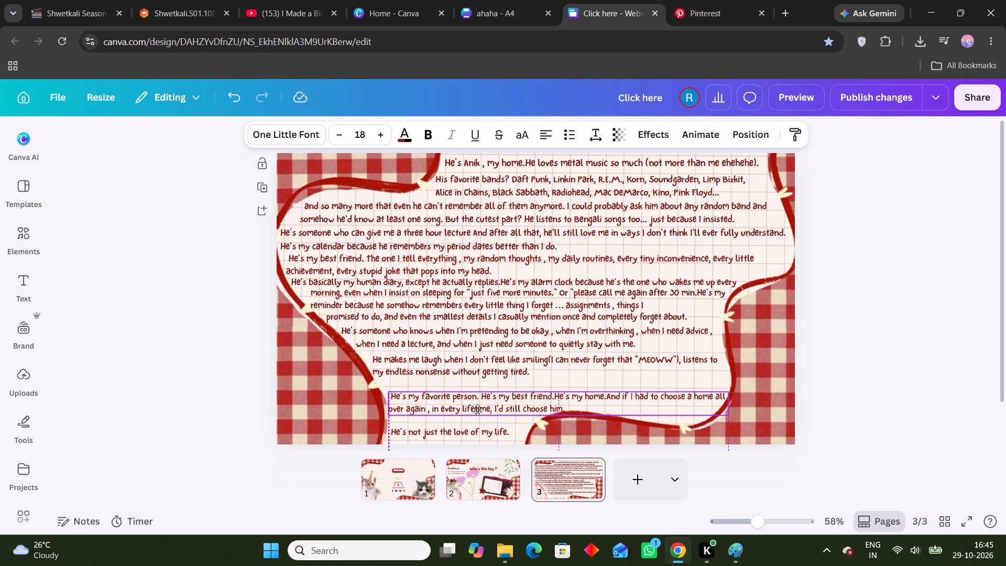
left_click_drag(477, 410, 477, 411)
Remove "not just" from the bottom line so it reads "He's the love of my life.".
left_click(477, 439)
left_click(471, 431)
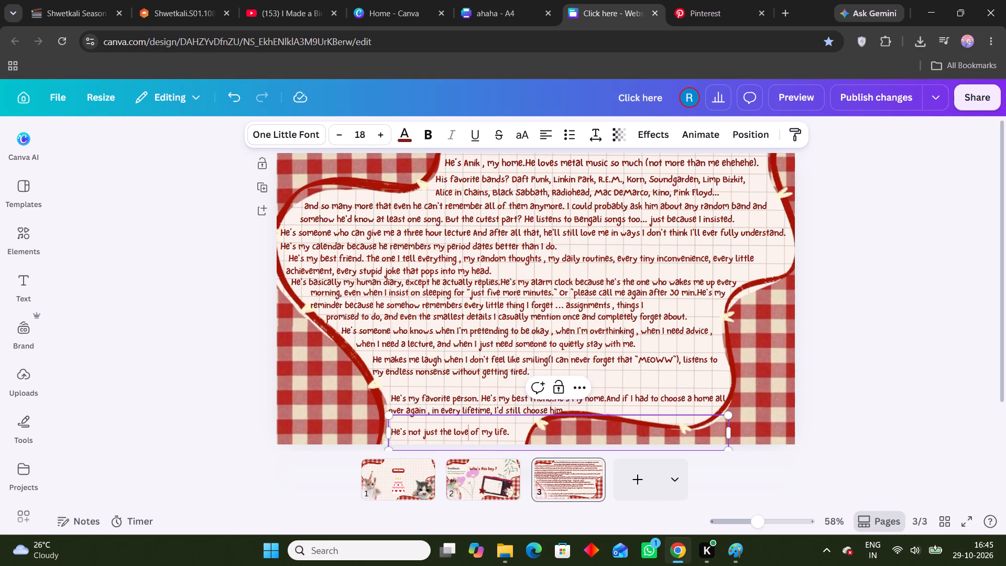
left_click(423, 433)
key("Right")
key("Right")
key("Right")
key("Right")
key("Right")
key("Right")
type("\\\\\\")
key("BackSpace")
key("BackSpace")
key("BackSpace")
key("BackSpace")
key("BackSpace")
key("BackSpace")
key("BackSpace")
key("BackSpace")
key("BackSpace")
key("BackSpace")
key("BackSpace")
key("BackSpace")
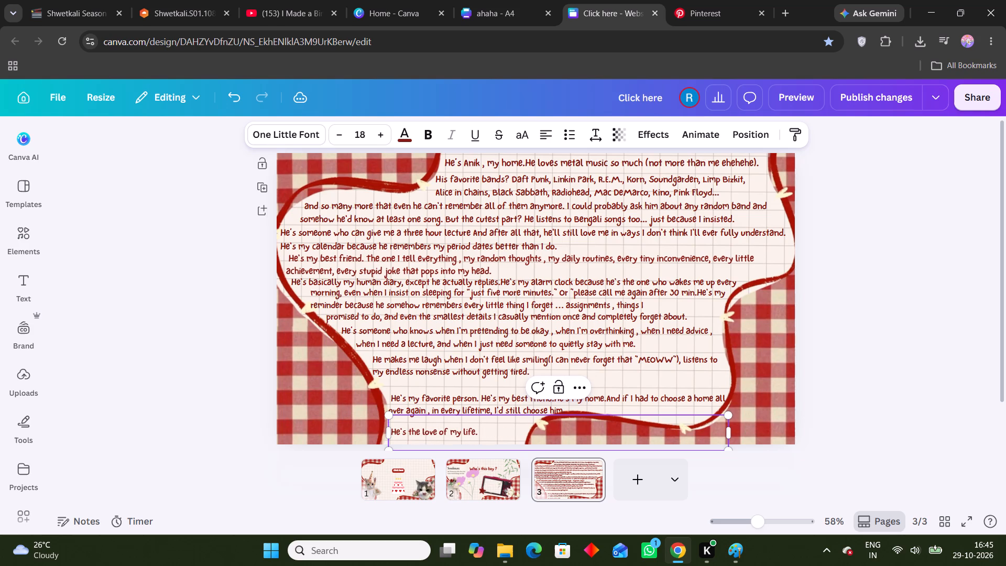
left_click(848, 374)
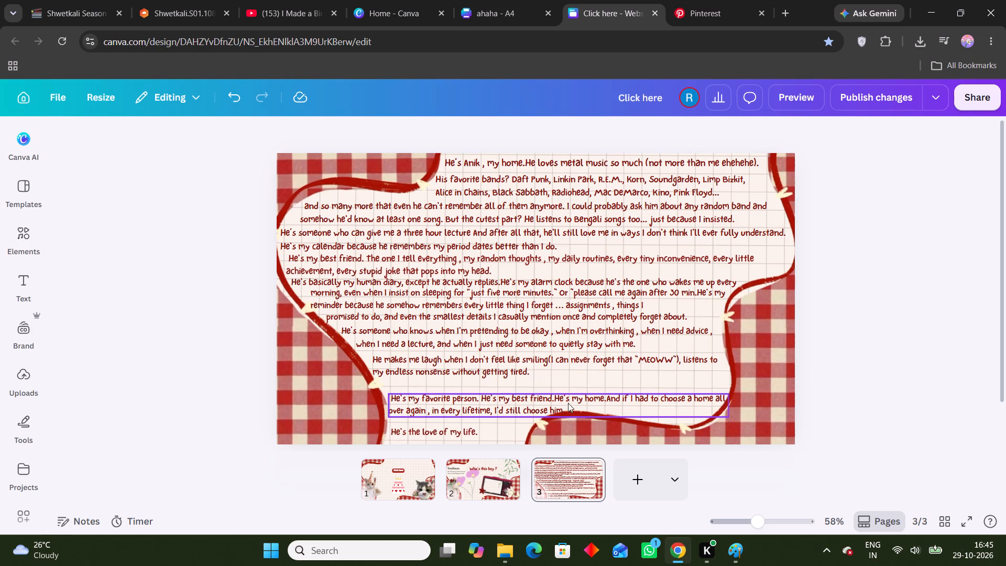
Put "choose him." on its own line in the "He's my favorite person" text and raise the text slightly above the bottom line.
left_click(472, 433)
left_click(486, 411)
left_click(521, 408)
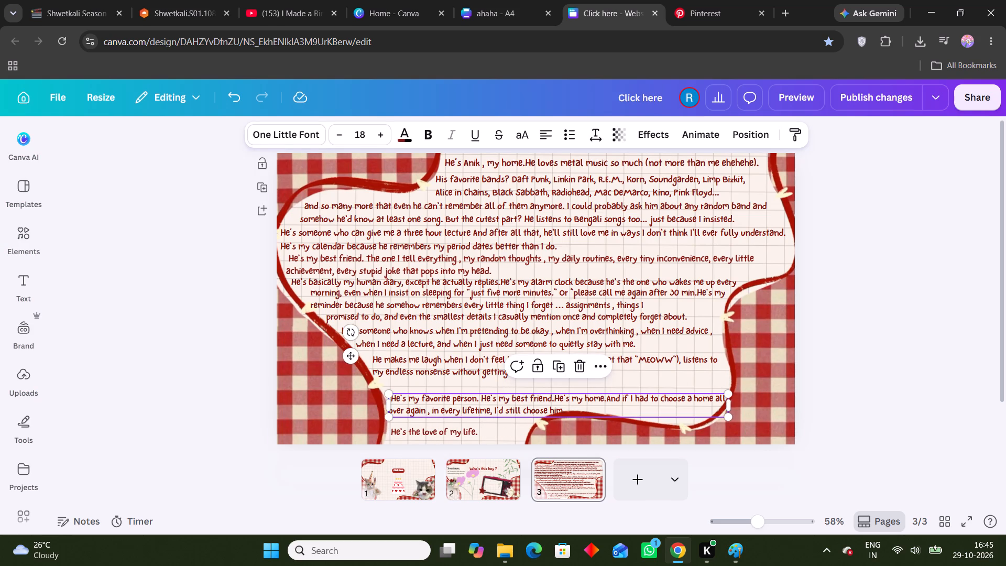
key("shift+Return")
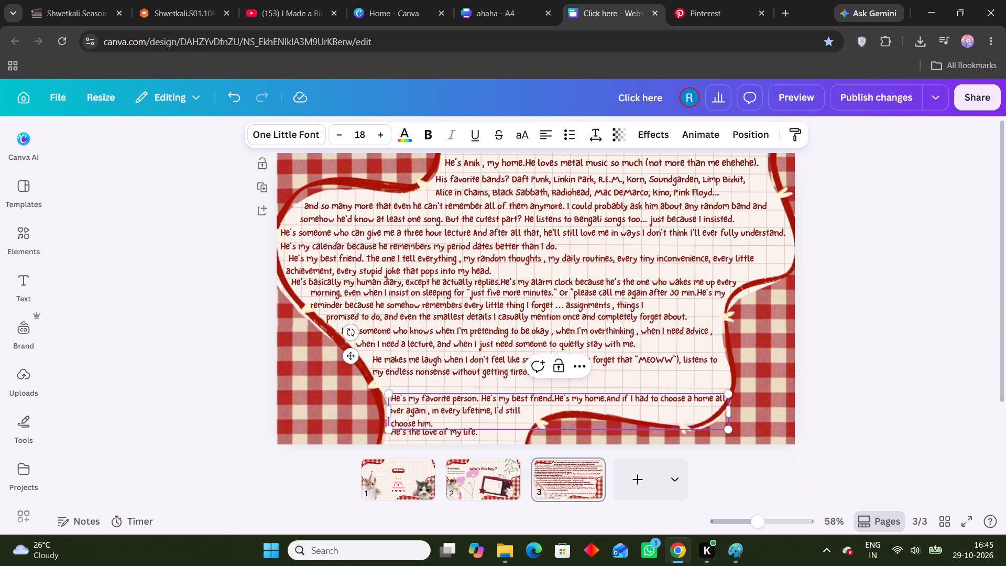
left_click_drag(538, 419, 541, 413)
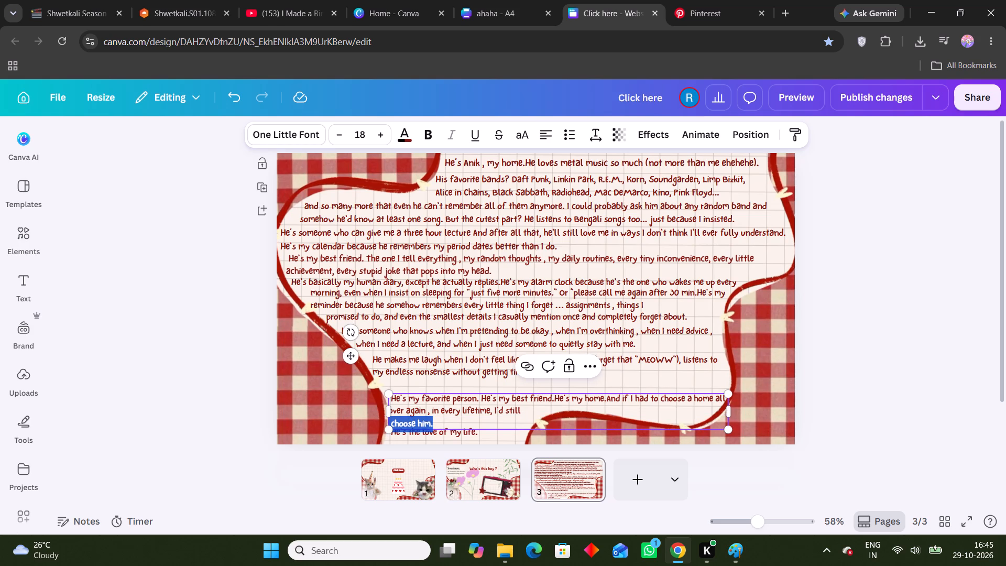
left_click(618, 422)
left_click(356, 356)
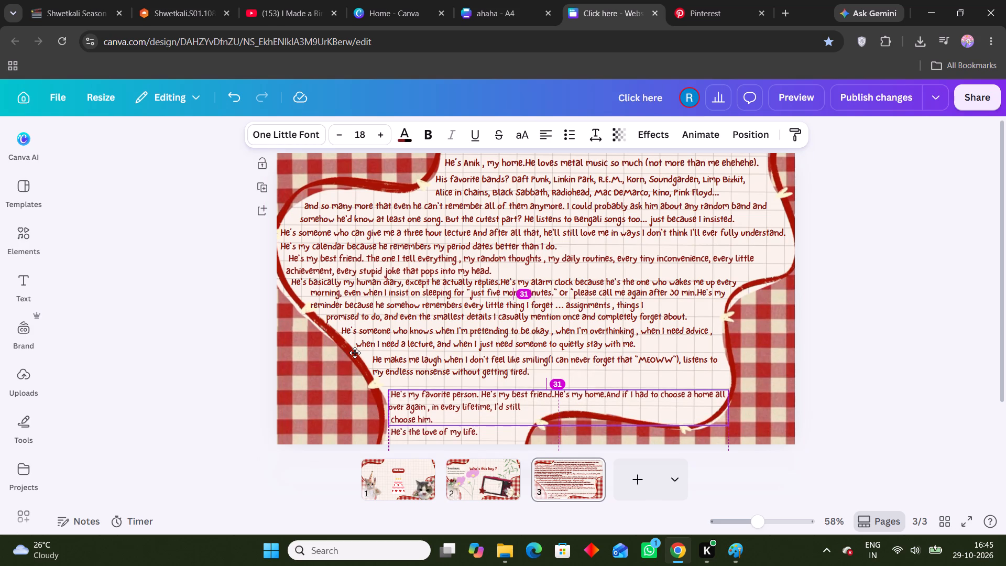
left_click(259, 399)
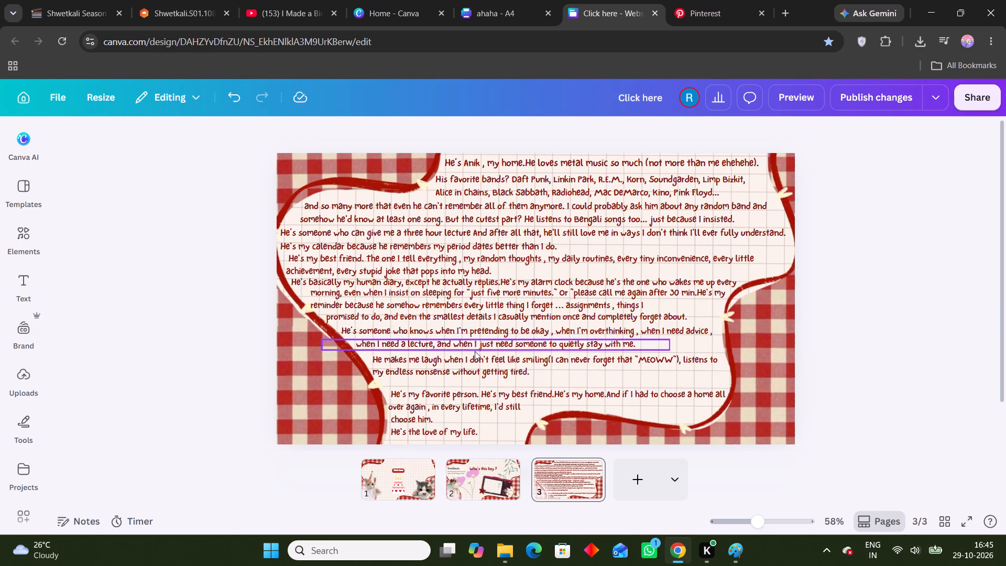
Move the two-line "He makes me laugh" text slightly down and to the right, away from the ribbon.
left_click_drag(478, 354, 509, 358)
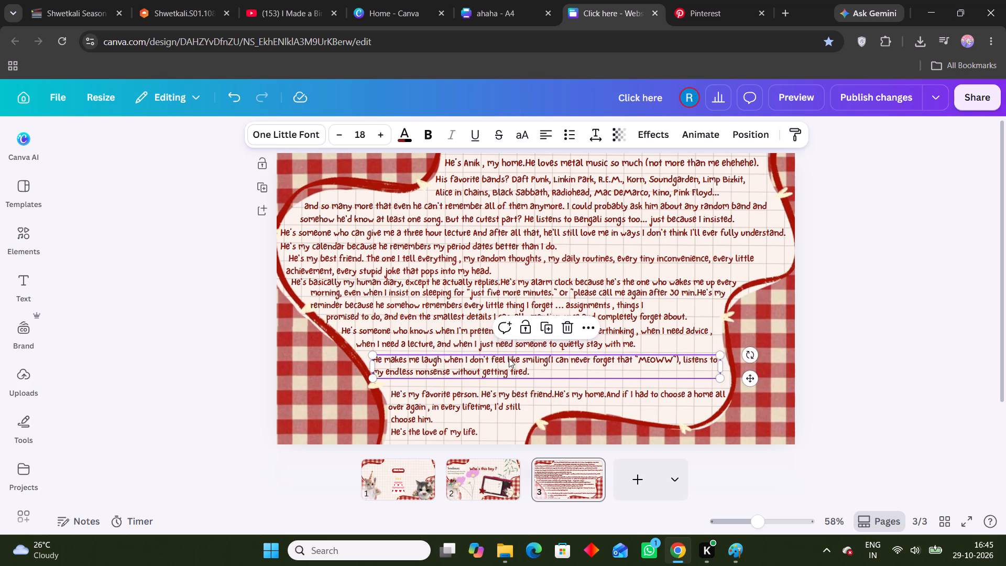
left_click_drag(509, 358, 509, 359)
left_click_drag(751, 375, 756, 379)
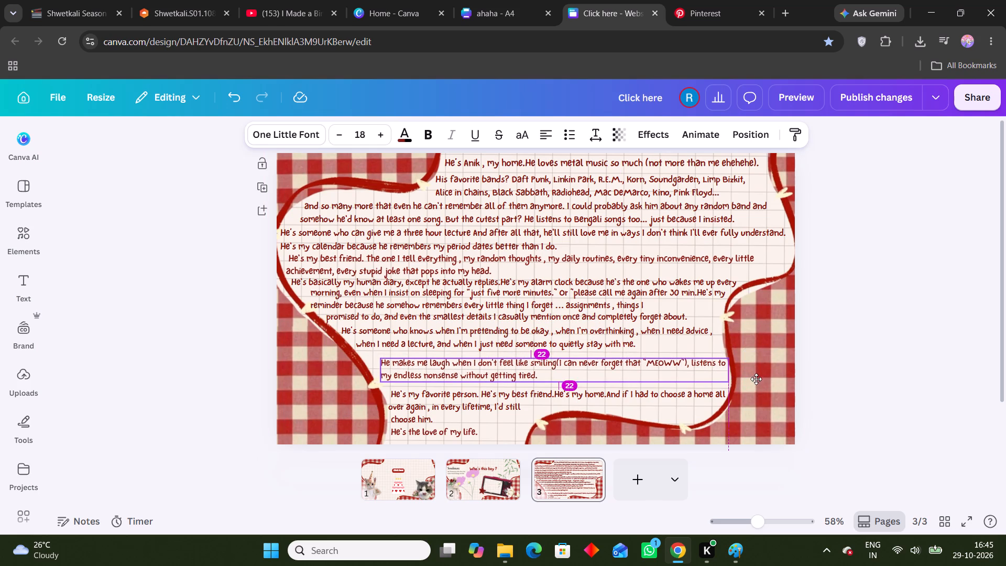
left_click_drag(756, 379, 756, 379)
Shift the "when I need a lecture", "He's someone who knows" and "promised to do" lines slightly down to even their spacing.
left_click_drag(665, 349, 676, 353)
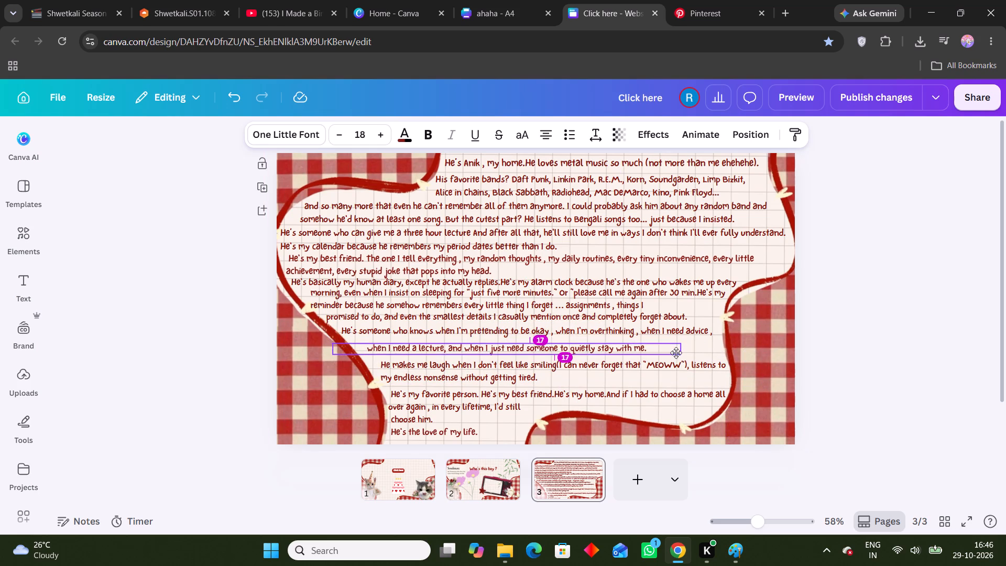
left_click_drag(676, 353, 673, 354)
left_click(663, 330)
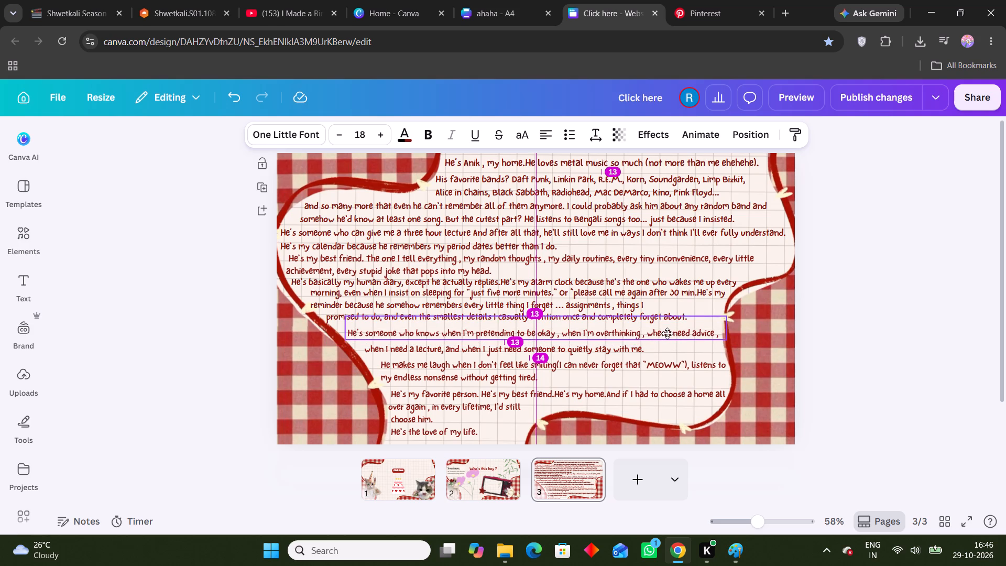
left_click(611, 313)
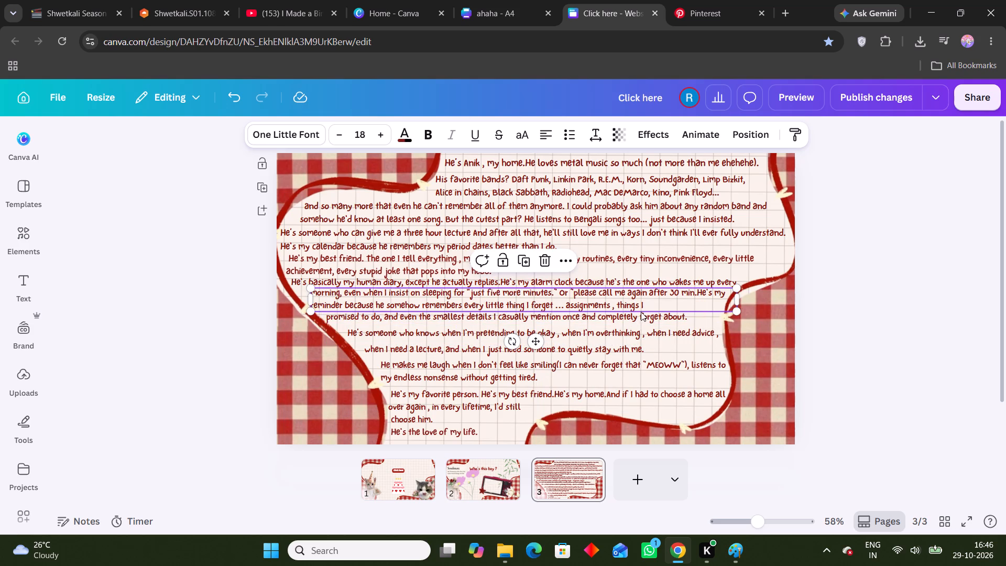
left_click(642, 314)
left_click(643, 314)
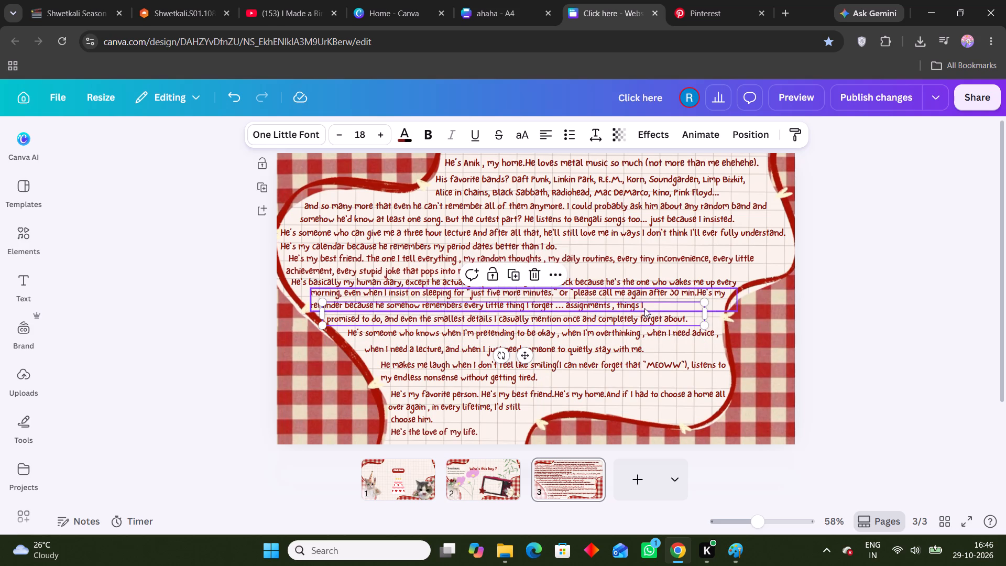
left_click(643, 305)
left_click(861, 298)
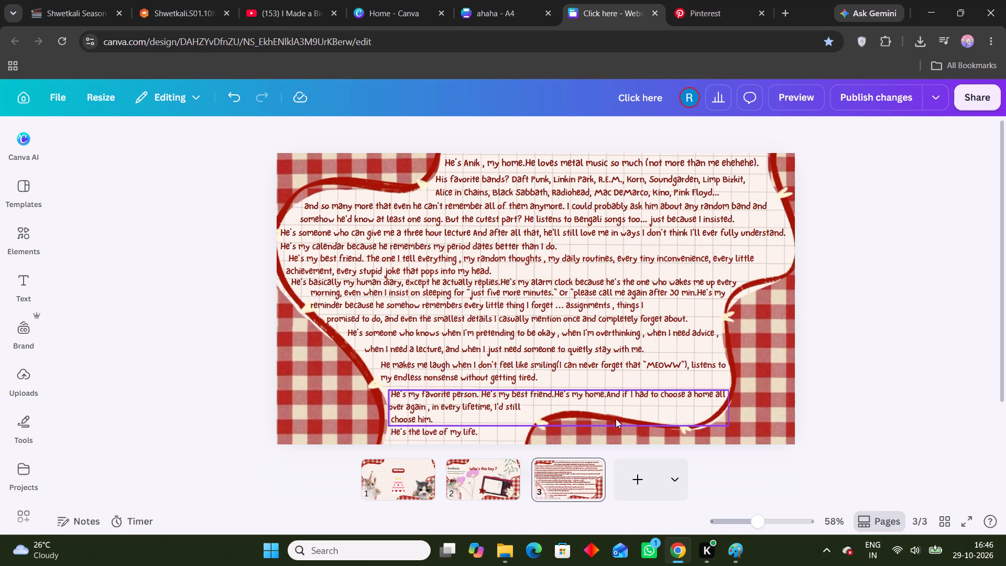
Nudge the "He's my favorite person" text slightly right, keeping it just above "He's the love of my life.".
scroll(546, 352, "up", 2, "ctrl")
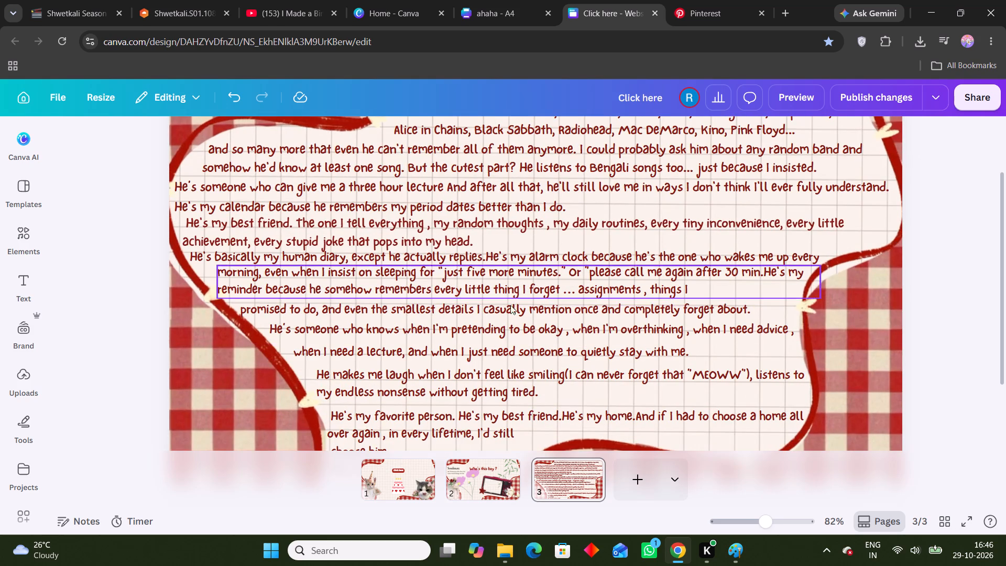
scroll(512, 329, "down", 3)
left_click(421, 376)
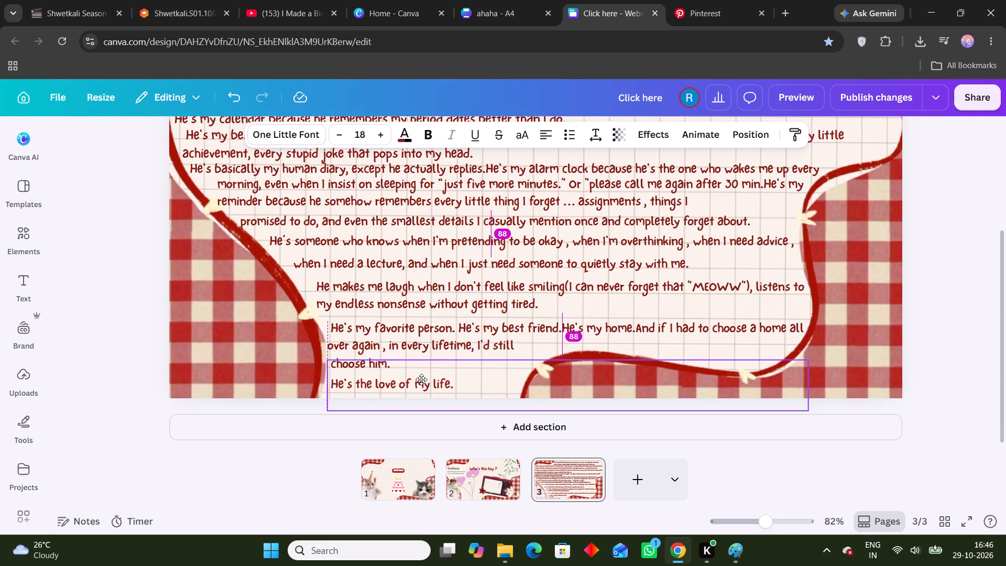
left_click(430, 346)
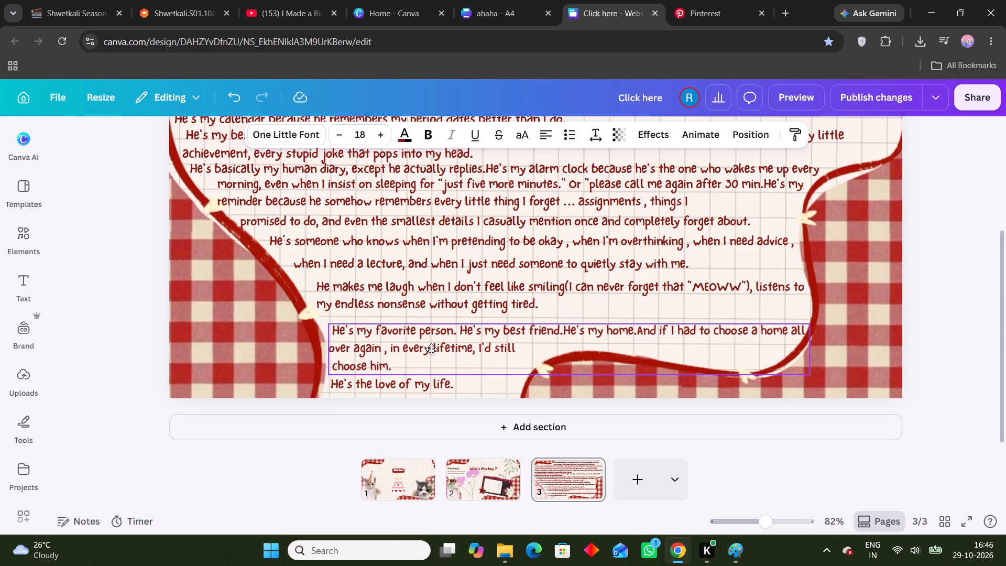
Lower the "He makes me laugh", "when I need a lecture" and "He's someone who knows" lines slightly, with even gaps between them.
left_click(399, 289)
scroll(460, 324, "up", 1)
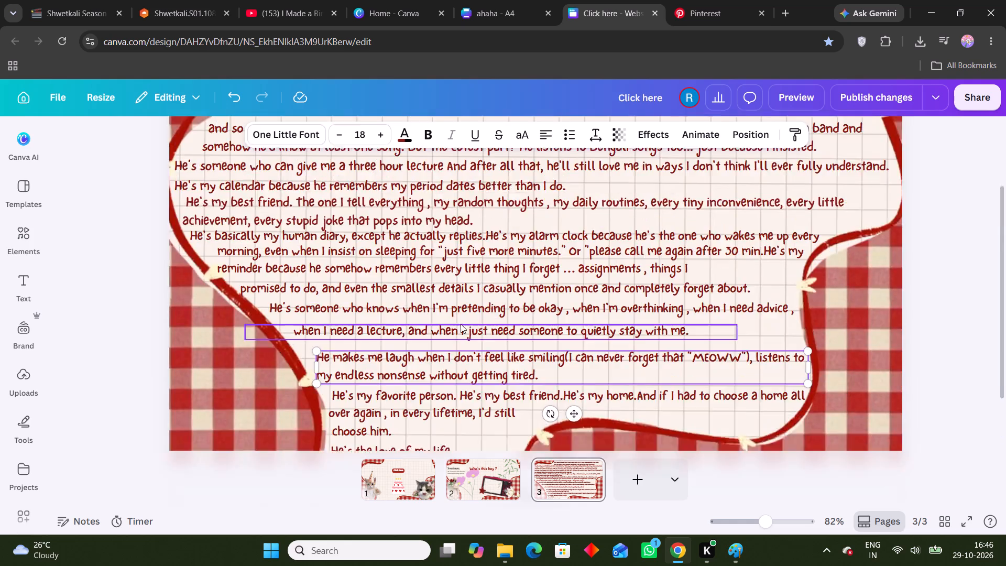
scroll(461, 324, "up", 1)
scroll(478, 355, "down", 1)
left_click(449, 302, "ctrl")
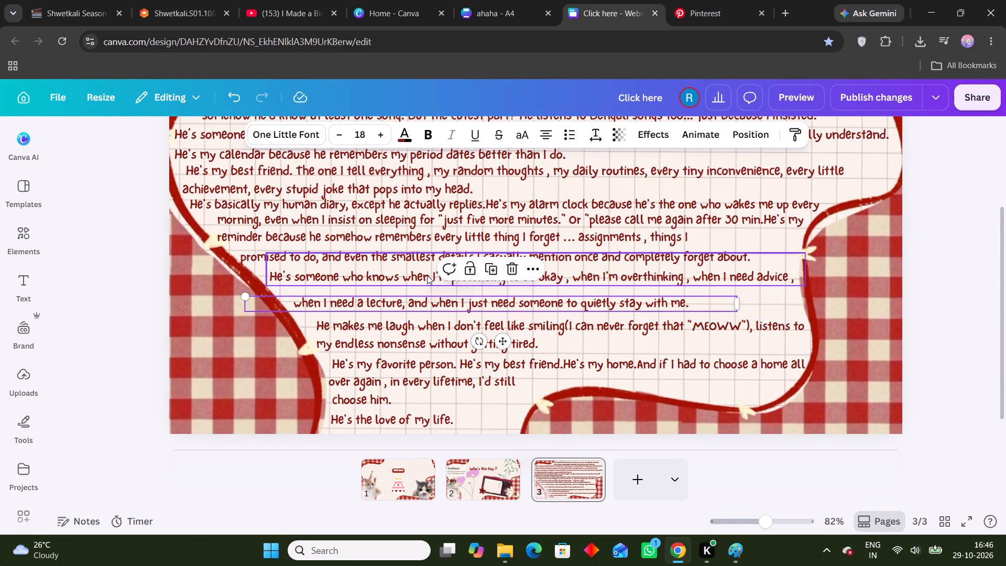
left_click_drag(427, 275, 427, 279, "ctrl")
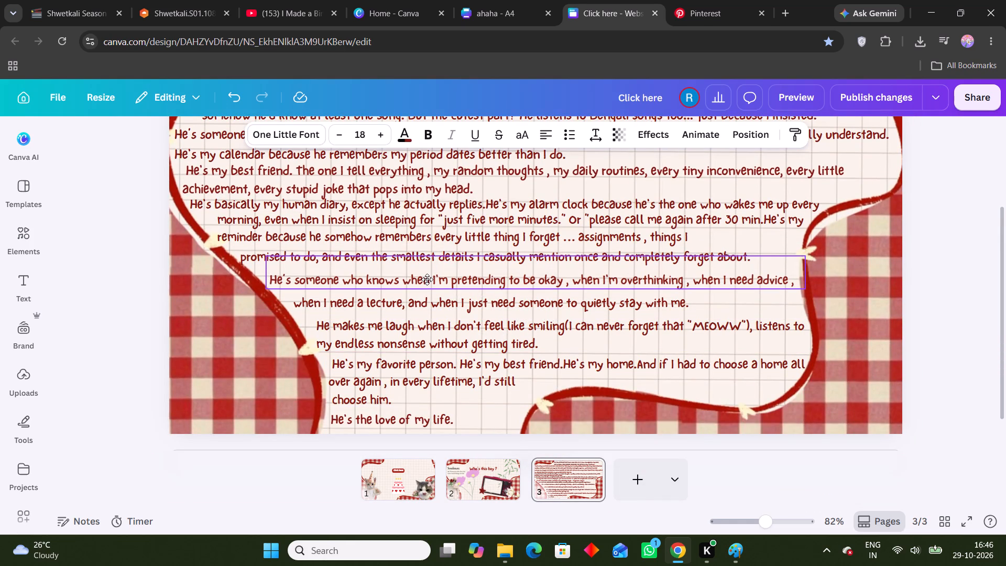
left_click_drag(427, 279, 427, 280, "ctrl")
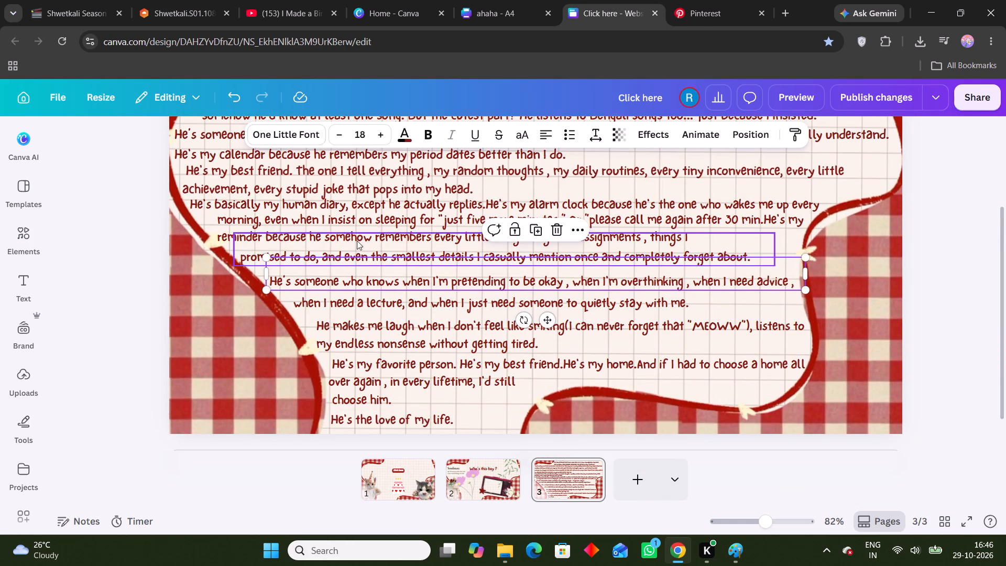
Move the "promised to do" line slightly down and right so it clears the ribbon.
left_click(256, 256)
left_click_drag(256, 256, 255, 260, "ctrl")
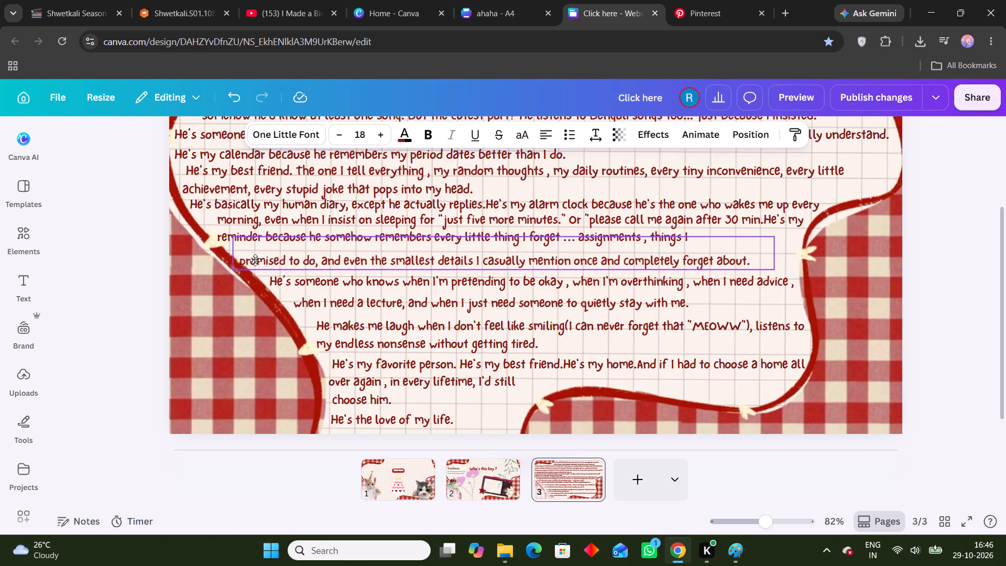
left_click_drag(255, 260, 269, 259, "ctrl")
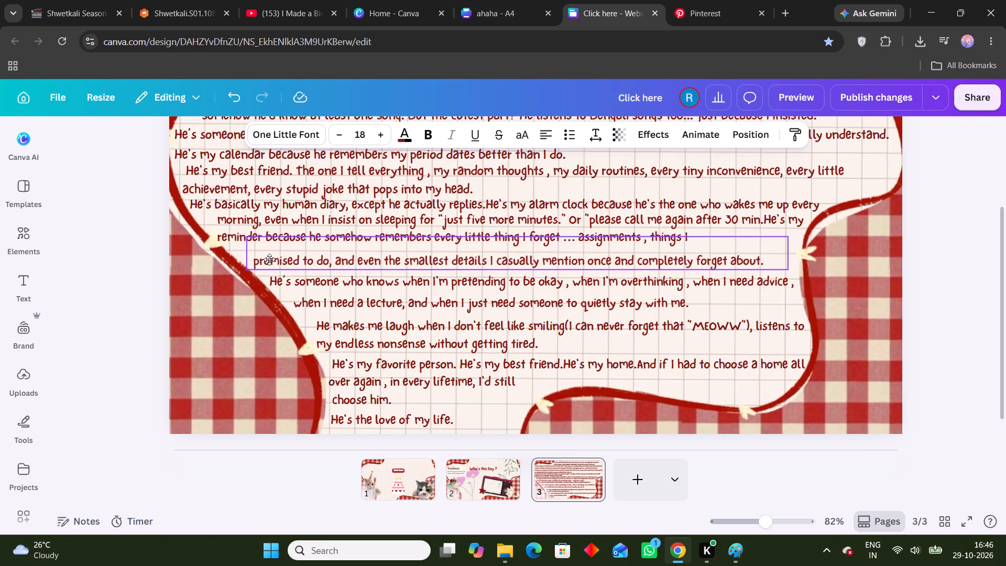
left_click_drag(269, 259, 269, 259, "ctrl")
left_click(215, 262)
Shift the two-line "morning, even when I insist on sleeping" text slightly down and right.
scroll(215, 275, "up", 1)
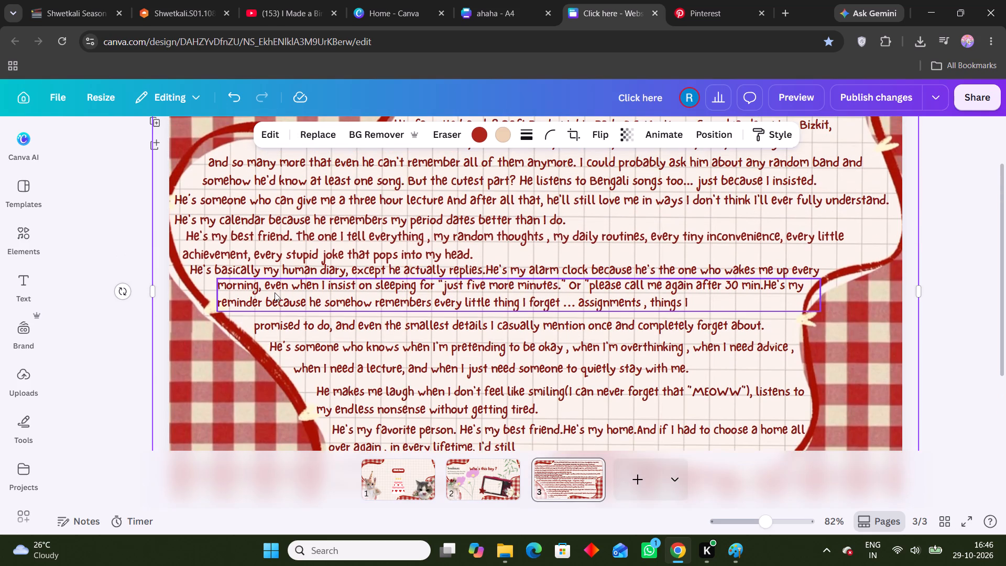
left_click_drag(275, 292, 288, 298, "ctrl")
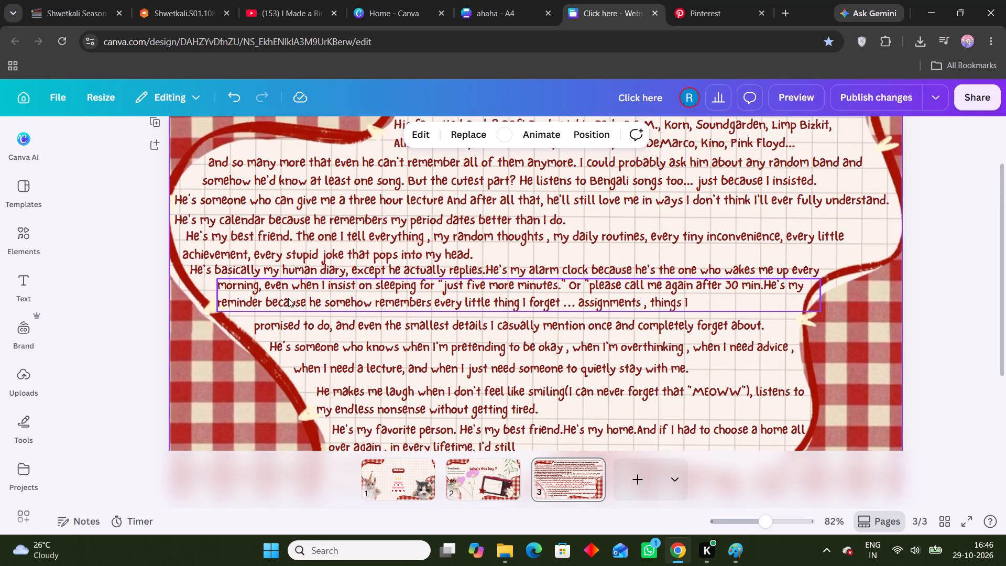
left_click_drag(288, 298, 297, 303, "ctrl")
left_click(298, 302, "ctrl")
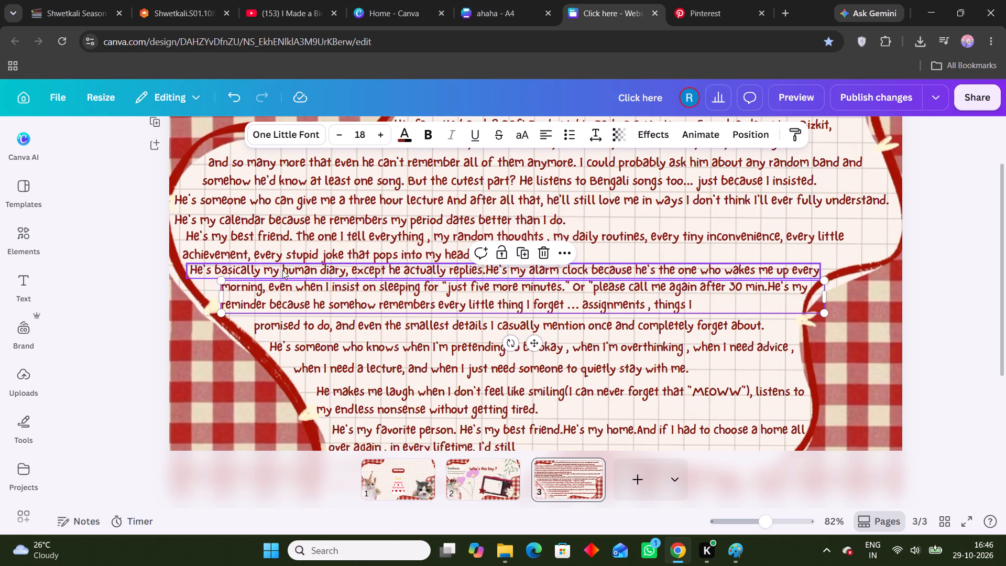
left_click(122, 296)
Raise the "His favorite bands?" and "and so many more" texts slightly toward the first line.
scroll(784, 319, "up", 2)
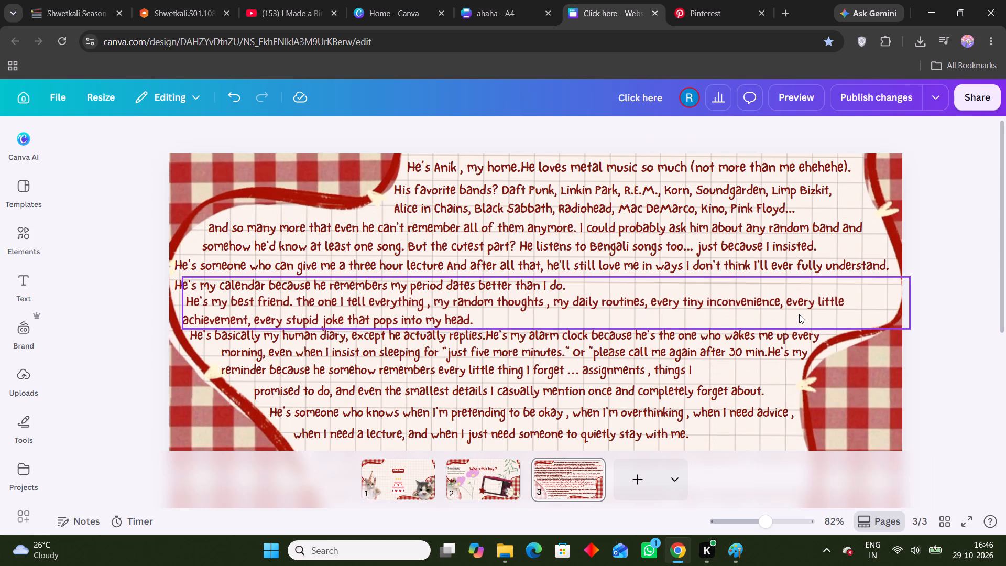
left_click_drag(514, 199, 516, 198, "ctrl")
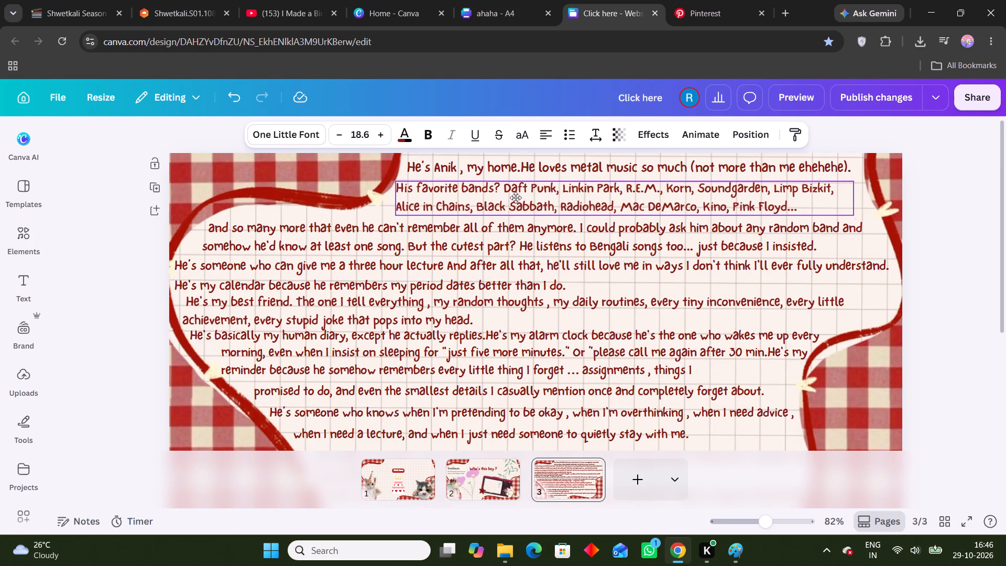
left_click_drag(516, 198, 519, 195, "ctrl")
left_click(507, 231, "ctrl")
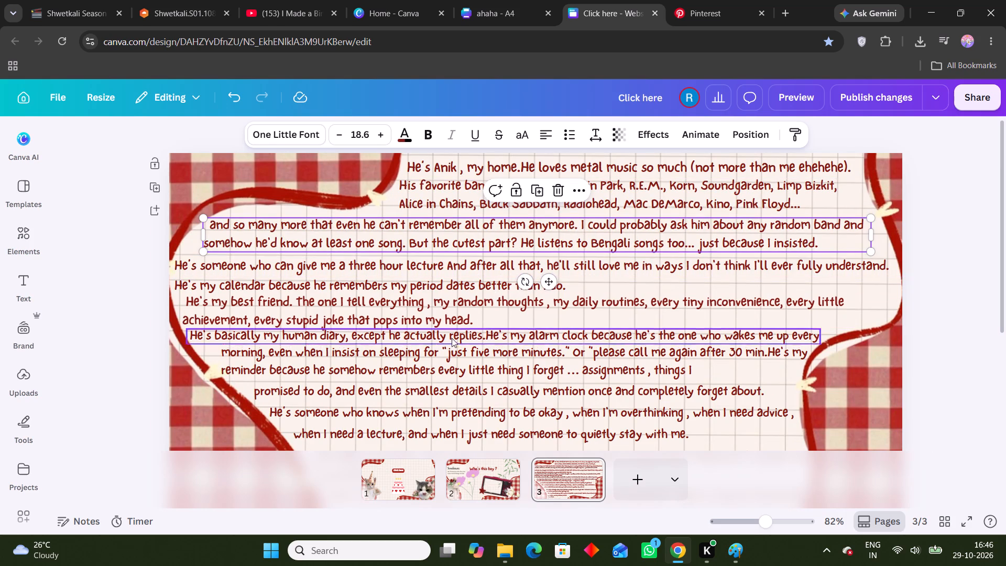
Nudge the "He's basically my human diary" line right and lower the "morning, even when I insist" text slightly.
left_click_drag(449, 338, 452, 337)
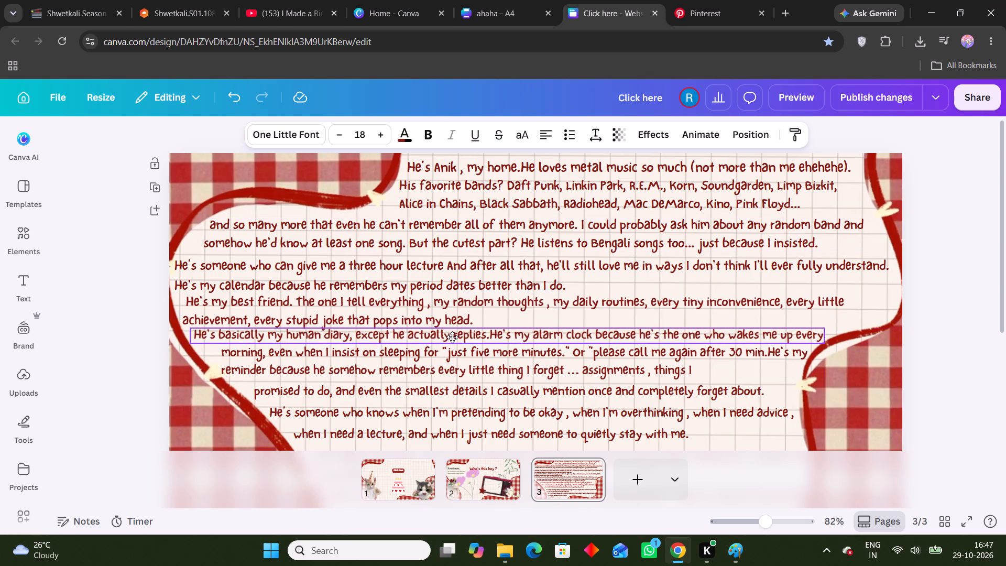
left_click_drag(452, 337, 454, 337)
left_click(454, 354, "ctrl")
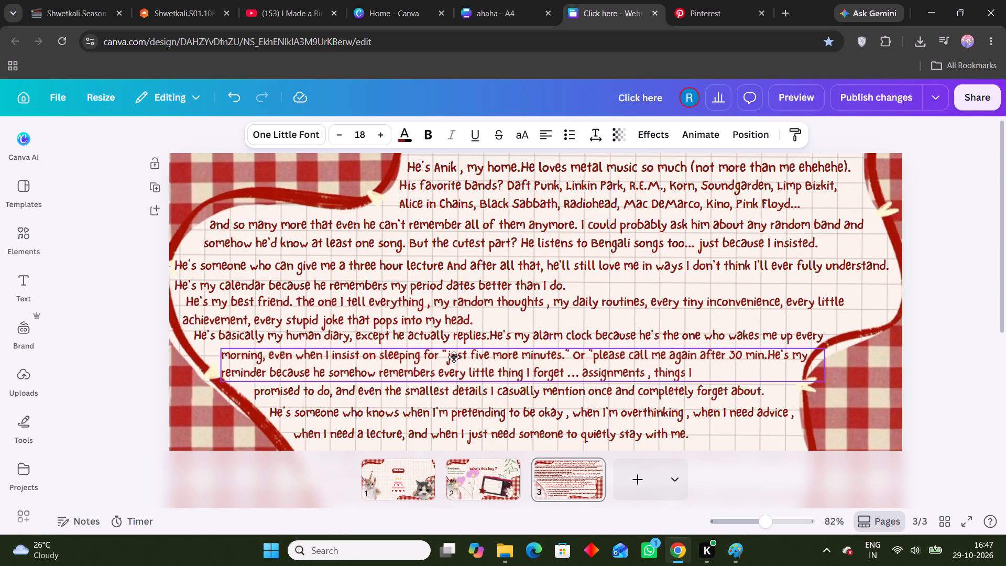
left_click(472, 339)
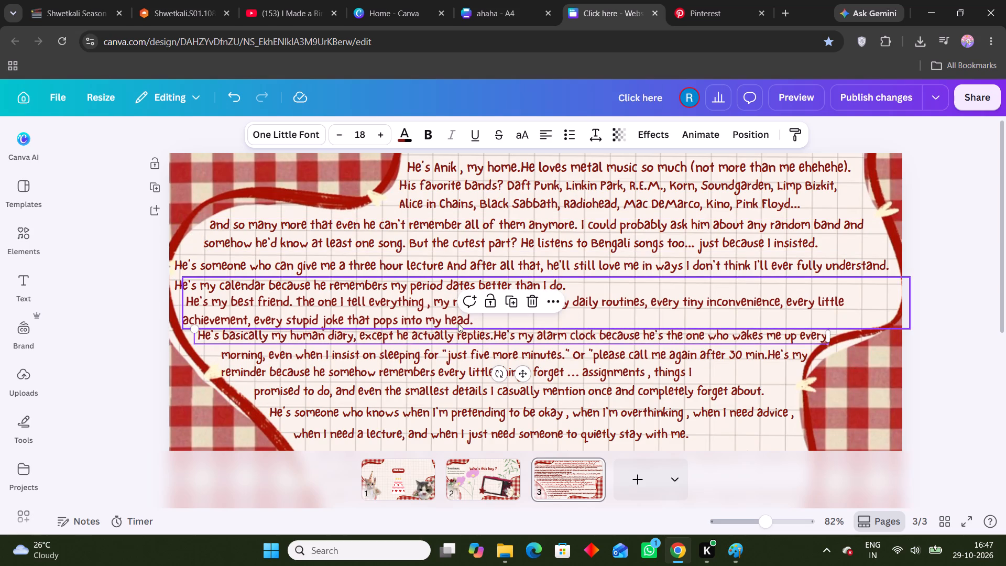
Raise the "He's someone who can give me", "He's my calendar" and "He's my best friend" texts slightly to even their spacing.
left_click(379, 263, "ctrl")
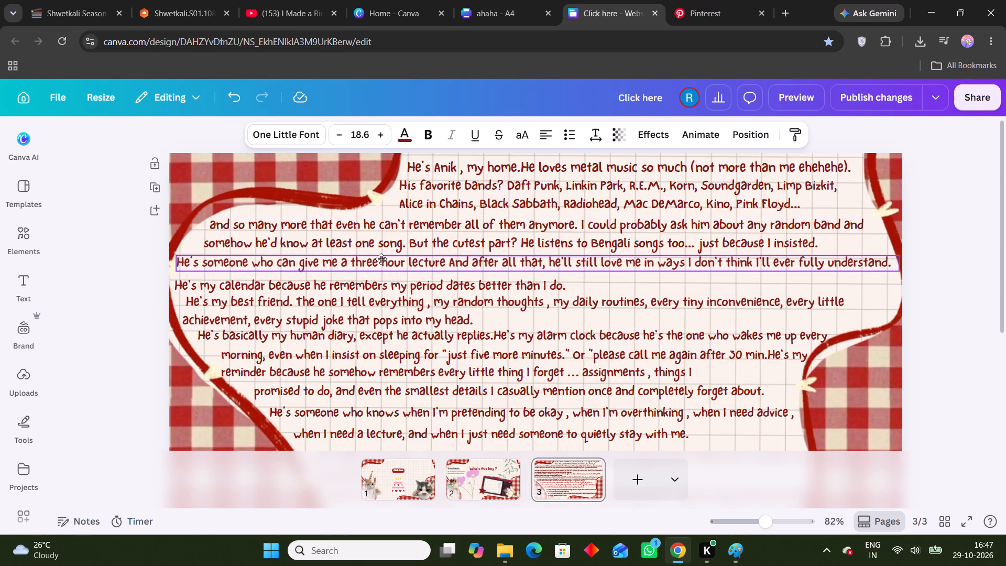
left_click_drag(379, 297, 381, 301)
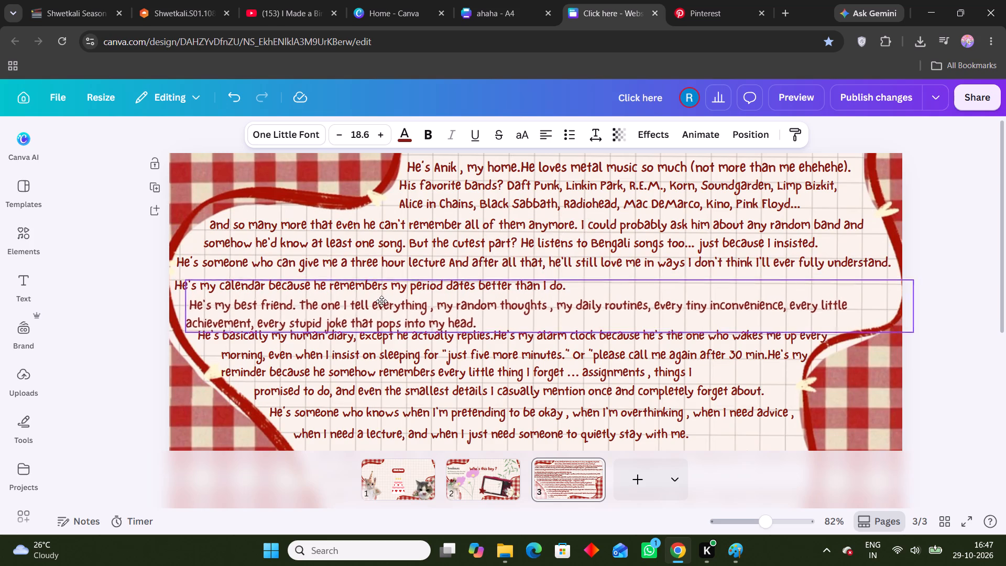
left_click_drag(381, 301, 381, 303)
left_click(387, 278)
left_click_drag(387, 278, 390, 276, "ctrl")
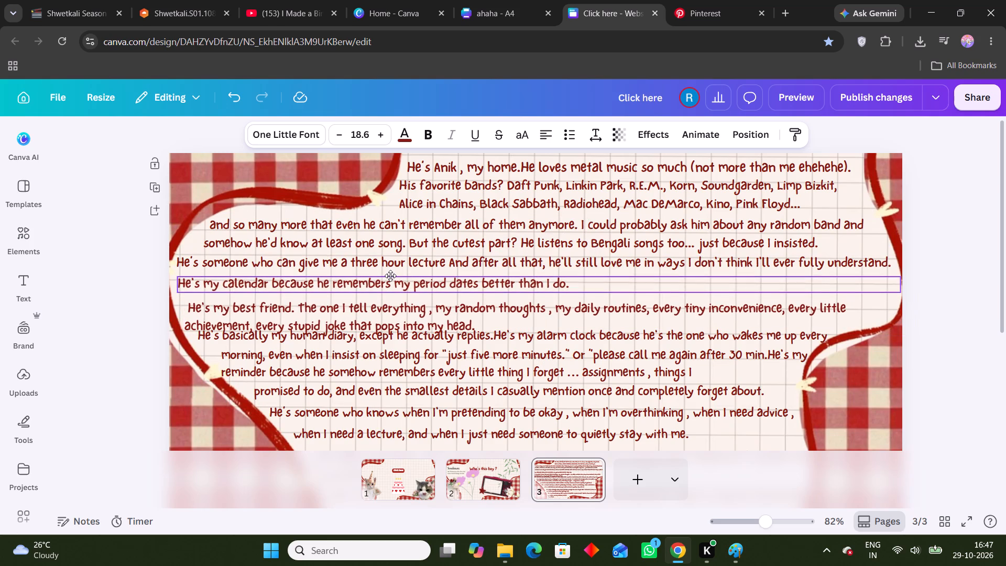
left_click_drag(390, 276, 387, 271, "ctrl")
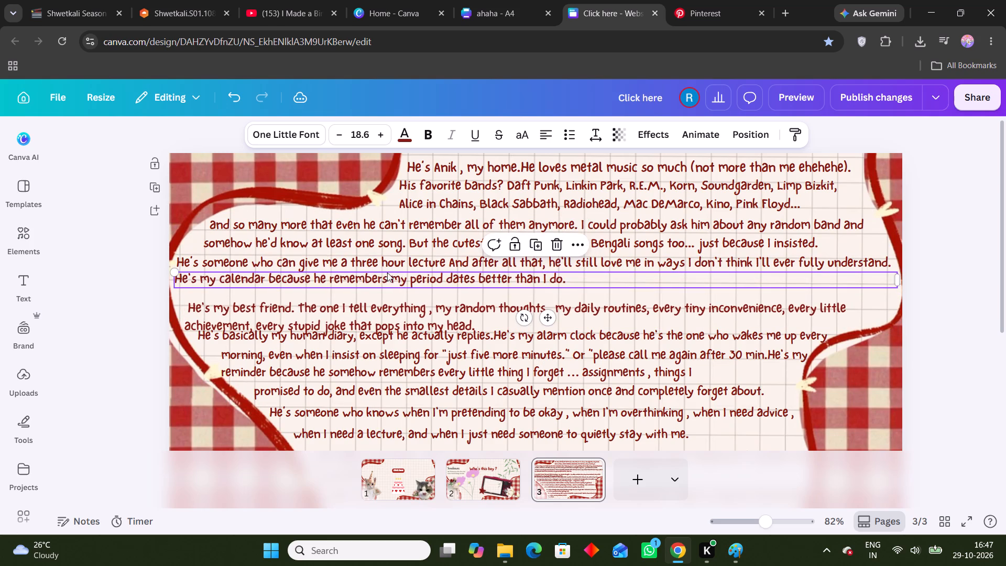
left_click_drag(389, 309, 387, 299)
Review the whole letter page and check it against the source text in the "ahaha" A4 design.
scroll(1005, 278, "down", 2, "ctrl")
scroll(949, 298, "up", 1)
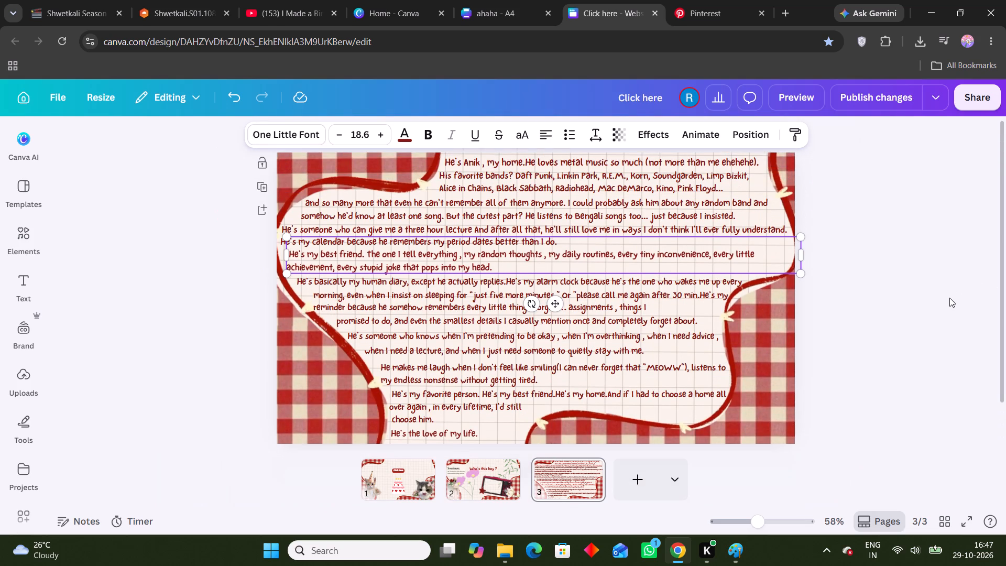
scroll(949, 298, "up", 2)
left_click(949, 298)
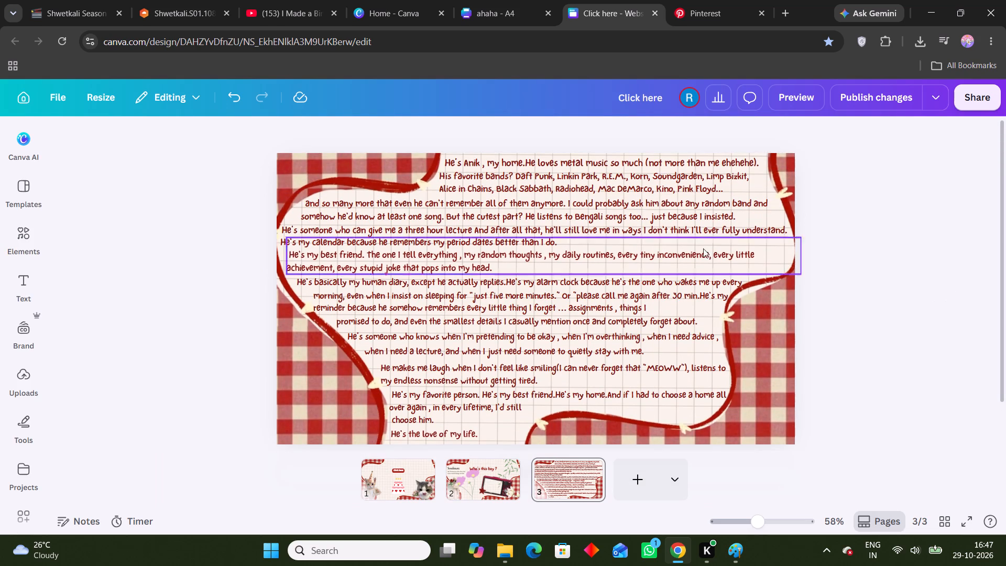
left_click(468, 10)
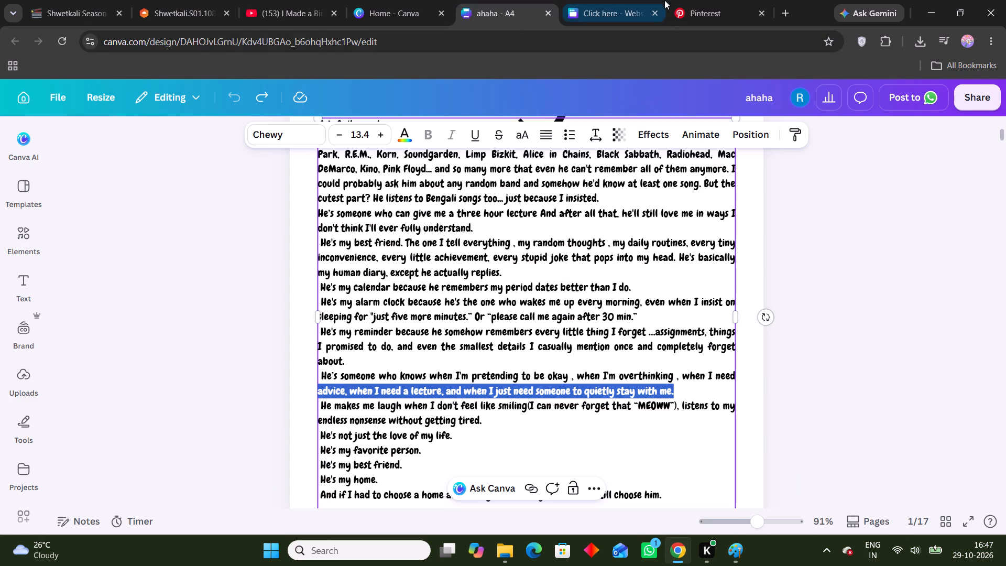
left_click(664, 0)
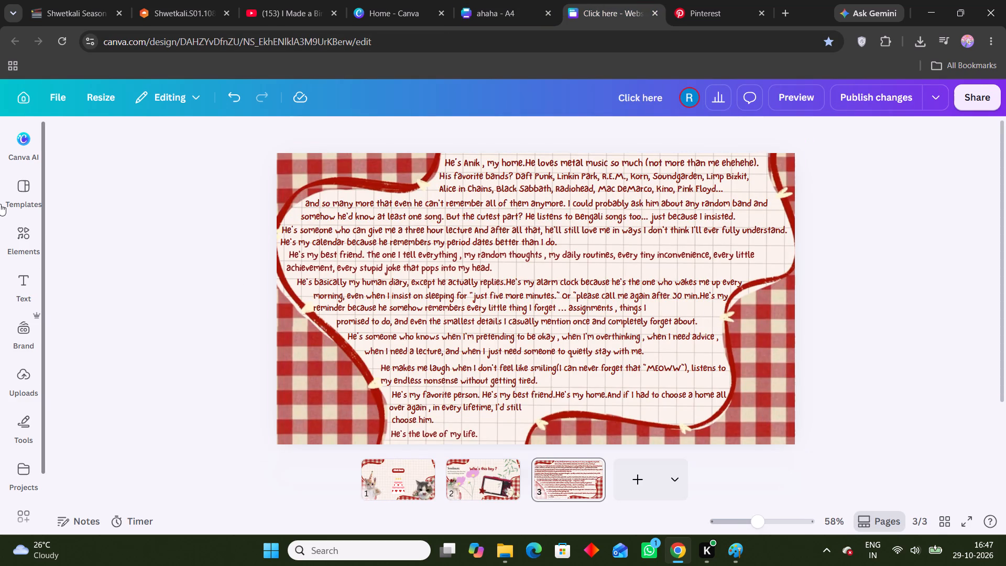
Add the white lotus sticker from the magic recommendations to page 3, shrink it and place it in the page's bottom-right corner.
left_click(27, 247)
left_click(24, 191)
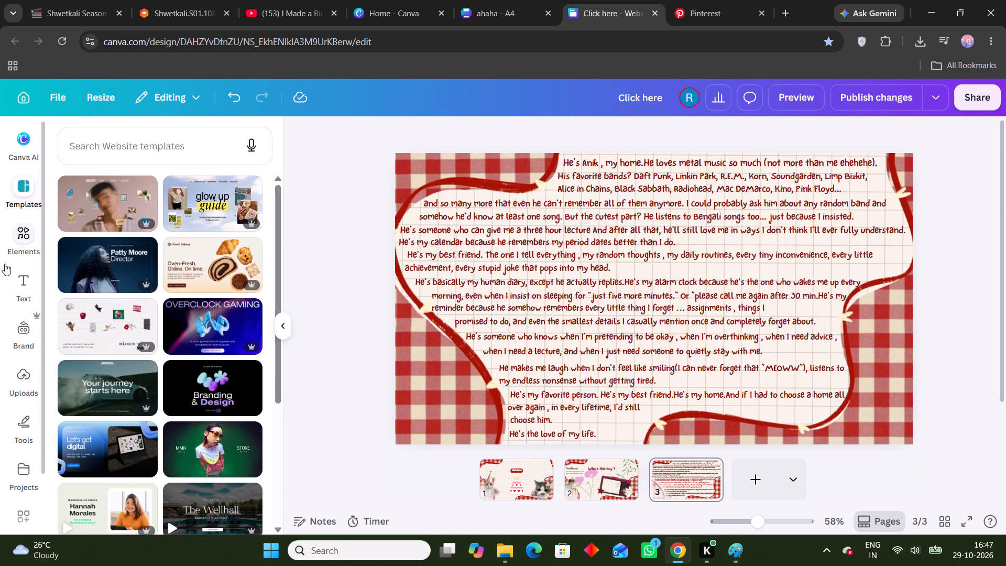
left_click(40, 230)
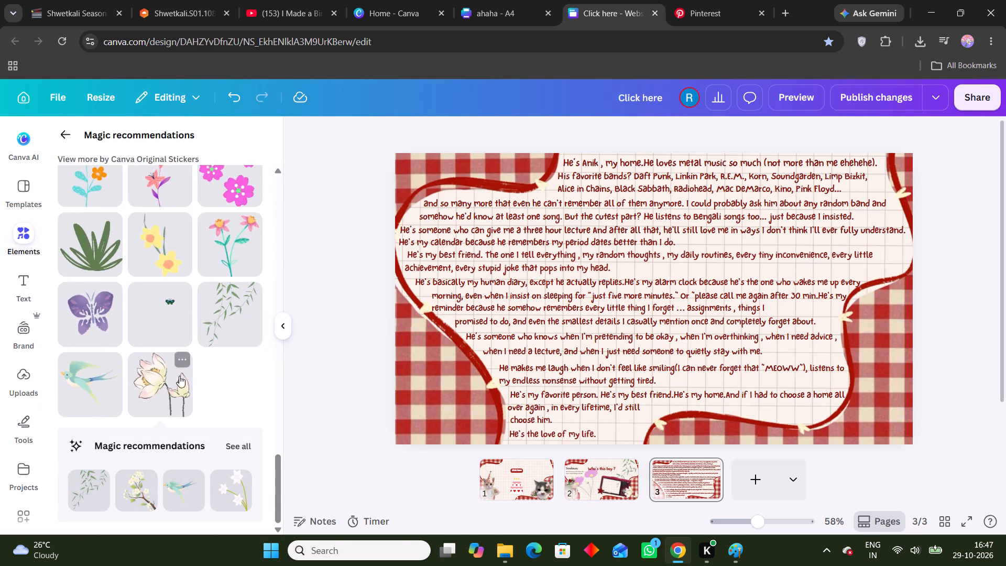
left_click(173, 373)
left_click_drag(693, 374, 728, 398)
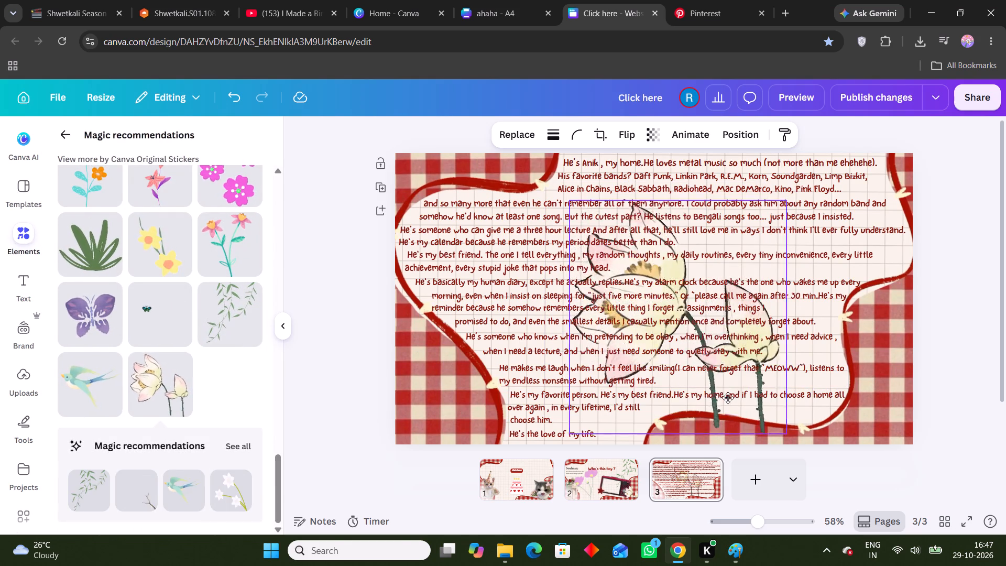
left_click_drag(728, 398, 799, 410)
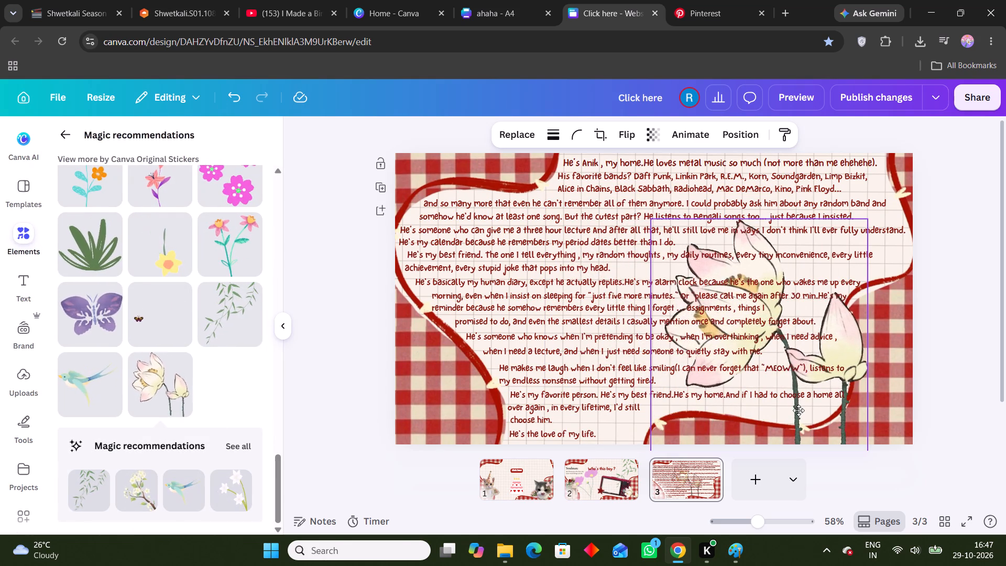
left_click_drag(799, 410, 885, 439)
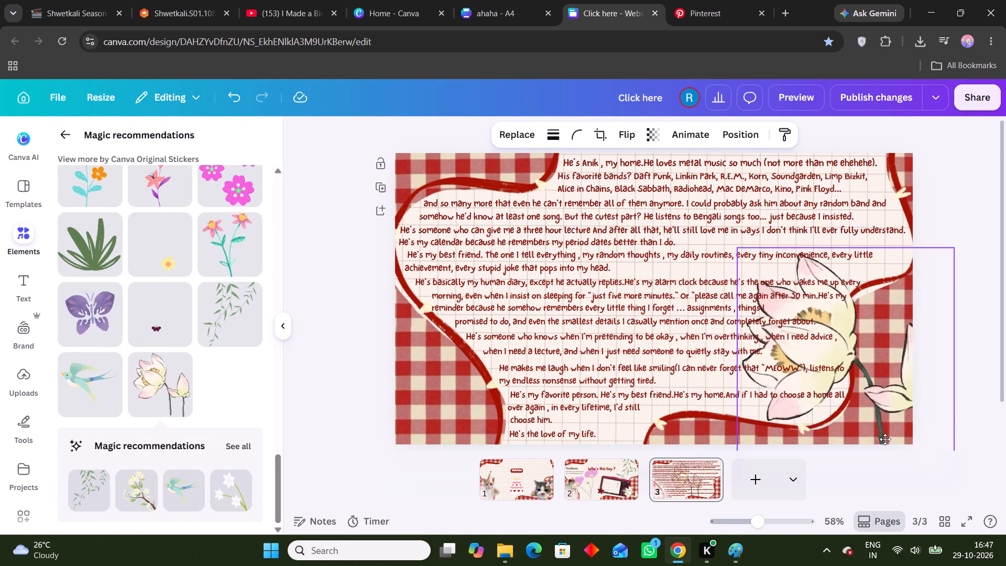
left_click_drag(885, 439, 805, 396)
left_click_drag(874, 439, 775, 357)
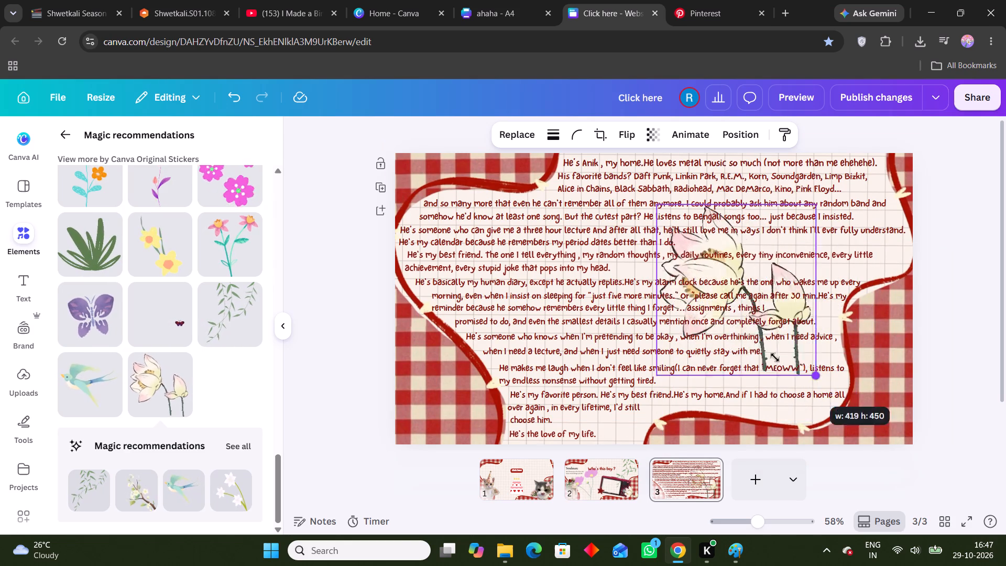
left_click_drag(775, 357, 724, 327)
left_click_drag(707, 277, 864, 430)
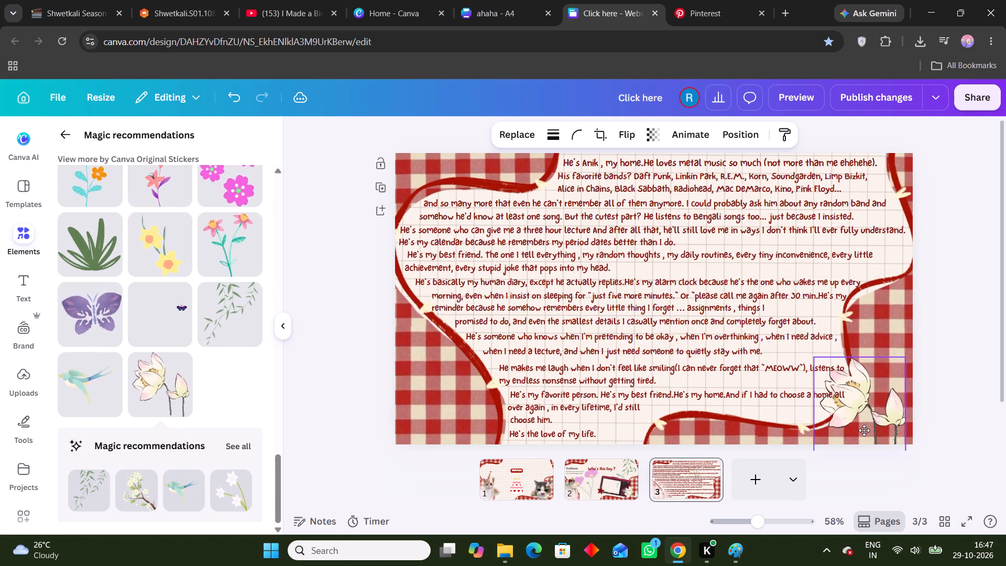
left_click_drag(864, 430, 867, 421)
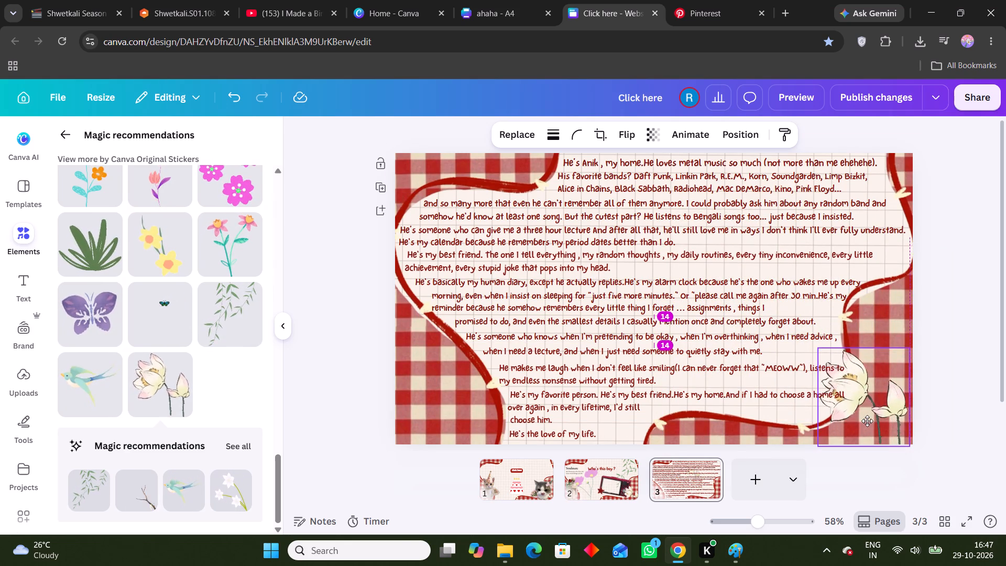
left_click_drag(867, 421, 874, 421)
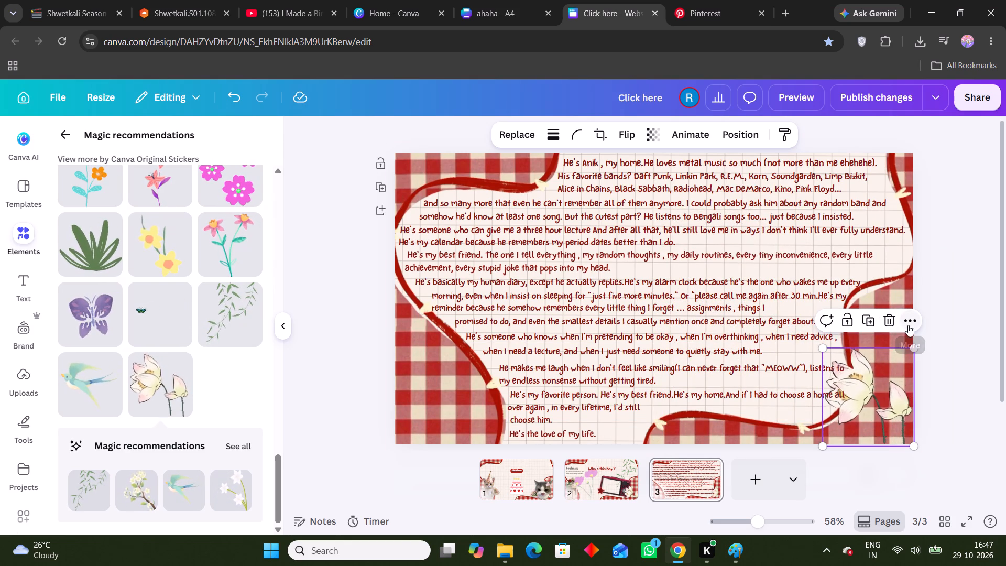
Duplicate the lotus sticker and place the copy in the page's bottom-left corner.
key("ctrl+d")
left_click_drag(874, 384, 439, 394)
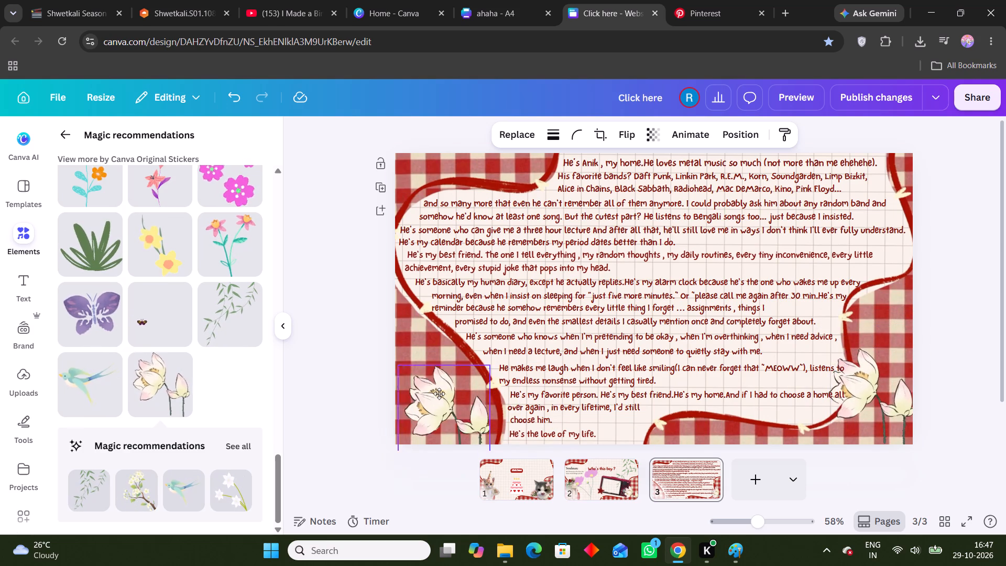
left_click_drag(439, 394, 433, 381)
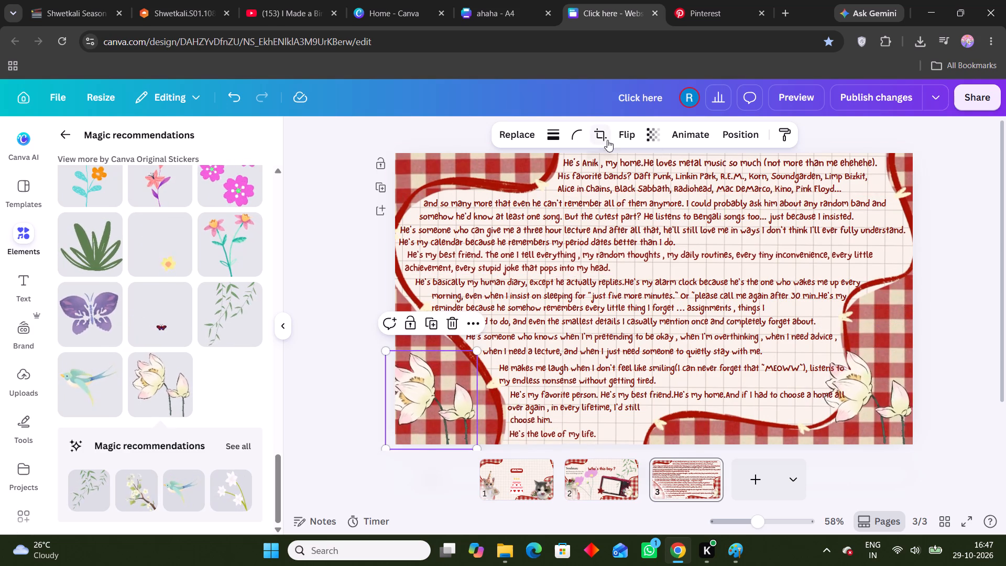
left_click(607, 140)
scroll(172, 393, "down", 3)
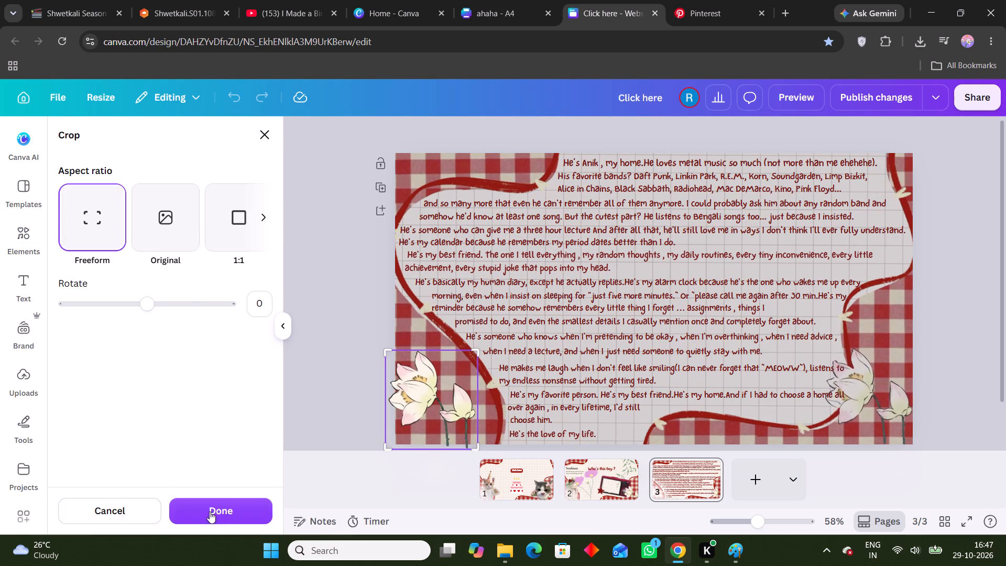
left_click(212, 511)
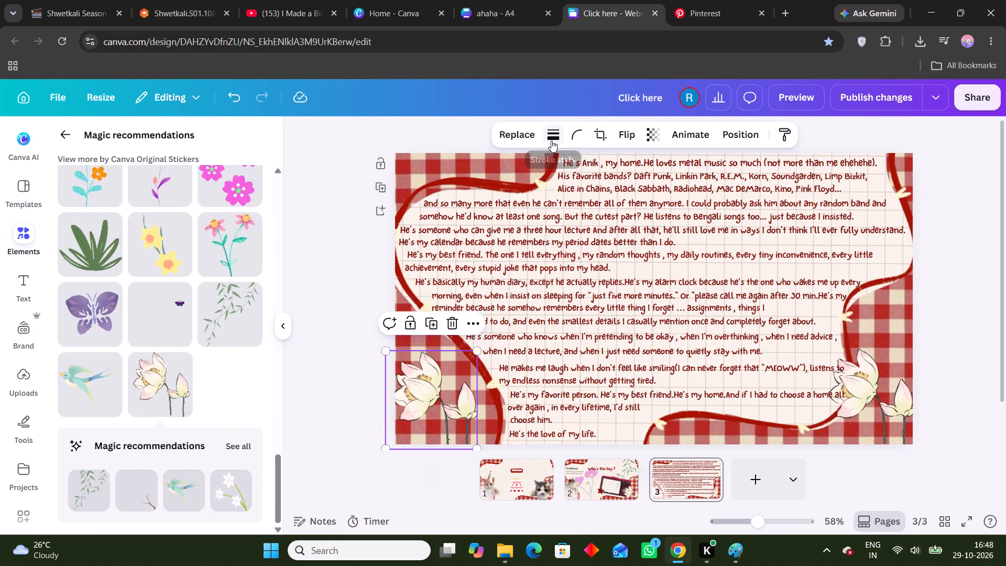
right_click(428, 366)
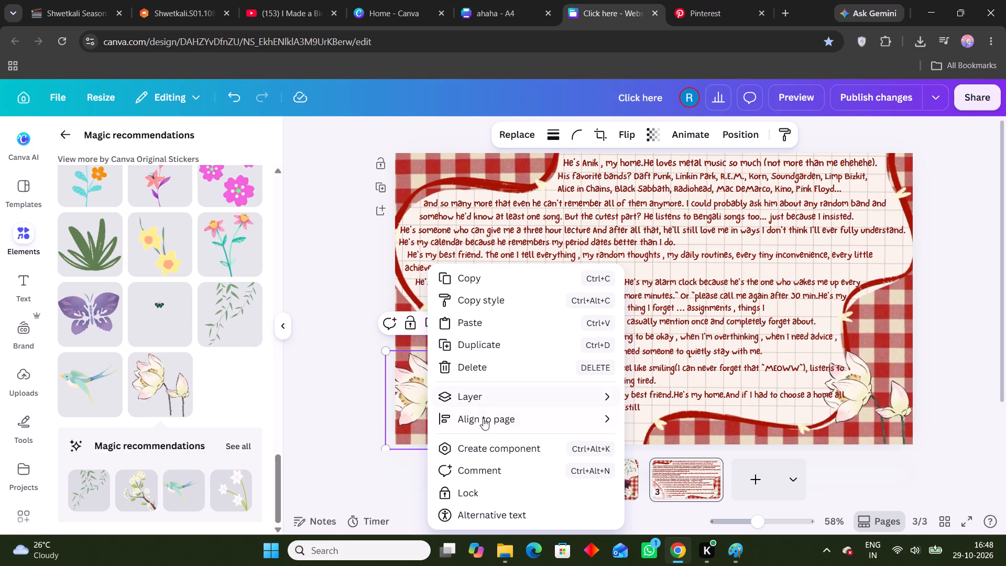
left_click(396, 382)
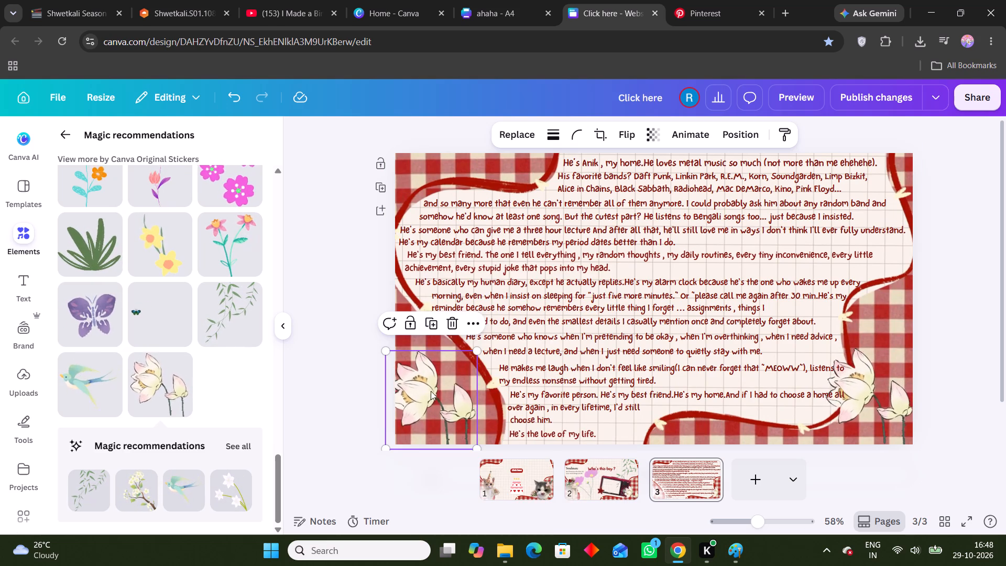
Fit the lotus copy into the bottom-left corner, flipped horizontally and slightly enlarged.
left_click_drag(433, 385, 446, 379)
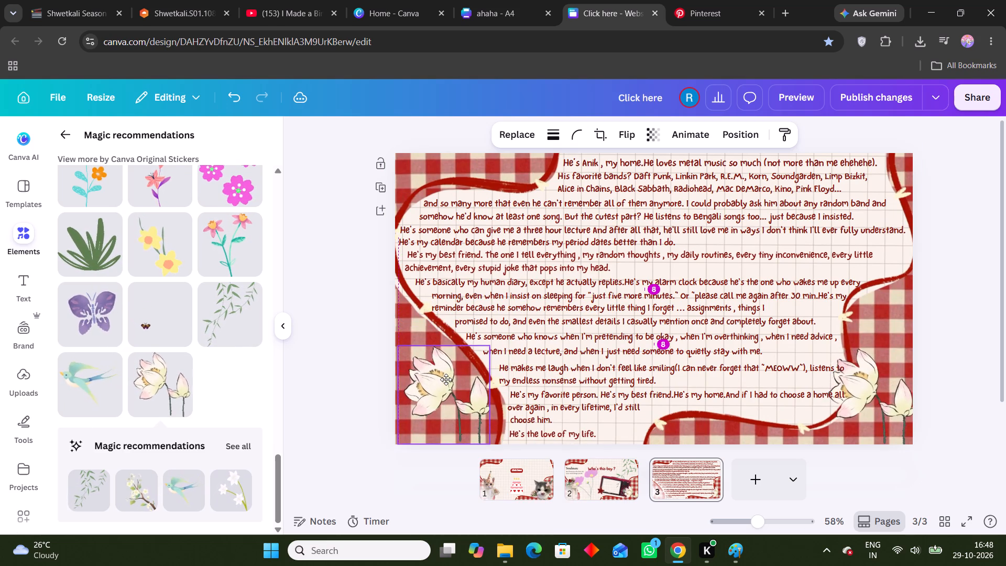
left_click_drag(446, 379, 441, 382)
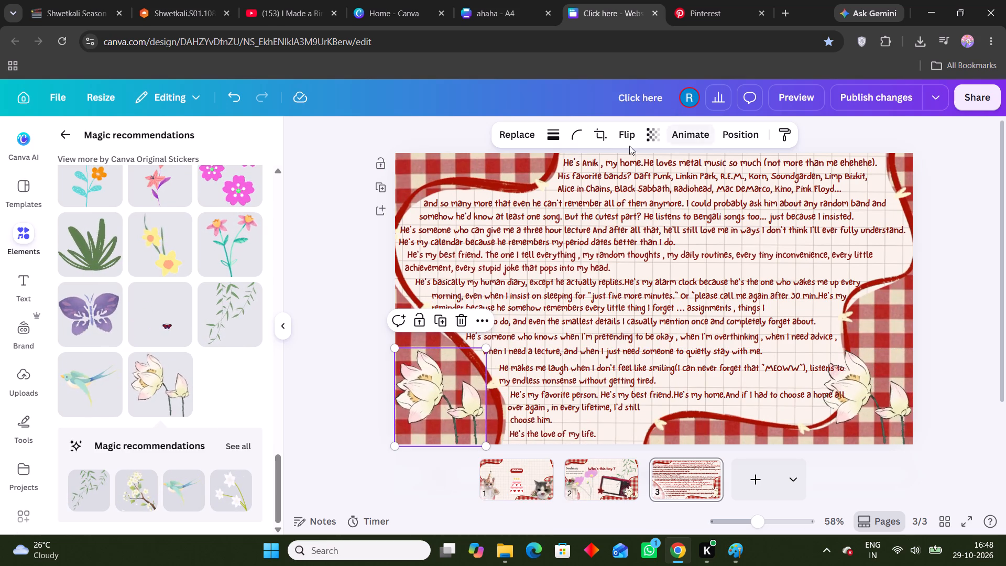
left_click(624, 139)
left_click(627, 178)
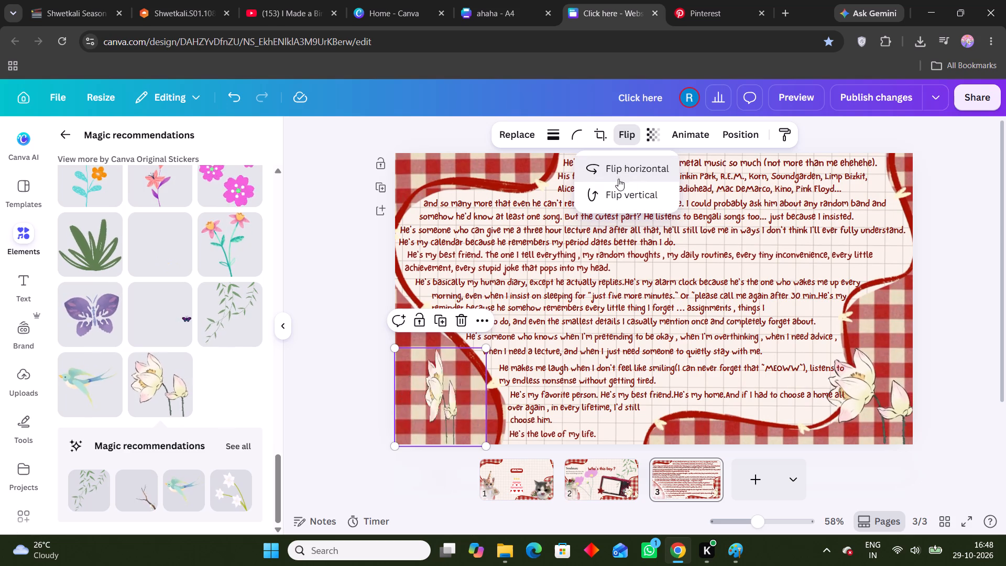
left_click(447, 405)
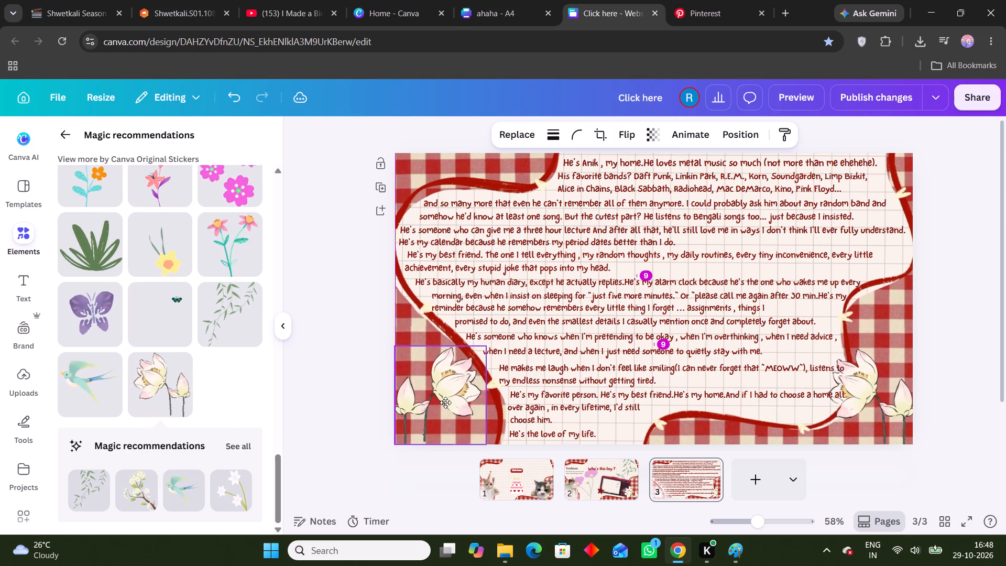
left_click_drag(485, 347, 501, 321)
Send the bottom-left lotus backward behind the letter text, keeping it one layer above the gingham background.
right_click(484, 362)
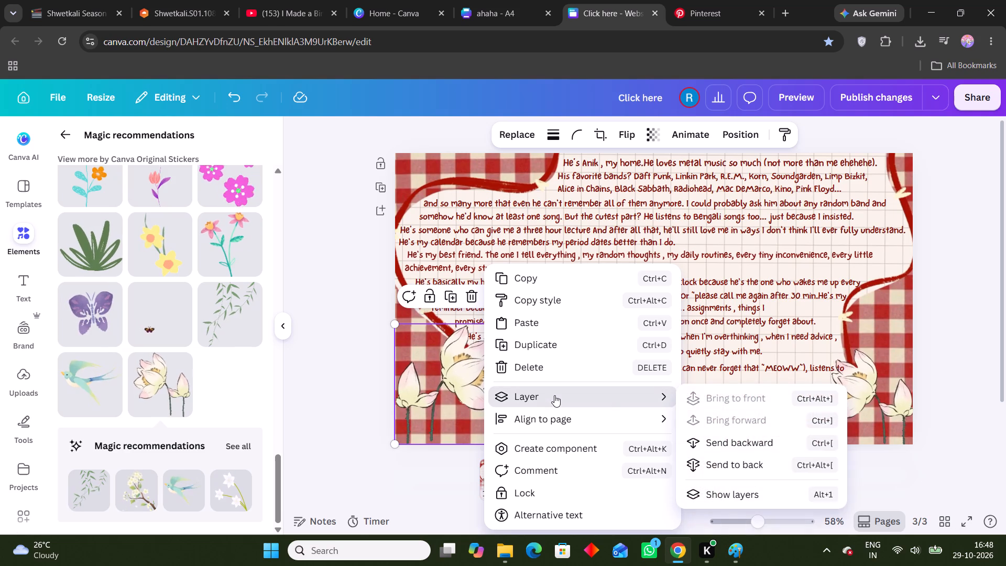
left_click(732, 440)
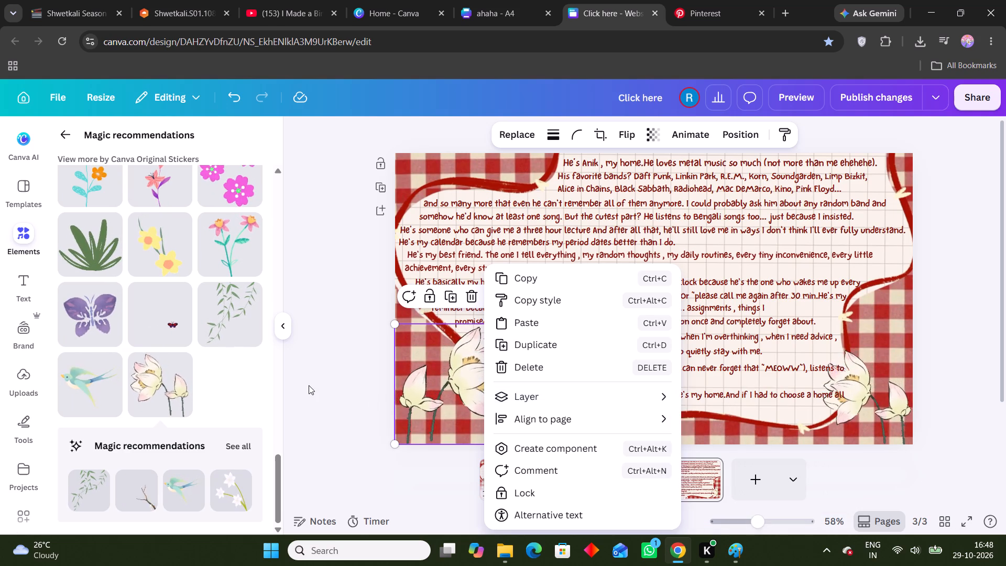
left_click(309, 385)
right_click(450, 371)
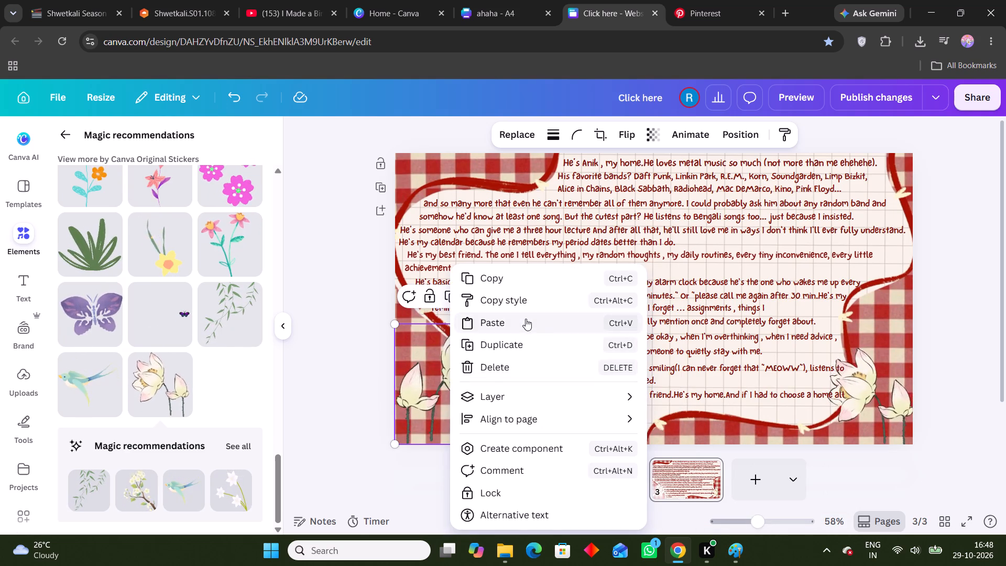
left_click(521, 400)
left_click(703, 440)
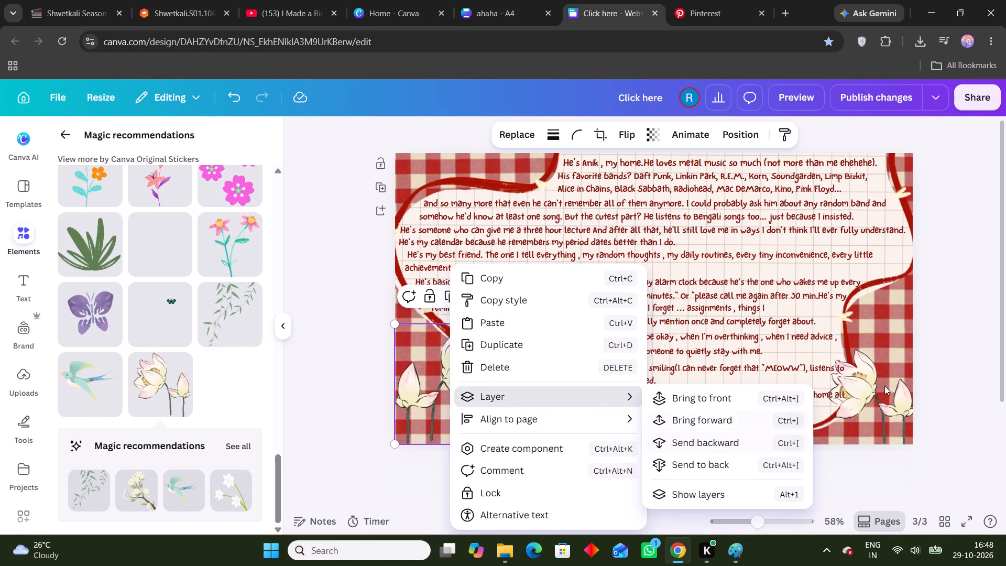
left_click(959, 355)
right_click(463, 374)
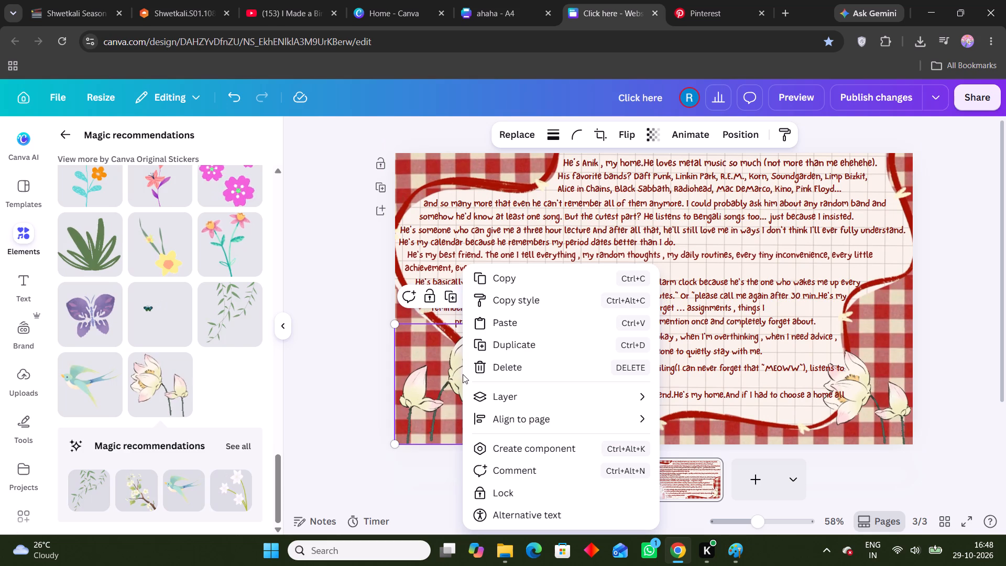
left_click(540, 390)
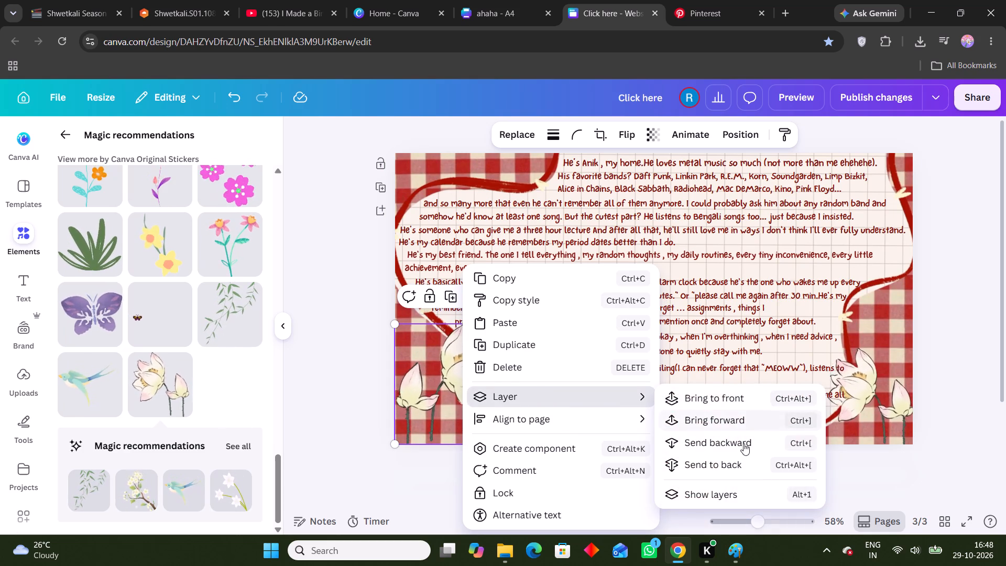
triple_click(718, 438)
triple_click(718, 438)
left_click(718, 436)
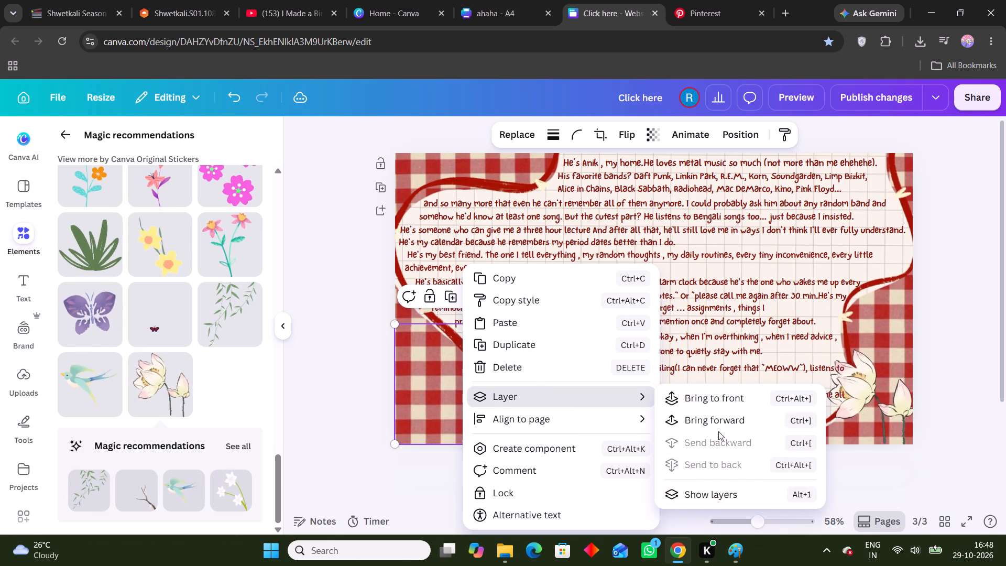
left_click(720, 422)
left_click(348, 364)
left_click(352, 362)
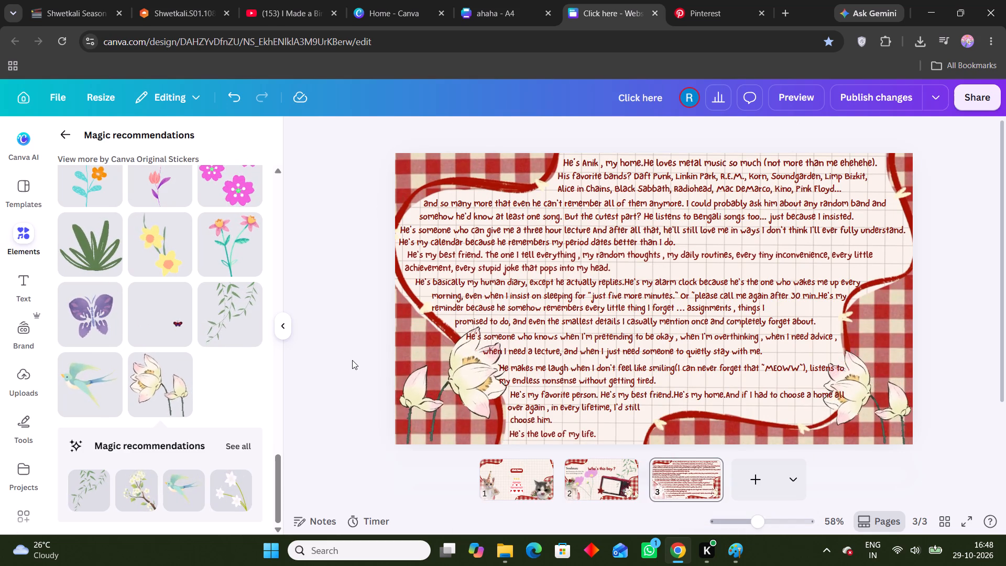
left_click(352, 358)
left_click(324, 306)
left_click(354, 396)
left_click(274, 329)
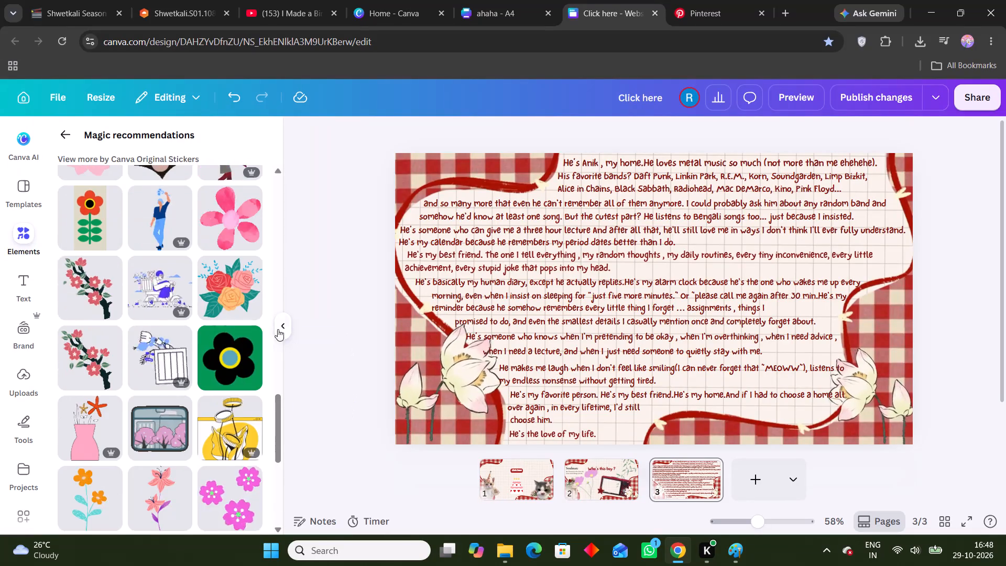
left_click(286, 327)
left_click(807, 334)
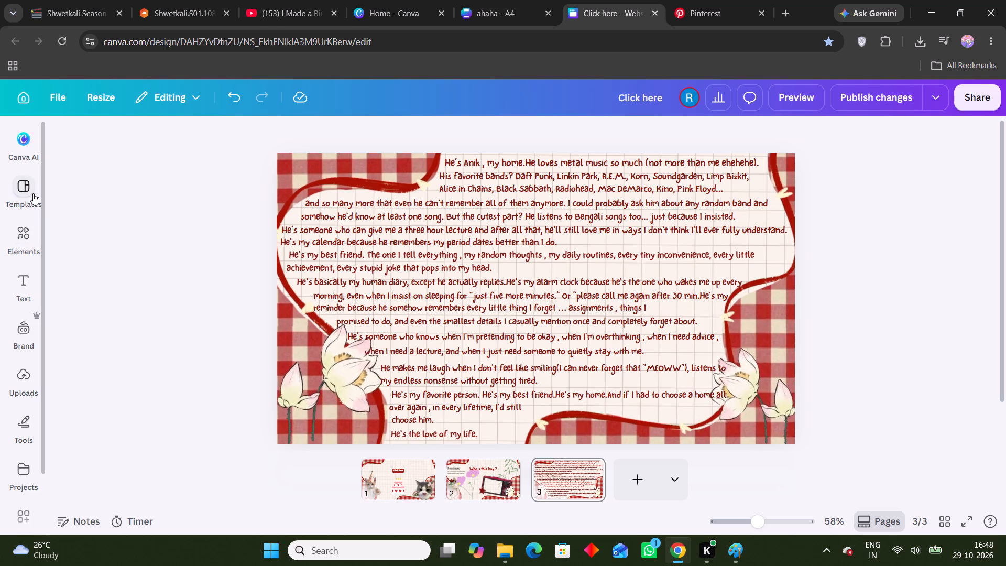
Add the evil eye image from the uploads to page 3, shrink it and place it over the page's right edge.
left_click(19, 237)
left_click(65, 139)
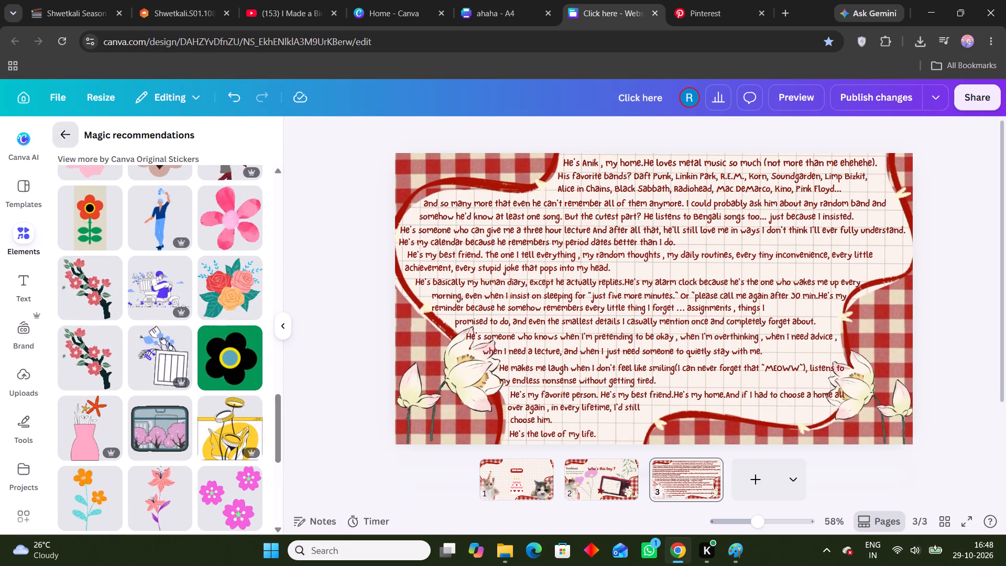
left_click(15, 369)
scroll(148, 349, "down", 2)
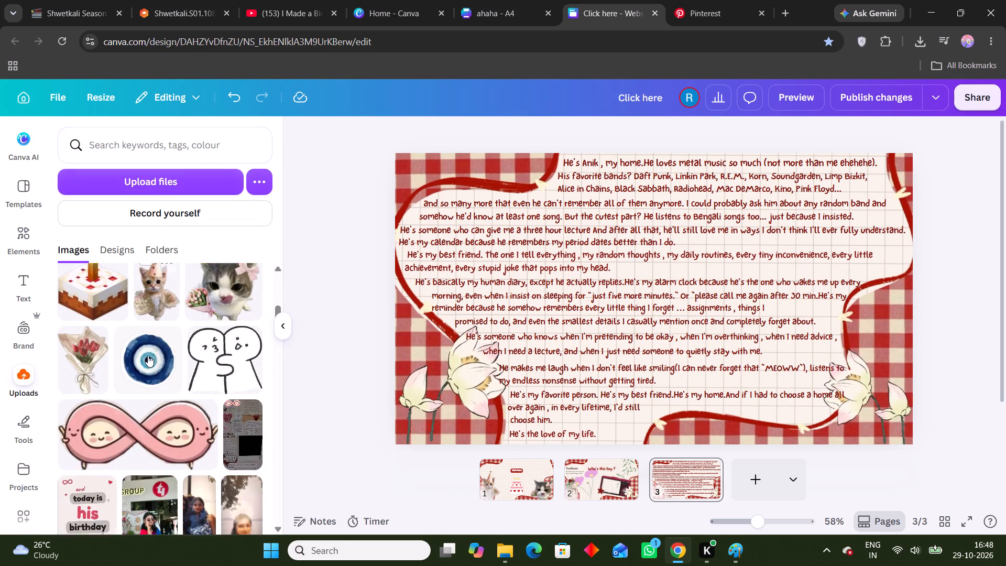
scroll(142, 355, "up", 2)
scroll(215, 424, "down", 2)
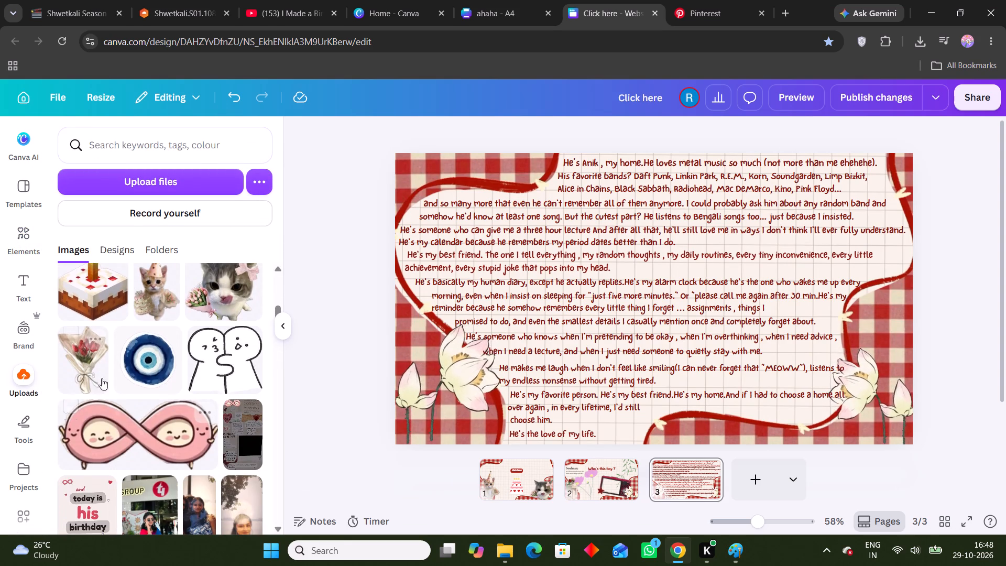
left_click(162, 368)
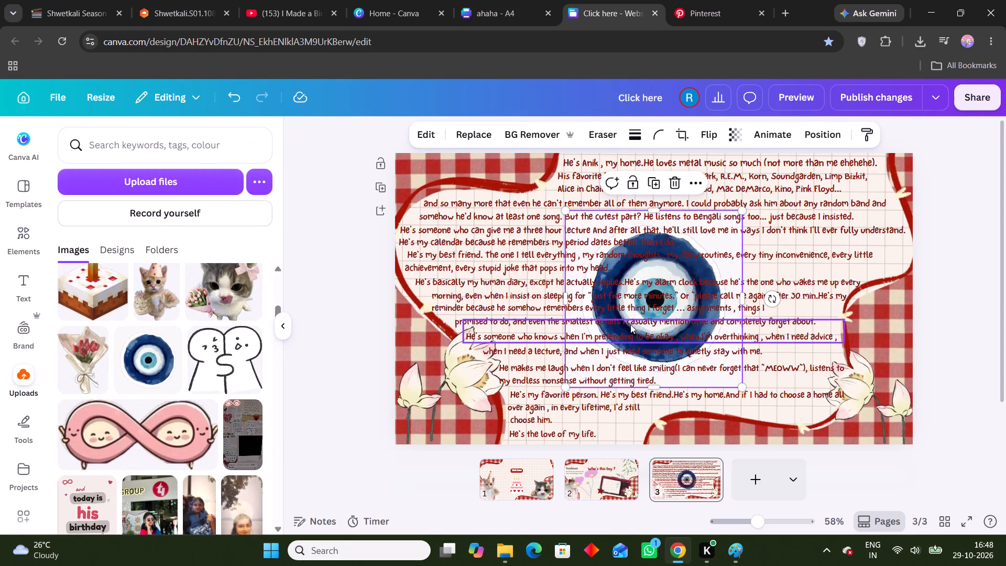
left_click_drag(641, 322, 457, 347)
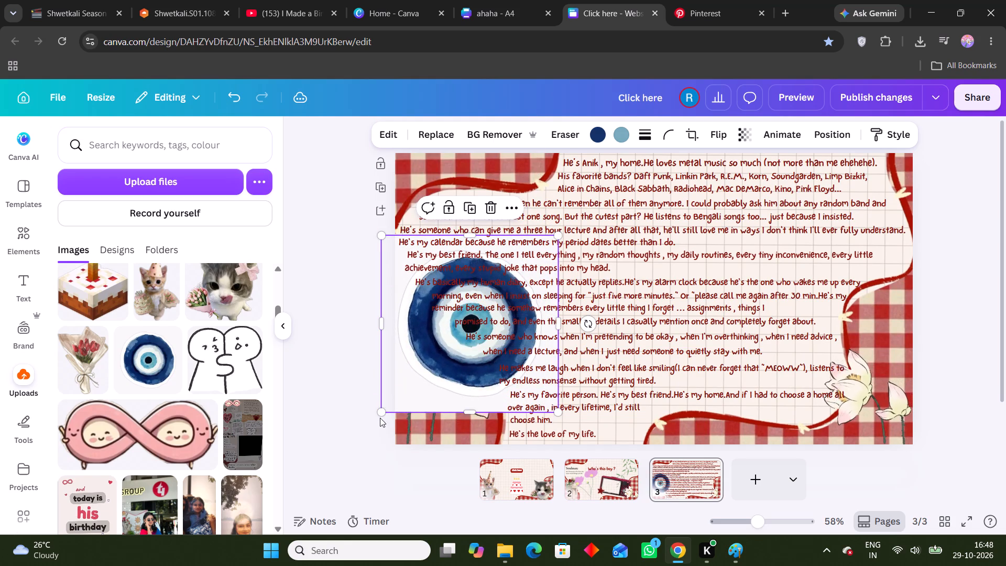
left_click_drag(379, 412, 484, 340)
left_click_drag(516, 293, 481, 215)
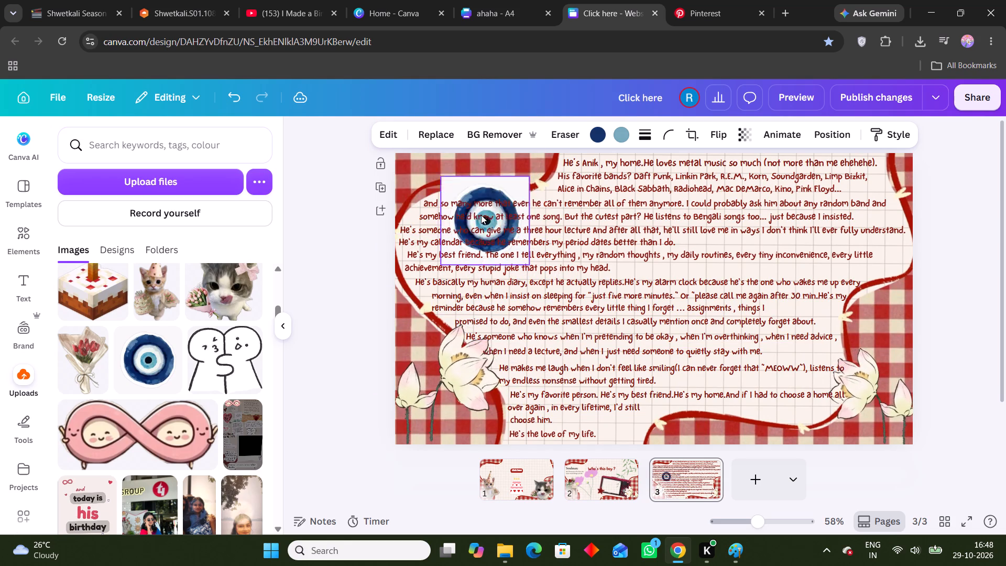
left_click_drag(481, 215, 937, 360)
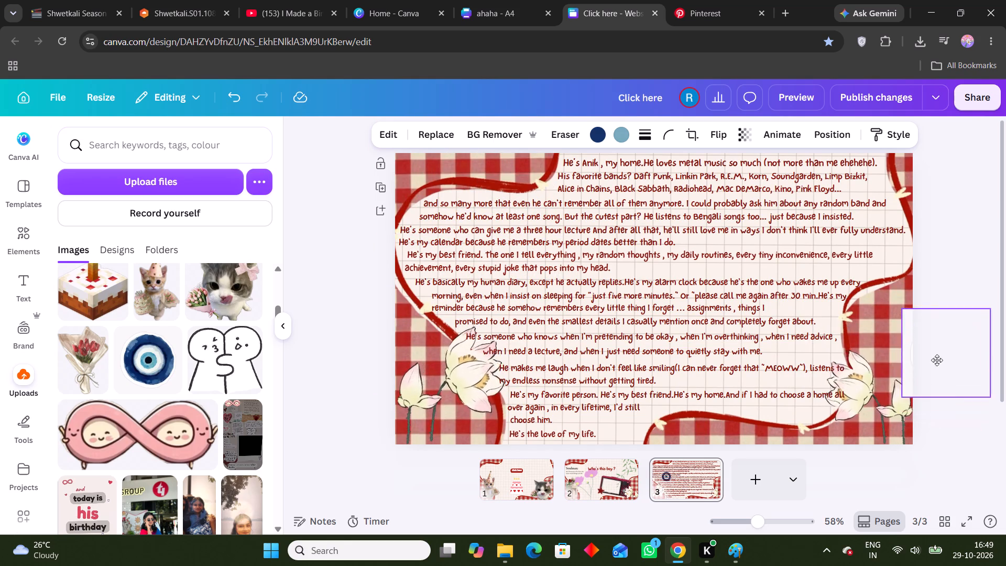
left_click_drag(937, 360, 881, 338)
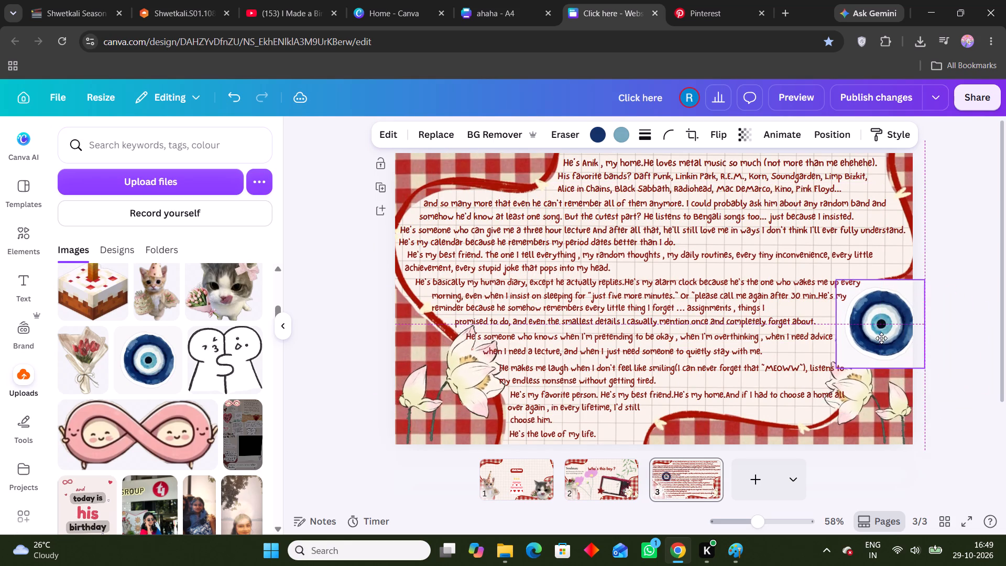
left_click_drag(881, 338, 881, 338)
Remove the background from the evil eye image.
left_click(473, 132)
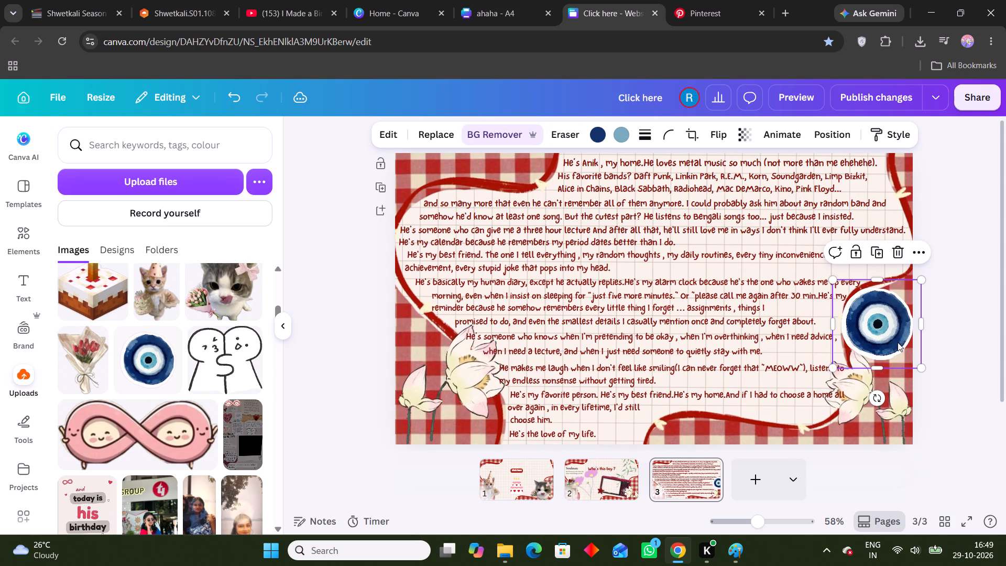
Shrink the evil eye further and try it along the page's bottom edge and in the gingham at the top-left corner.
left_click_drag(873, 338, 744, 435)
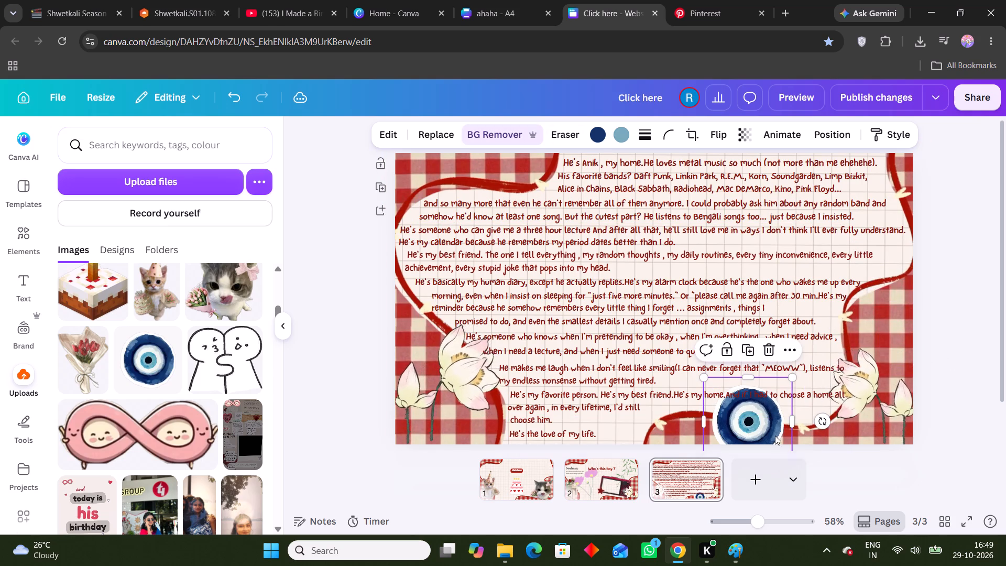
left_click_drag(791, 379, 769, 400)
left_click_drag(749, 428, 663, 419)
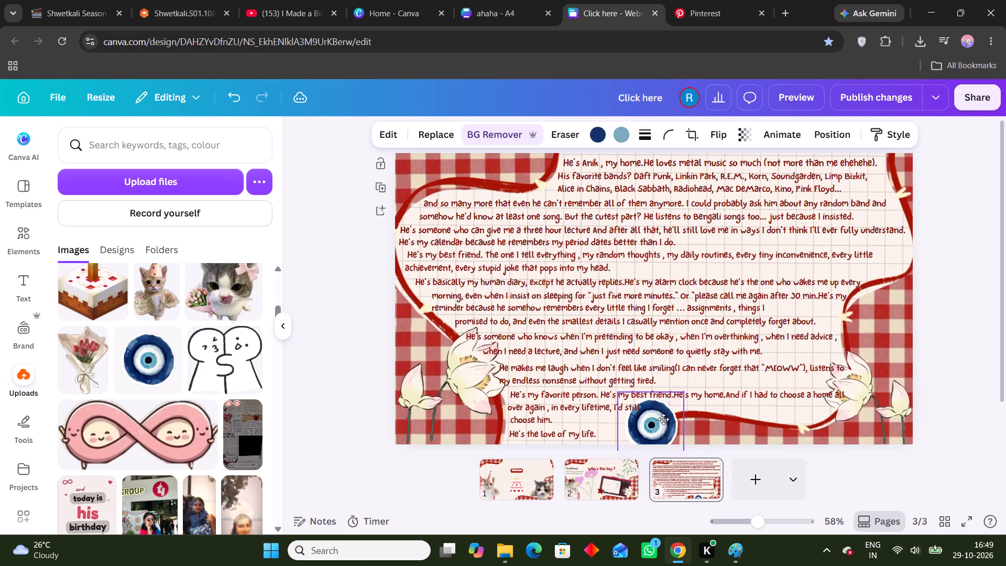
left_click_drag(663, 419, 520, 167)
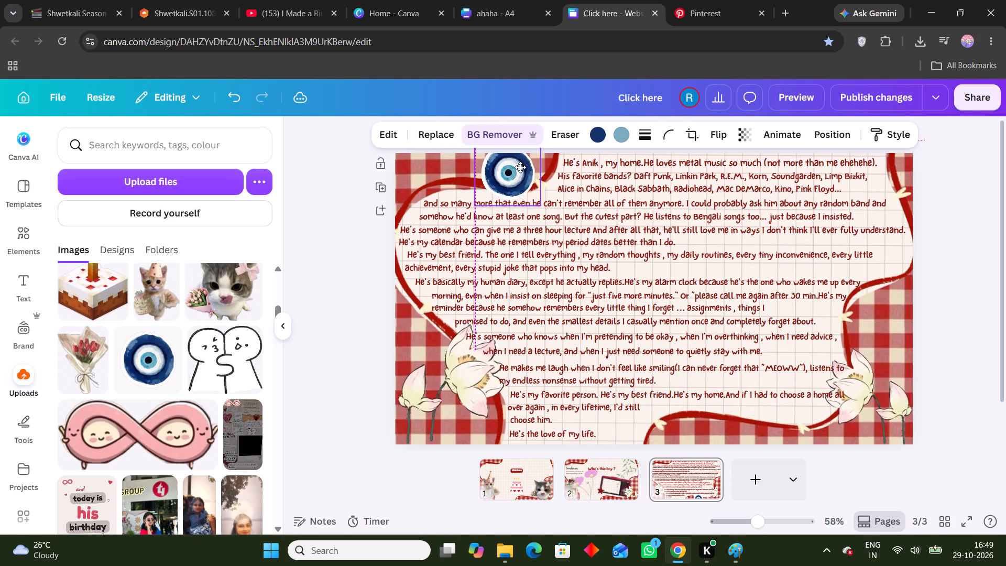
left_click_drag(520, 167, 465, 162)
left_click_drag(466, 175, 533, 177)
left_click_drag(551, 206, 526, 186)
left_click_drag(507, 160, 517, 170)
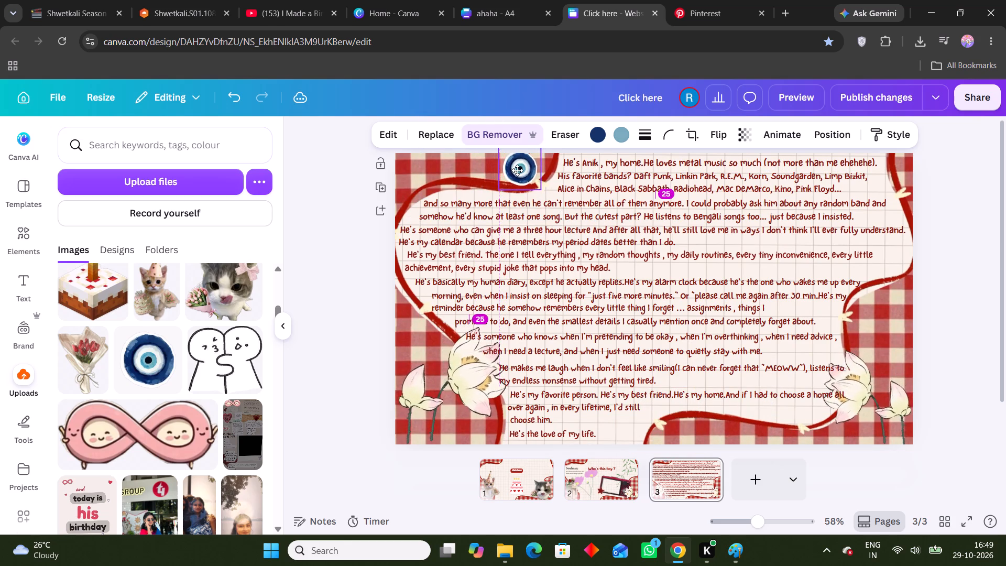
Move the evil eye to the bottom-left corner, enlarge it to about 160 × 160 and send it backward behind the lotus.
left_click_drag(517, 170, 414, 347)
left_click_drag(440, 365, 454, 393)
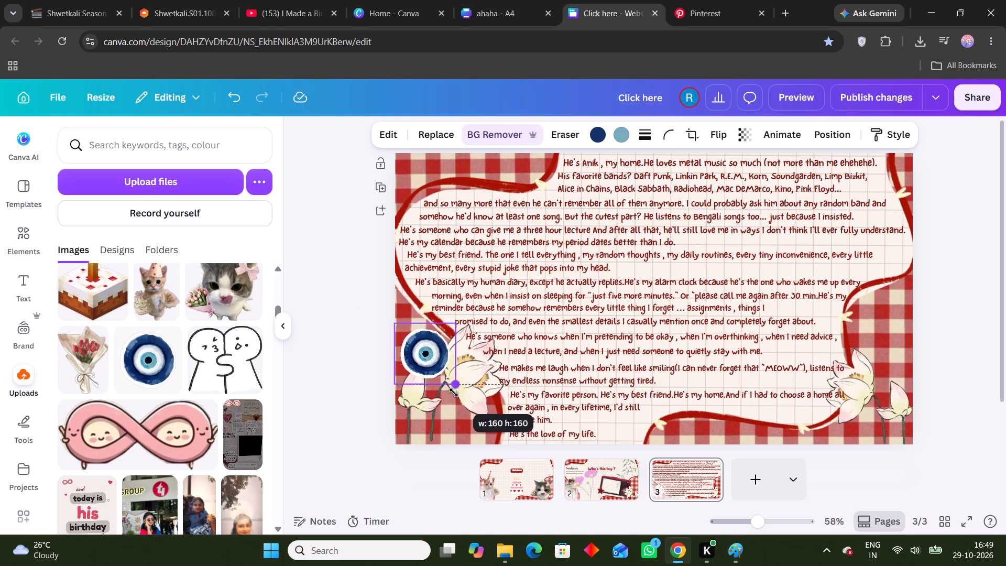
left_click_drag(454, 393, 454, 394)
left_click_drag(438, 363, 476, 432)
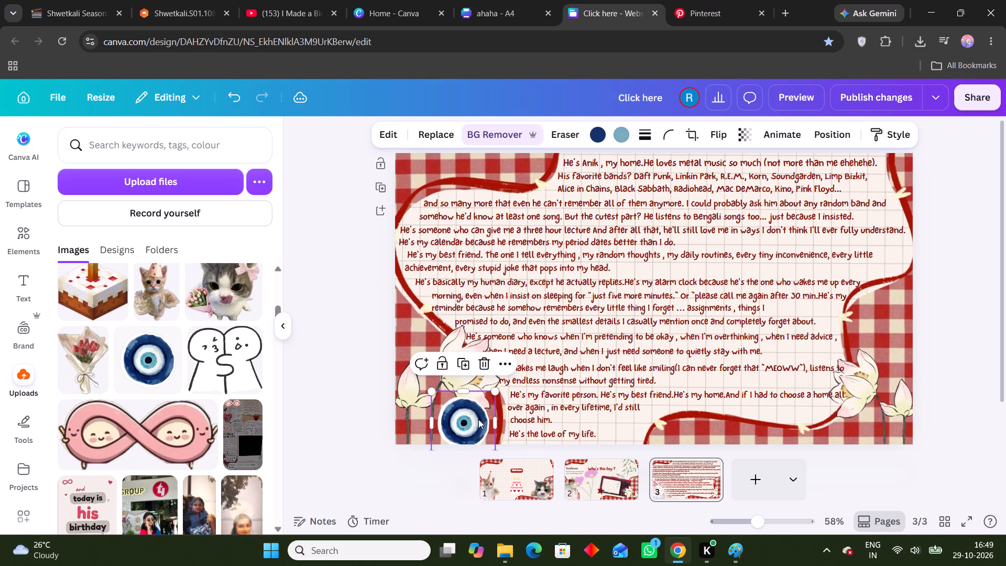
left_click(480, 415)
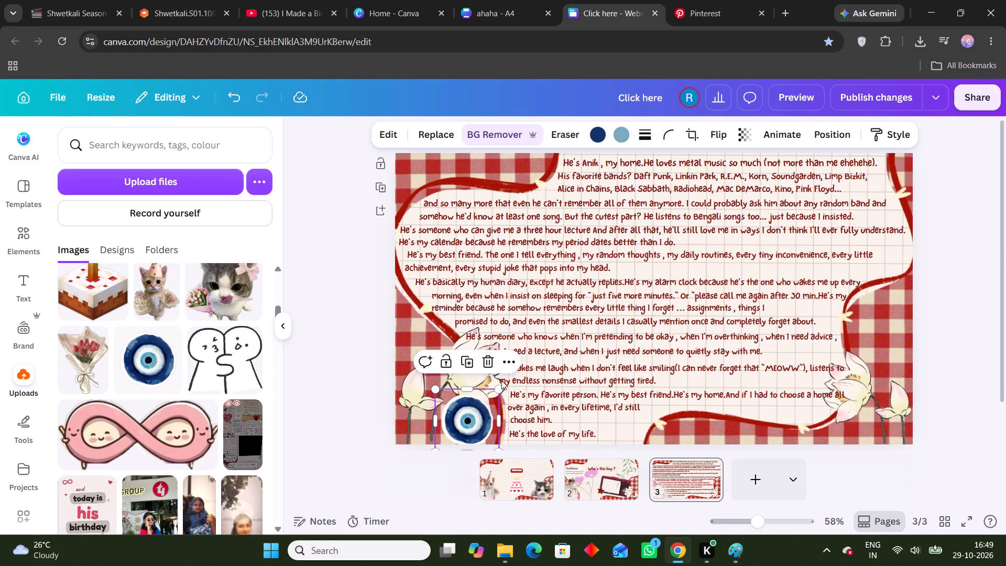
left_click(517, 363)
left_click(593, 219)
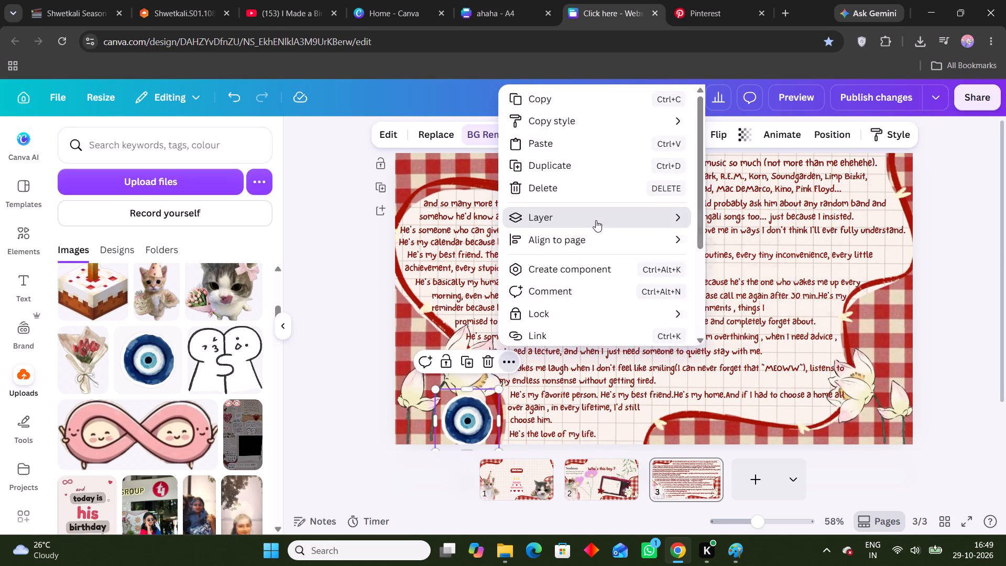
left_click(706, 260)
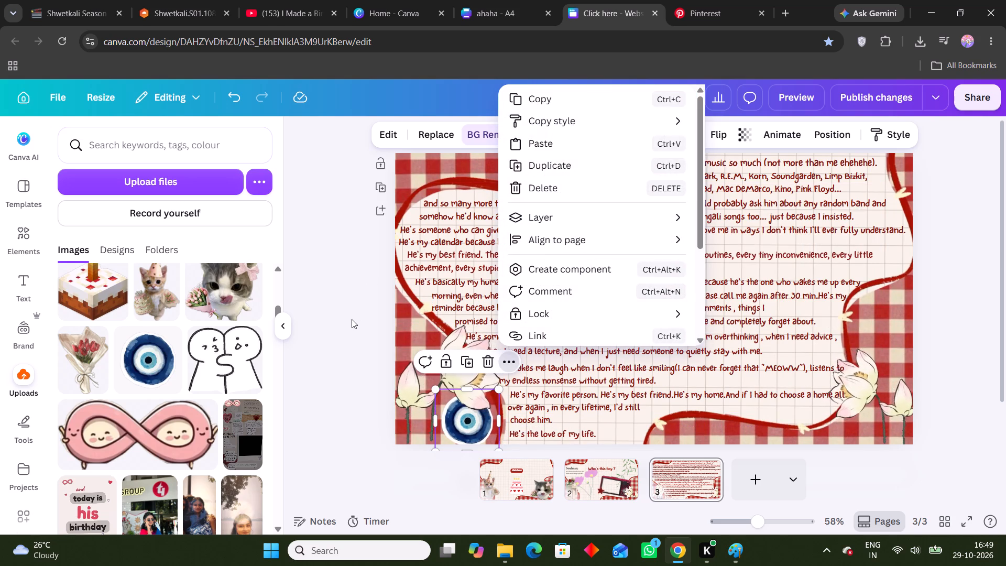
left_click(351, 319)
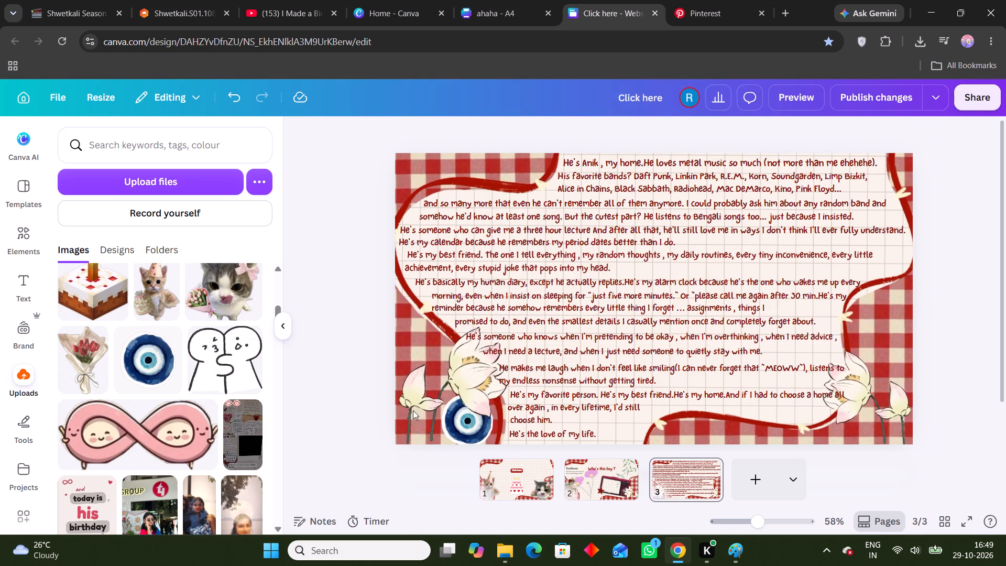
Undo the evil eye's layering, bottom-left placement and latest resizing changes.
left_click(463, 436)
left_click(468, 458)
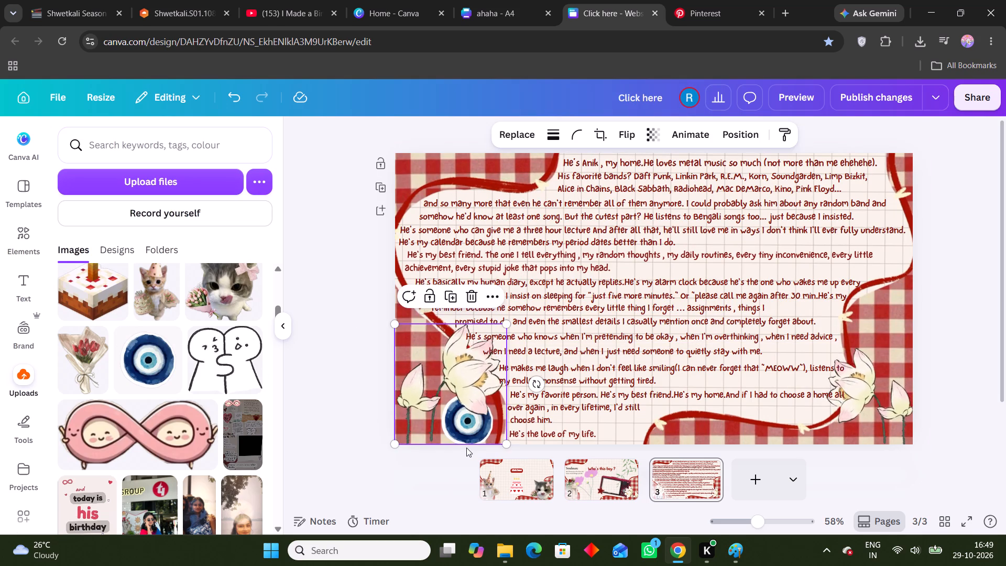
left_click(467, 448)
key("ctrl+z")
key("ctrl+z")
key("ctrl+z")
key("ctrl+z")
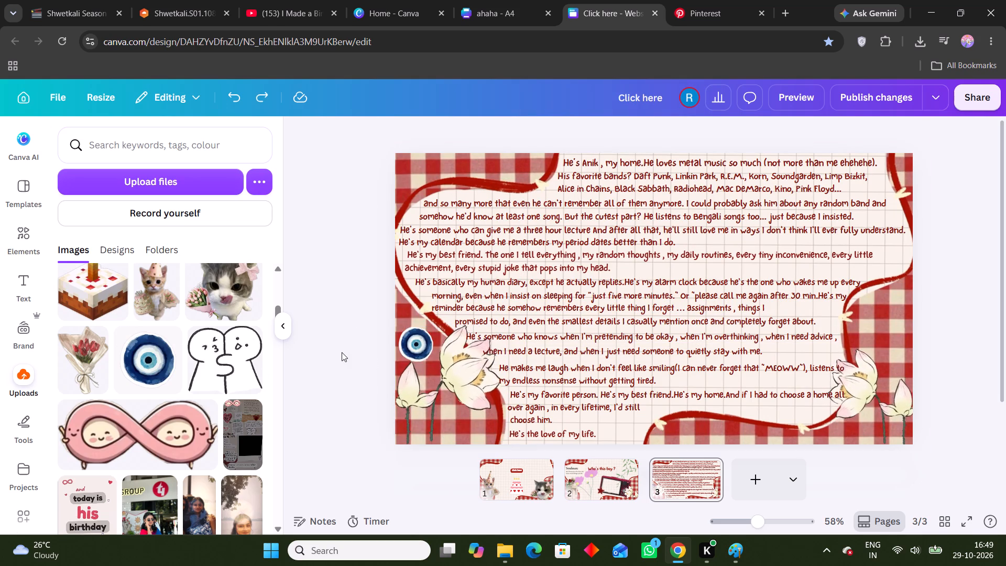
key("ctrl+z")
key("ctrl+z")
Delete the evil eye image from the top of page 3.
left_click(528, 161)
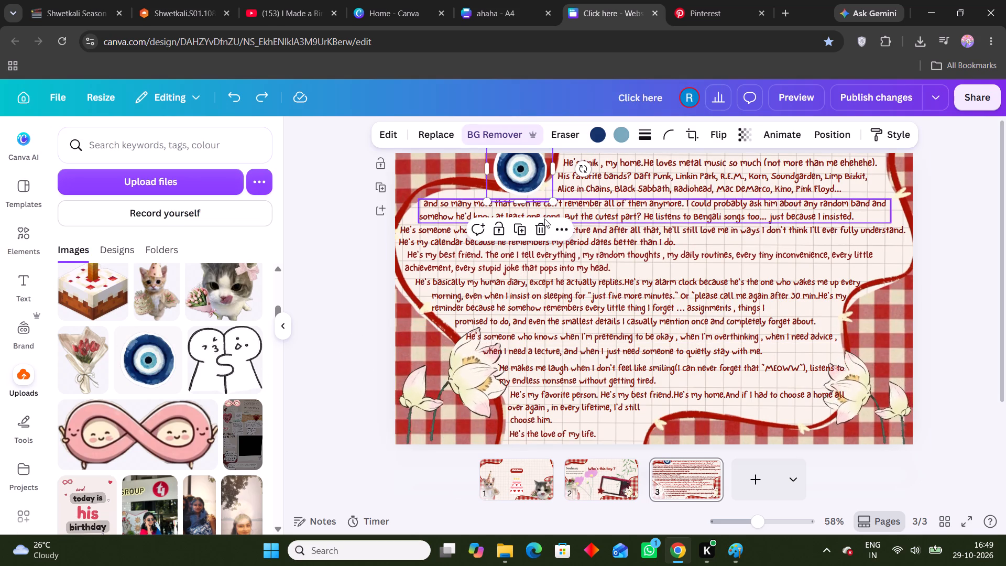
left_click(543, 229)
Find the torn-paper "You make me happy in a way no one else can." image in the uploads and add it to page 3.
scroll(241, 341, "up", 3)
scroll(166, 384, "up", 3)
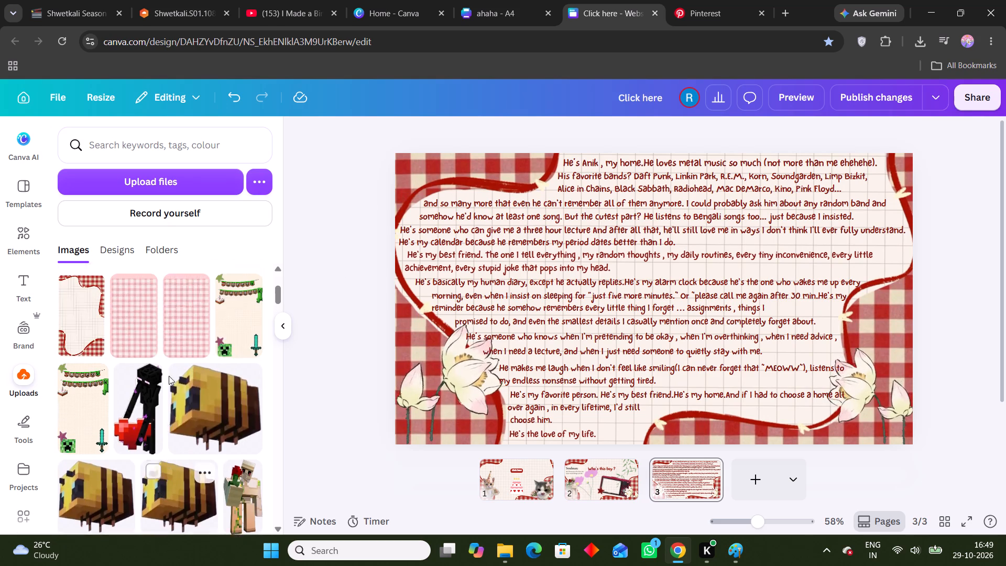
scroll(212, 395, "down", 14)
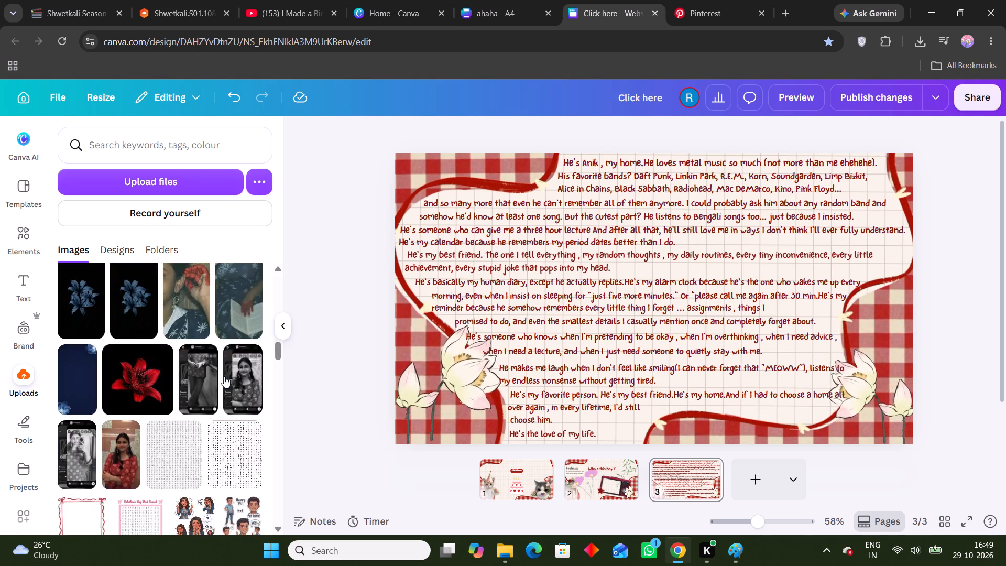
scroll(224, 376, "down", 8)
scroll(231, 377, "up", 1)
scroll(169, 364, "up", 2)
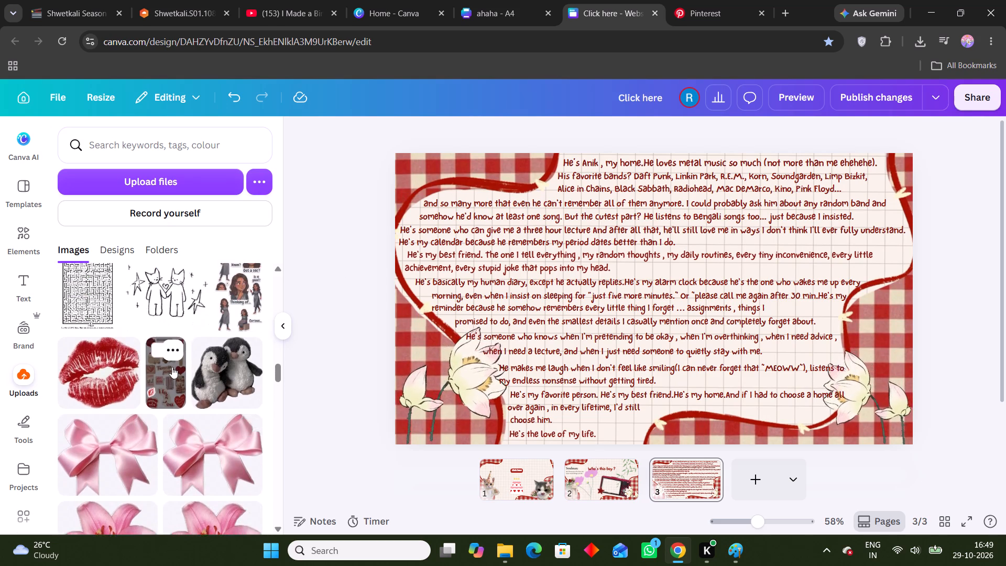
scroll(186, 382, "down", 9)
scroll(198, 379, "up", 2)
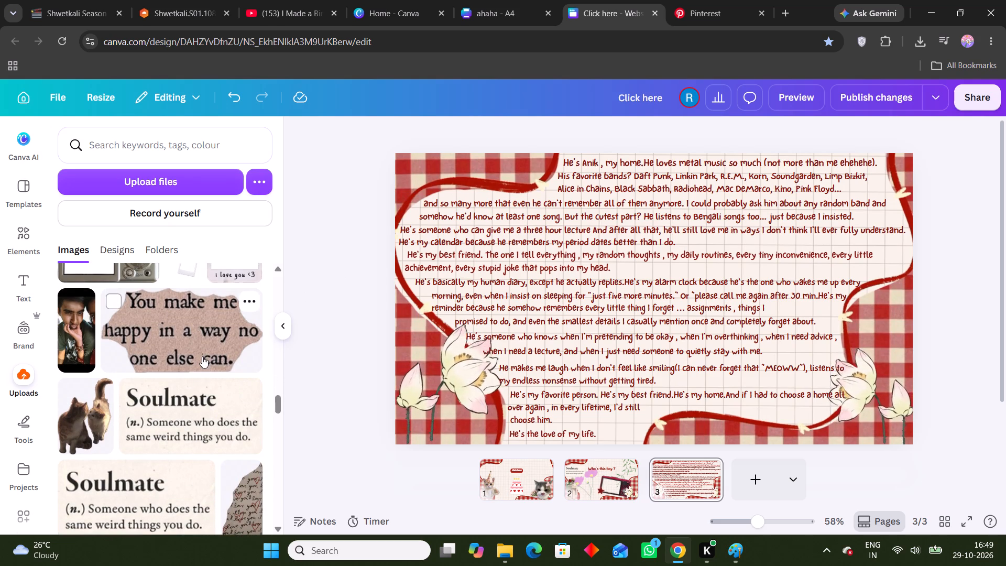
scroll(228, 425, "down", 2)
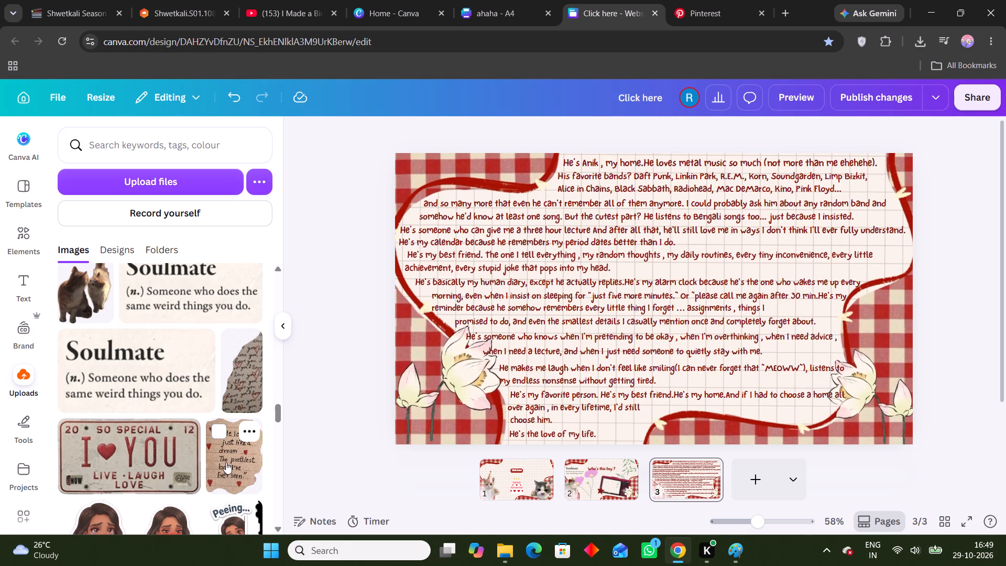
scroll(170, 365, "up", 3)
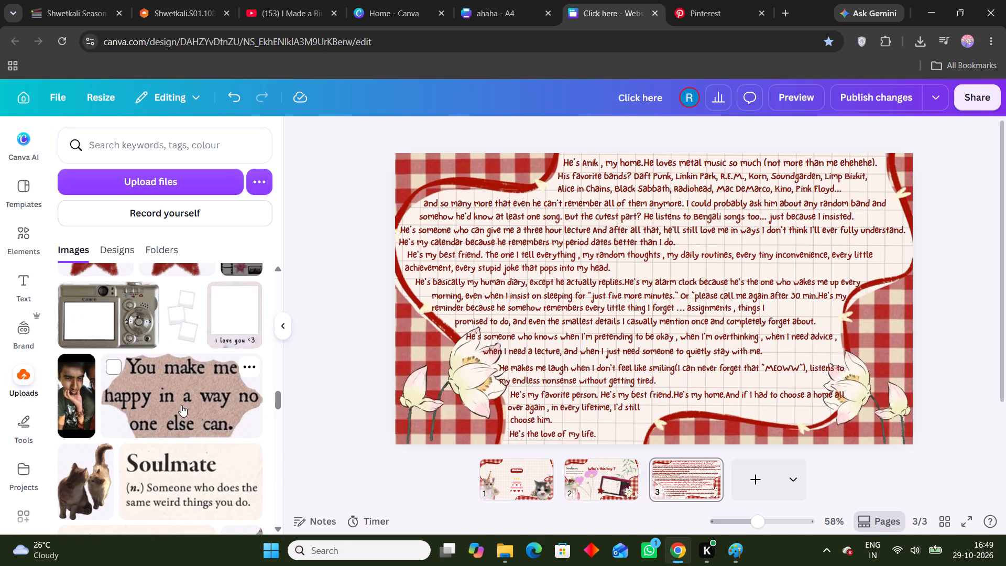
left_click(181, 404)
Shrink the "You make me happy" paper quote and place it at the page's bottom edge, over the ribbon near the bottom-right lotus.
left_click_drag(757, 304, 804, 407)
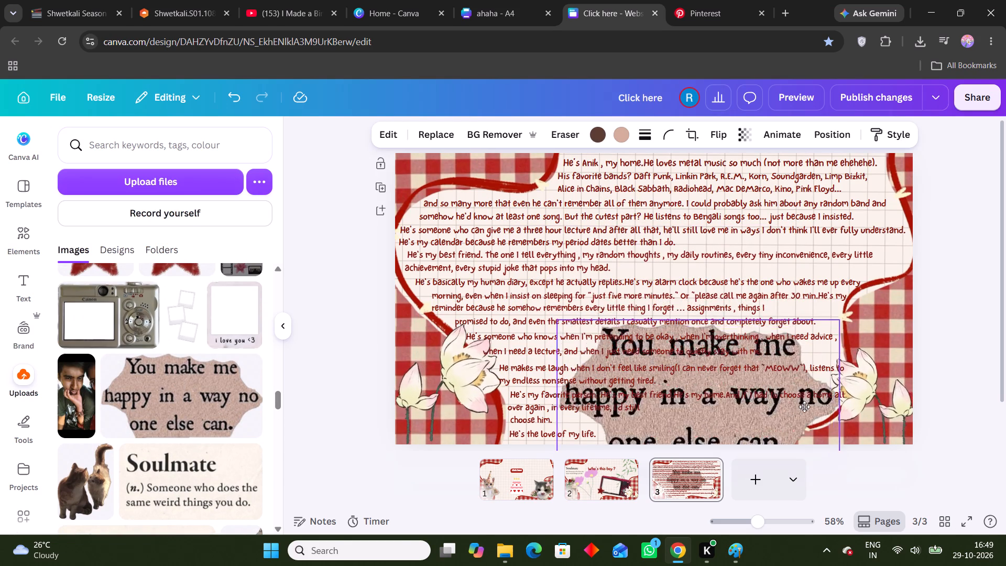
left_click_drag(804, 407, 793, 356)
left_click_drag(833, 424, 697, 329)
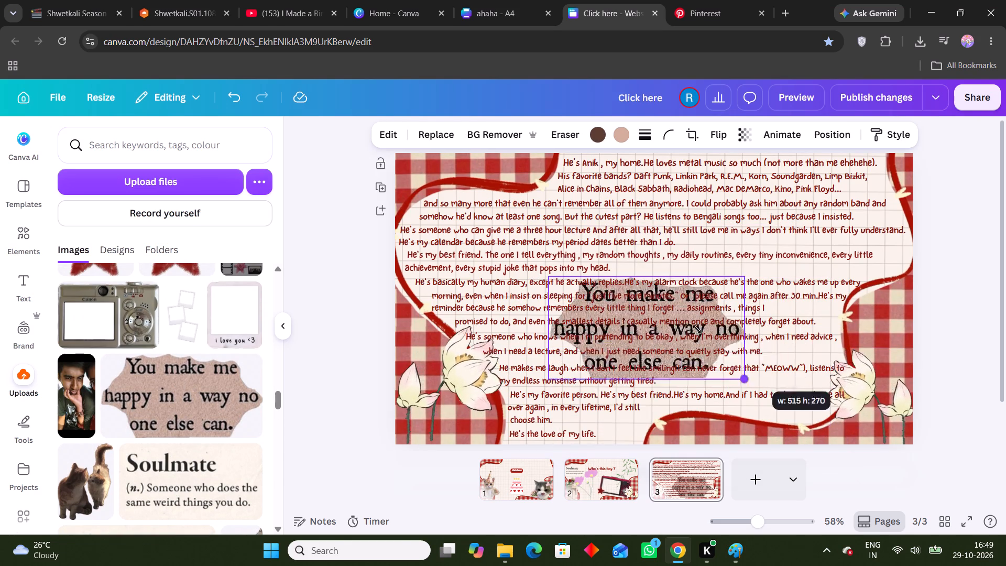
left_click_drag(697, 329, 642, 308)
left_click_drag(601, 308, 661, 353)
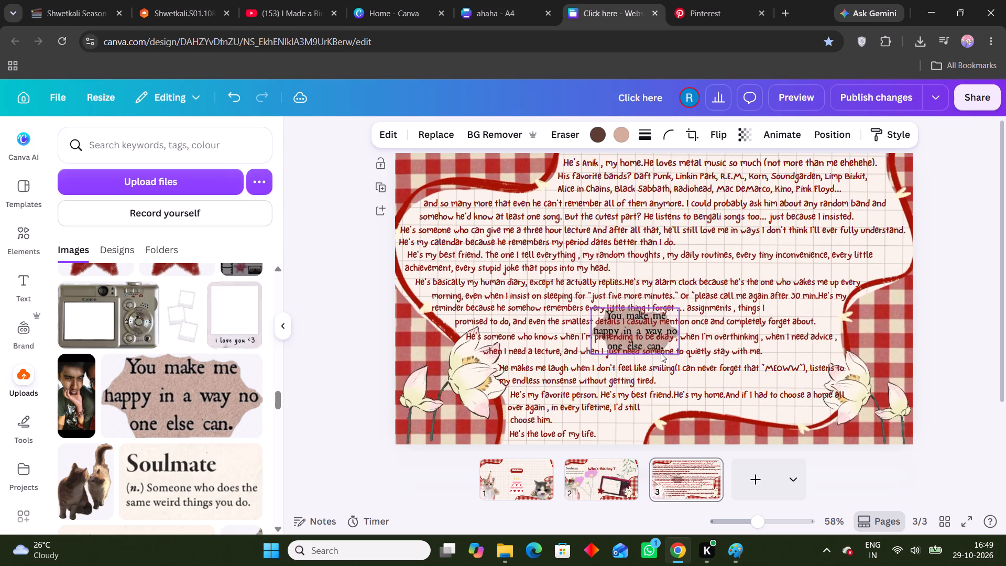
left_click_drag(661, 353, 756, 430)
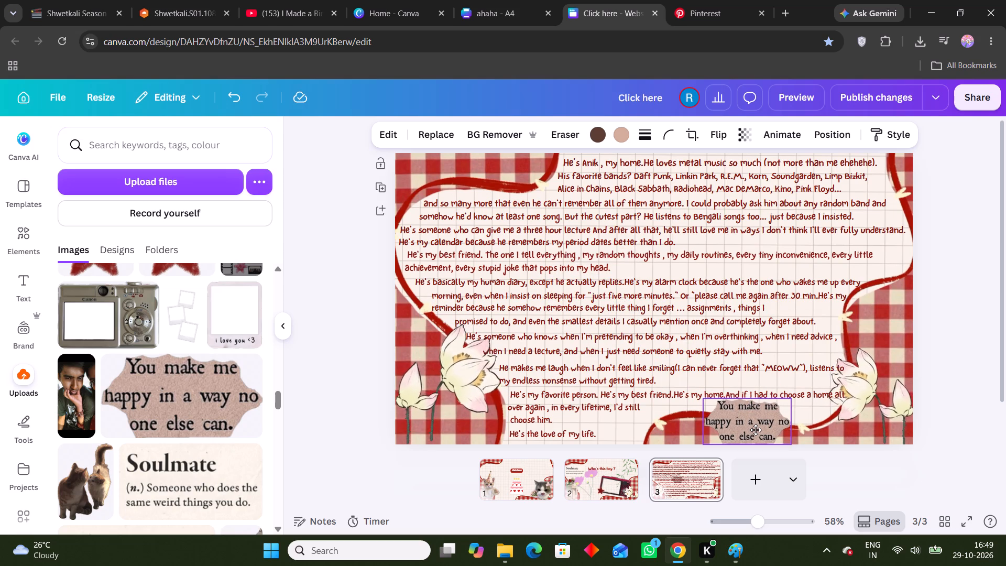
left_click_drag(756, 430, 756, 430)
left_click(991, 363)
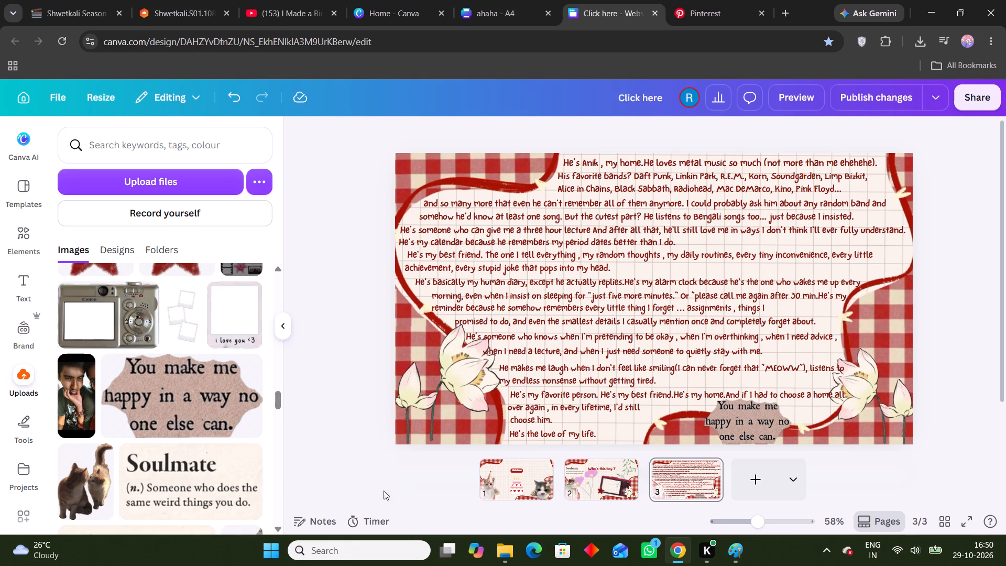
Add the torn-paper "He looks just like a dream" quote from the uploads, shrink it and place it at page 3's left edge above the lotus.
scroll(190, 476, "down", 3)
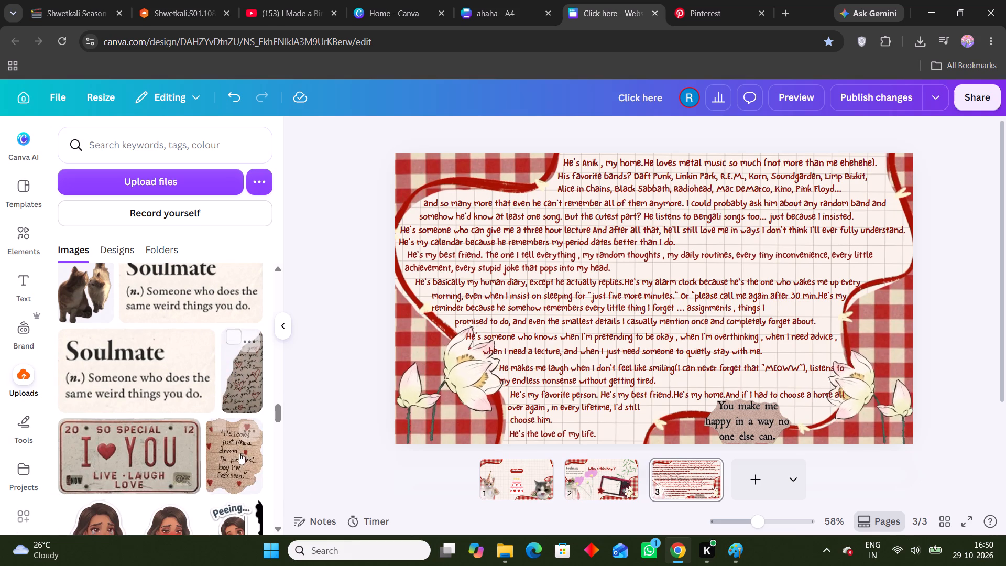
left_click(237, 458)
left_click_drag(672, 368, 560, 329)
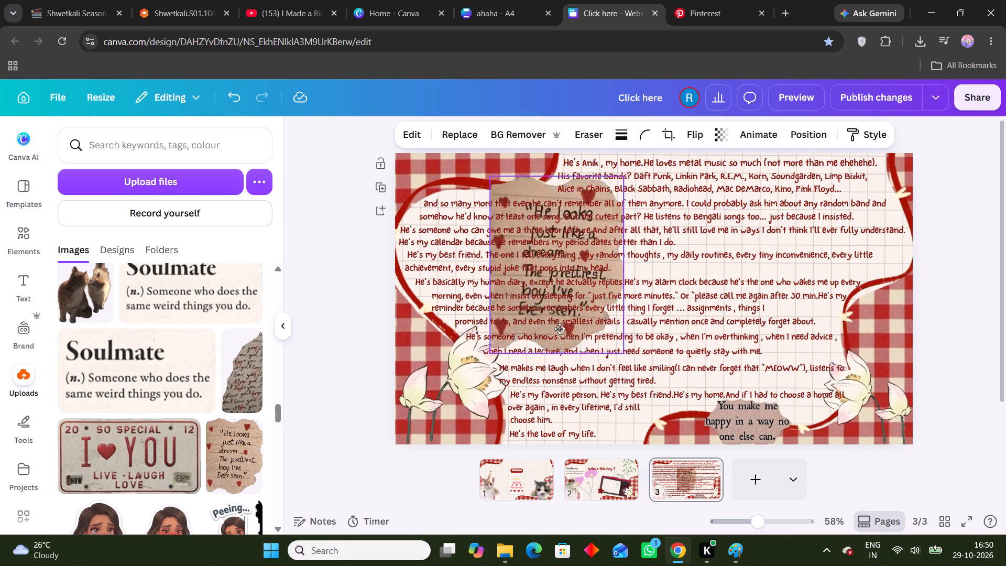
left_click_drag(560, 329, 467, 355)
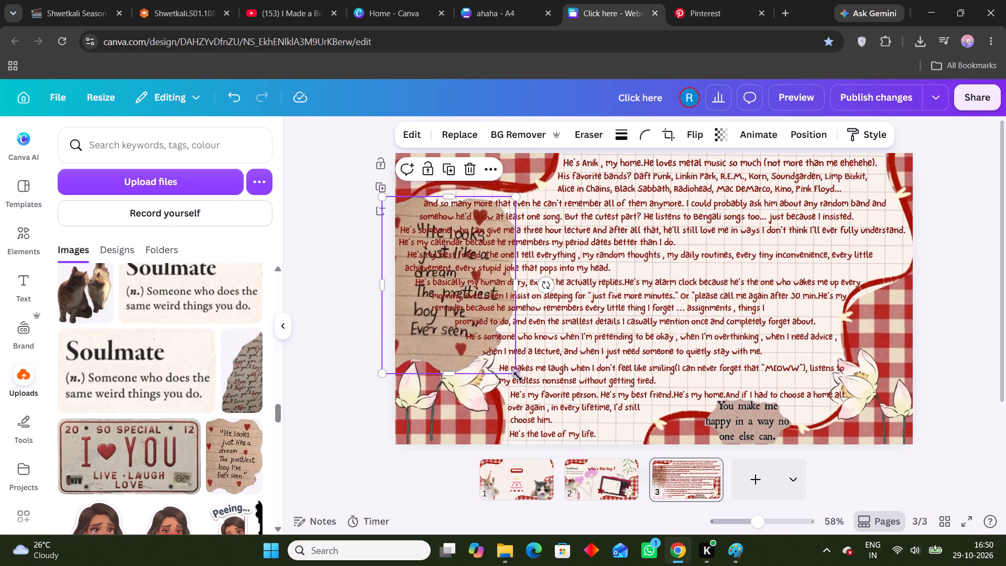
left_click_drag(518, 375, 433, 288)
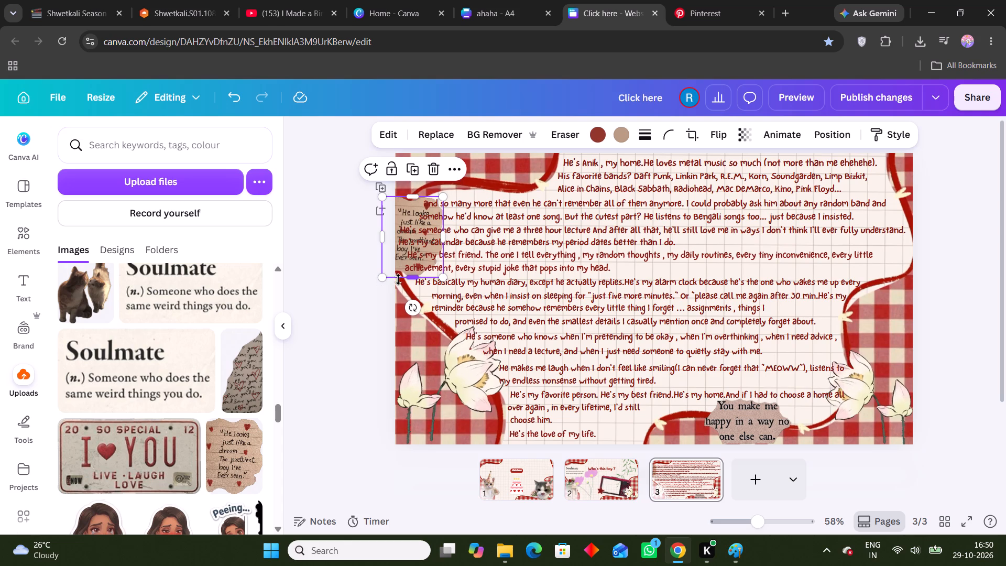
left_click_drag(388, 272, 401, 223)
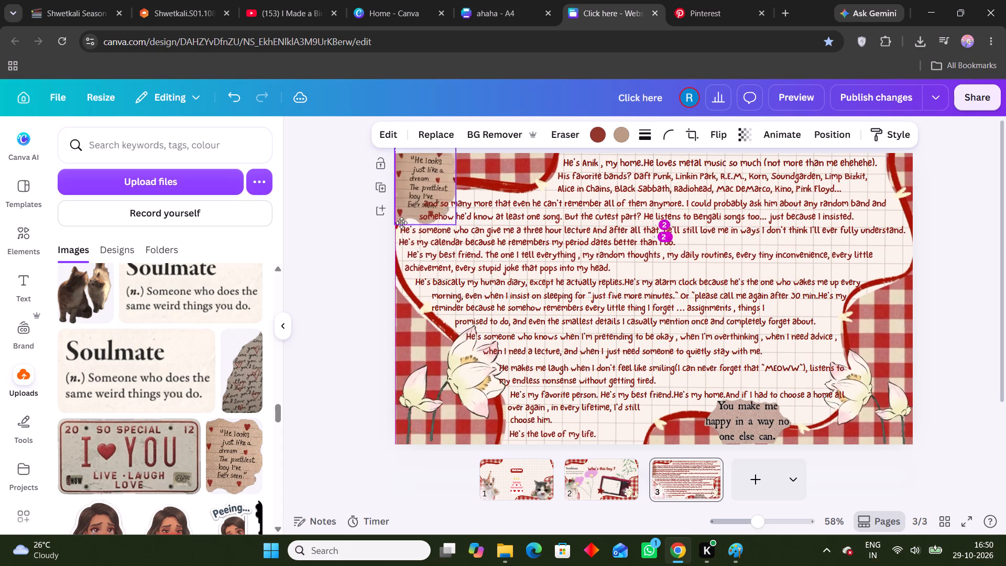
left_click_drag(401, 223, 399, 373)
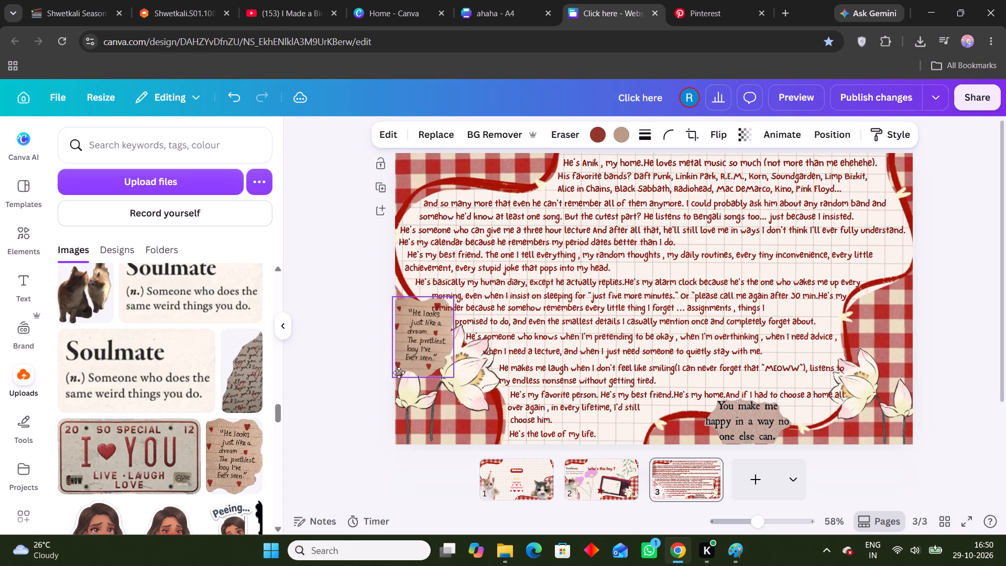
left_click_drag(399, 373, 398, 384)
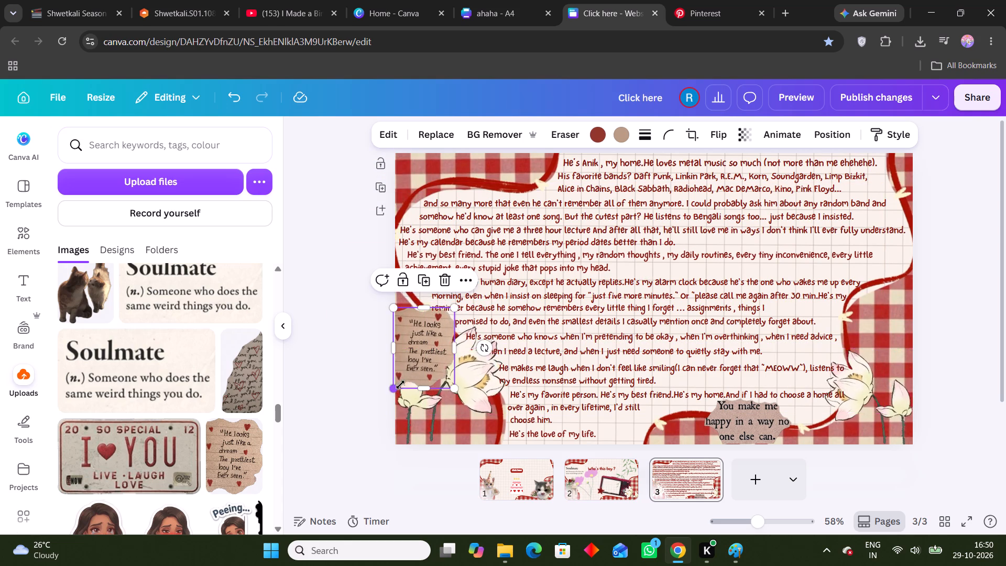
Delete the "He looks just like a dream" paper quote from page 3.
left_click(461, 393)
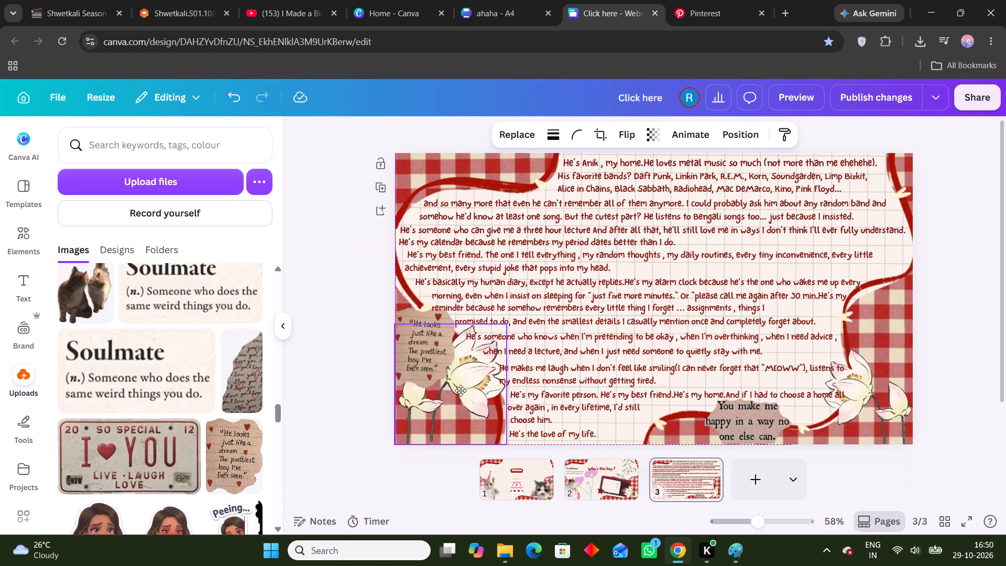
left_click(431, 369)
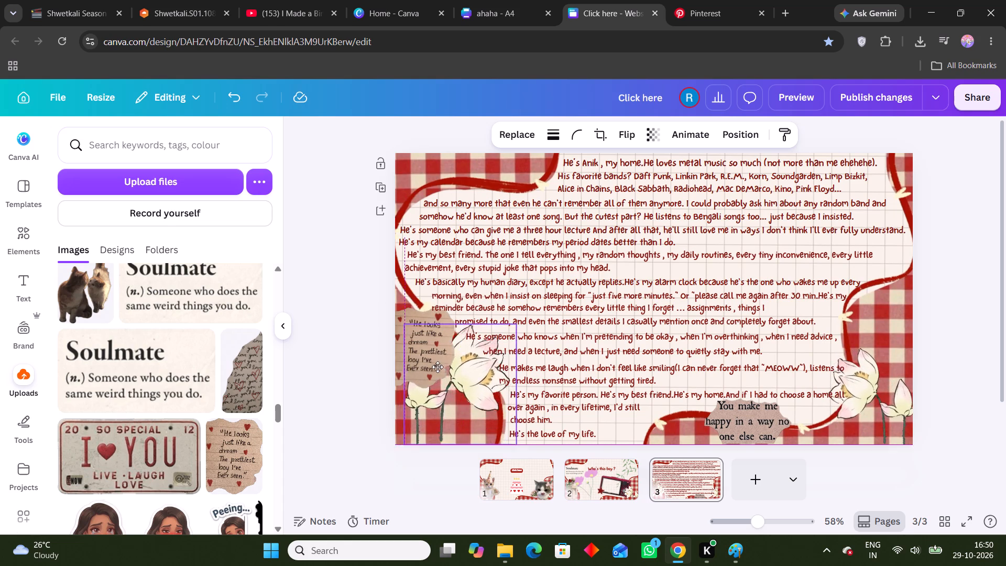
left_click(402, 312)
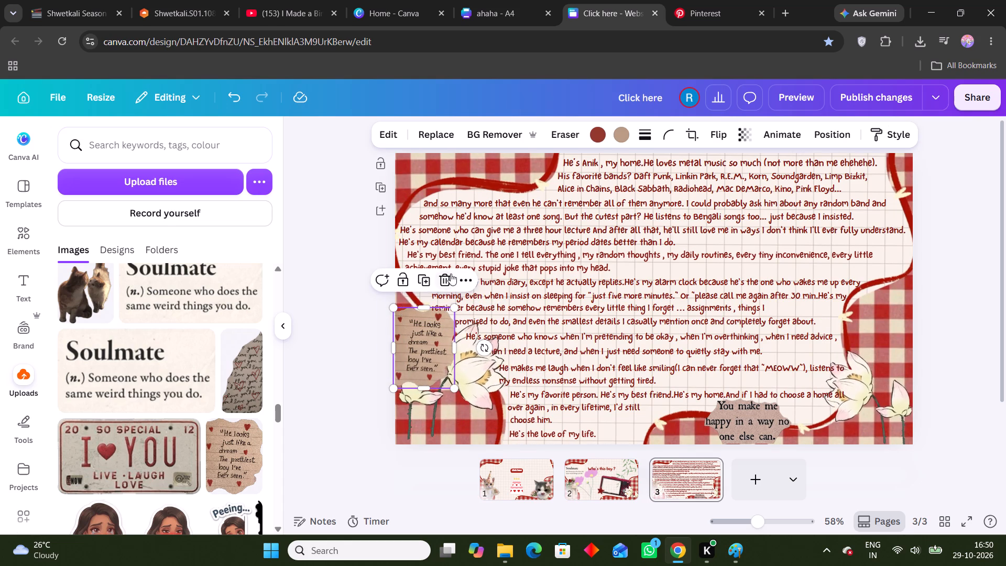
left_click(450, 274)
Nudge the bottom-left lotus flowers slightly down into page 3's corner.
left_click_drag(451, 371, 452, 379)
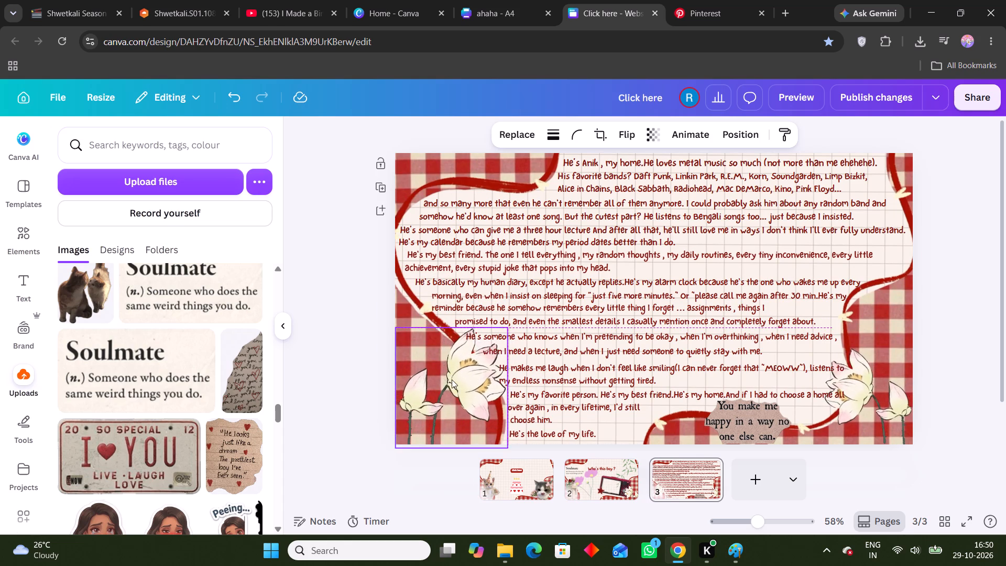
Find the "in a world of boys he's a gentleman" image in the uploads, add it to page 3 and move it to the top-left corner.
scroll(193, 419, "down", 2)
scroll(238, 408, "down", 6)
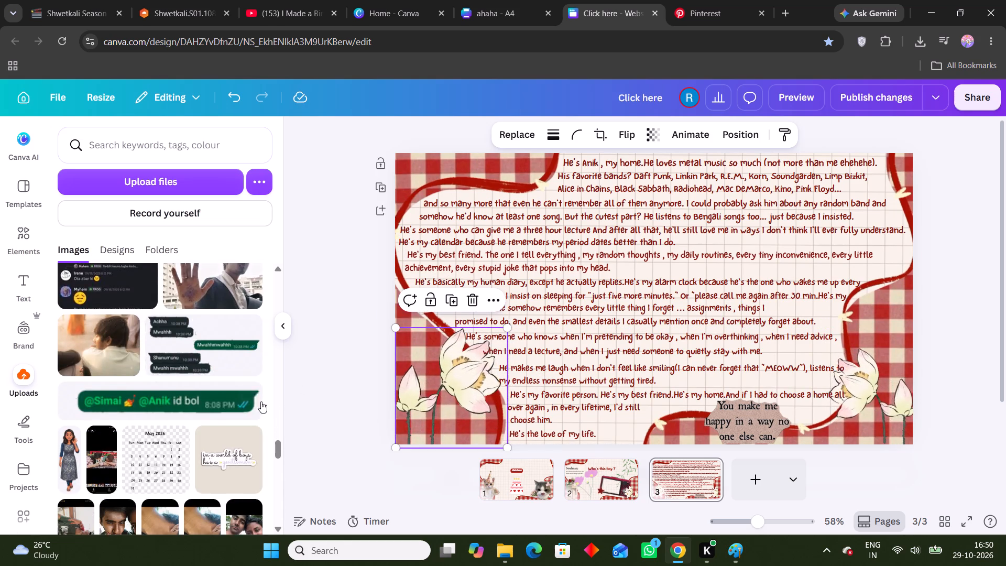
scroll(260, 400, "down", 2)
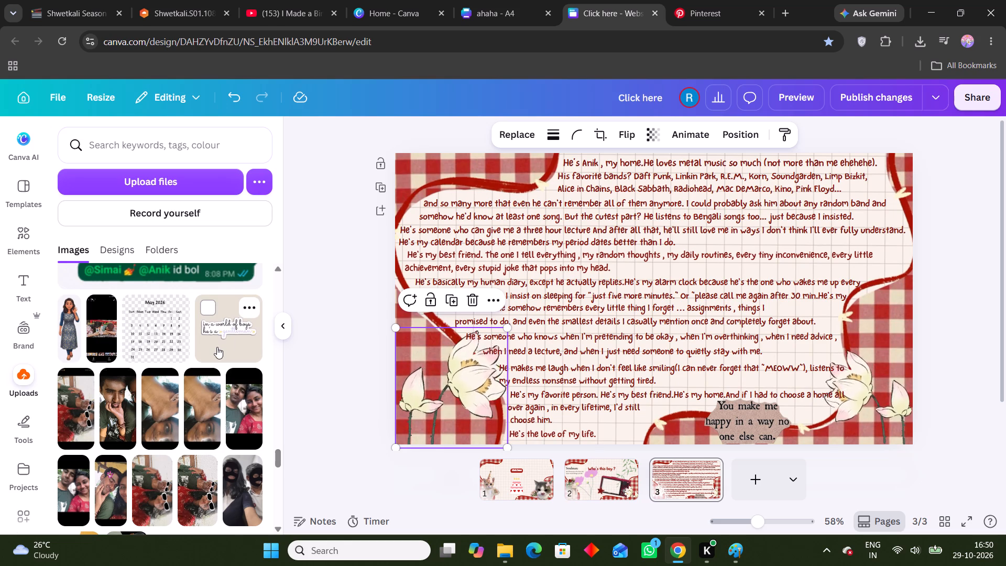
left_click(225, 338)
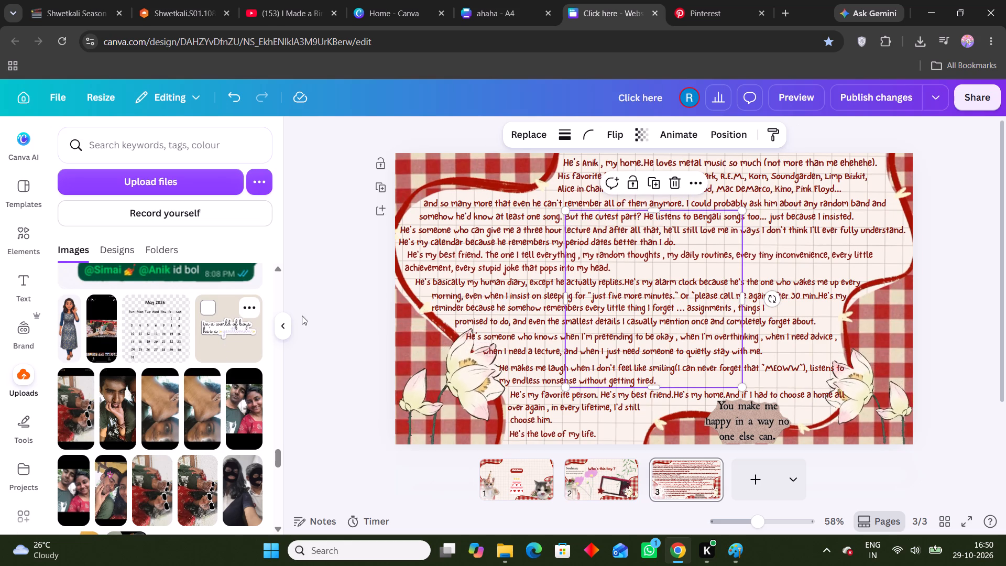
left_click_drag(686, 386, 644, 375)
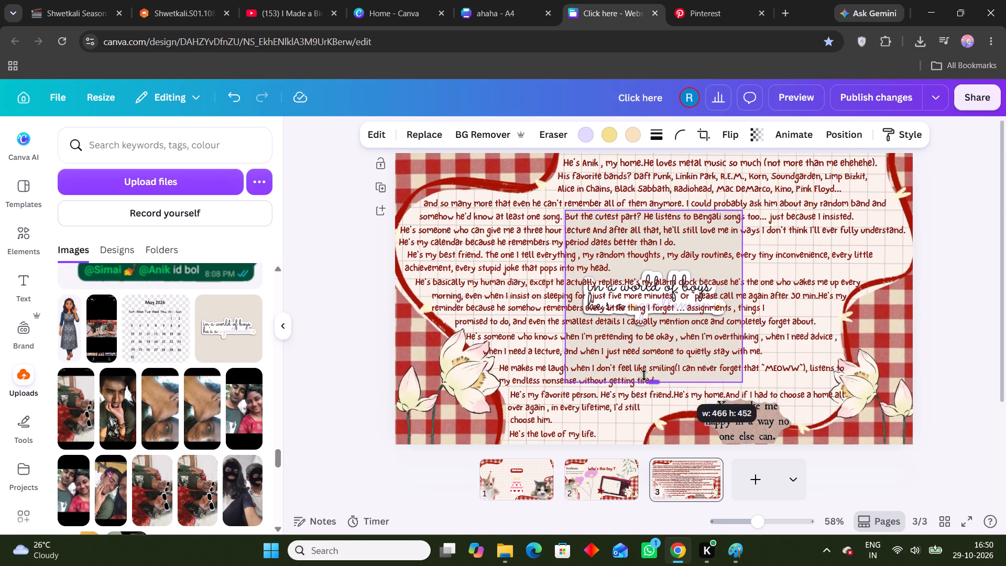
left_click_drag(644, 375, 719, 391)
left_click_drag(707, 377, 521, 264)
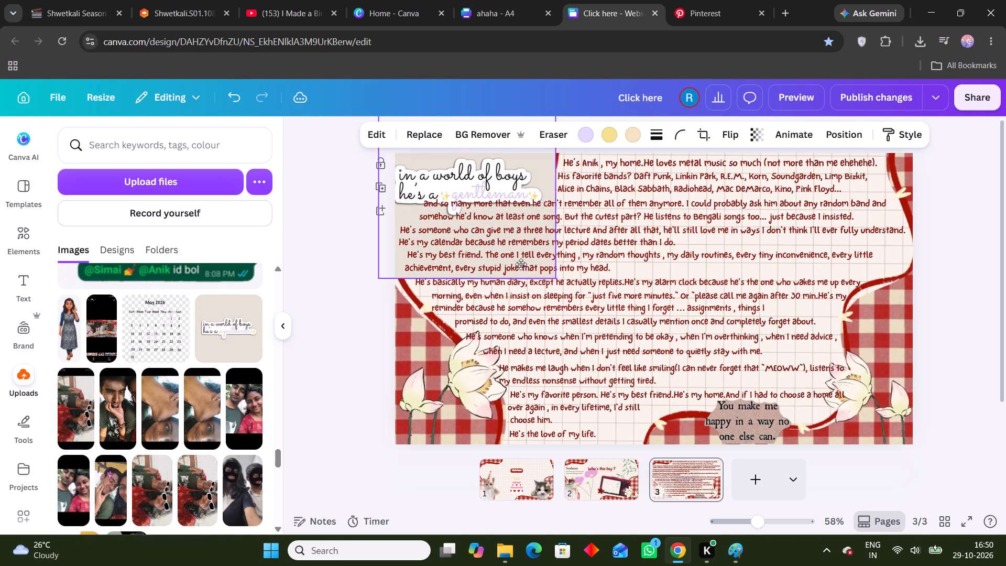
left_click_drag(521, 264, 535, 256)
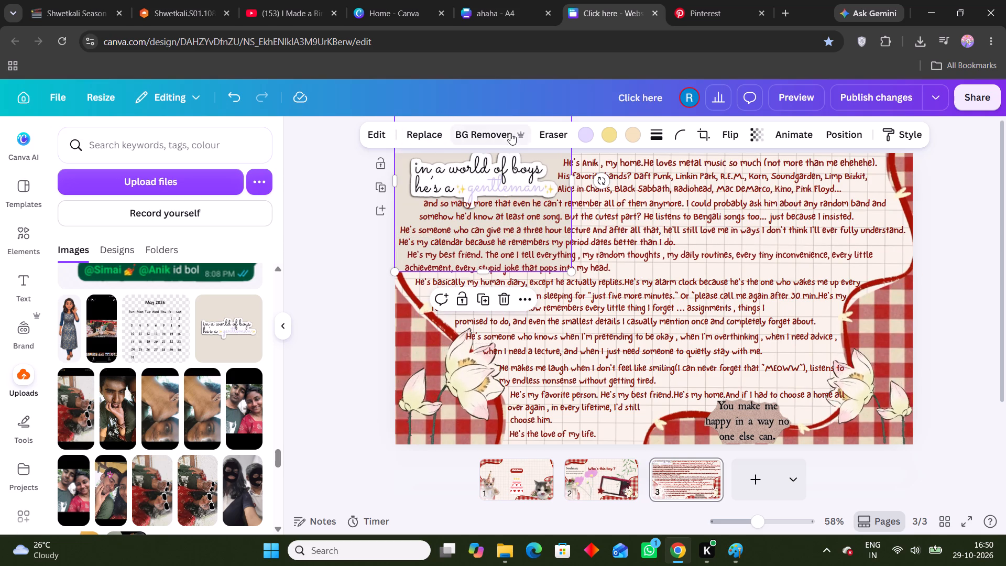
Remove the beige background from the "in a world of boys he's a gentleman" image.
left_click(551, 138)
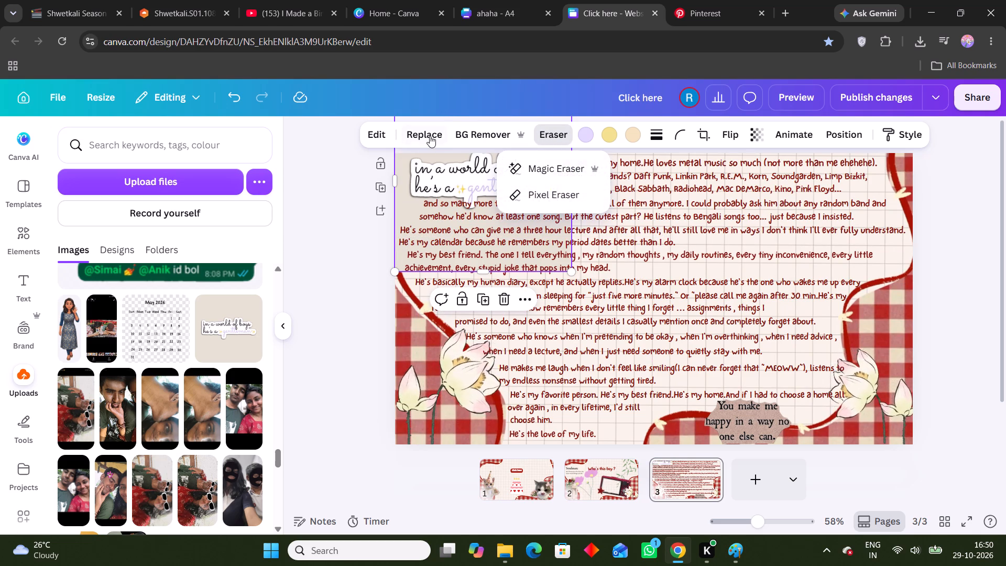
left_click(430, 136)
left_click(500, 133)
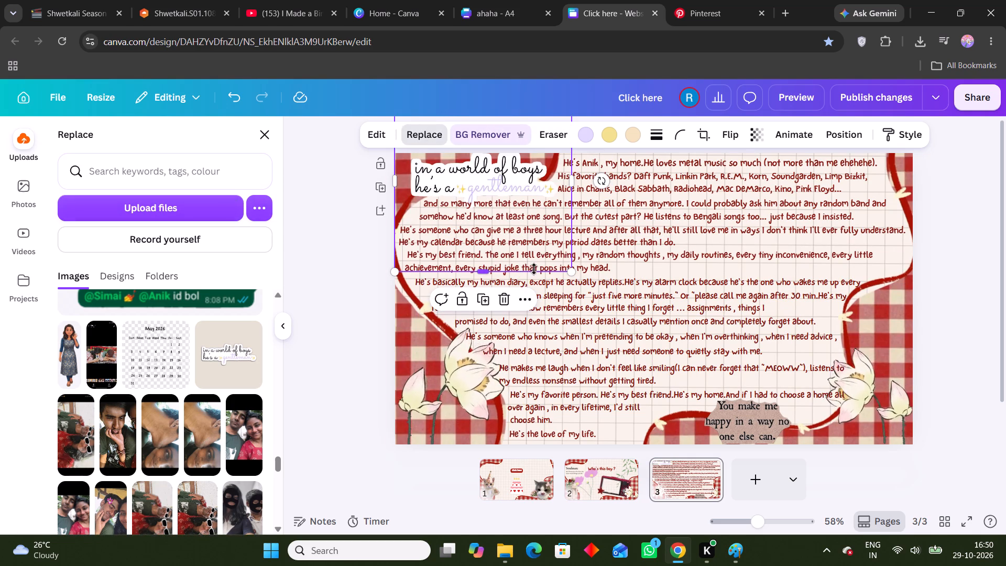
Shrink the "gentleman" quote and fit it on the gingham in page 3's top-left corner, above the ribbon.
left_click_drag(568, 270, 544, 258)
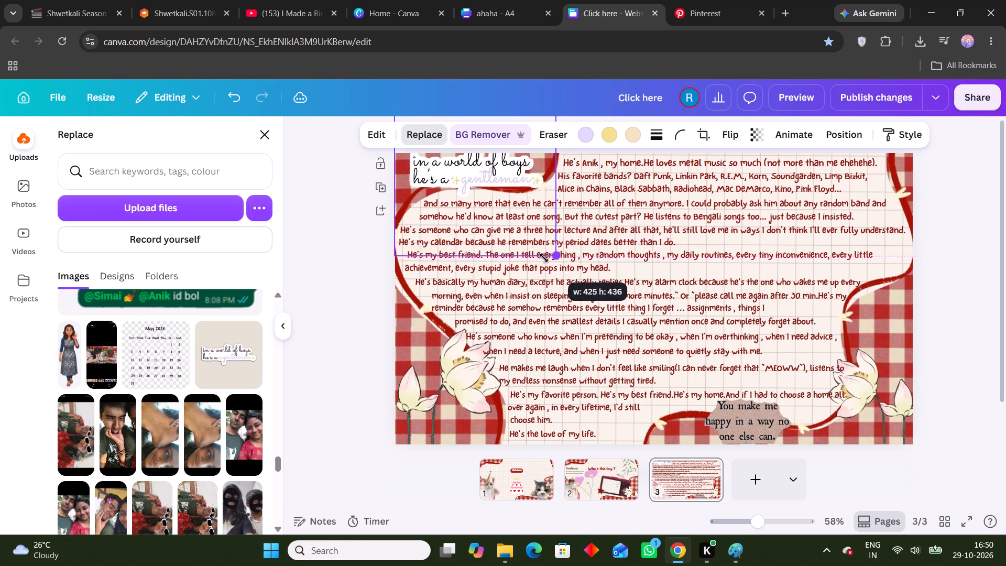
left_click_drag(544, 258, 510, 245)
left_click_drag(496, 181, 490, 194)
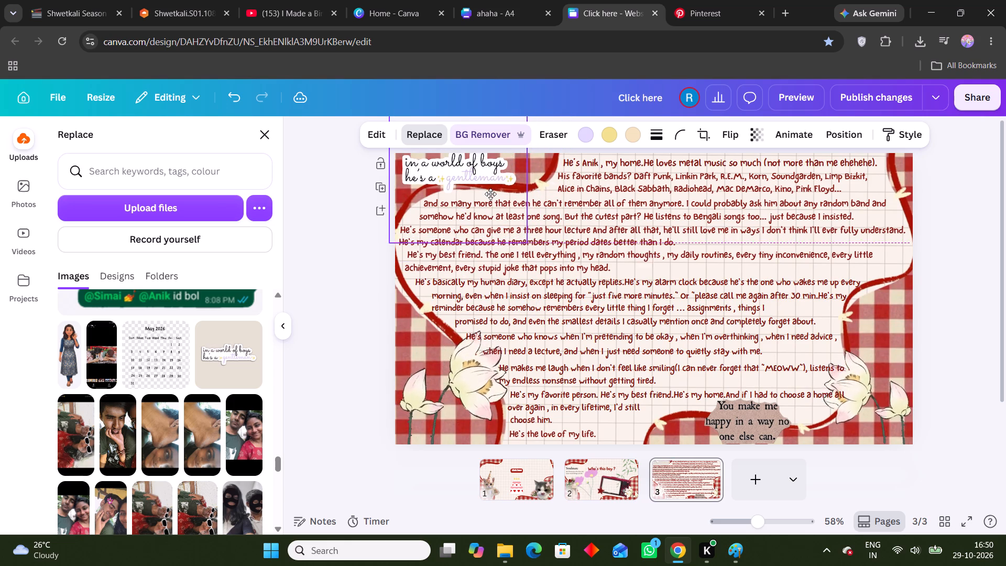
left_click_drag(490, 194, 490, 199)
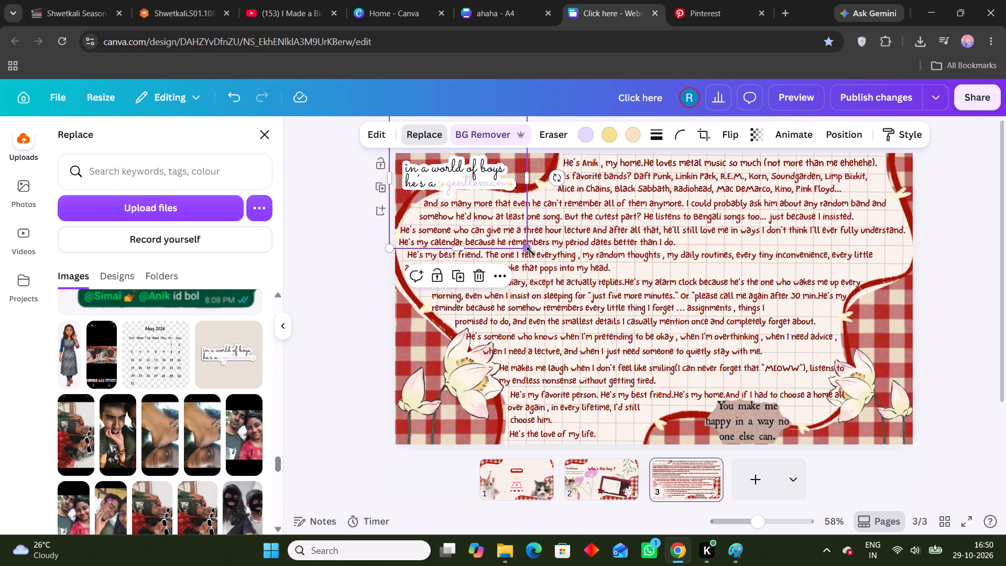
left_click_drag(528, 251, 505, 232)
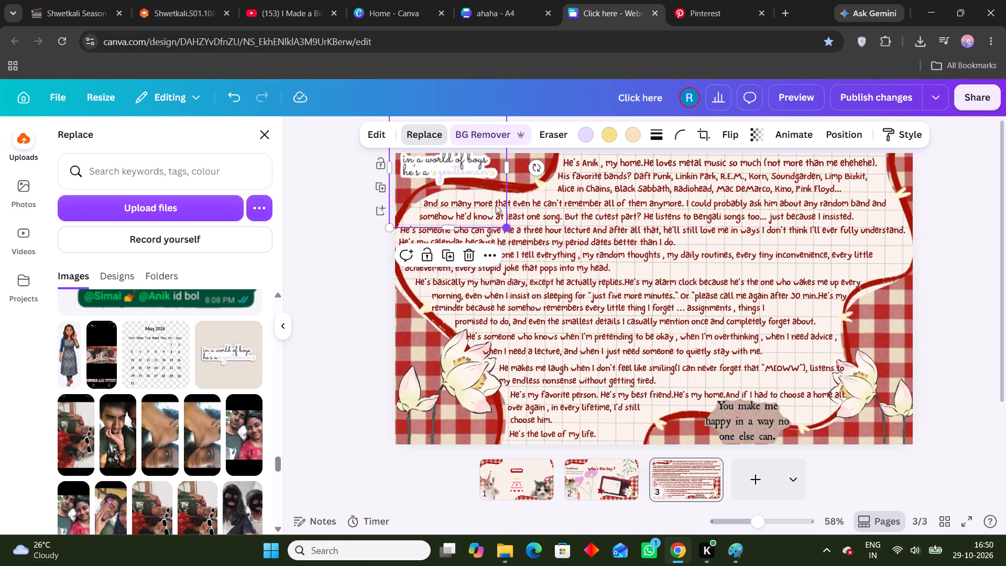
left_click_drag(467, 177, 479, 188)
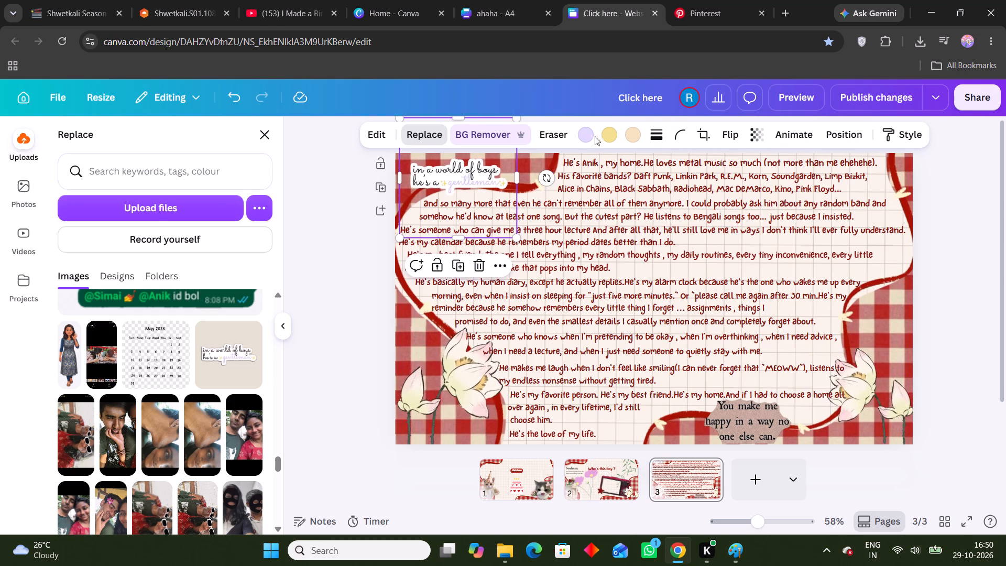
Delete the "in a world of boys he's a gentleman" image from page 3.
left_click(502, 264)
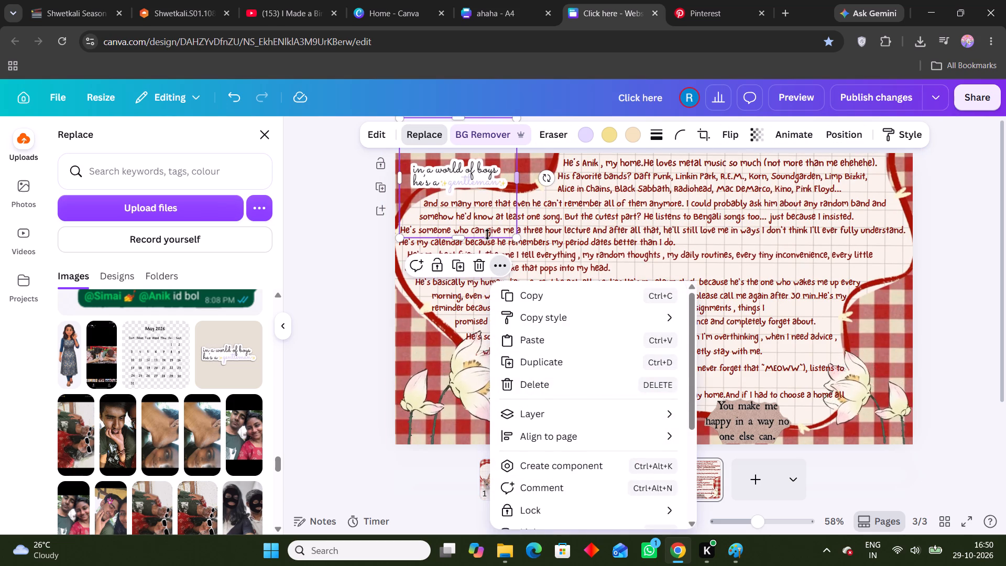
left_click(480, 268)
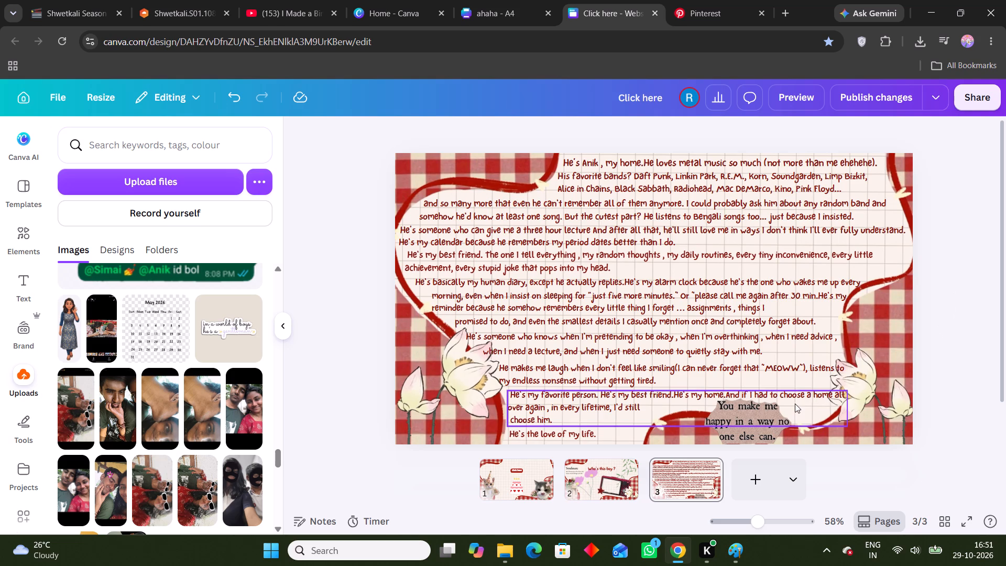
Move the "He's the love of my life." line out of the way and nudge the "You make me happy" paper quote slightly right.
left_click(770, 424)
left_click(770, 404)
left_click(790, 437)
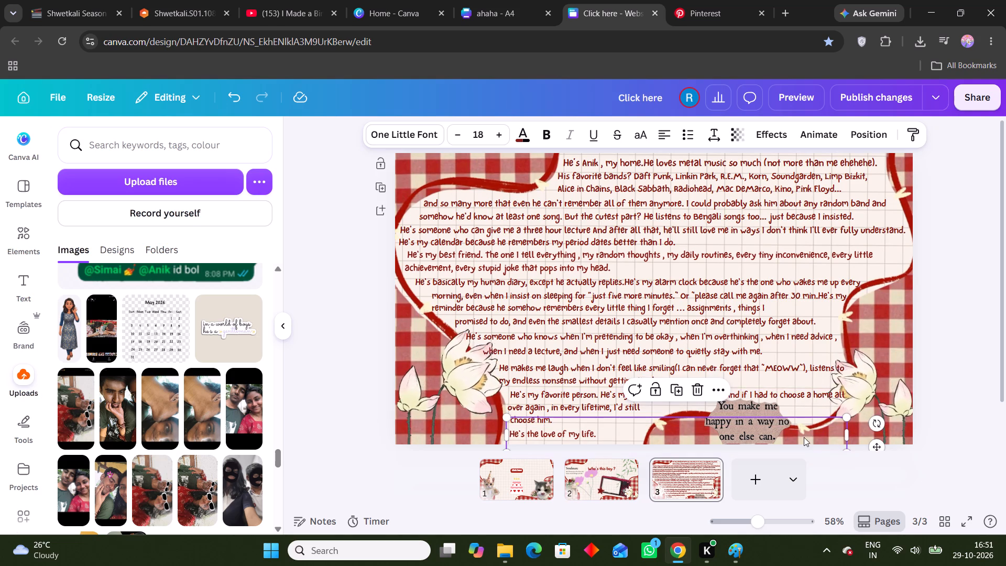
left_click(975, 420)
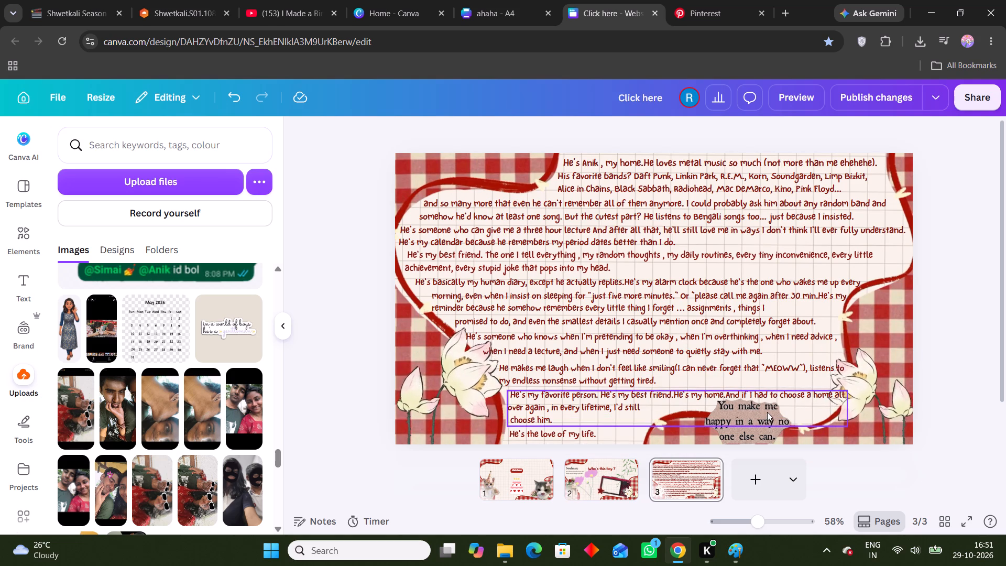
left_click(778, 420)
left_click(757, 407)
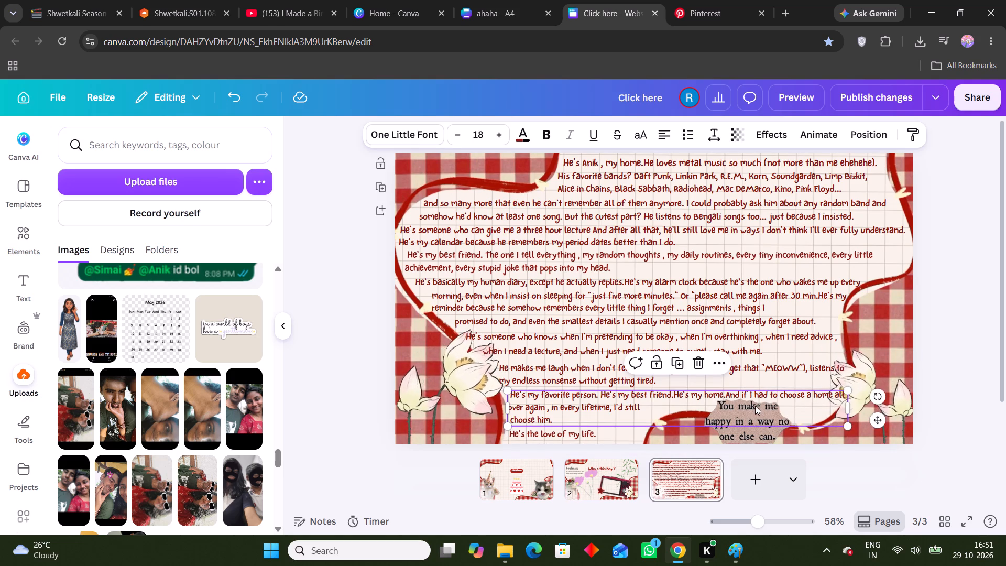
left_click_drag(606, 427, 621, 387)
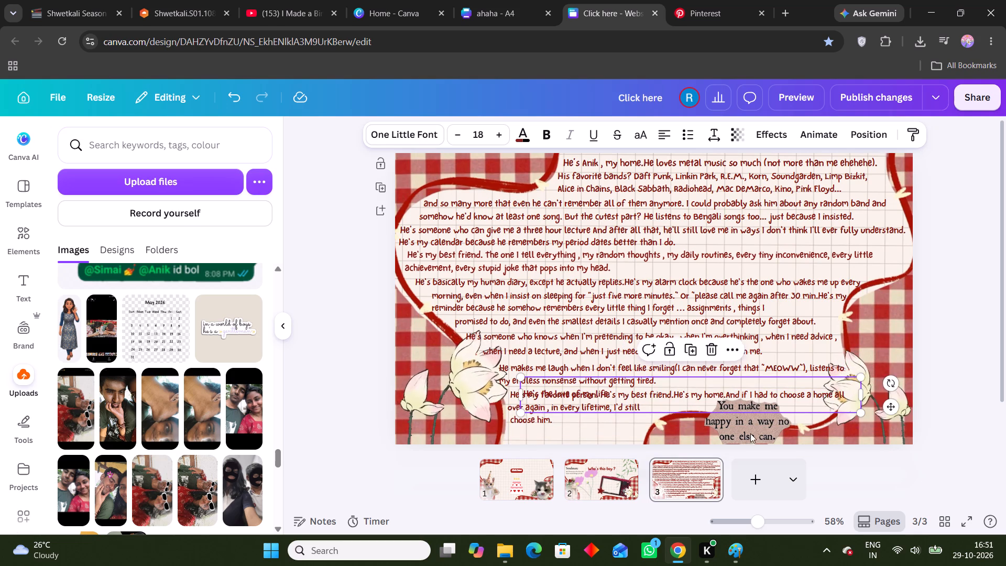
left_click(758, 437)
left_click(760, 430)
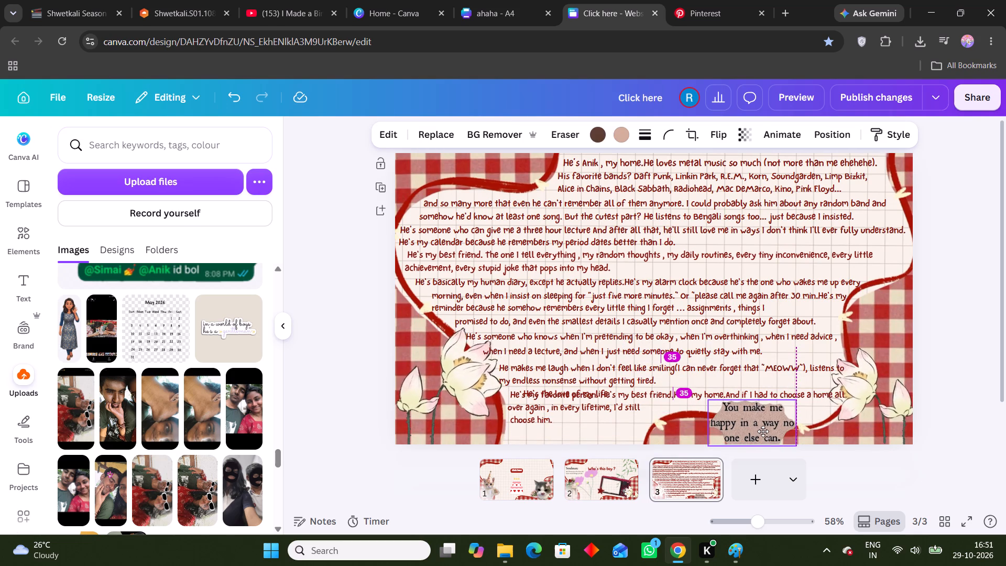
Move the "He's the love of my life." line back below "choose him." at the bottom of page 3.
left_click_drag(624, 408, 608, 445)
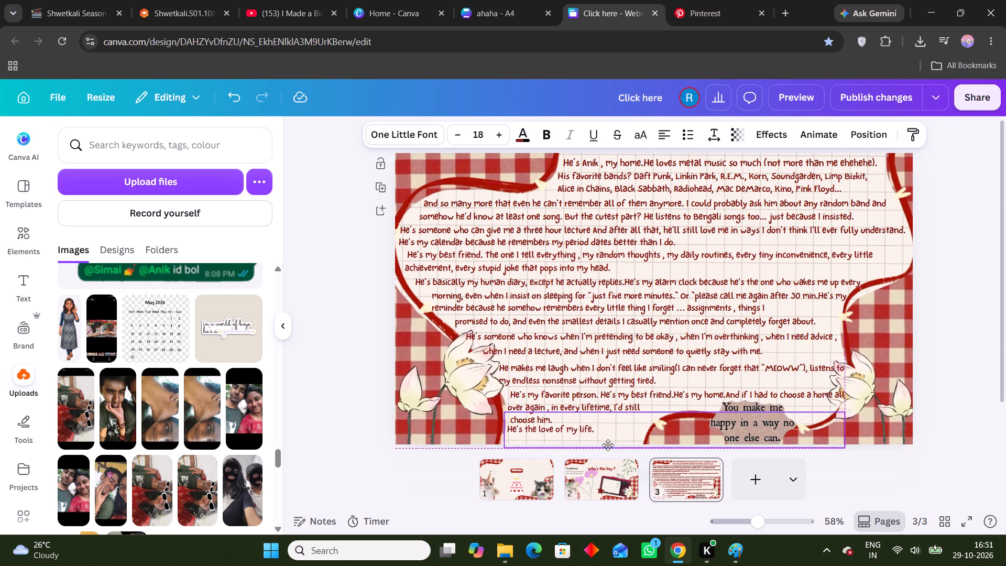
left_click_drag(608, 445, 613, 448)
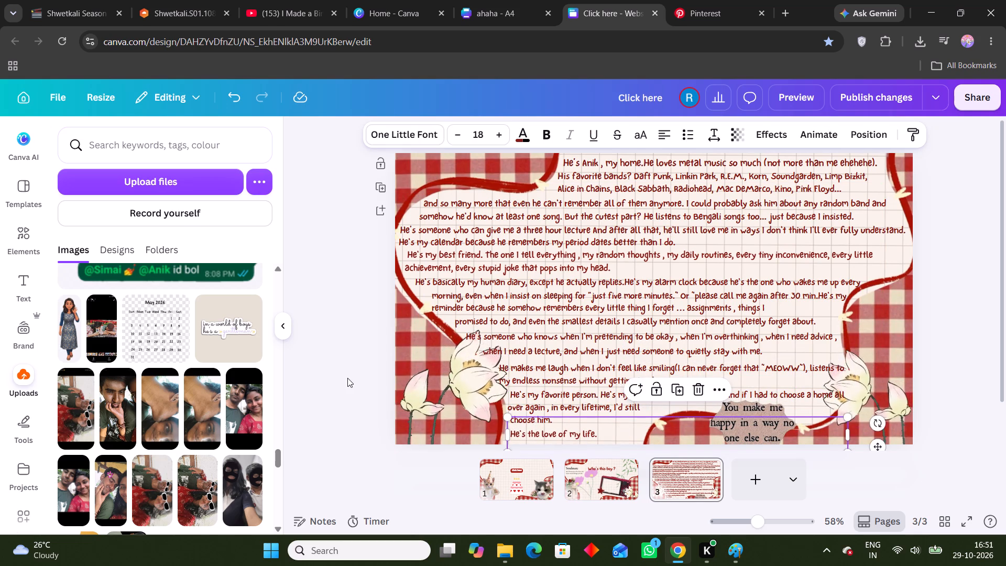
left_click(347, 378)
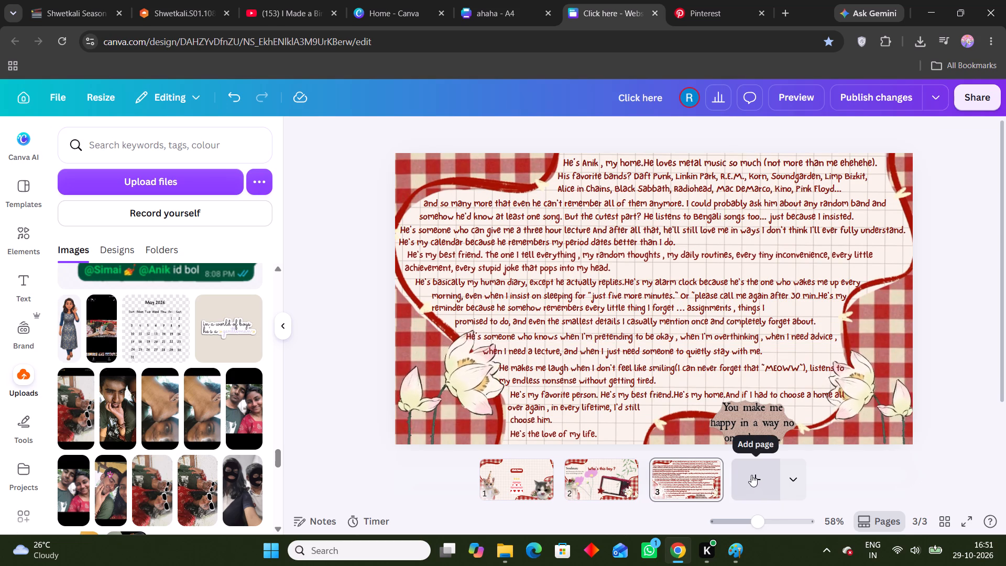
Add a new blank page after page 3.
left_click(751, 475)
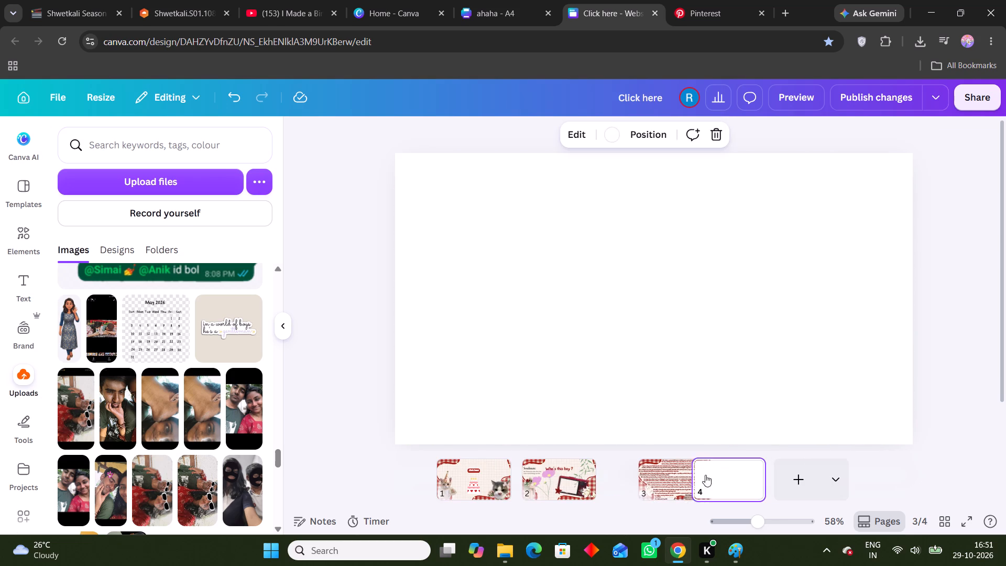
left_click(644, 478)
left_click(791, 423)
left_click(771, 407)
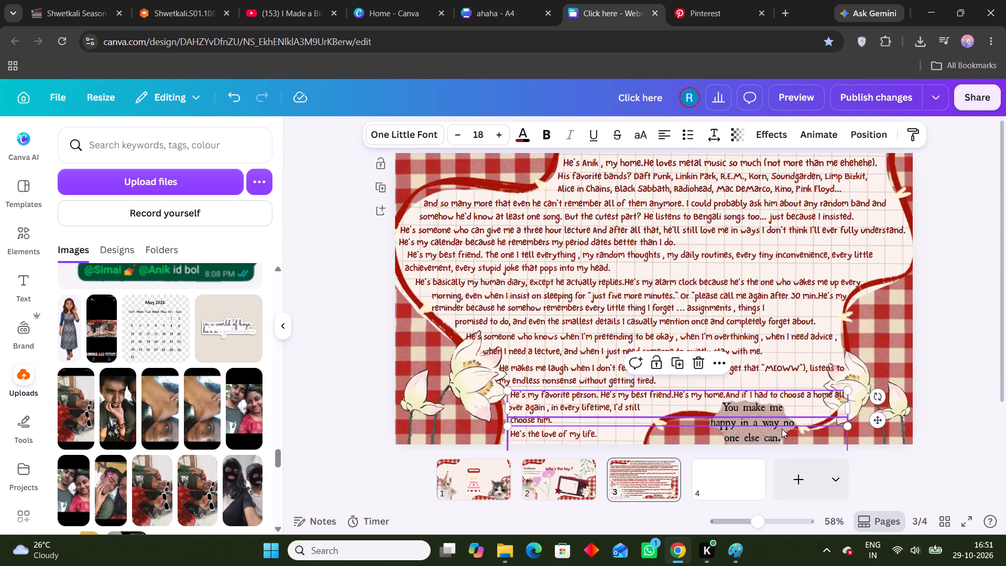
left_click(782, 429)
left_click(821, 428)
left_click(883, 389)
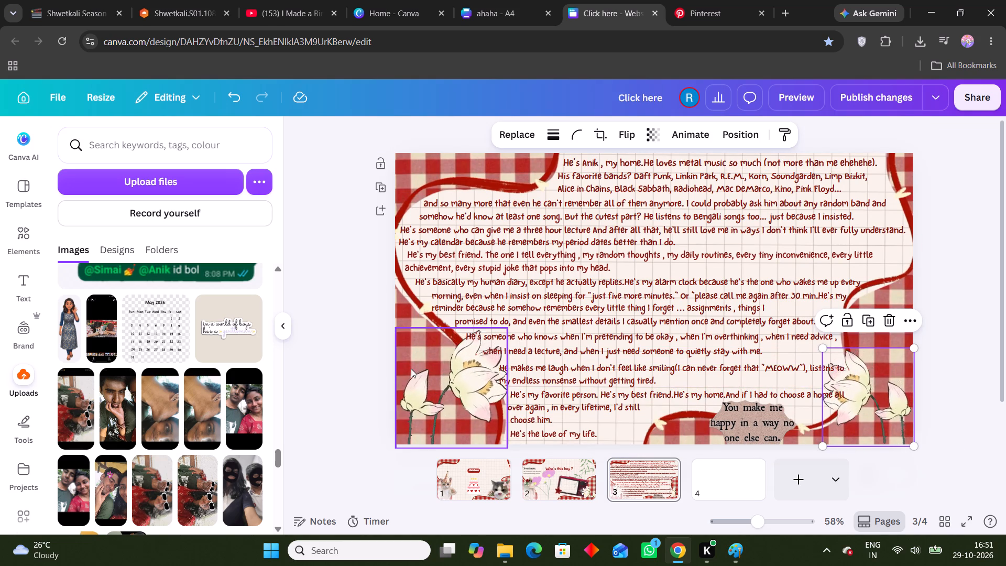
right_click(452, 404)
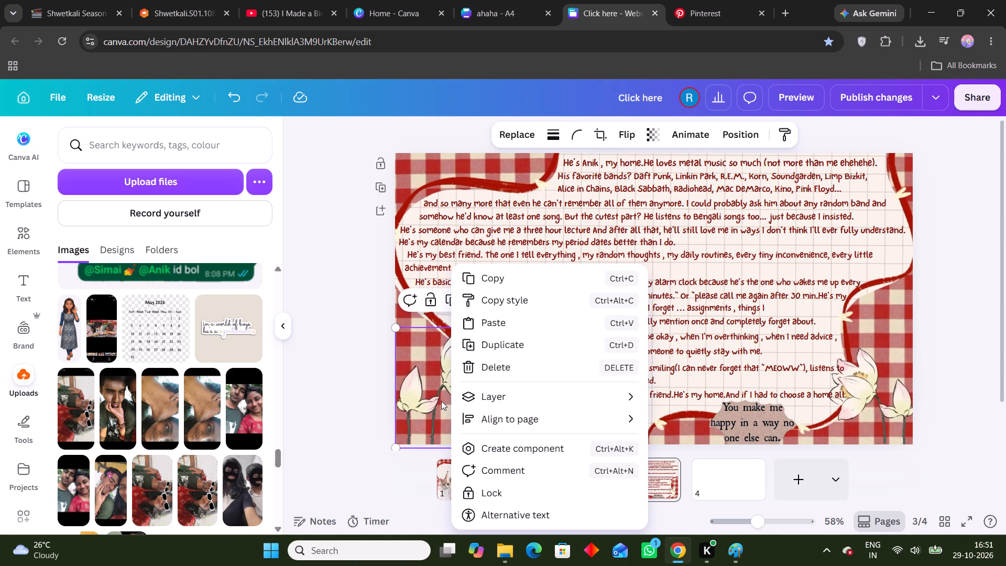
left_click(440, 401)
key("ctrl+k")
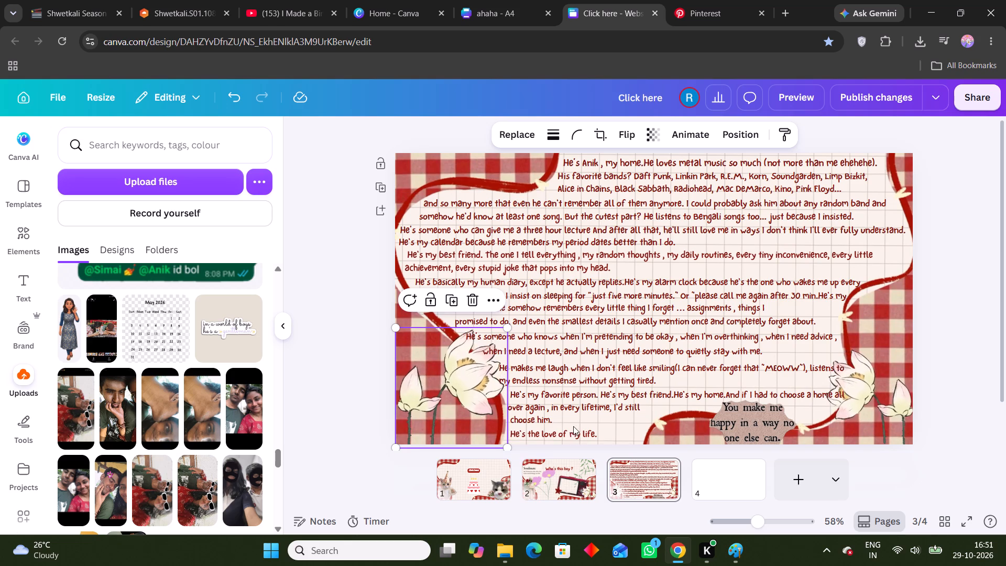
Look through the uploaded images for a graphic that could be used on the website pages.
scroll(116, 324, "down", 5)
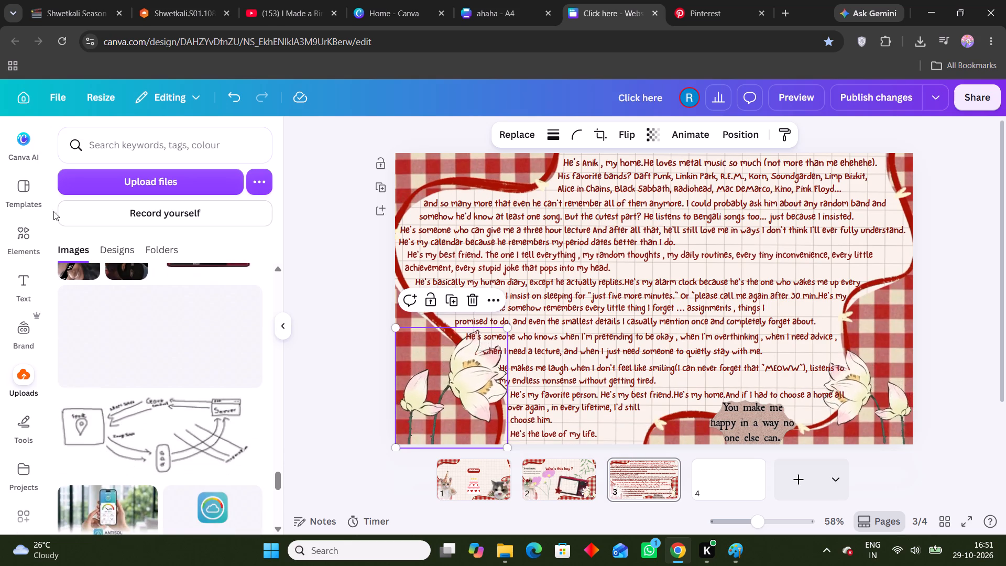
scroll(148, 340, "down", 9)
scroll(162, 343, "up", 4)
scroll(130, 295, "down", 1)
scroll(130, 293, "up", 2)
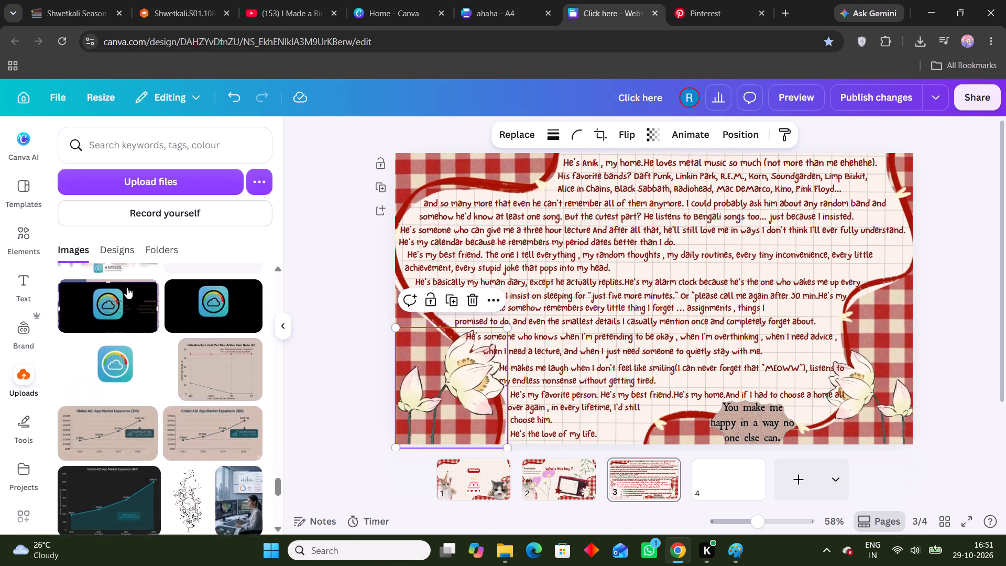
scroll(127, 287, "up", 17)
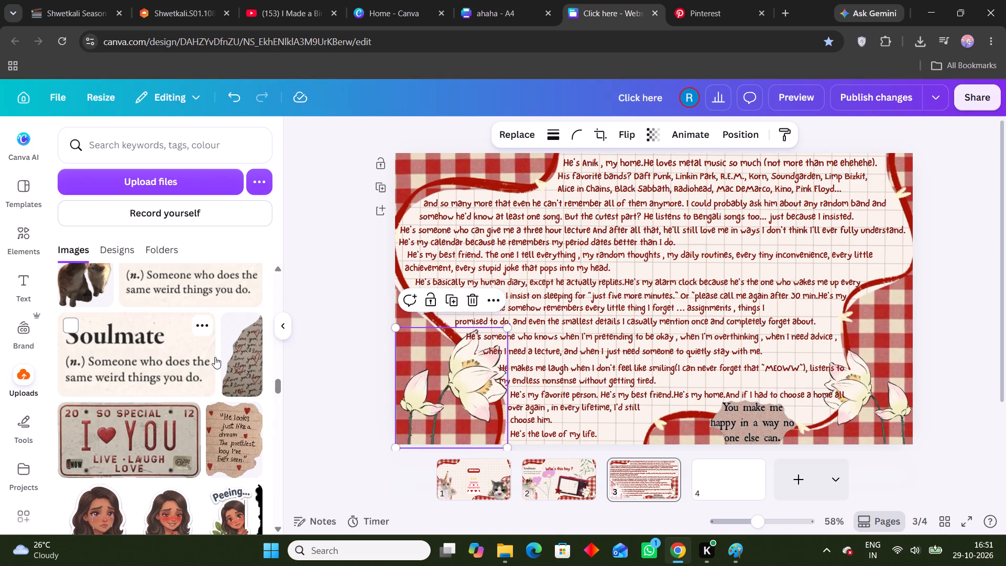
scroll(215, 357, "up", 11)
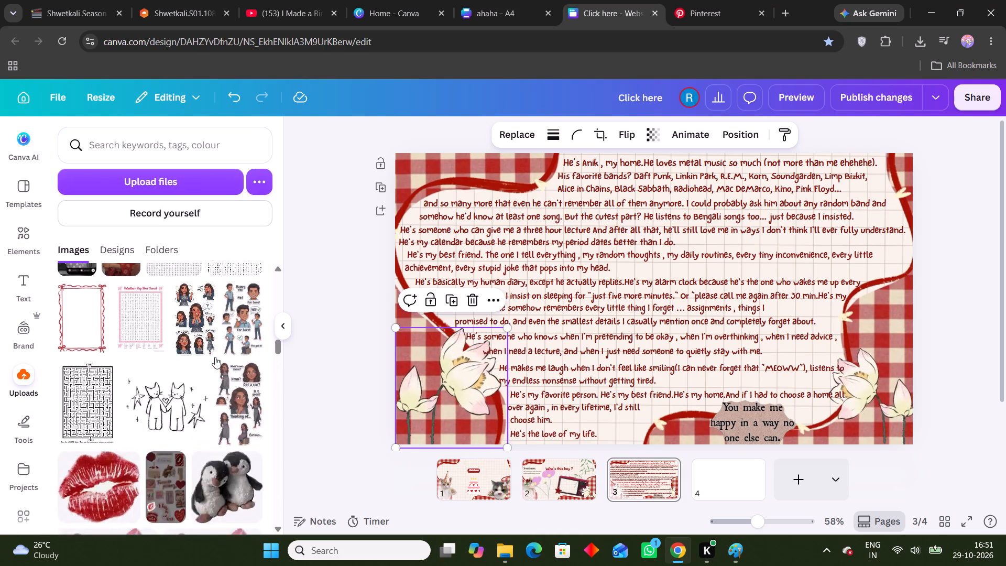
scroll(215, 357, "up", 4)
Switch to Pinterest and search for "next page icon for website".
left_click(720, 0)
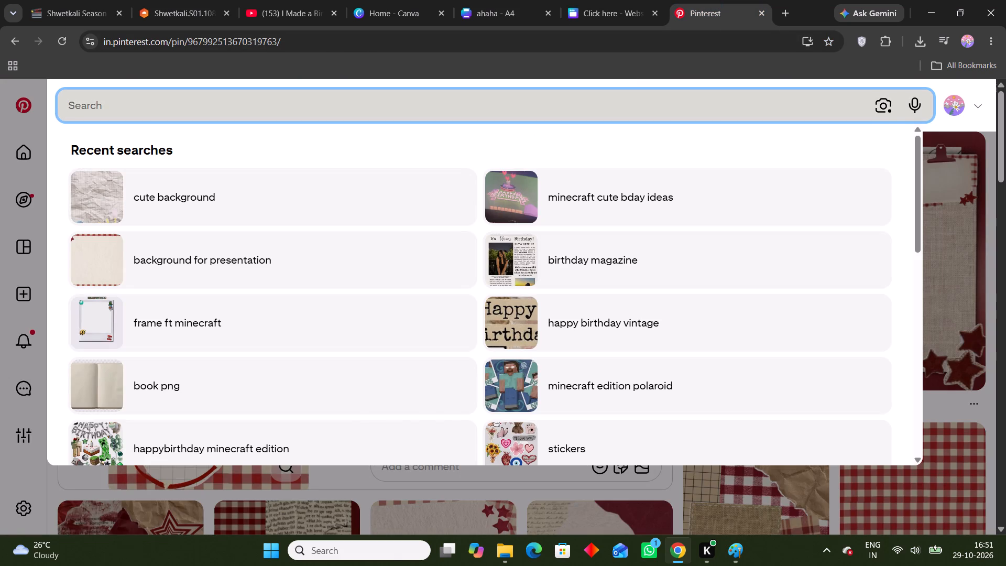
type("nwxt [age")
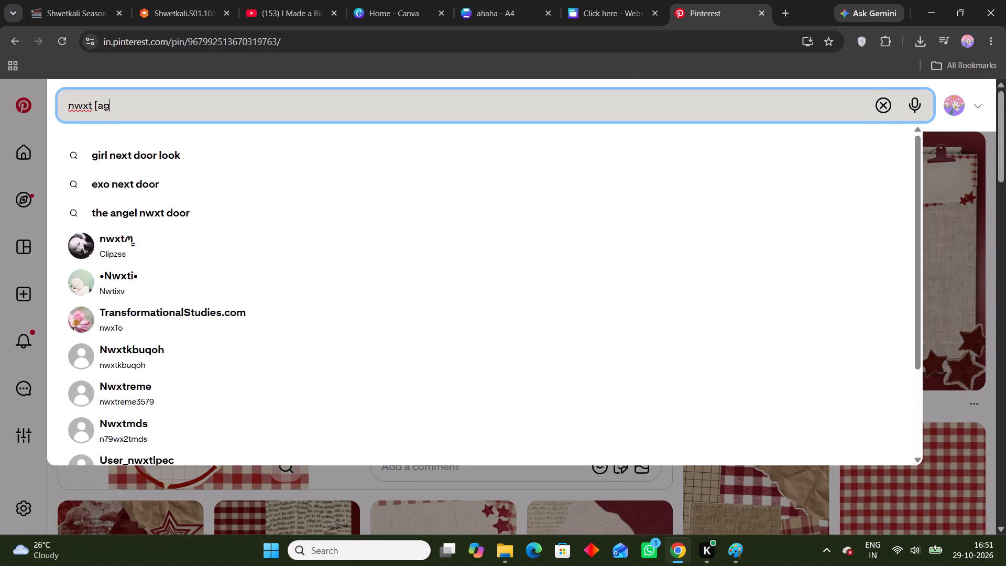
key("space")
key("BackSpace")
key("BackSpace")
key("BackSpace")
key("BackSpace")
key("BackSpace")
key("BackSpace")
key("BackSpace")
key("BackSpace")
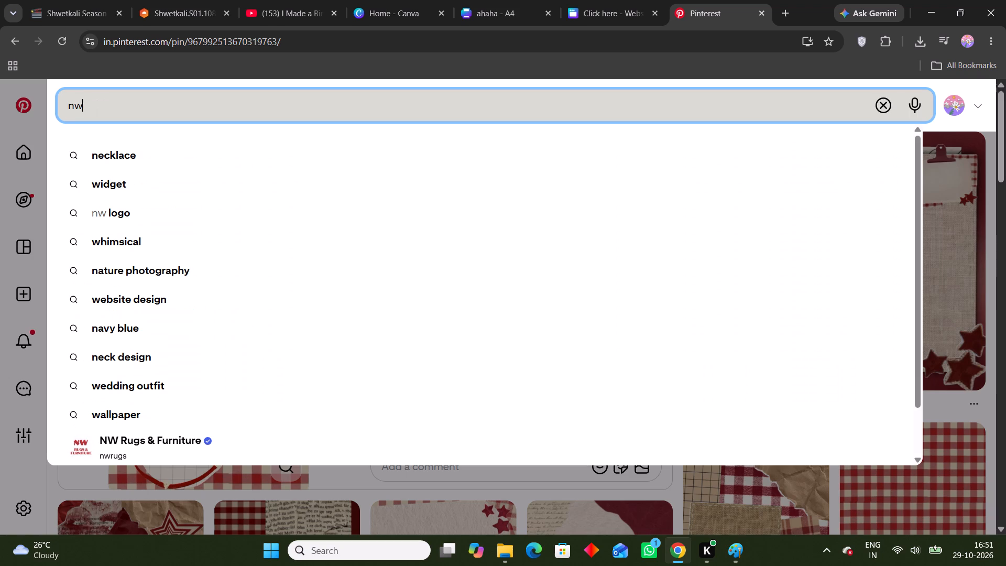
key("BackSpace")
type("ext page ci")
key("BackSpace")
key("BackSpace")
type("icon for")
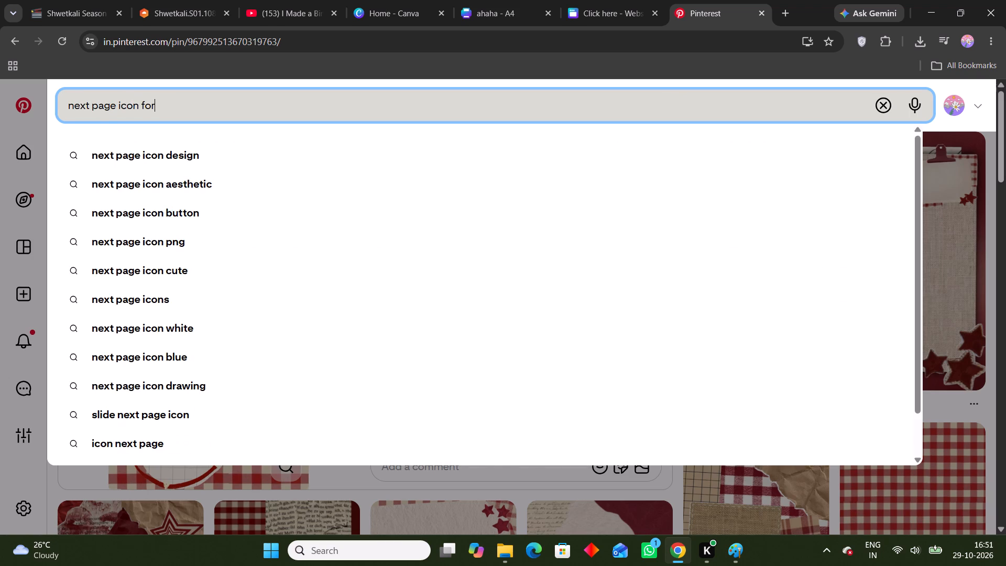
key("space")
key("BackSpace")
type("website")
key("Return")
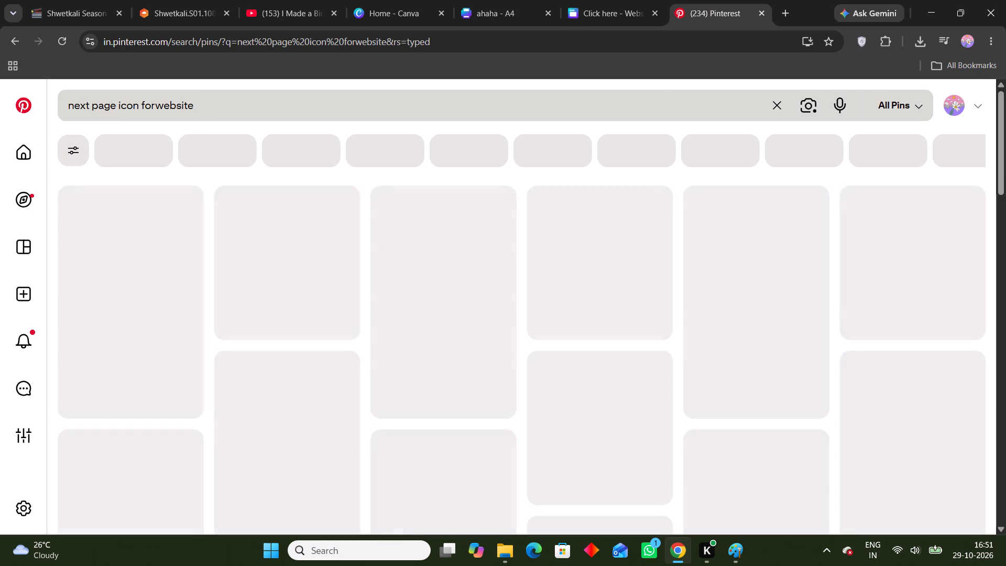
left_click(157, 105)
key("space")
key("Return")
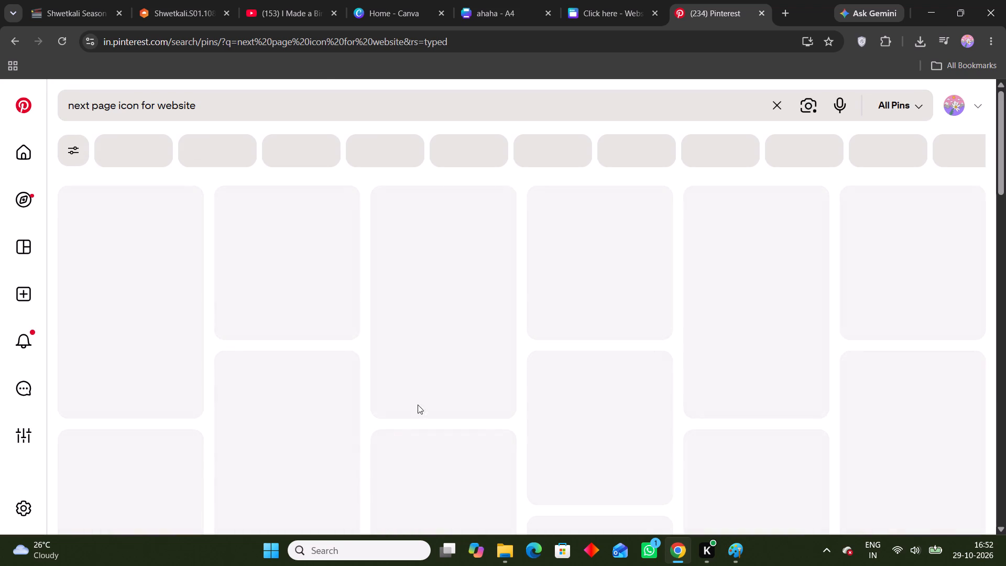
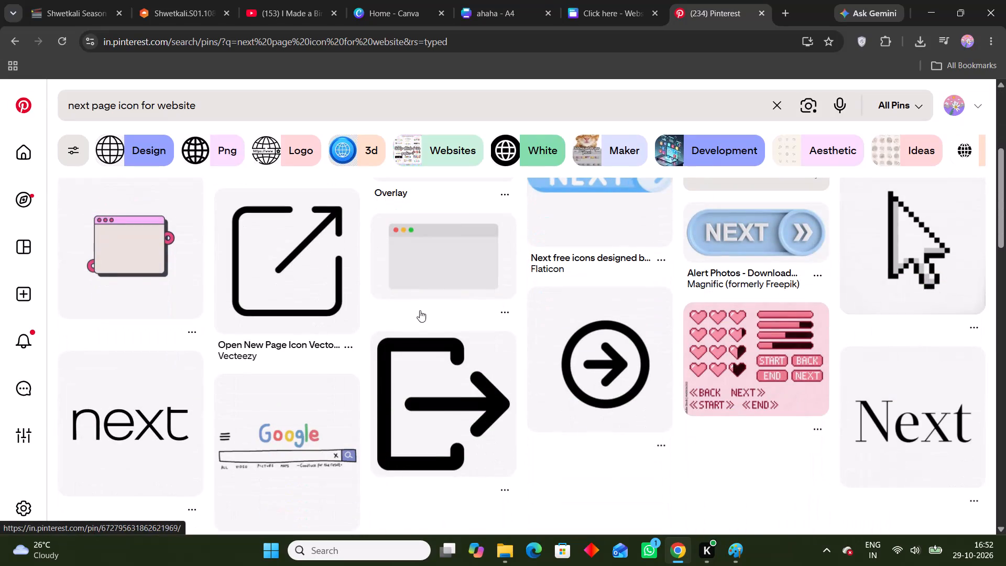
Browse the Pinterest results for a suitable next page icon.
scroll(471, 360, "down", 1)
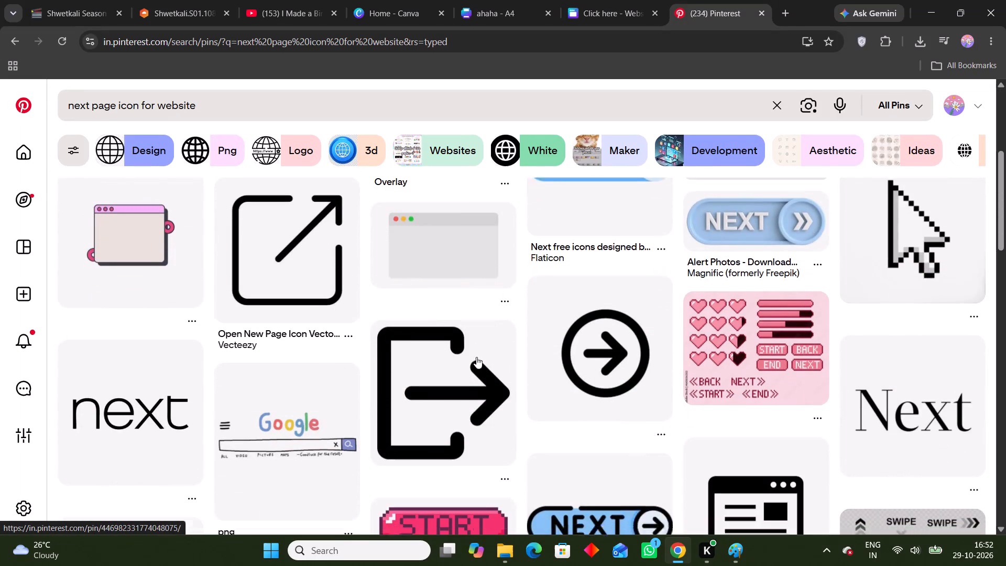
scroll(683, 338, "down", 1)
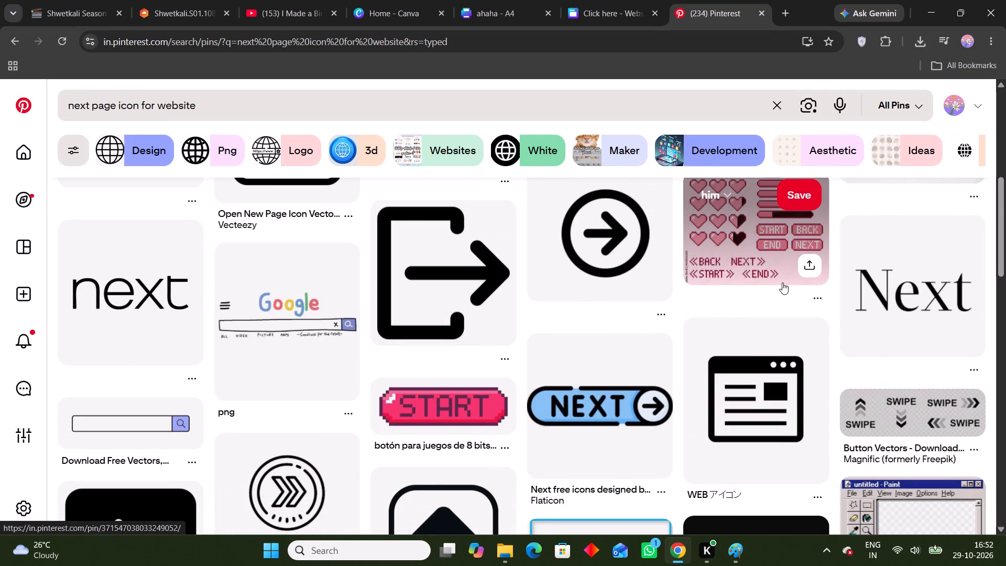
scroll(772, 288, "down", 4)
scroll(694, 340, "down", 1)
scroll(507, 296, "down", 2)
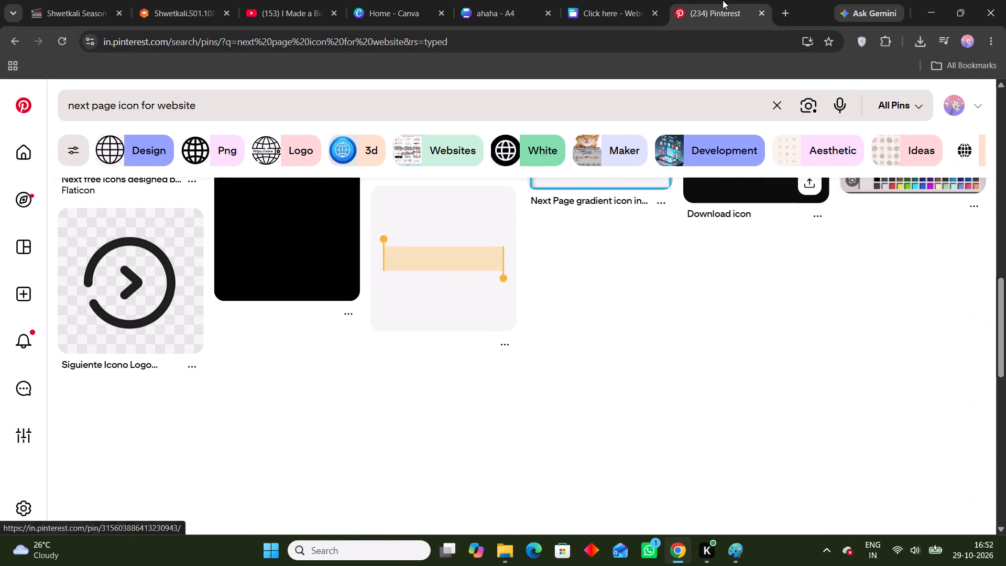
Open the recommended YouTube video "35 HIDDEN ITEMS in Dress to Impress" in a separate tab and pause it.
left_click(670, 0)
left_click(203, 17)
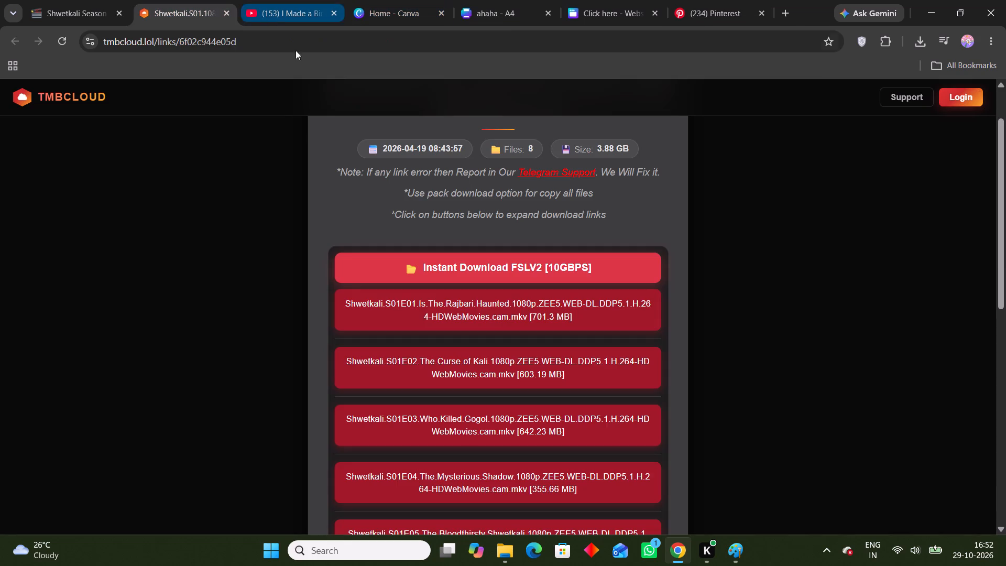
left_click(332, 0)
middle_click(788, 406)
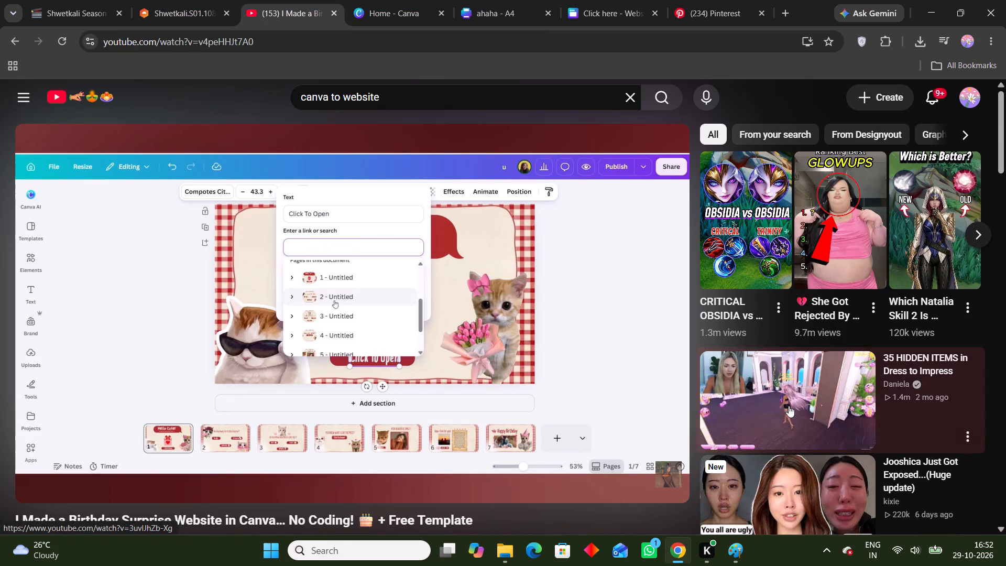
left_click(366, 0)
left_click(397, 275)
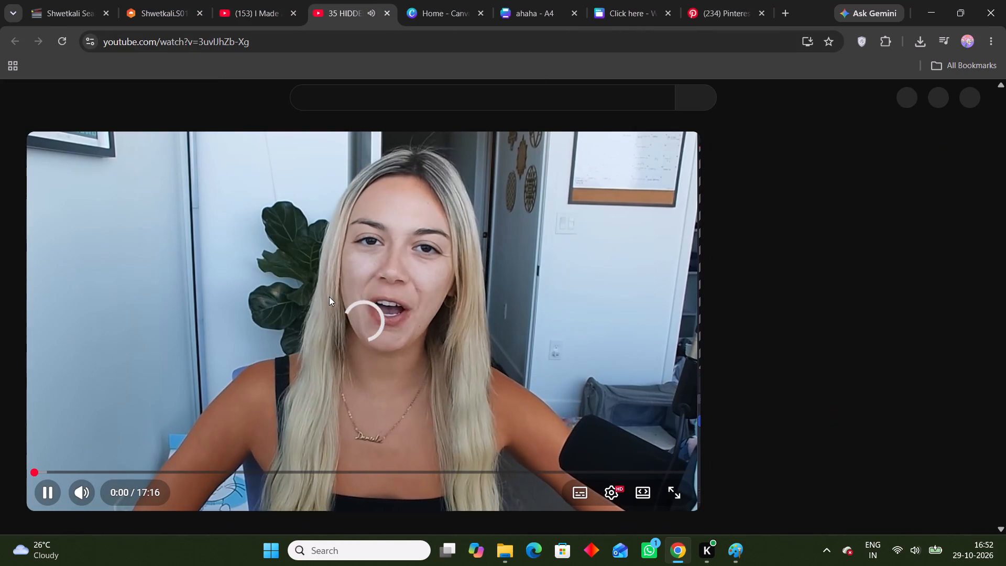
left_click(329, 297)
left_click(329, 285)
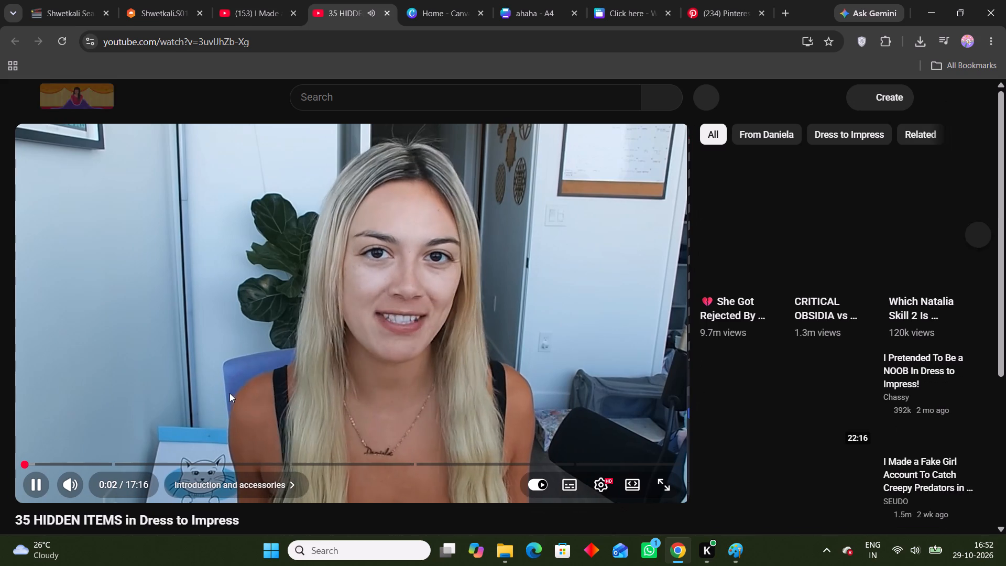
left_click(25, 486)
Search YouTube for how to use the Minecraft font in Canva.
left_click(427, 92)
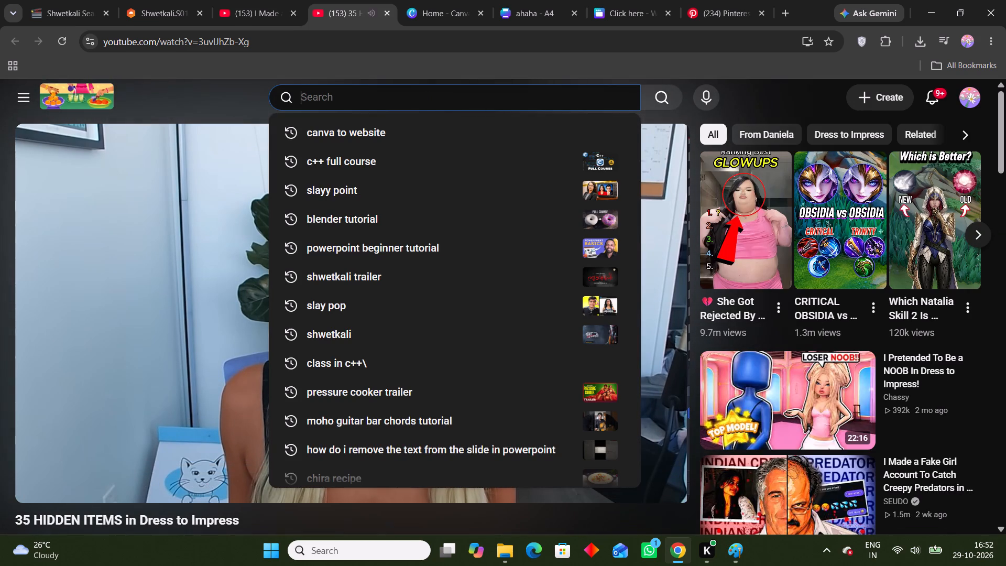
type("minecrad")
key("BackSpace")
type("ft forn")
key("BackSpace")
key("BackSpace")
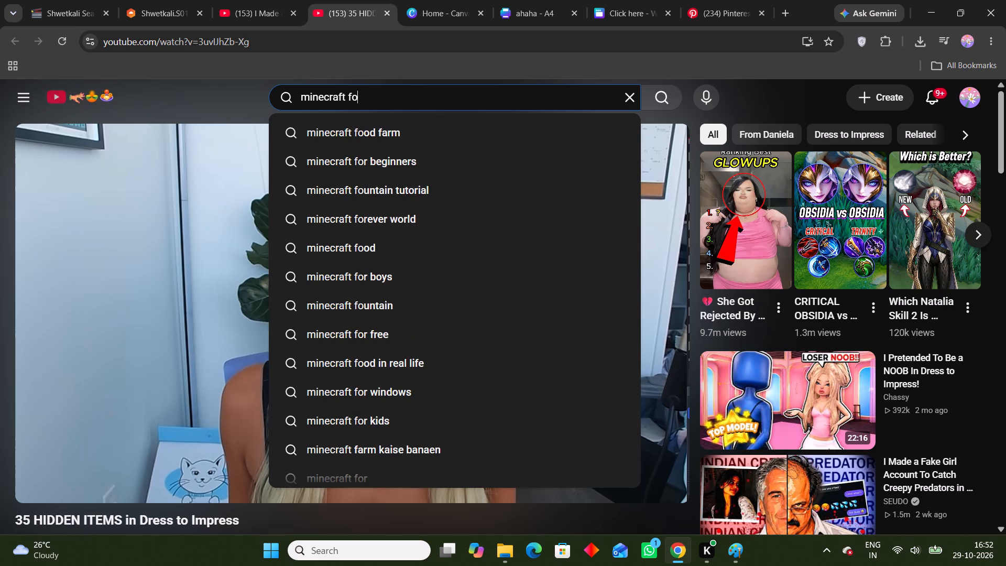
type("nt in canca")
key("Return")
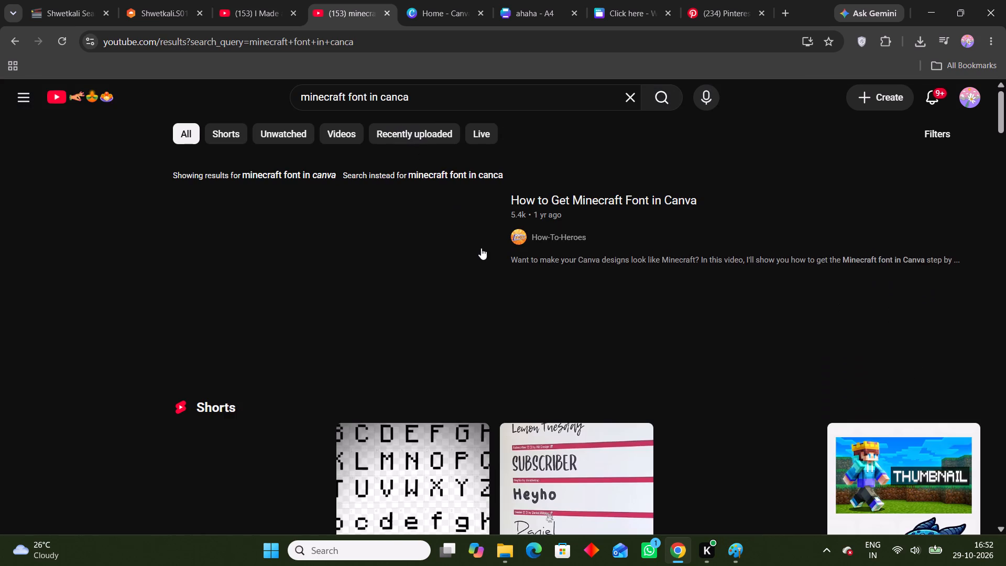
Open the "How to Get Minecraft Font in Canva" video and skim ahead to the part on adding brand fonts.
scroll(404, 250, "down", 3)
scroll(424, 282, "up", 4)
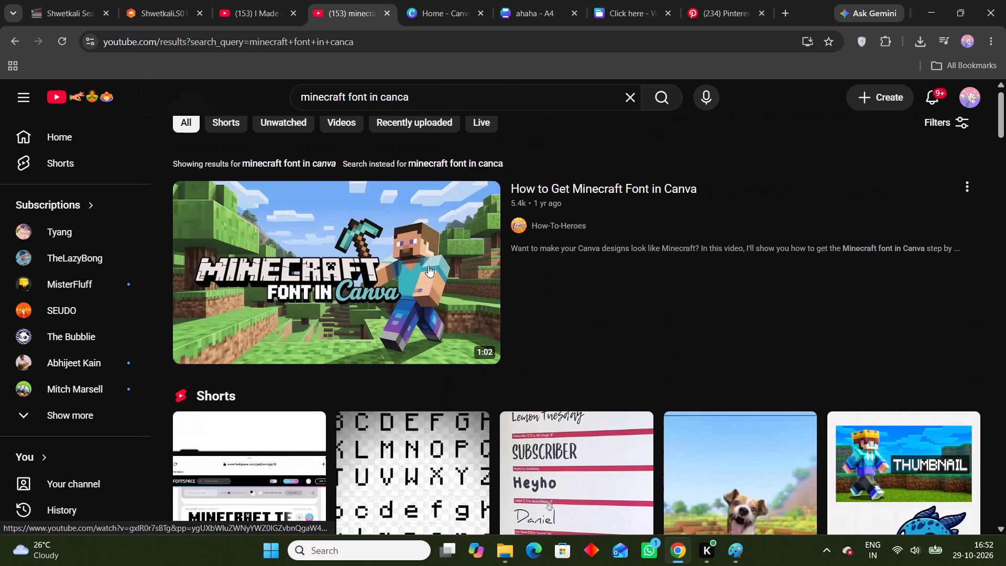
left_click(420, 280)
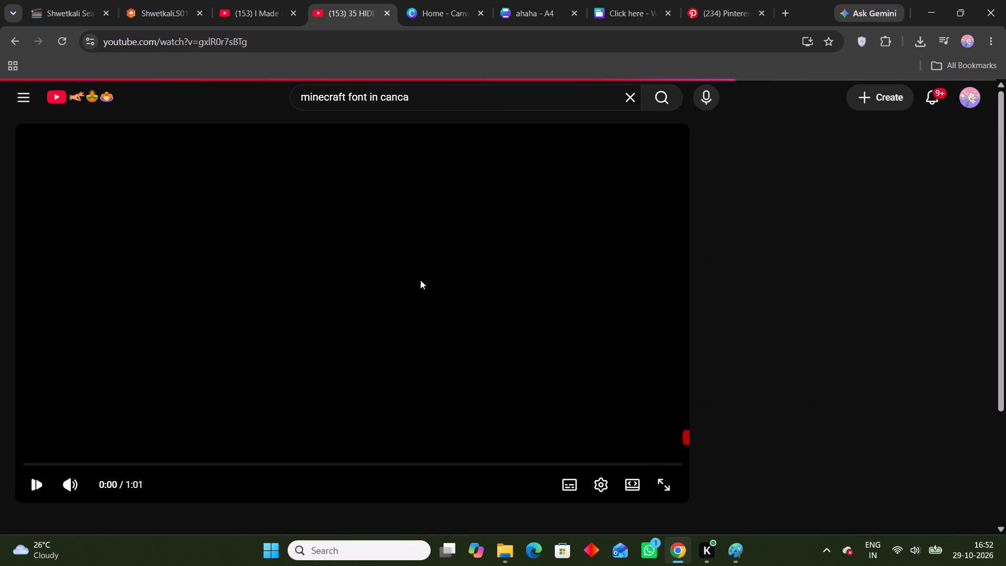
key("Right")
key("Right")
key("Right")
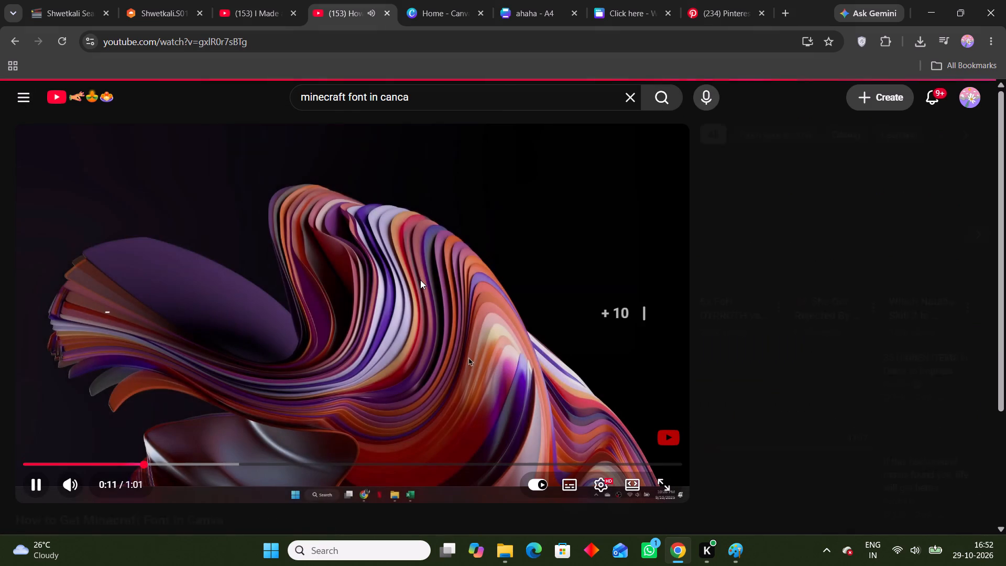
key("Right")
key("Right")
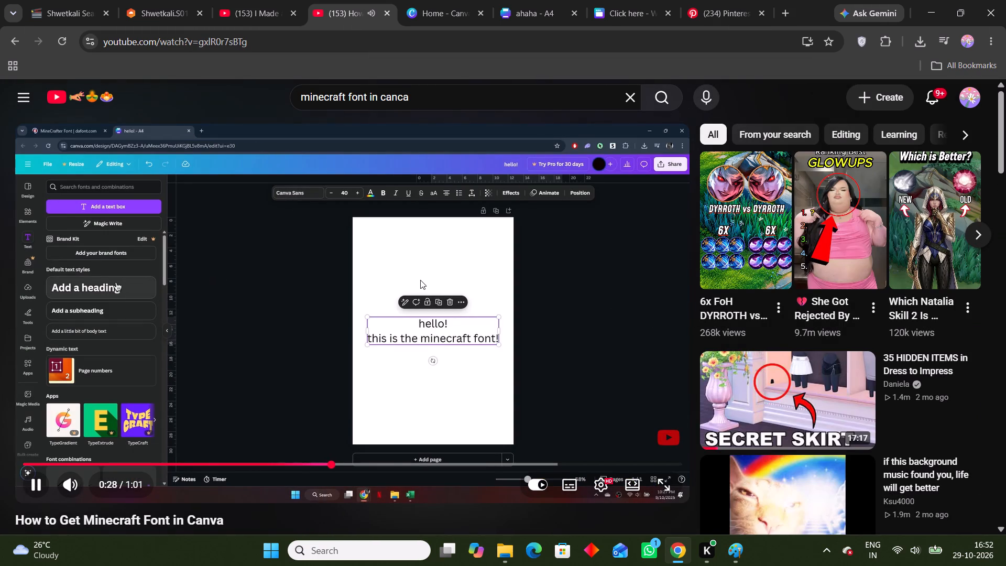
key("Right")
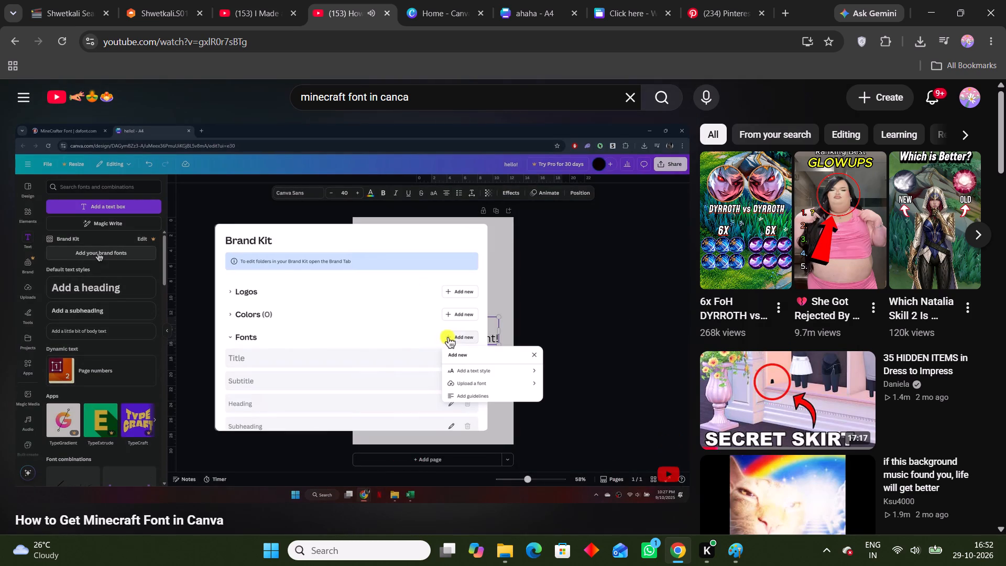
Replay the tutorial from near its start to examine where the Minecraft font is downloaded, pausing to glance at the Canva designs.
left_click(62, 460)
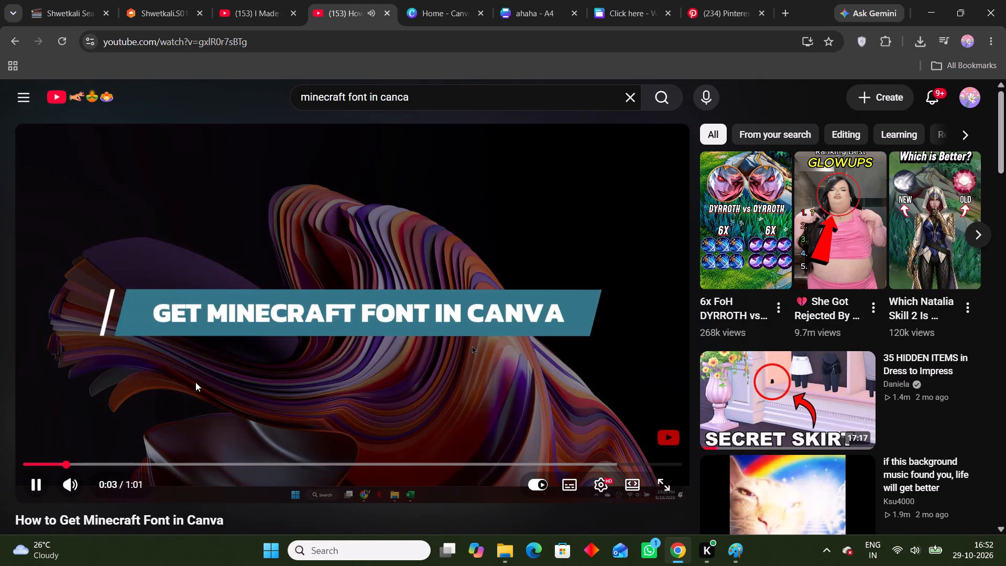
left_click(195, 382)
left_click(477, 0)
left_click(518, 0)
left_click(615, 0)
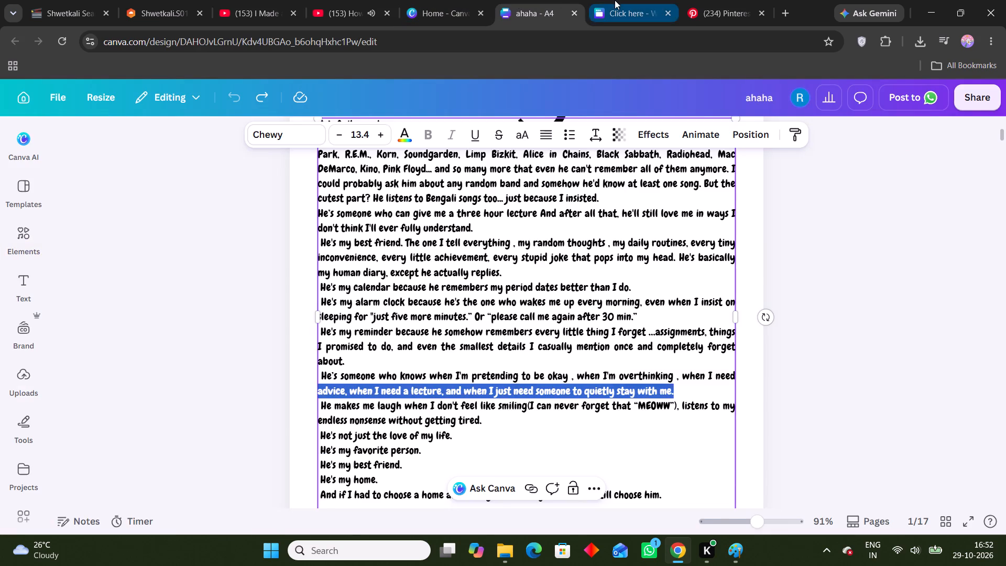
left_click(331, 225)
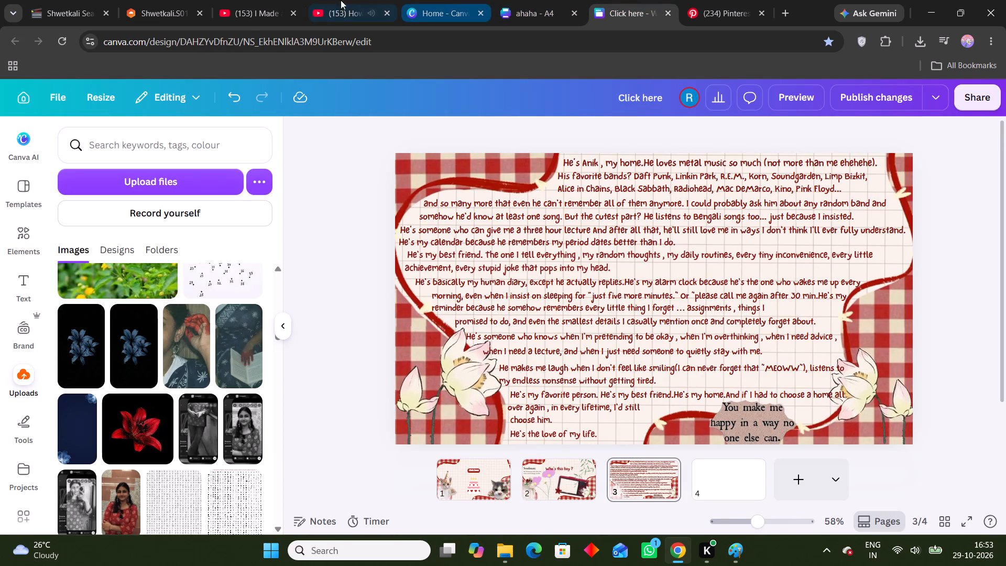
left_click(336, 0)
left_click(293, 271)
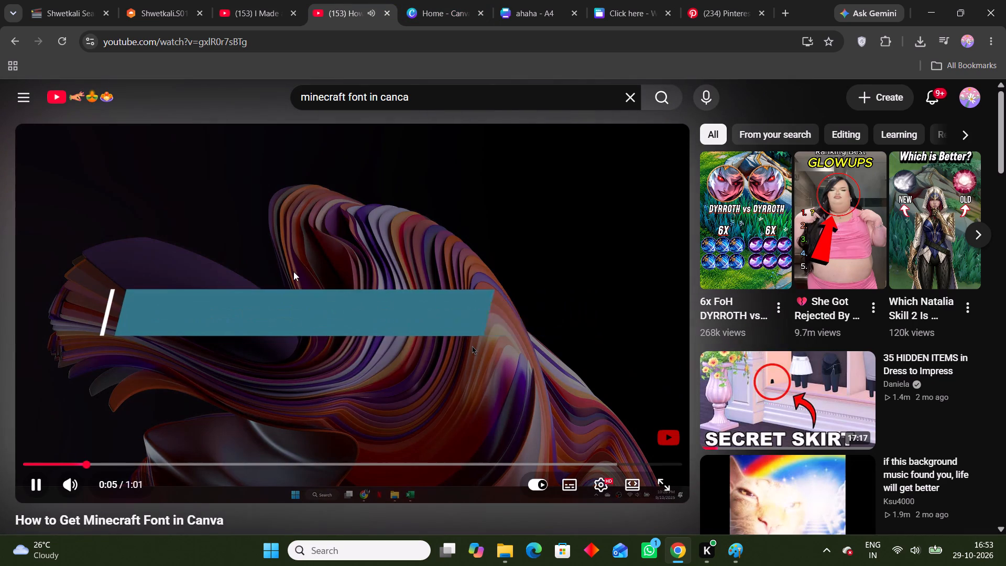
key("Right")
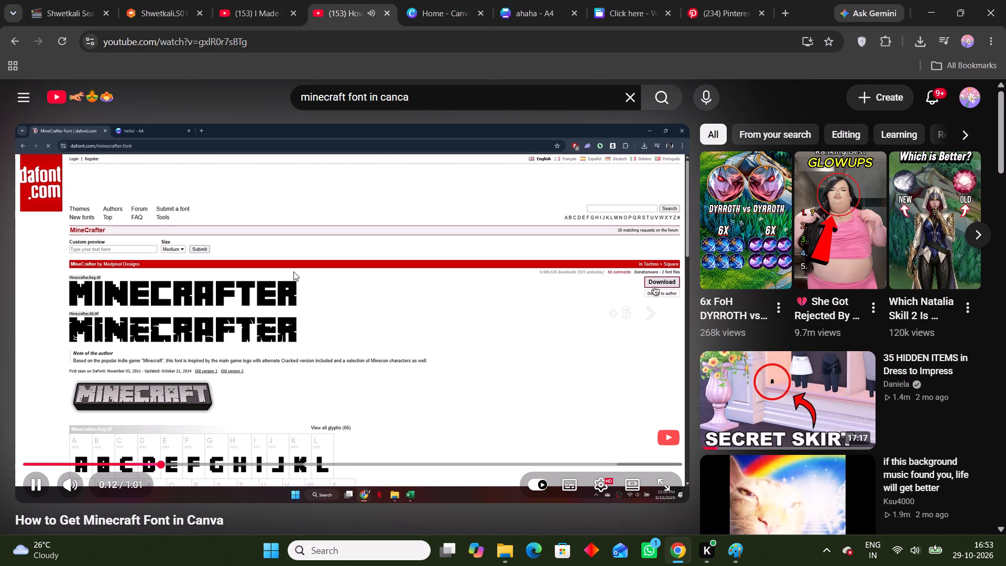
key("space")
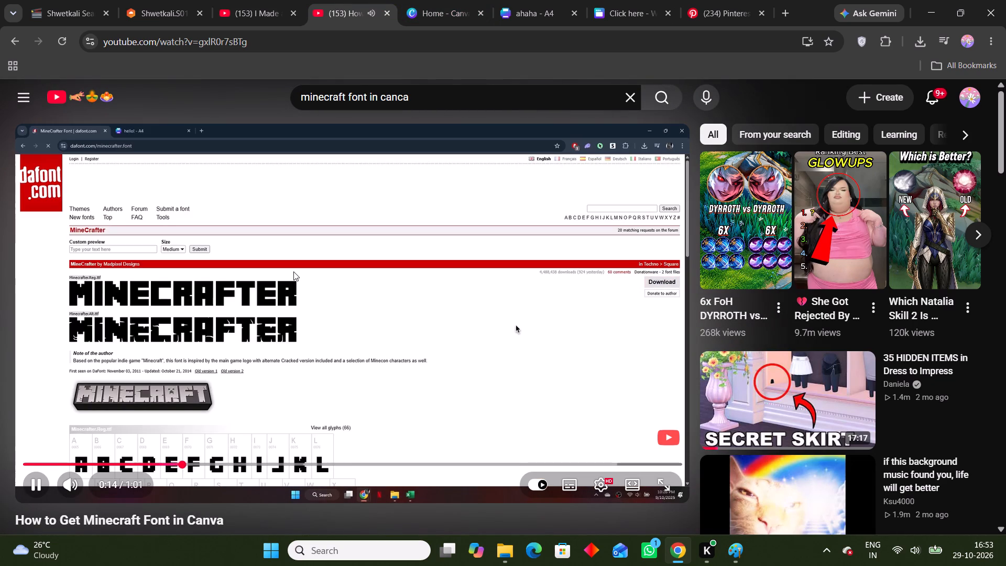
scroll(293, 271, "down", 1)
Find the Minecraft font by Craftron Gaming on dafont.com in a new tab and save its ZIP archive as minecraft in Downloads.
left_click(789, 8)
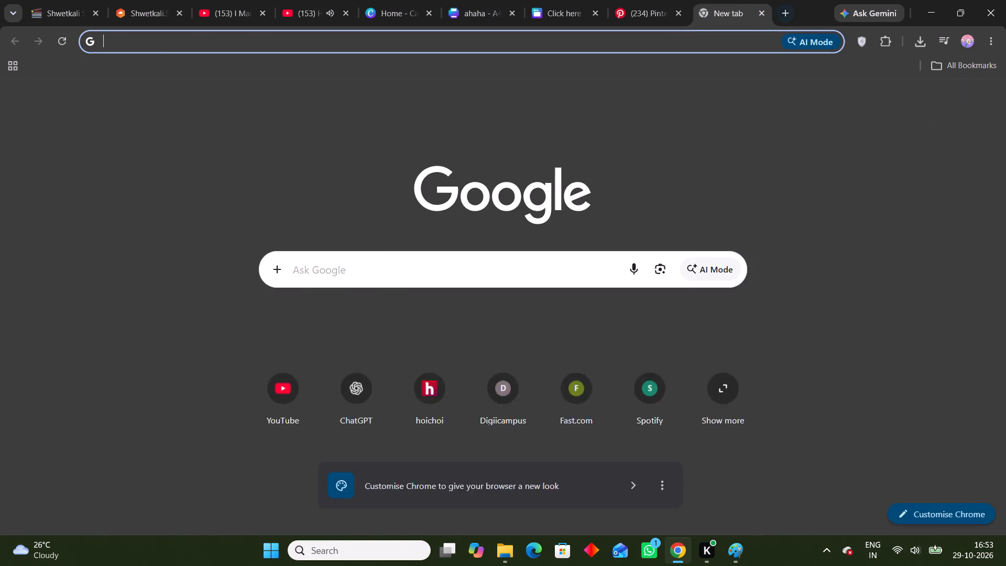
left_click(382, 262)
type("minecraft fpnt")
key("Return")
left_click(177, 220)
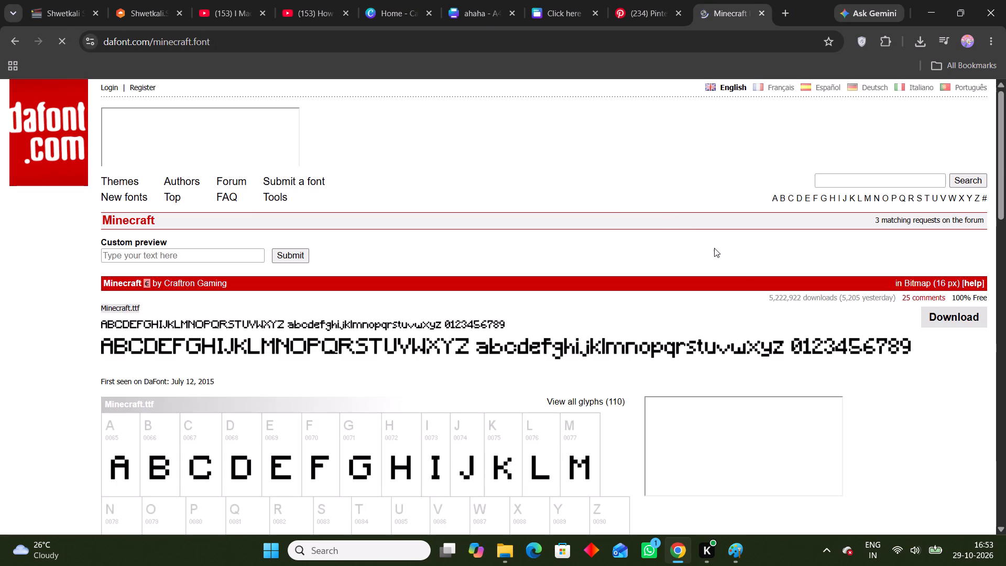
left_click(935, 313)
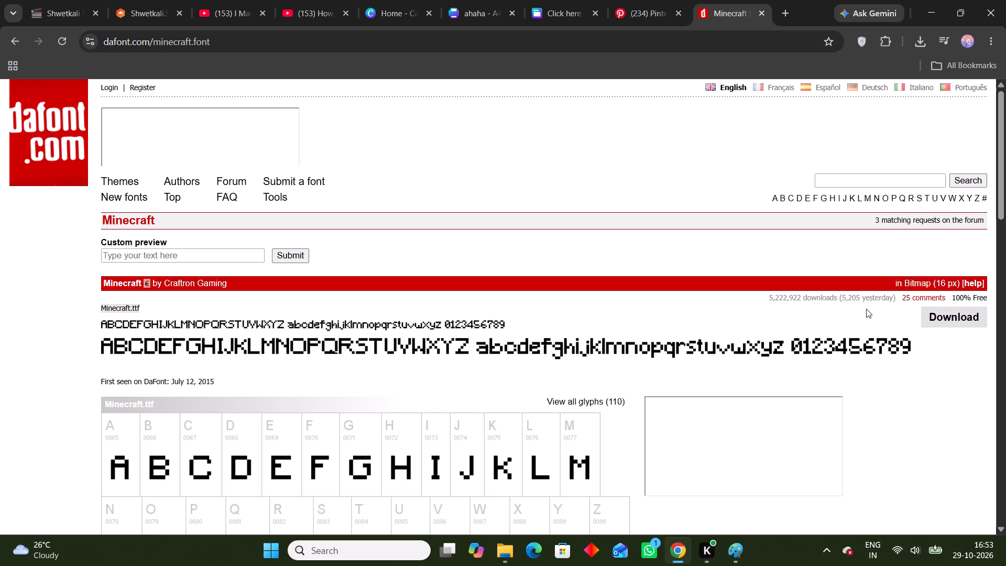
left_click(899, 508)
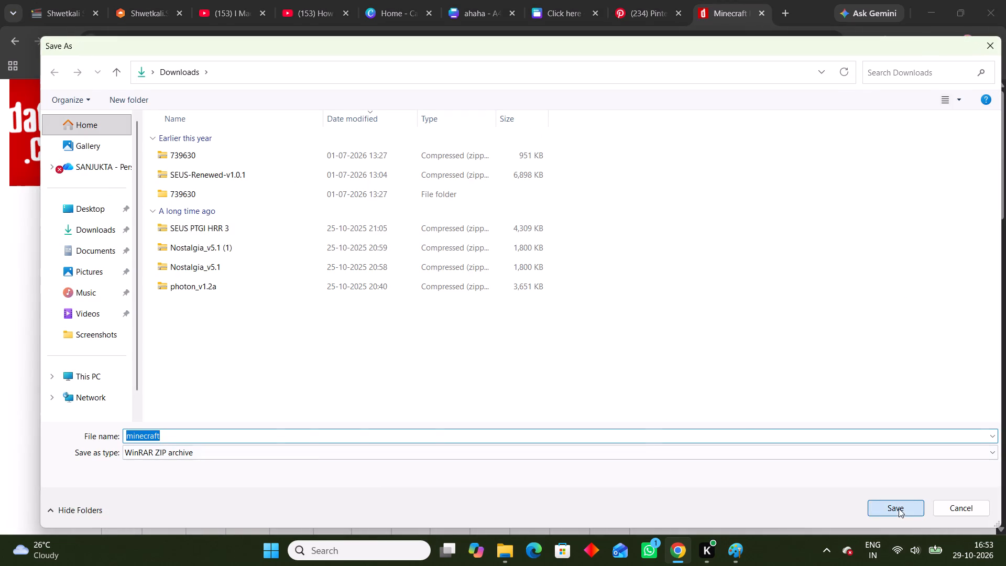
Show the downloaded minecraft.zip in File Explorer and extract it with WinRAR into a "minecraft" folder.
left_click(916, 34)
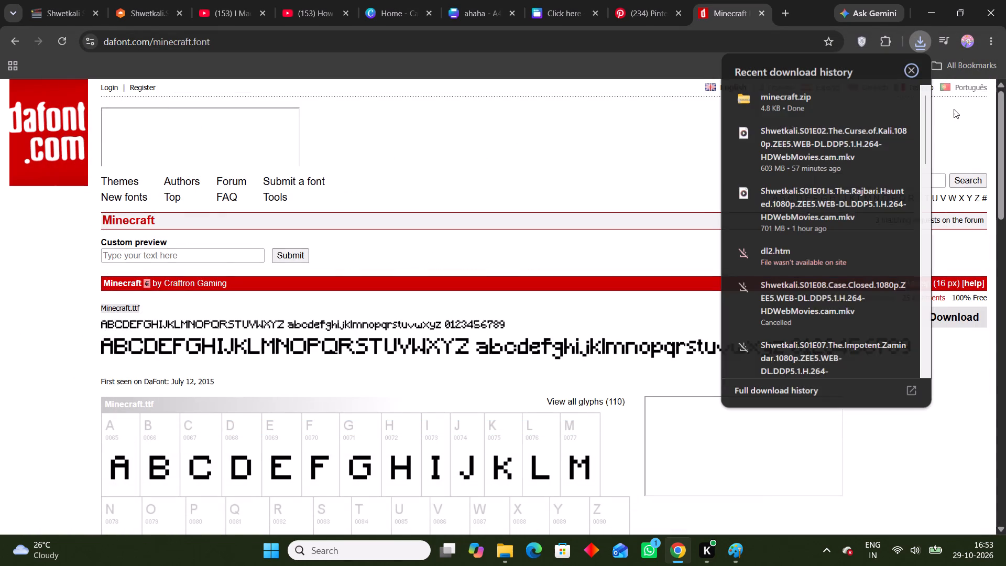
left_click(875, 102)
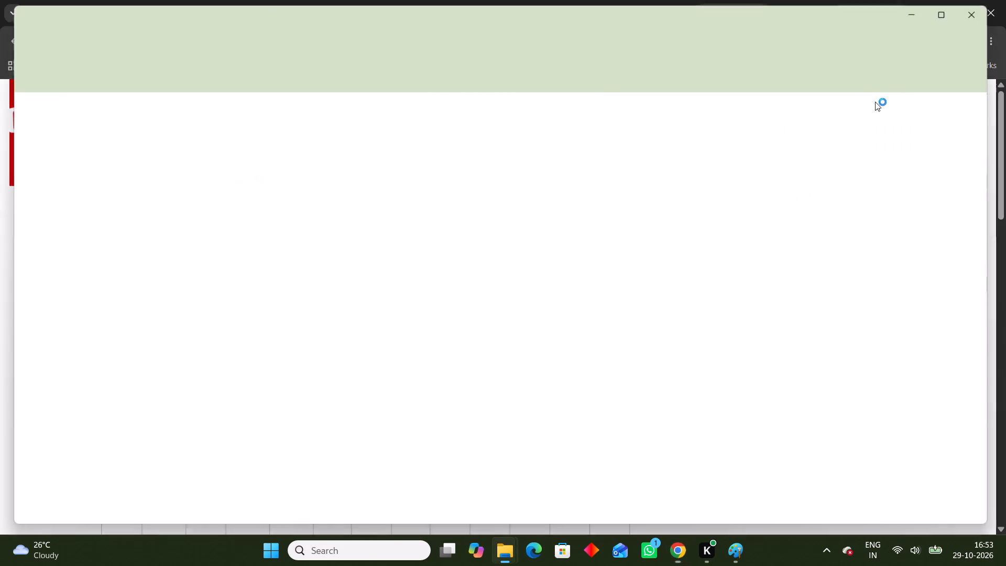
right_click(368, 129)
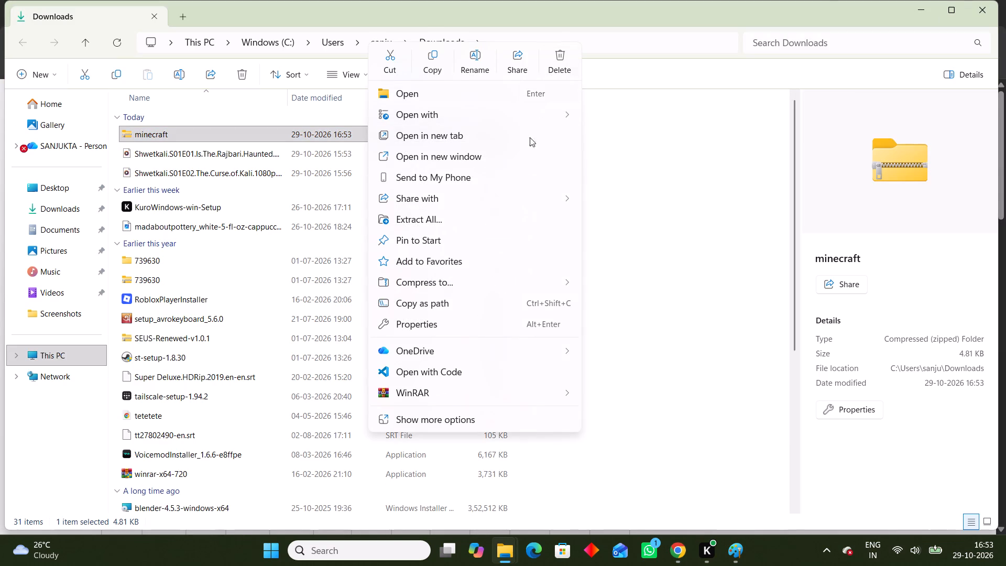
left_click(505, 393)
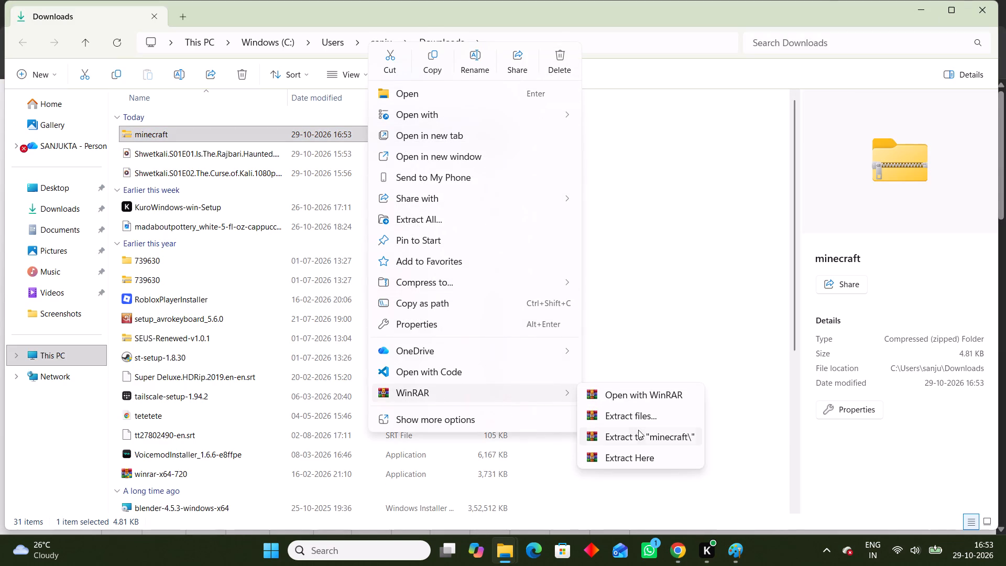
left_click(649, 439)
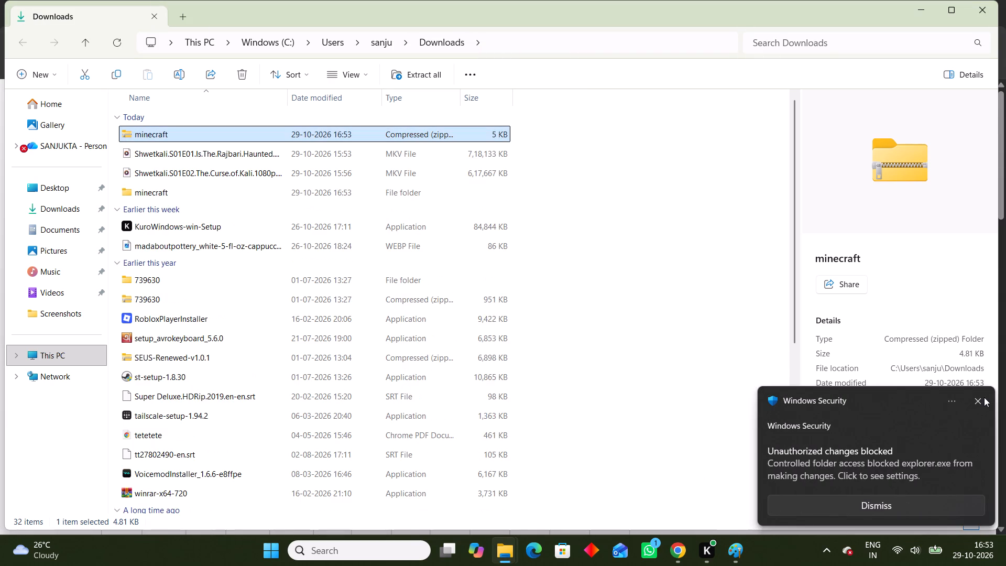
left_click(984, 397)
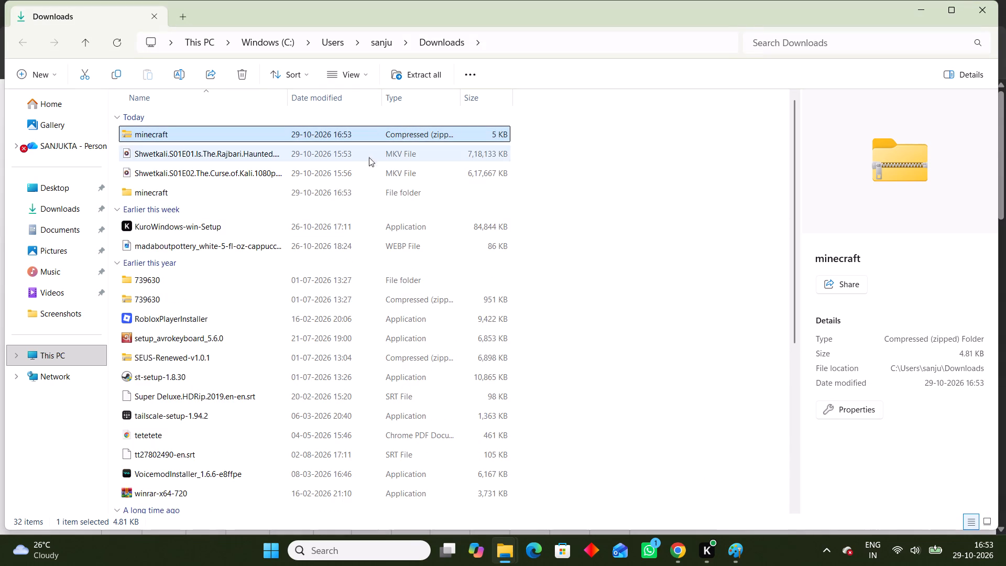
Check the contents of the extracted minecraft folder and close File Explorer.
double_click(344, 188)
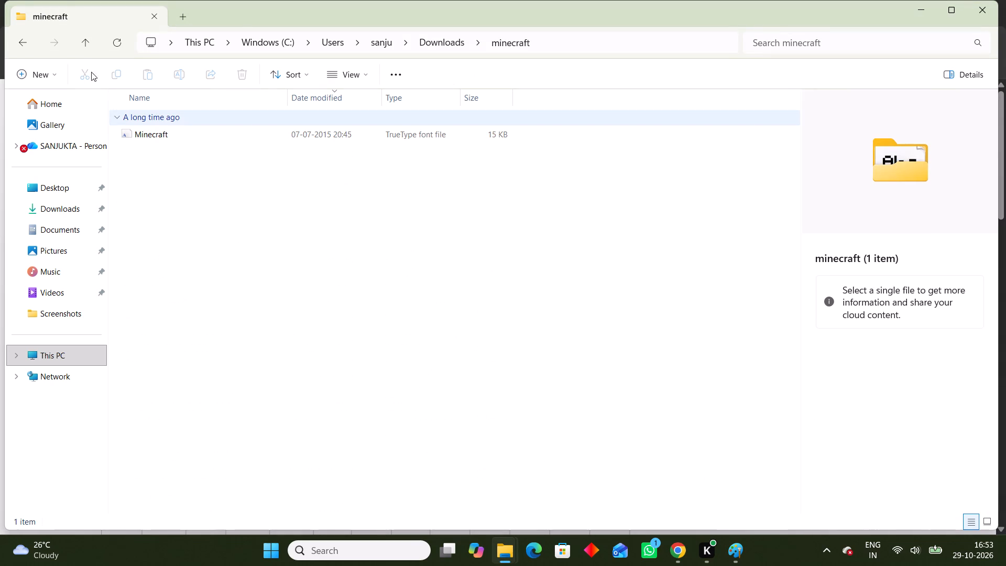
left_click(16, 50)
left_click(976, 10)
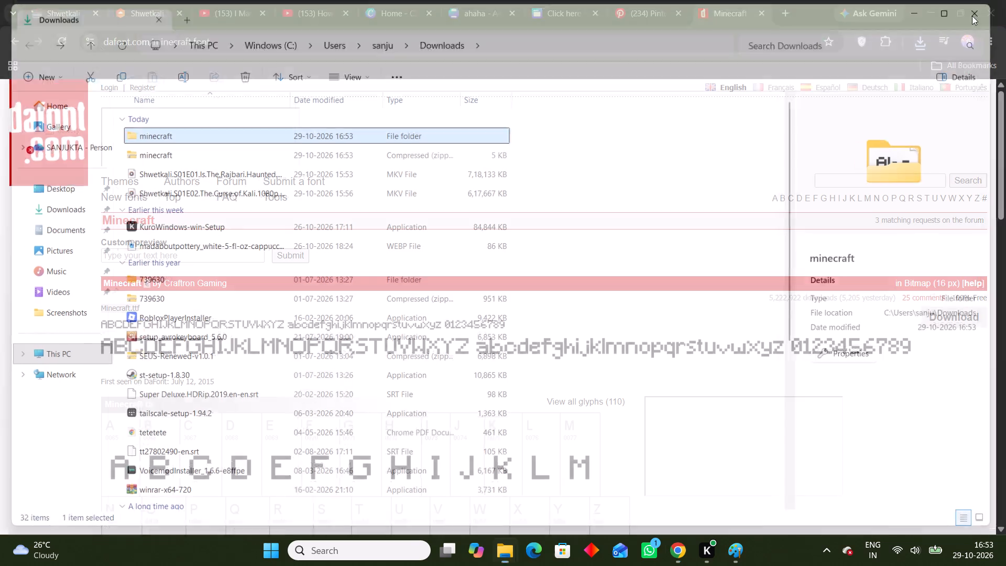
Return to the "Click here" website design in Canva.
left_click(595, 0)
left_click(487, 0)
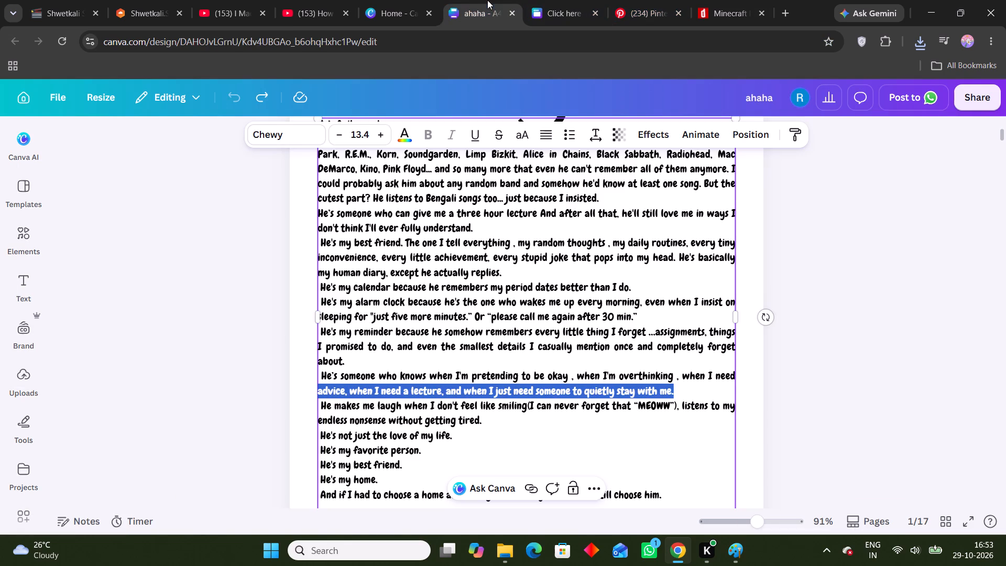
left_click(555, 0)
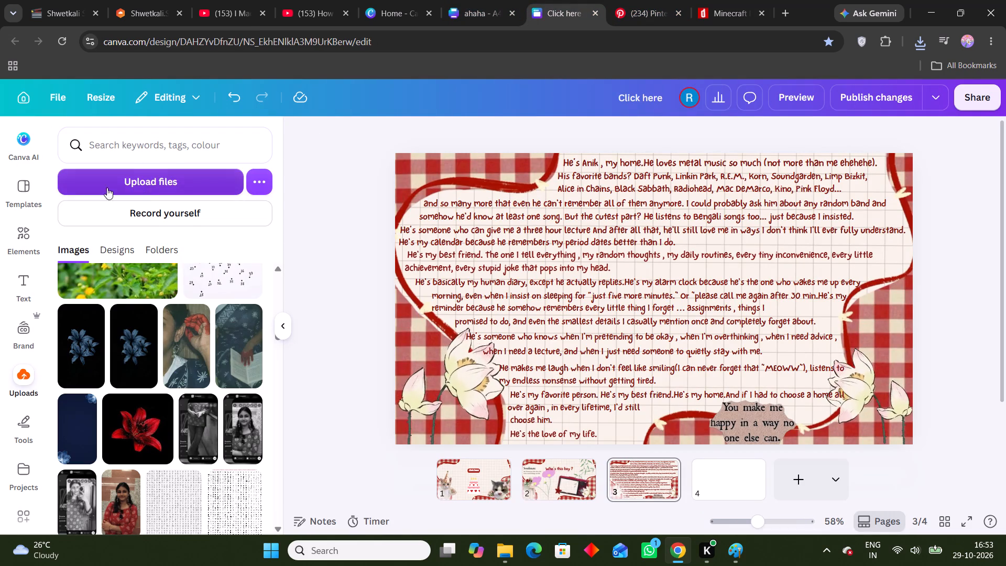
Look through the "one little" font results among the text options for a way to add a custom font, and clear the search.
left_click(25, 285)
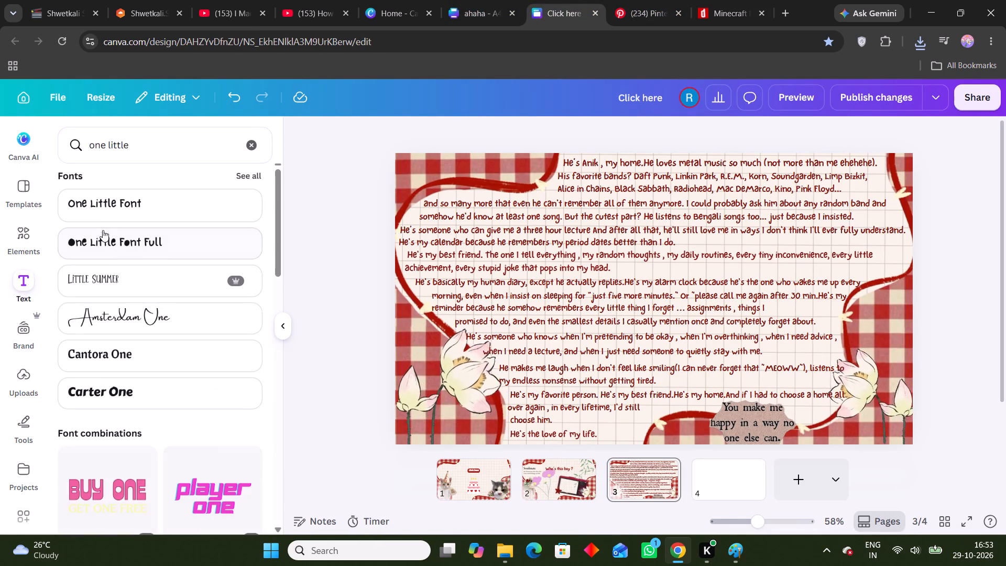
left_click(238, 175)
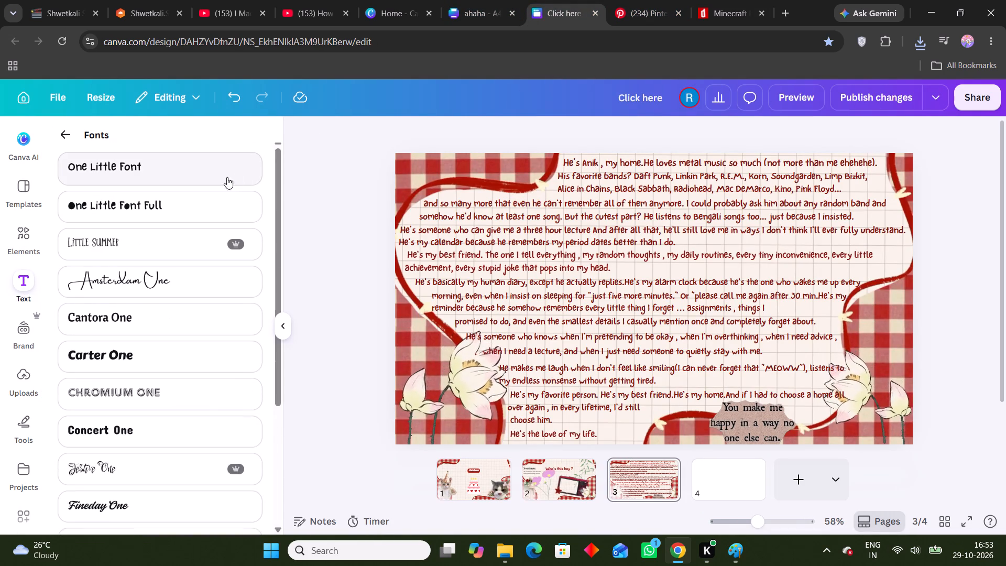
left_click(59, 137)
scroll(184, 293, "down", 10)
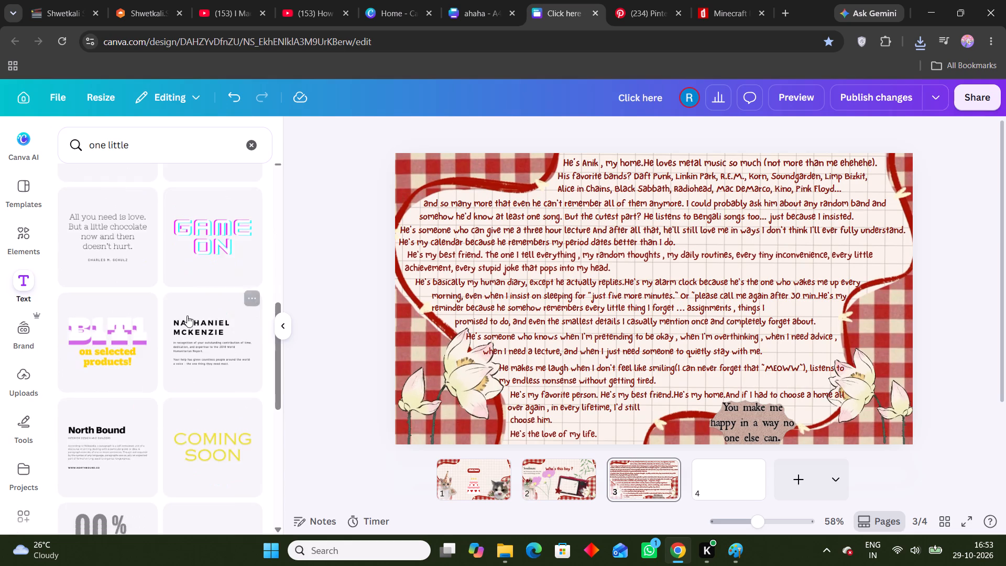
scroll(187, 315, "down", 10)
scroll(190, 307, "up", 19)
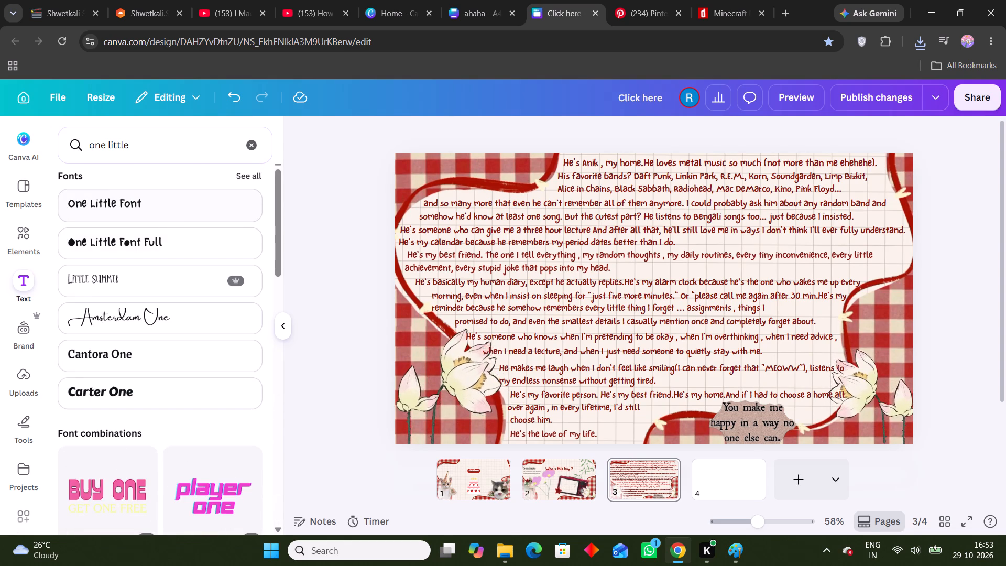
left_click(81, 172)
left_click(65, 175)
right_click(75, 177)
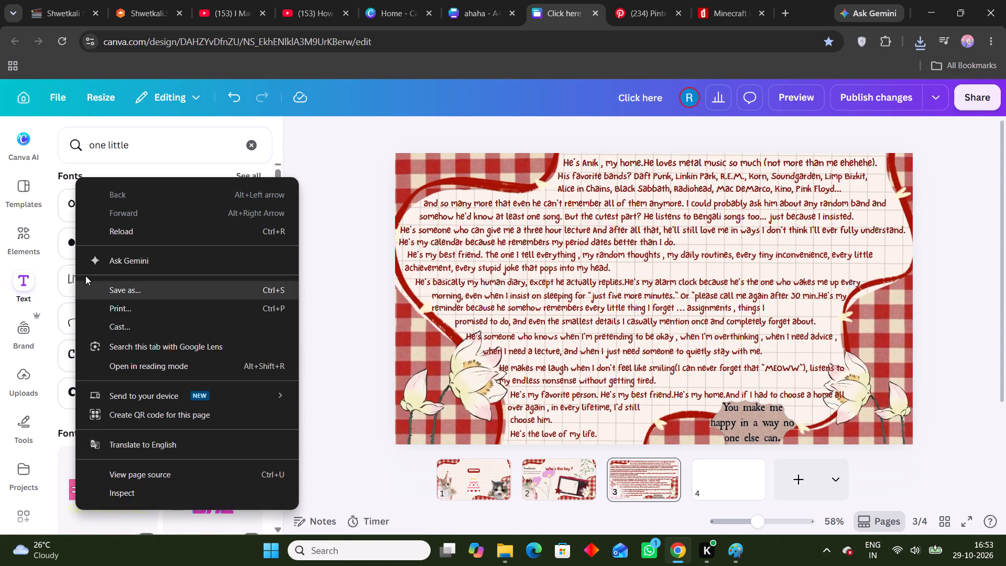
left_click(72, 176)
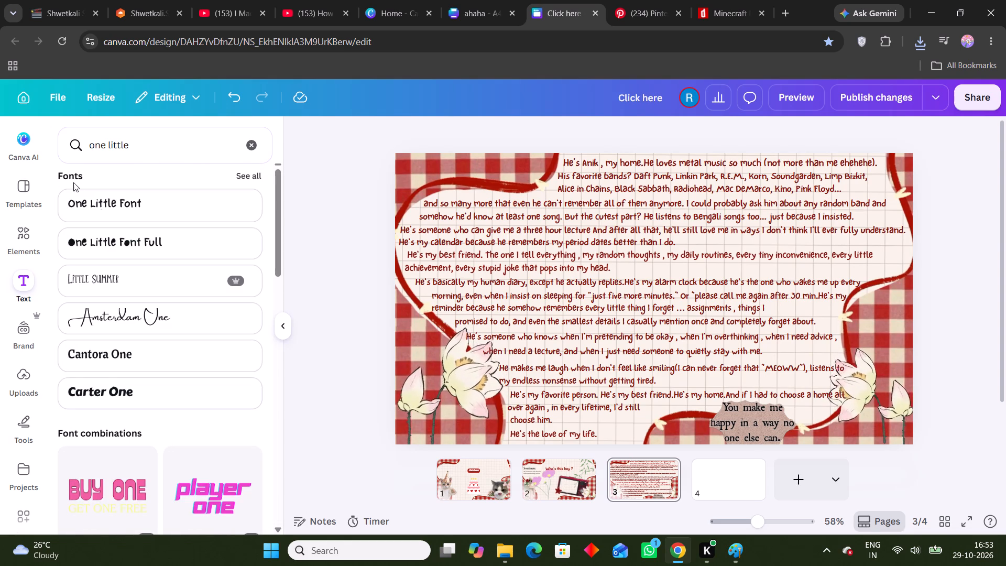
left_click(244, 148)
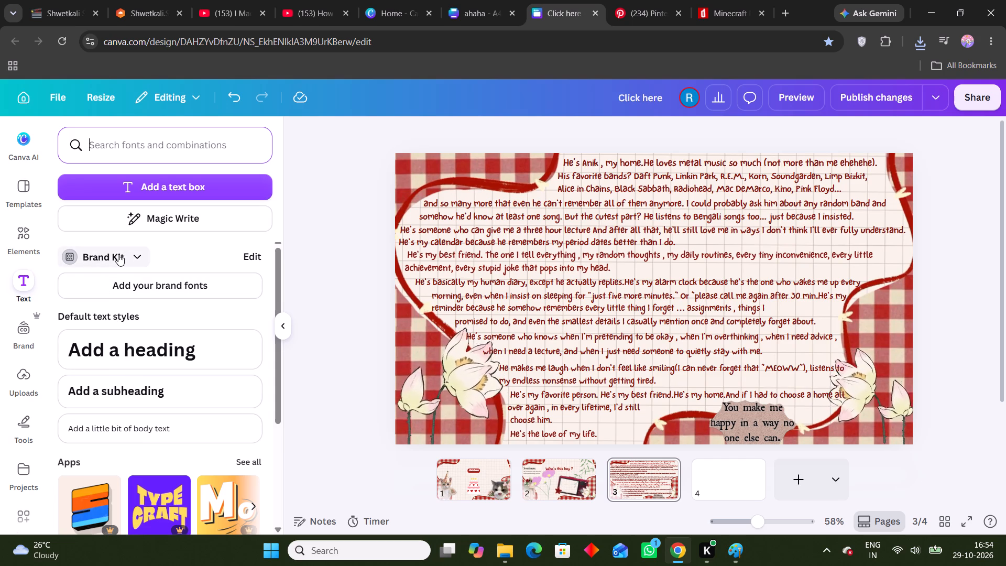
Examine the Brand Kit's font styles for a way to add the downloaded font, and return to the text options.
left_click(191, 286)
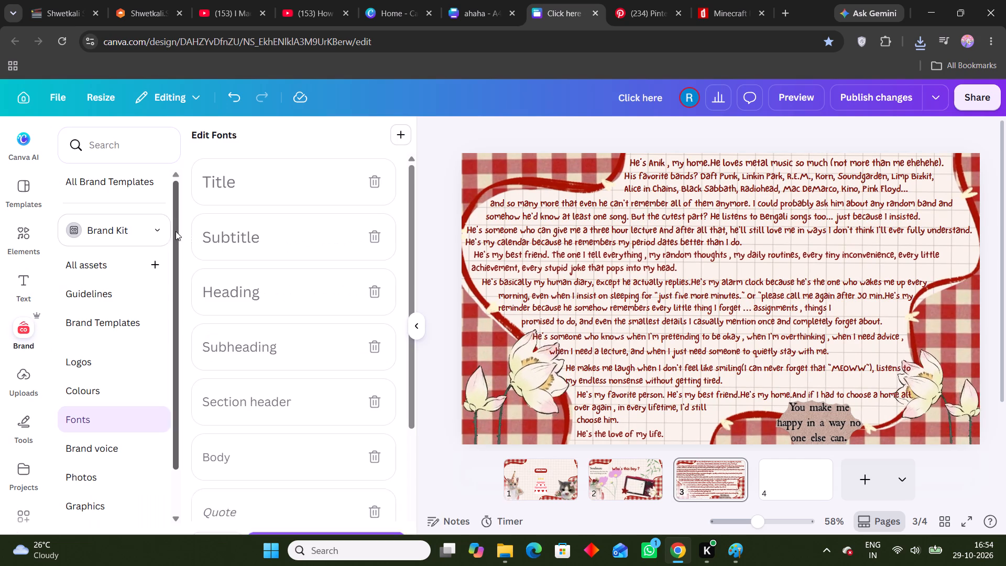
scroll(144, 366, "down", 2)
scroll(192, 265, "up", 2)
scroll(136, 225, "up", 3)
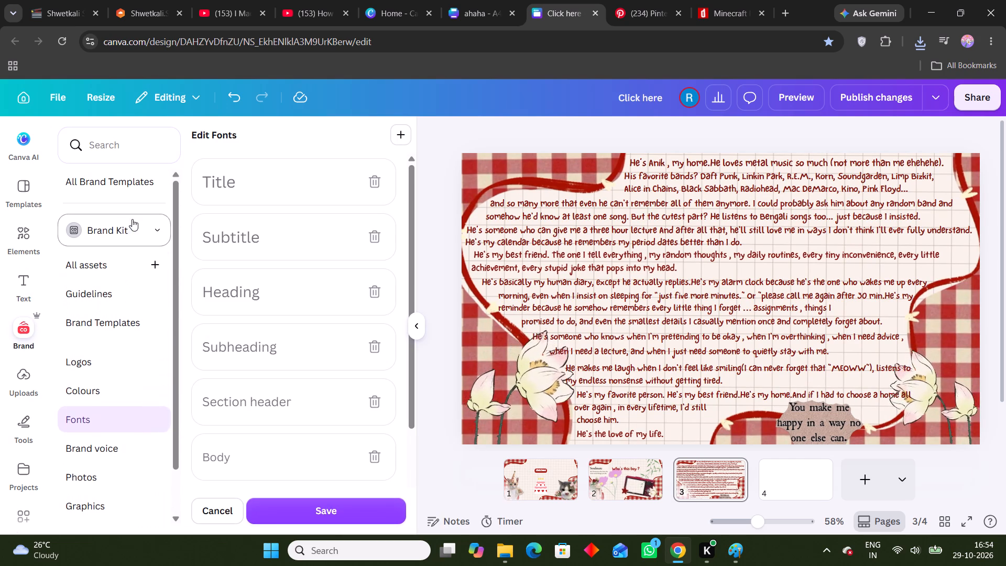
scroll(132, 219, "up", 2)
scroll(119, 394, "down", 4)
left_click(239, 512)
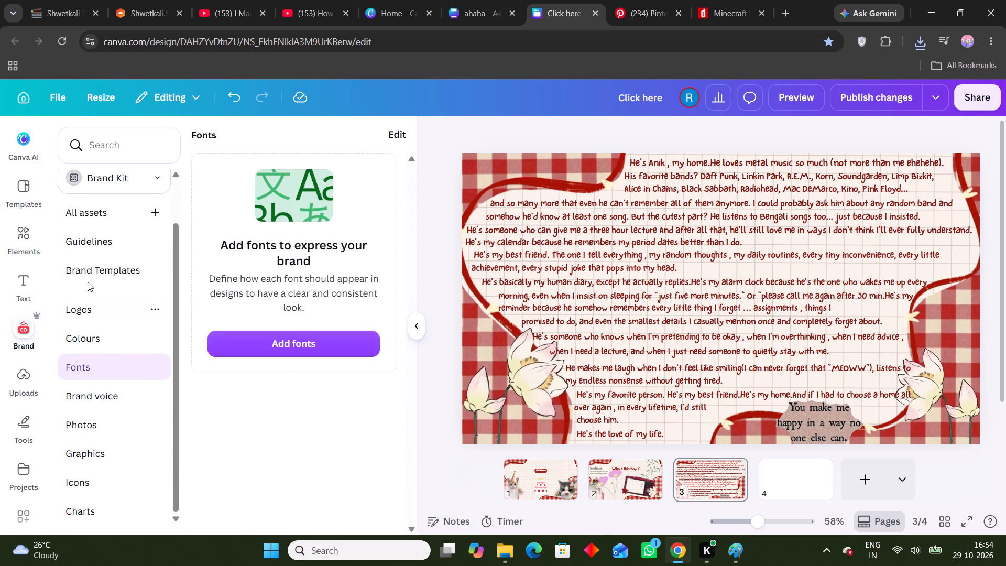
left_click(244, 402)
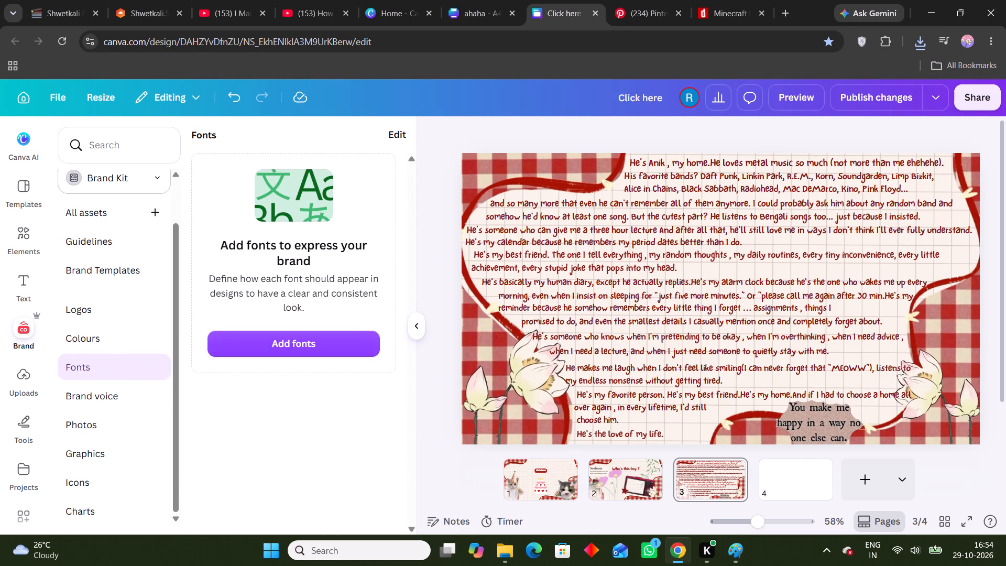
left_click(34, 288)
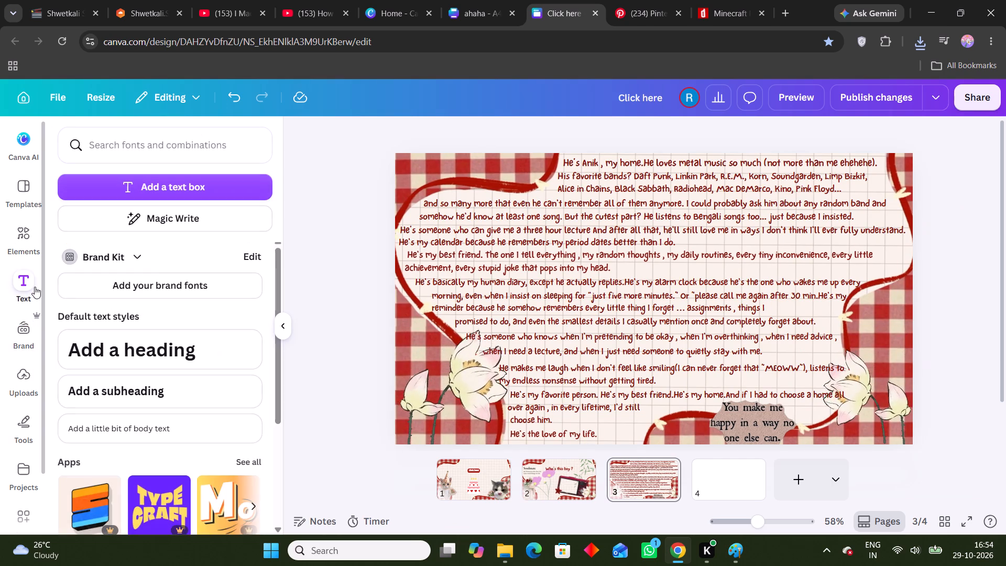
Skip ahead in the YouTube tutorial on Minecraft fonts in Canva to the brand fonts part, and return to the "Click here" design.
left_click(453, 0)
left_click(405, 0)
left_click(362, 0)
left_click(324, 0)
key("space")
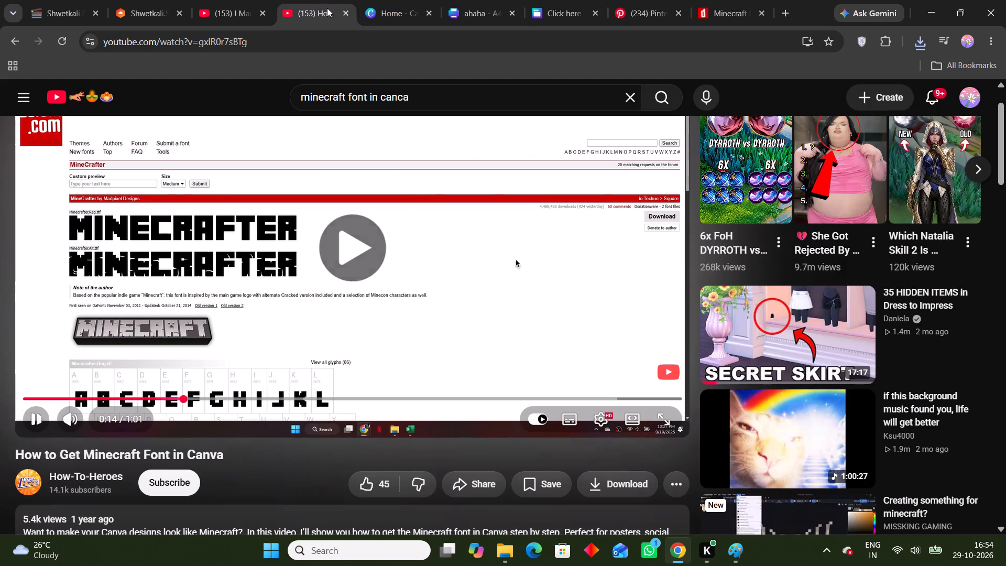
key("Right")
key("Right")
key("Right")
key("Right")
key("Left")
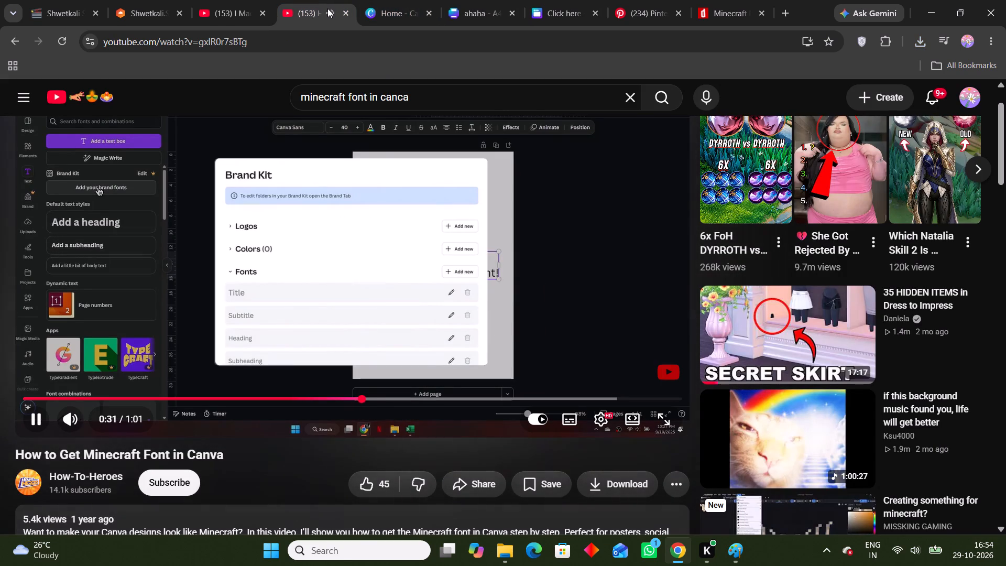
key("space")
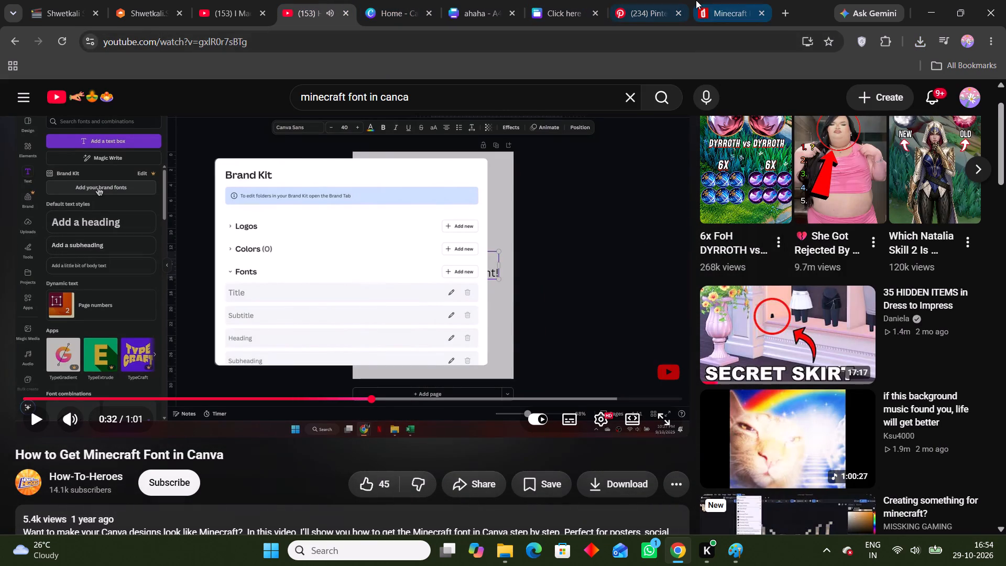
left_click(696, 0)
left_click(626, 0)
left_click(593, 0)
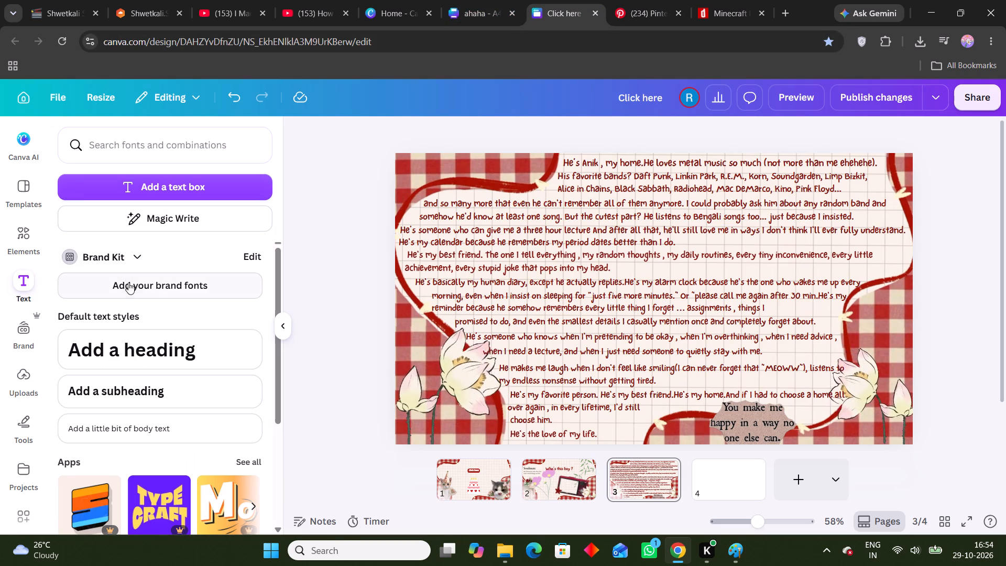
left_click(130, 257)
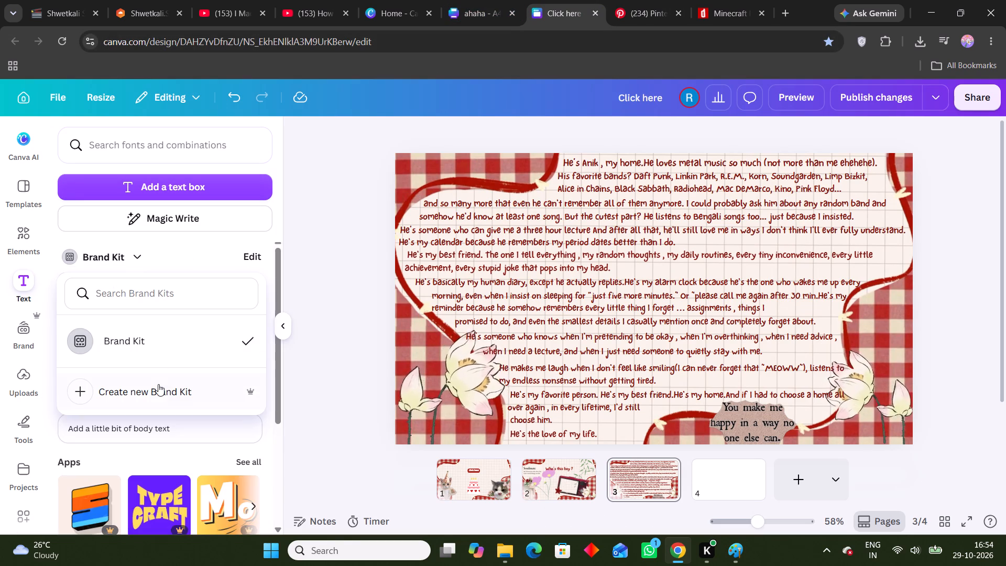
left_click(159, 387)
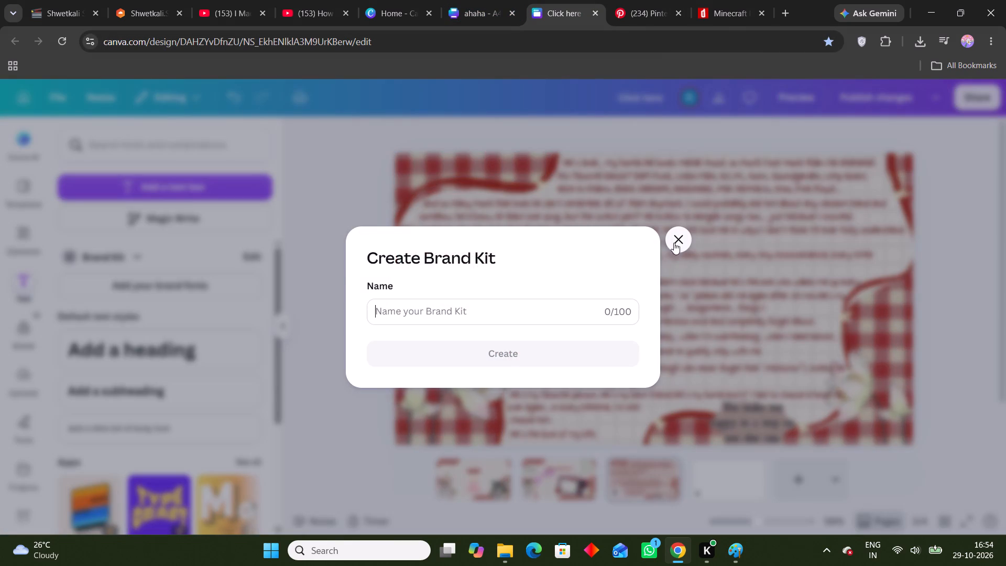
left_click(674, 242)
Examine the Brand Kit font editor, including the font choices for the Title style, and leave it without saving.
left_click(238, 281)
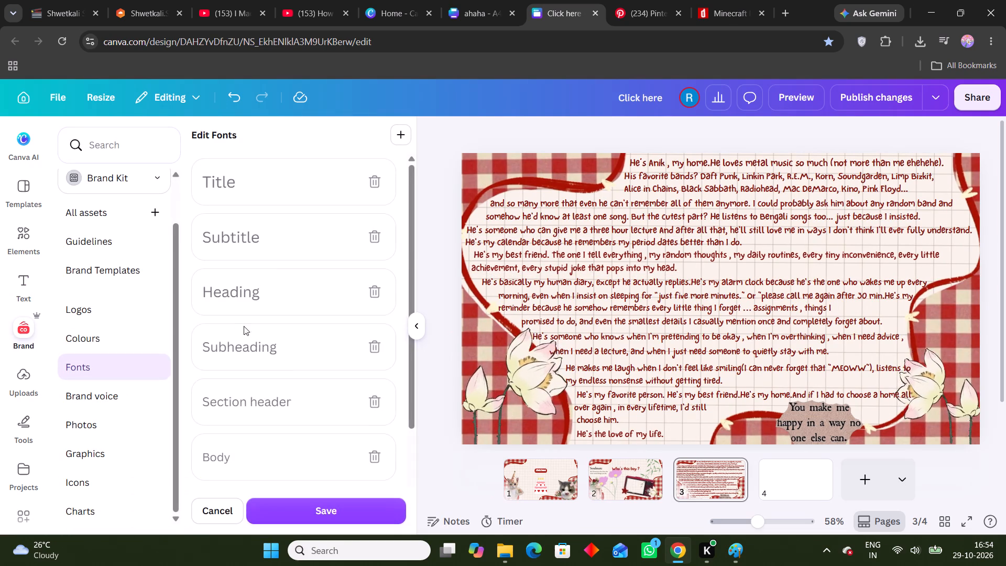
scroll(269, 335, "down", 7)
left_click(102, 373)
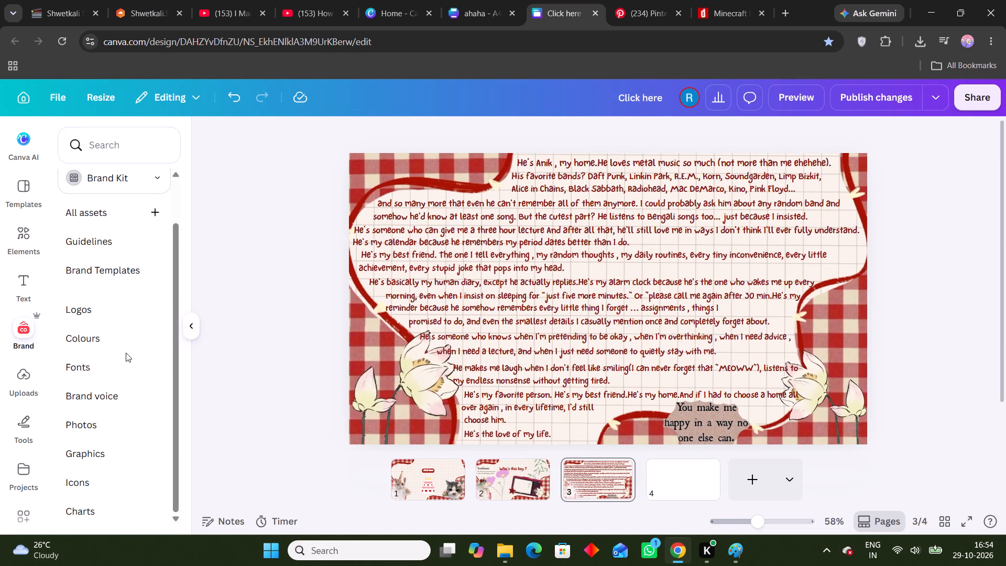
left_click(117, 372)
left_click(300, 338)
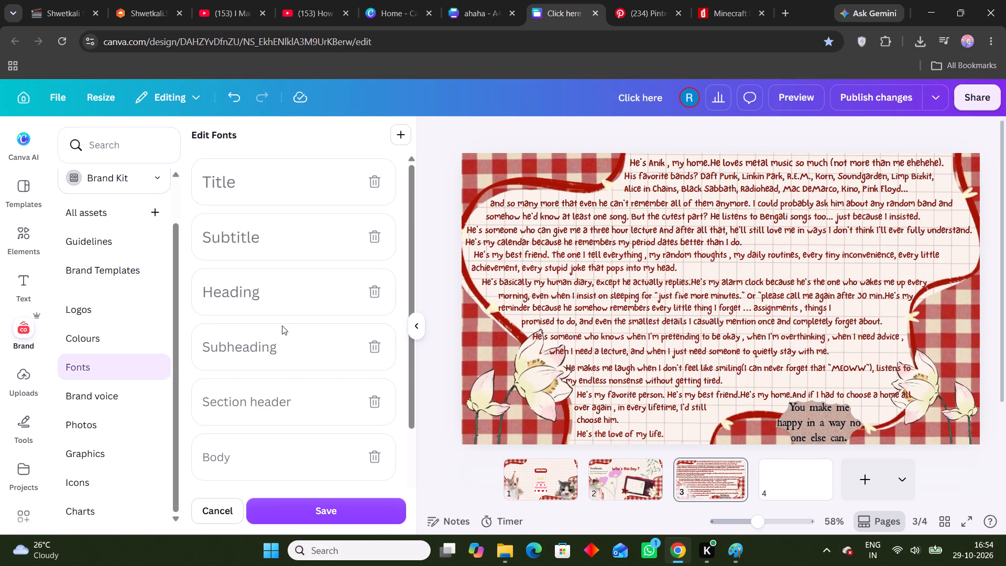
scroll(279, 320, "down", 6)
scroll(290, 368, "up", 5)
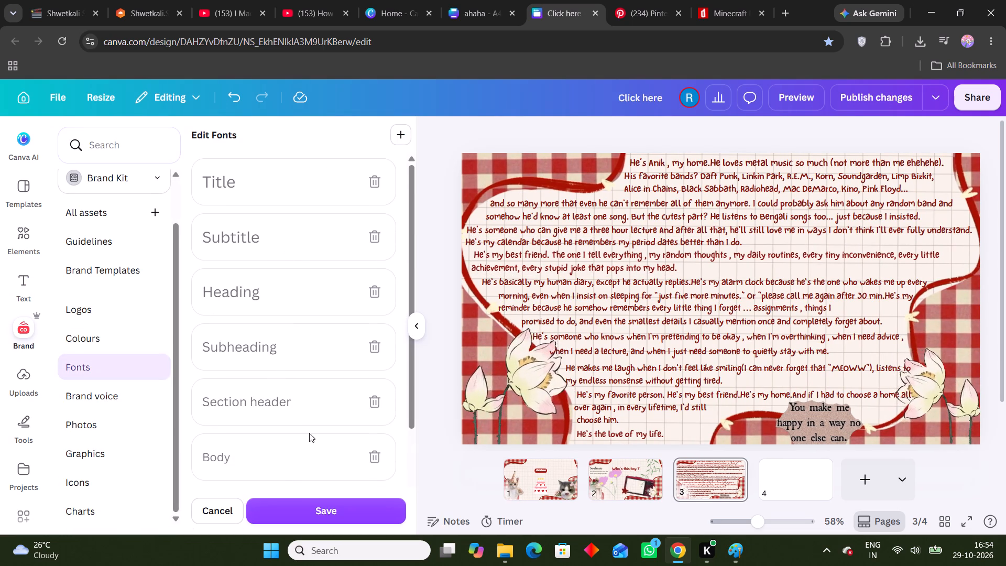
left_click(300, 185)
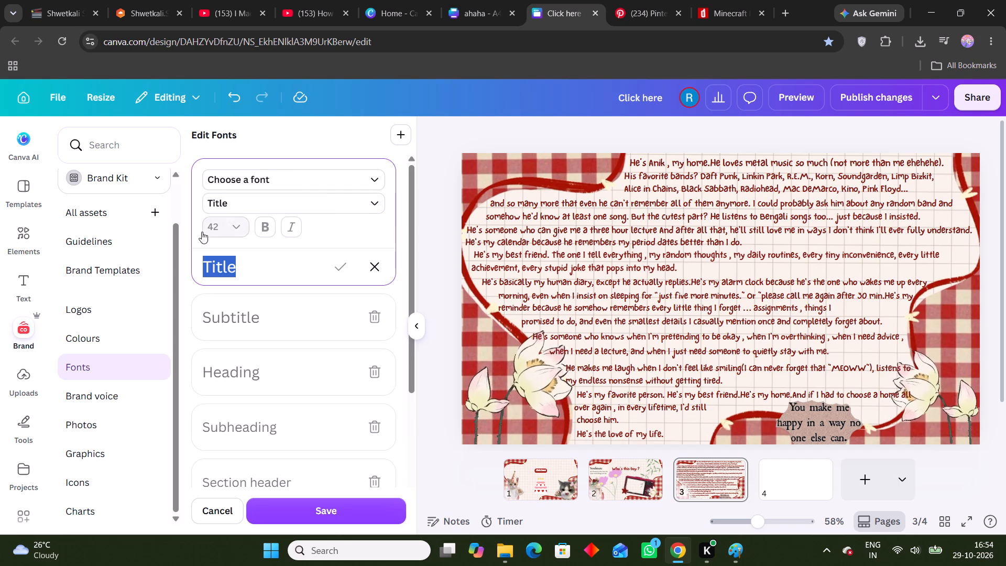
left_click(258, 197)
left_click(270, 176)
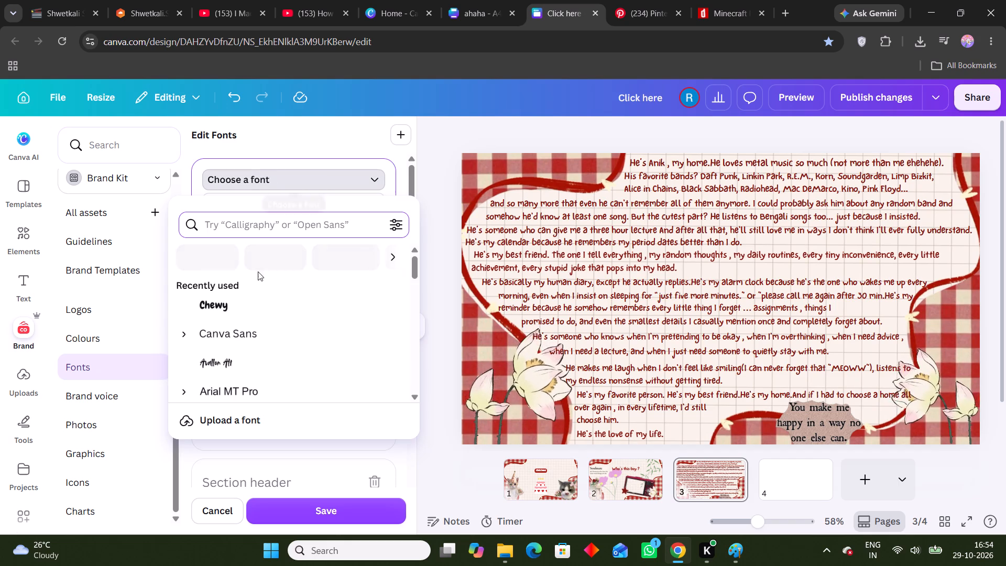
scroll(258, 288, "down", 3)
left_click(194, 165)
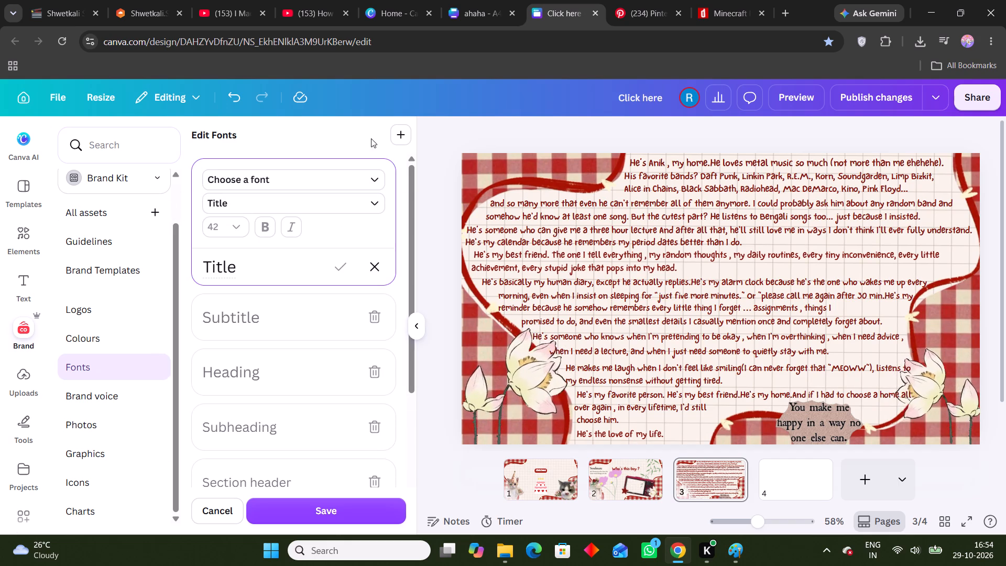
left_click(234, 509)
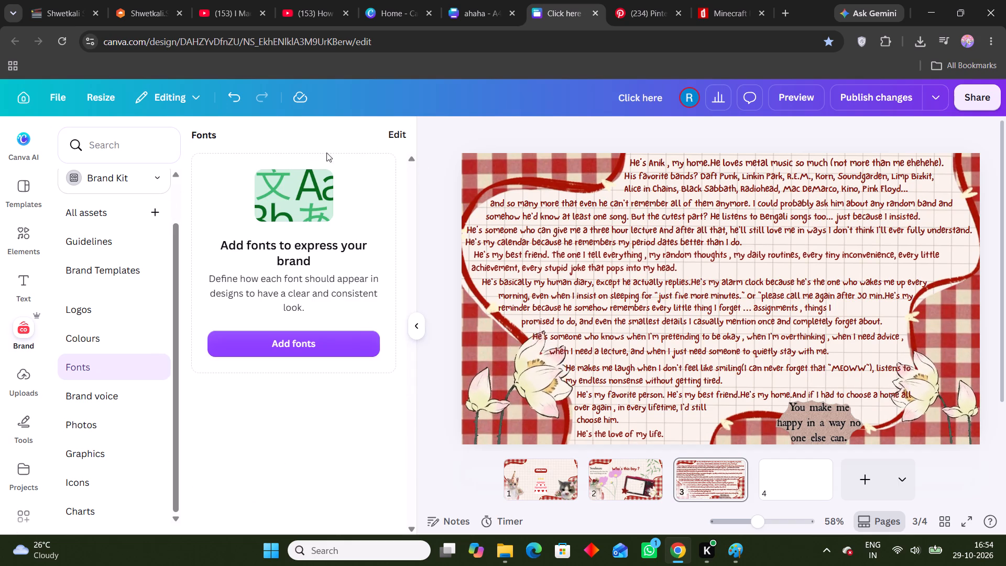
left_click(27, 280)
Rewatch the tutorial's part on adding brand fonts and return to page 3 of the "Click here" design.
left_click(327, 0)
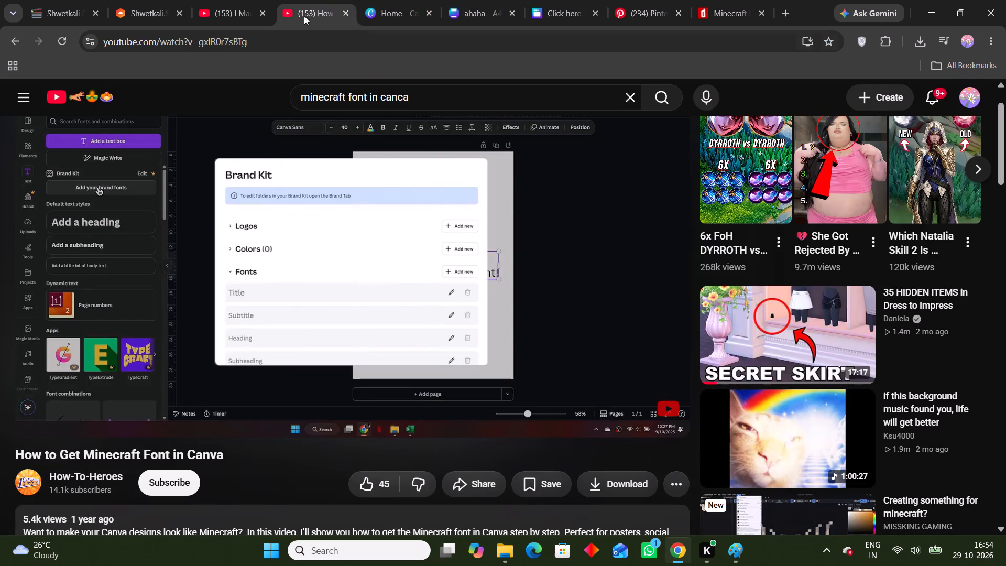
left_click(397, 255)
key("Left")
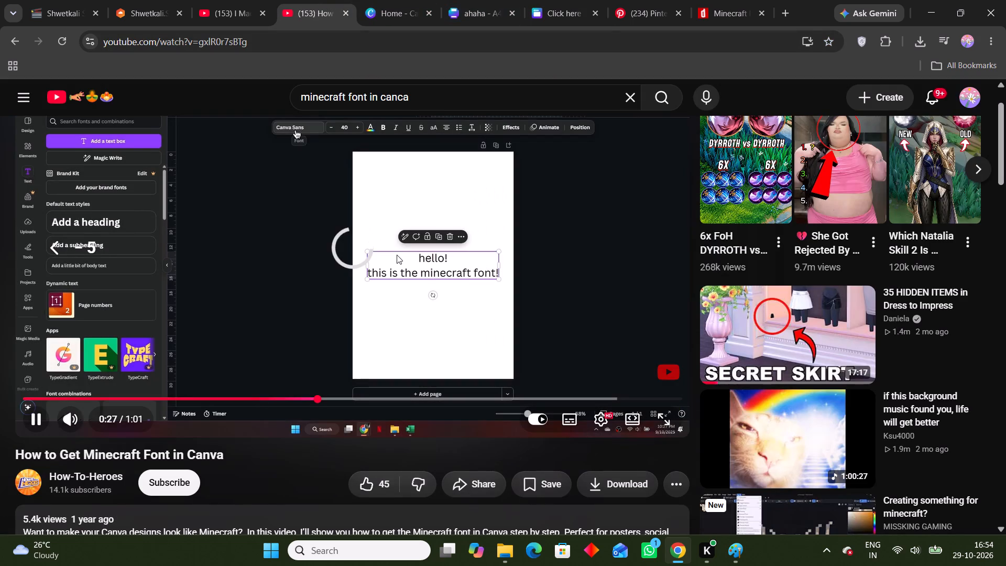
key("Left")
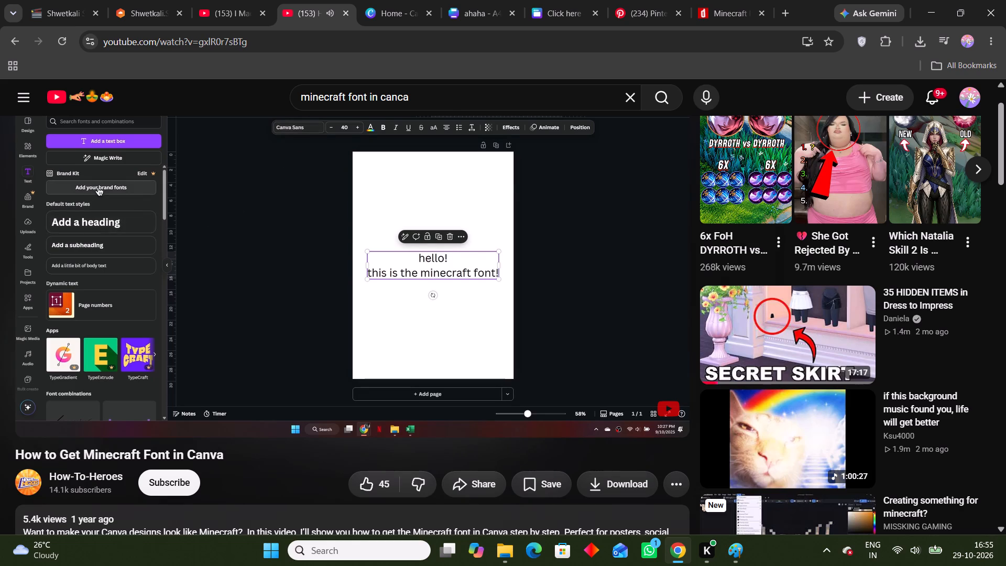
key("space")
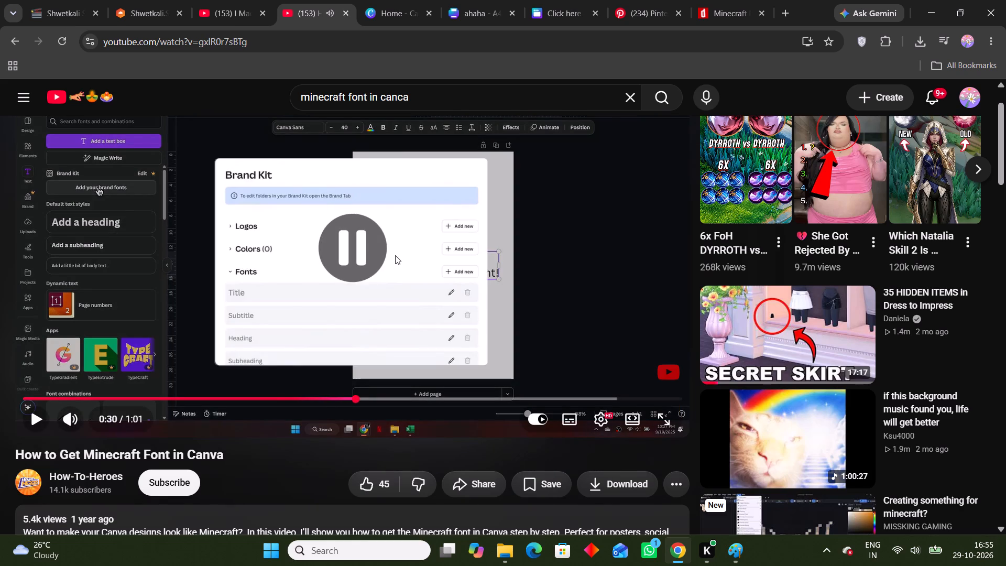
left_click(589, 0)
left_click(647, 0)
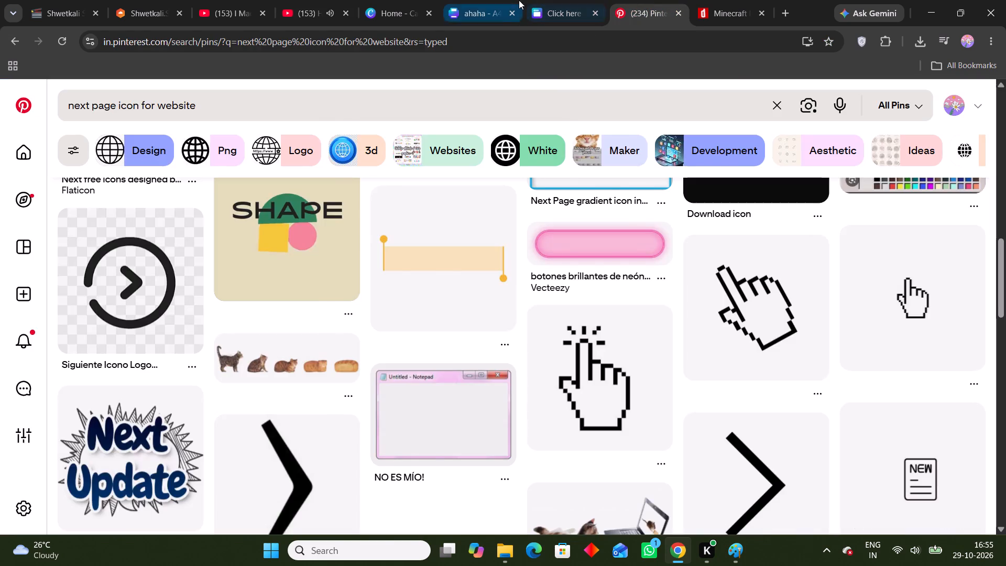
left_click(519, 0)
left_click(415, 2)
left_click_drag(447, 15, 462, 9)
left_click(559, 0)
left_click(900, 320)
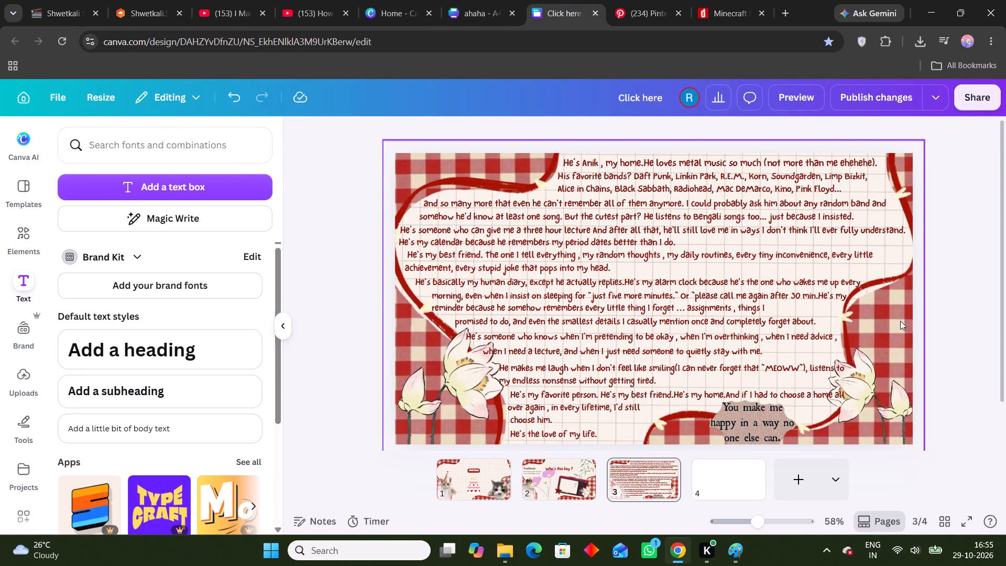
Add a text box reading "Next >>" on page 3 and place it near the page's bottom-right corner, beside the torn-paper note.
left_click(265, 263)
left_click(228, 192)
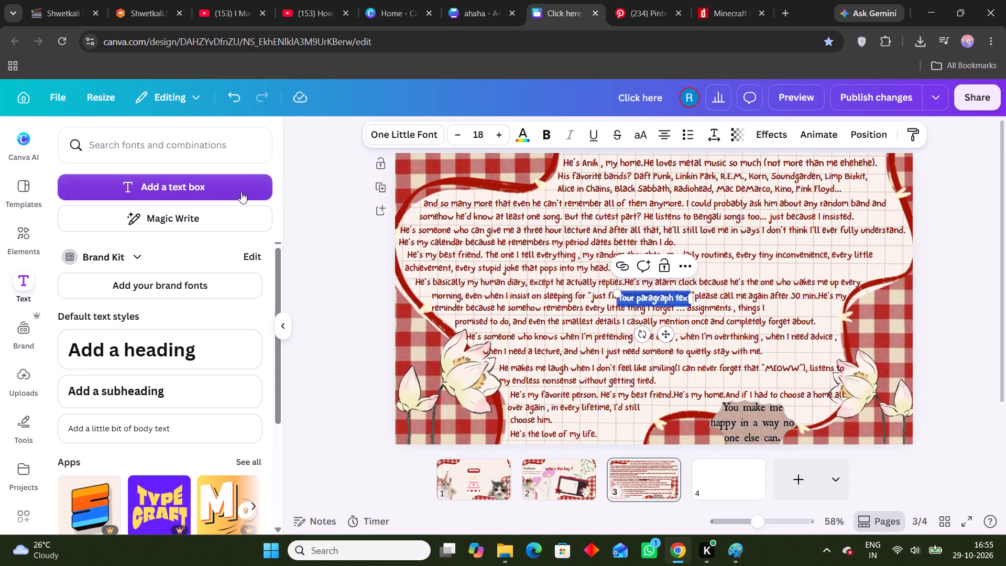
key("shift+s")
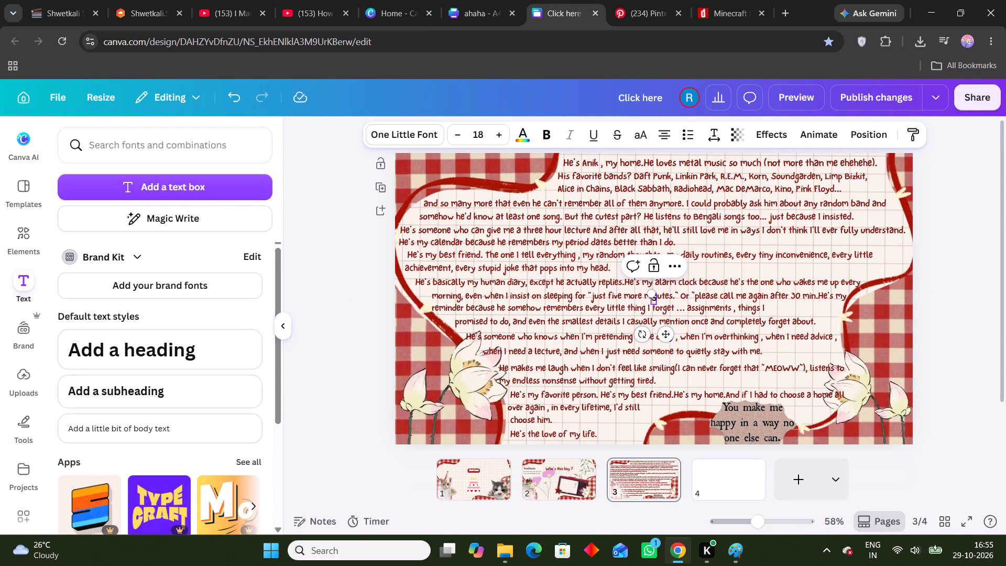
key("BackSpace")
key("shift+n")
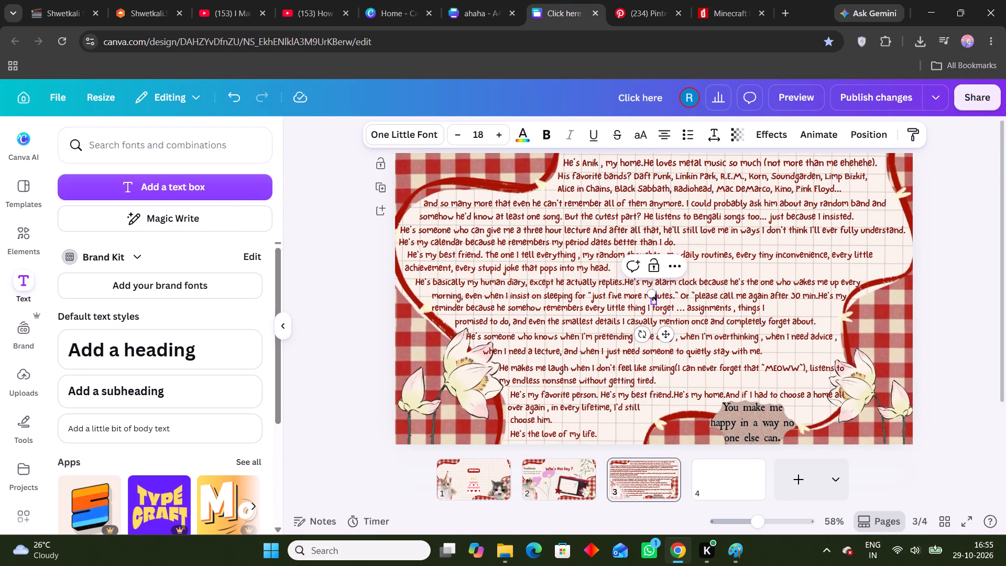
type("ext")
key("space")
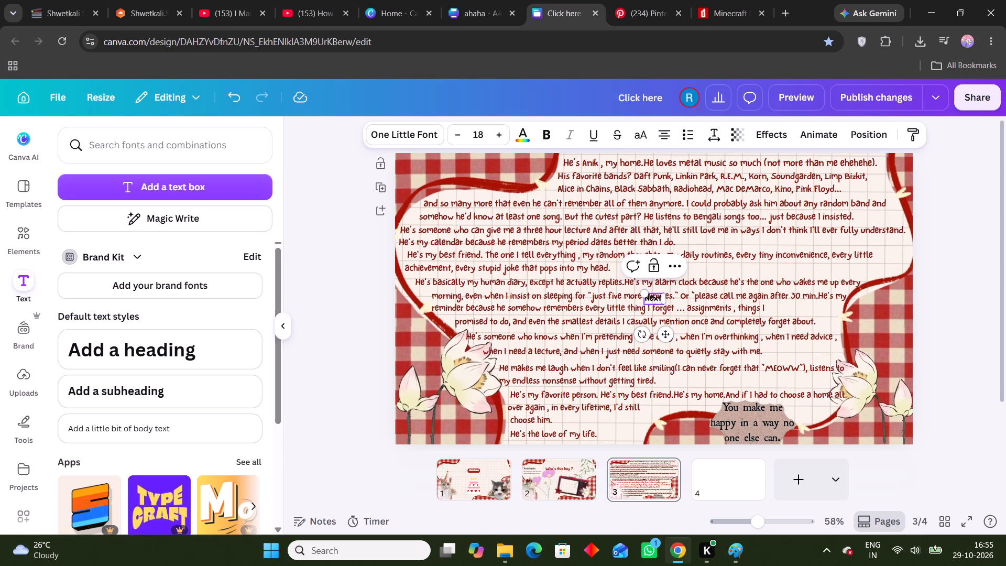
type(">>")
left_click_drag(665, 326, 898, 351)
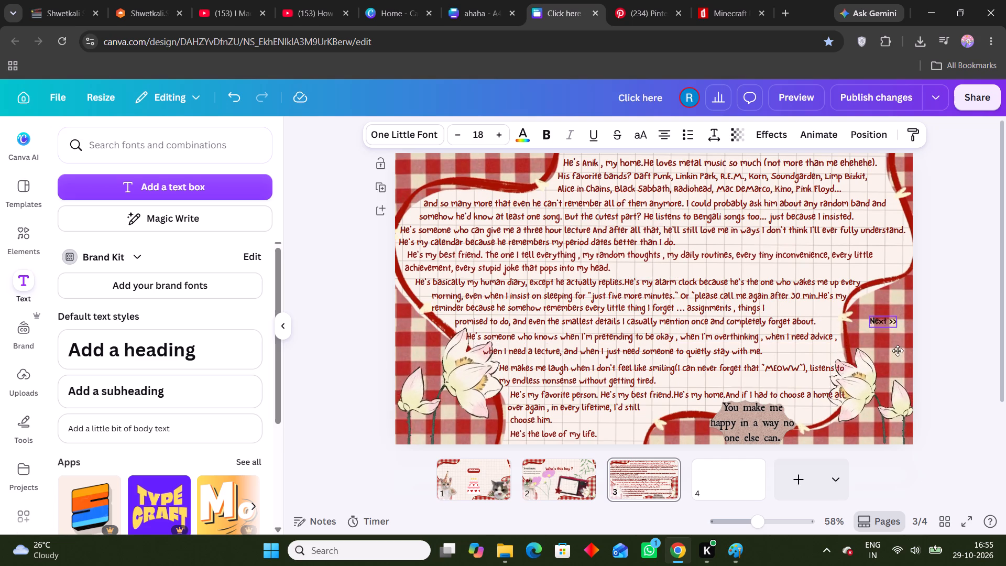
left_click_drag(898, 351, 874, 434)
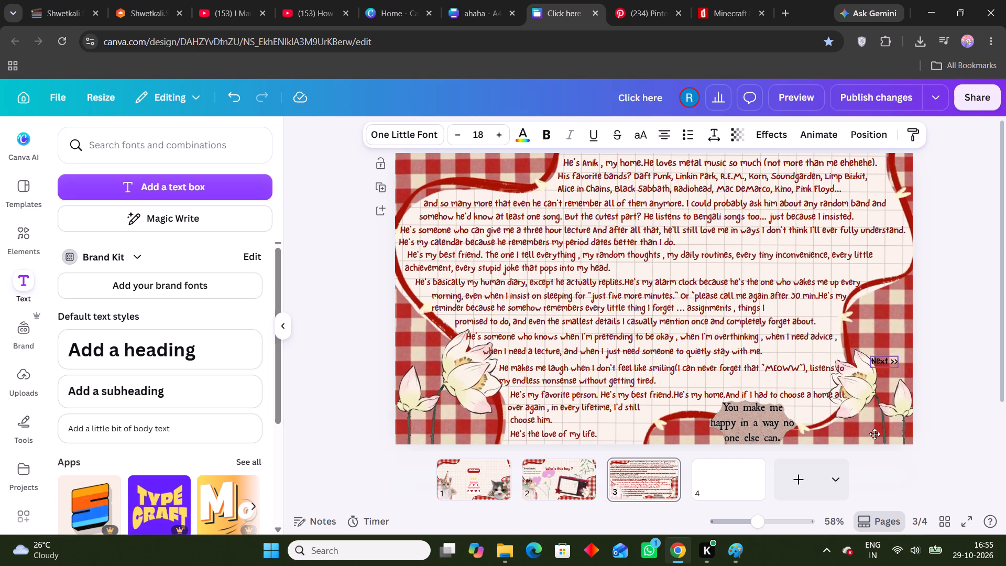
left_click_drag(874, 434, 857, 459)
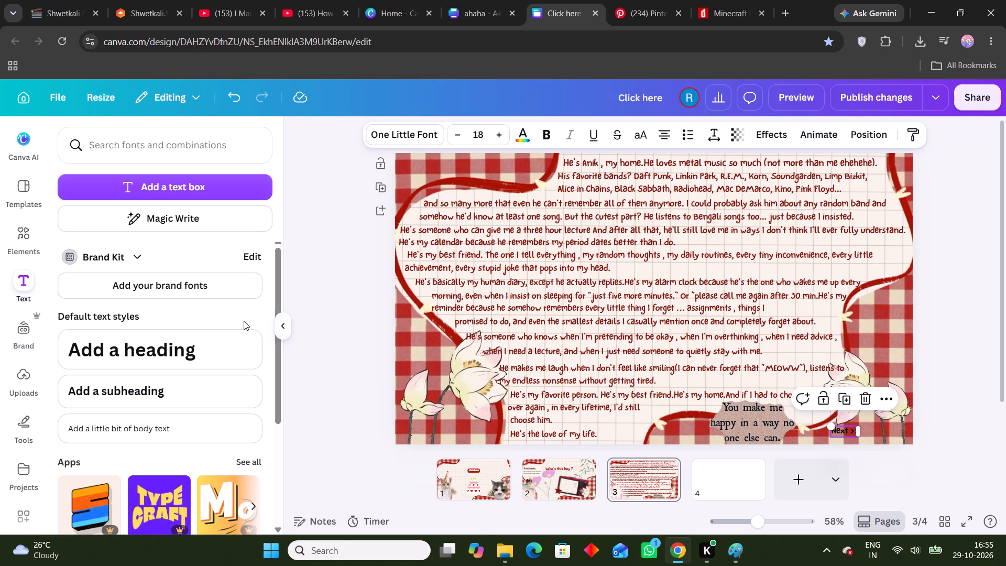
Open the Brand Kit font editor, review the font-upload part of the YouTube tutorial, and return to the "Click here" design.
left_click(181, 286)
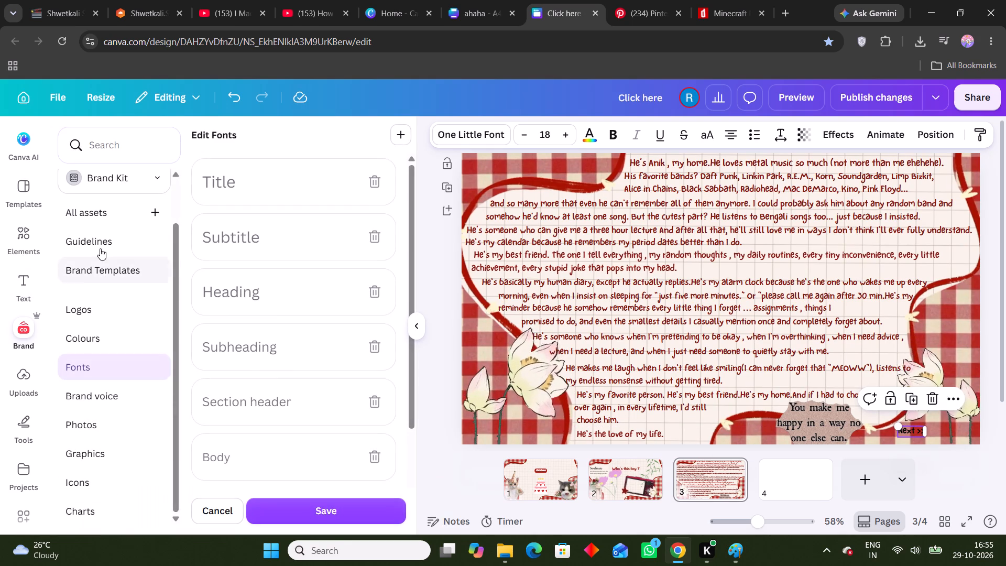
scroll(130, 323, "down", 7)
scroll(123, 336, "up", 2)
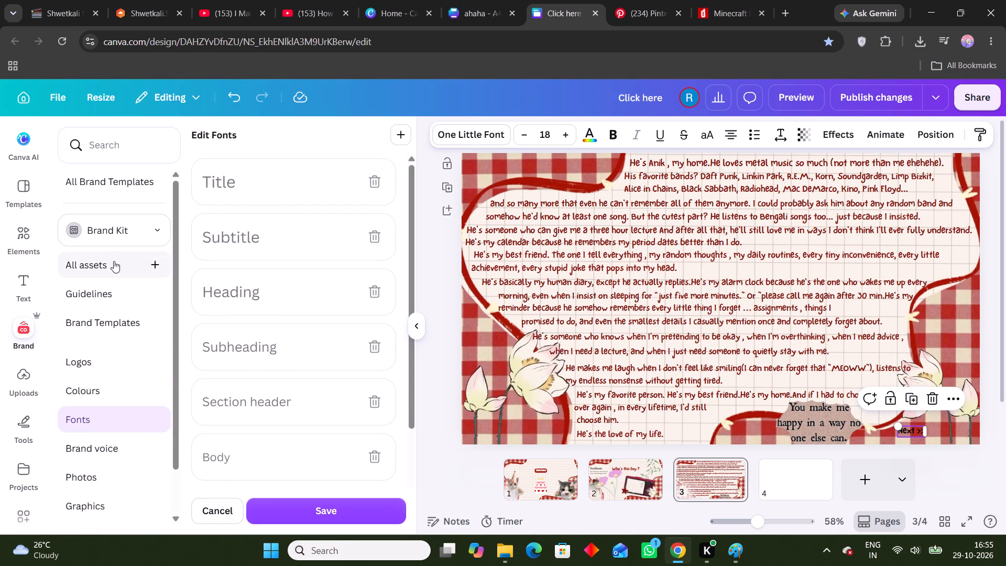
left_click(339, 0)
left_click(385, 265)
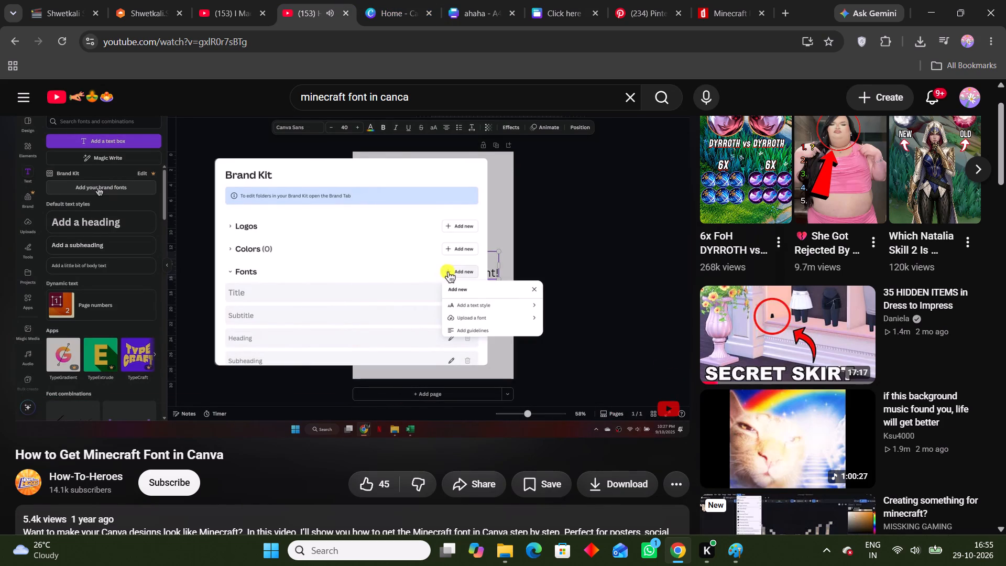
key("Right")
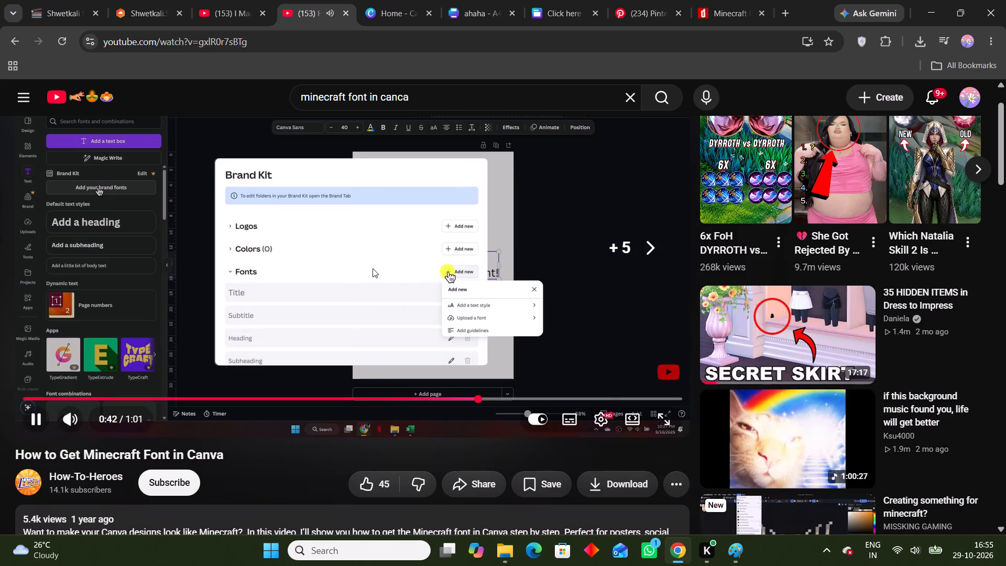
left_click(355, 257)
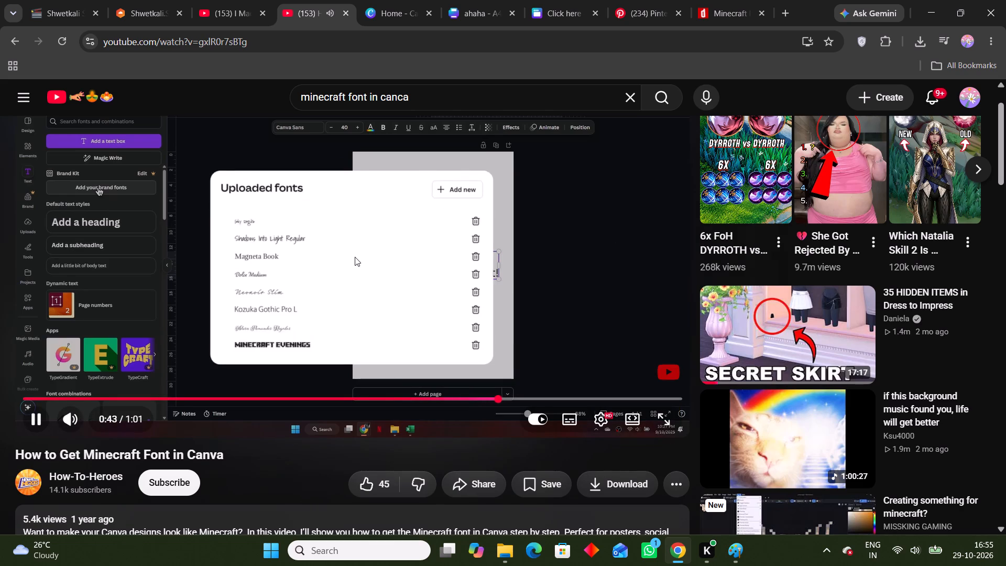
left_click(375, 0)
left_click(712, 0)
left_click(510, 0)
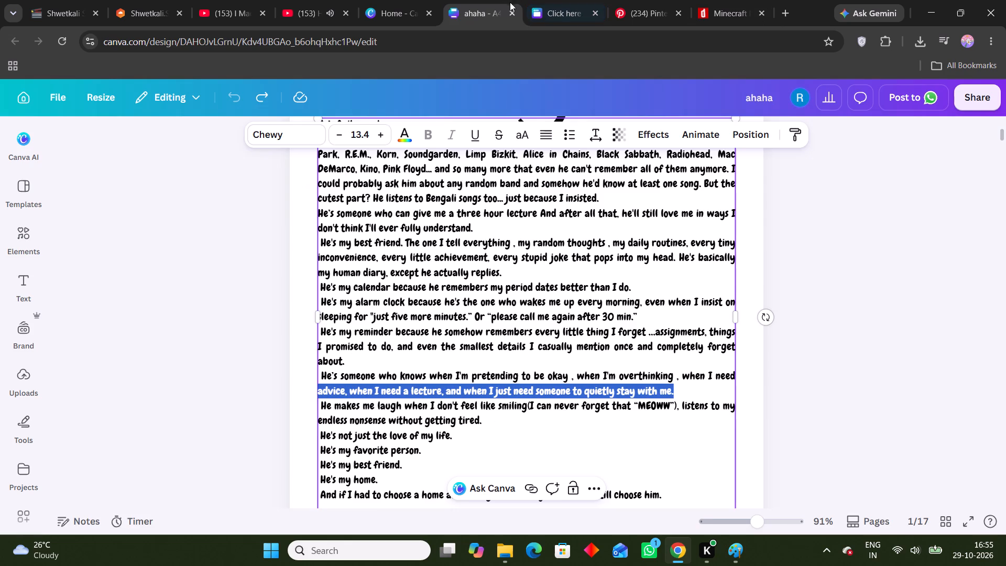
left_click(576, 15)
Upload the font file from the minecraft folder in Downloads to the Brand Kit's uploaded fonts.
scroll(292, 249, "up", 1)
scroll(296, 249, "down", 4)
scroll(295, 430, "down", 3)
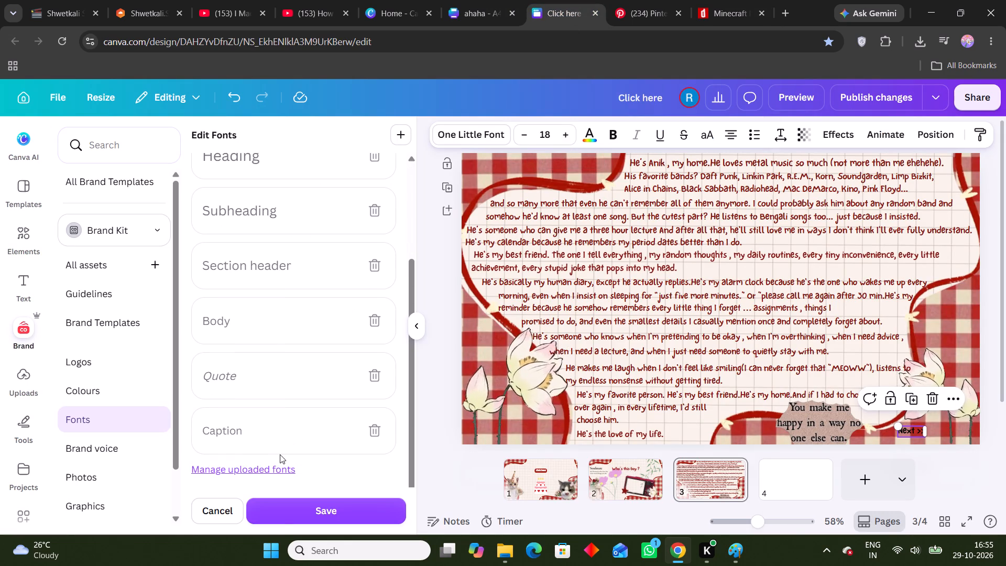
left_click(267, 470)
left_click(529, 337)
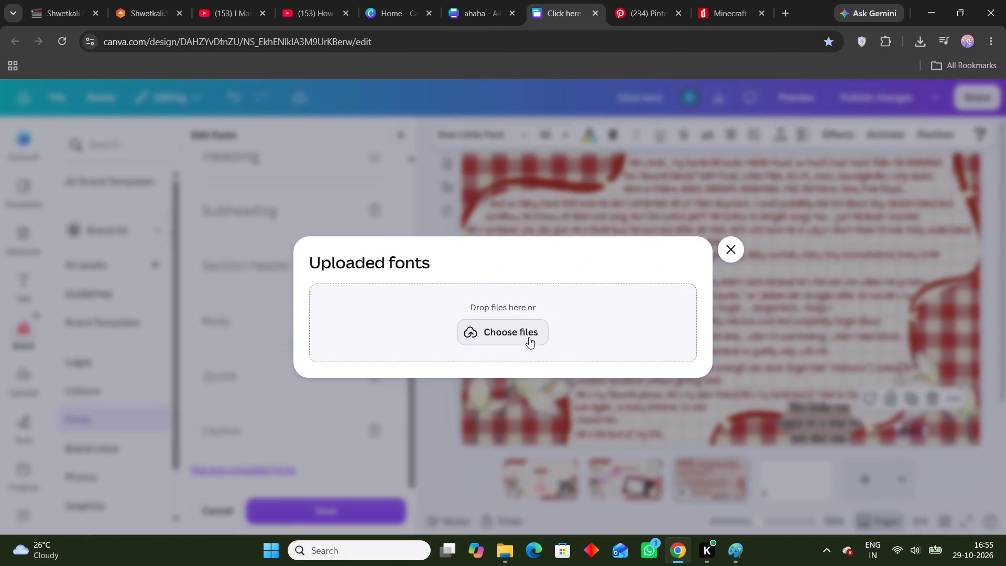
left_click(512, 332)
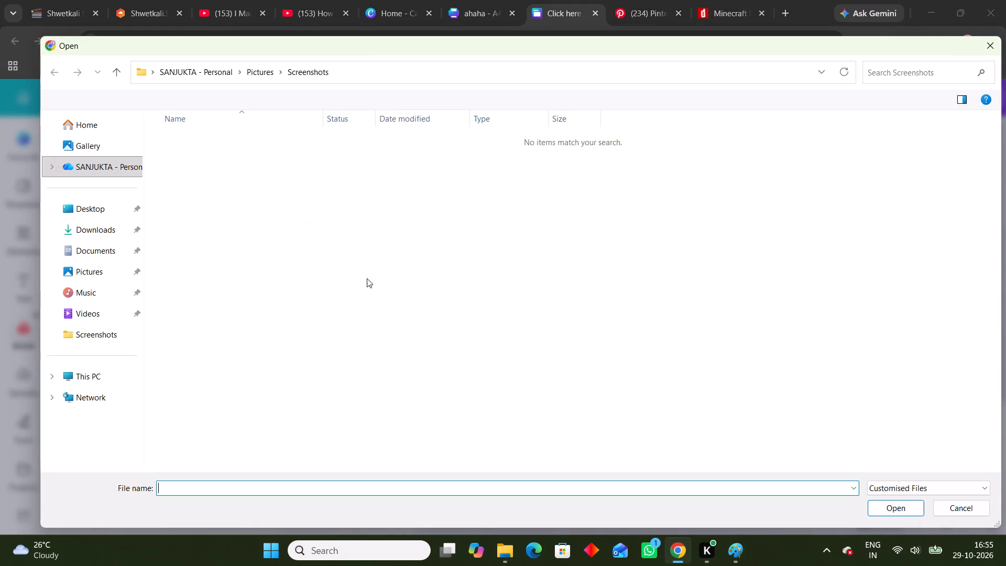
left_click(80, 231)
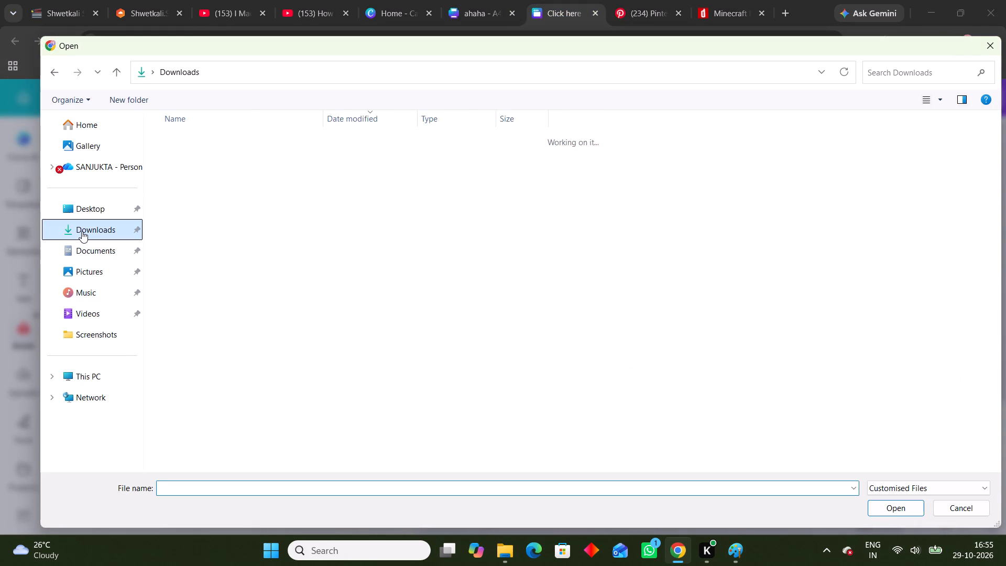
left_click(254, 159)
left_click(254, 157)
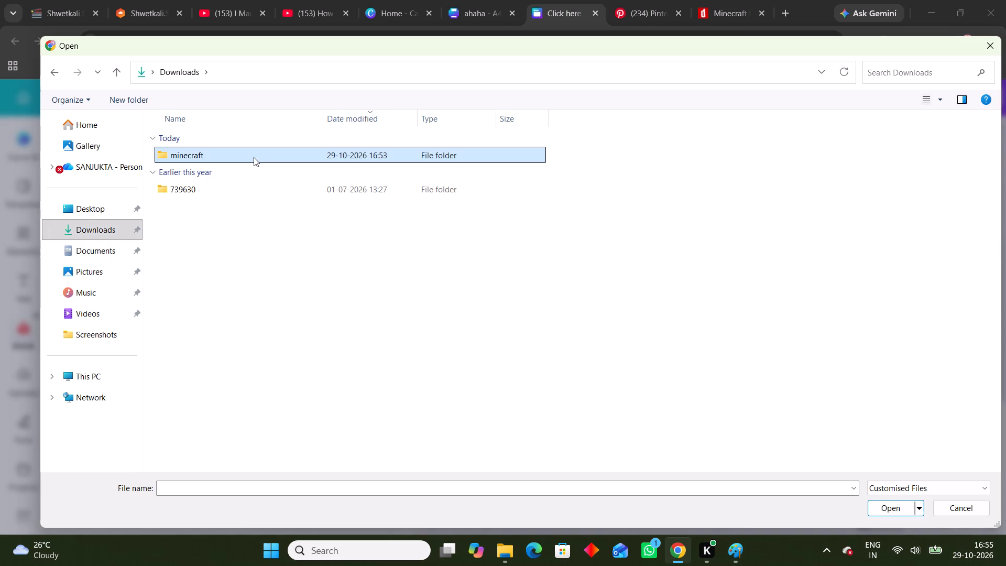
triple_click(254, 157)
left_click(586, 349)
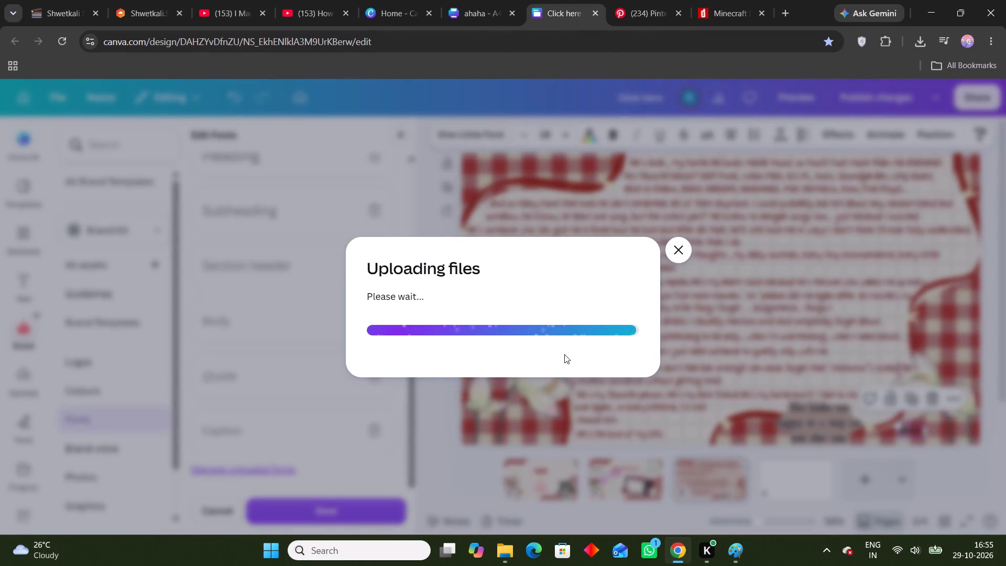
scroll(280, 457, "down", 1)
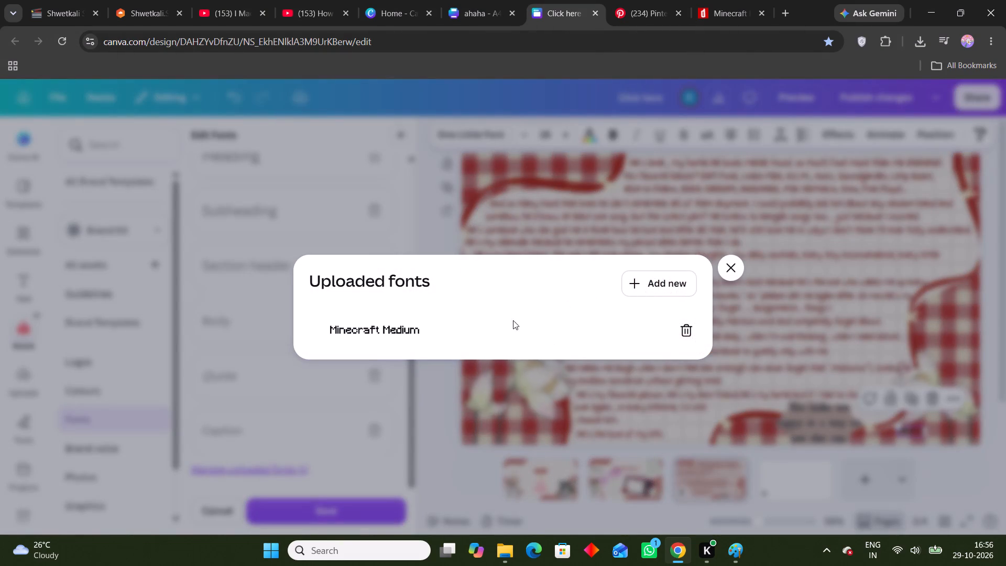
left_click(579, 319)
left_click(243, 354)
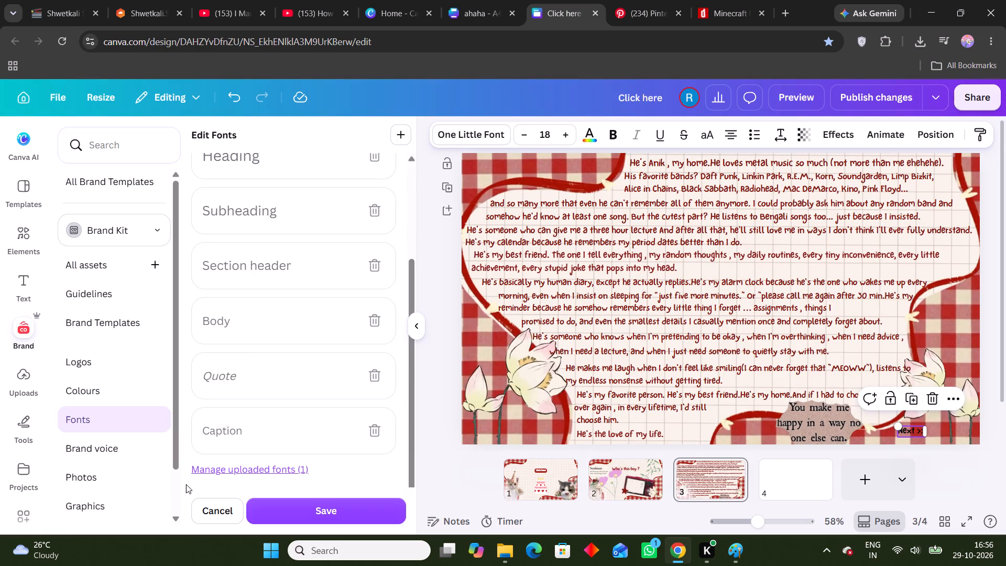
Save the Brand Kit font settings without assigning fonts to the text styles.
scroll(185, 485, "down", 3)
scroll(148, 444, "up", 4)
scroll(138, 365, "up", 4)
scroll(93, 412, "down", 3)
left_click(318, 497)
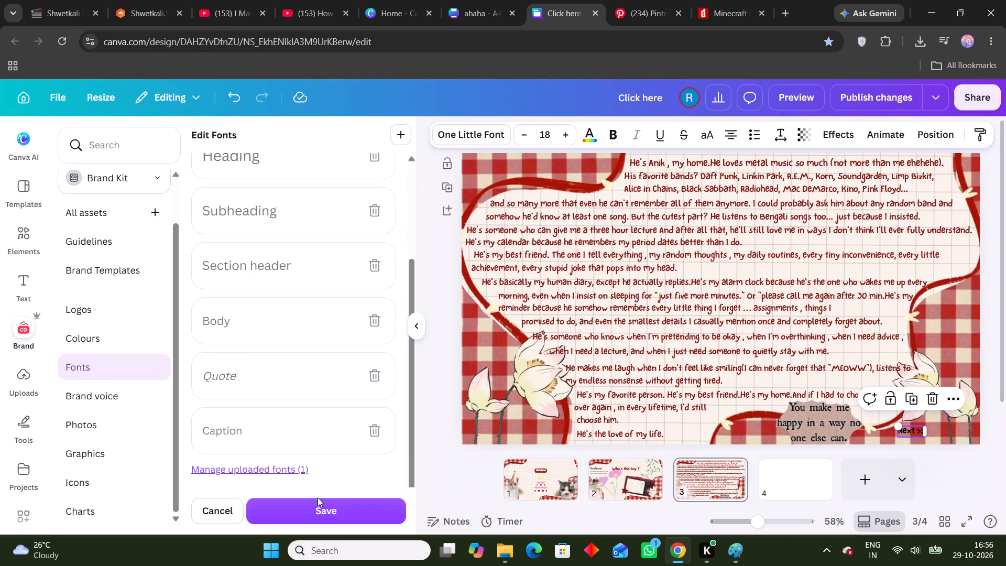
left_click(320, 509)
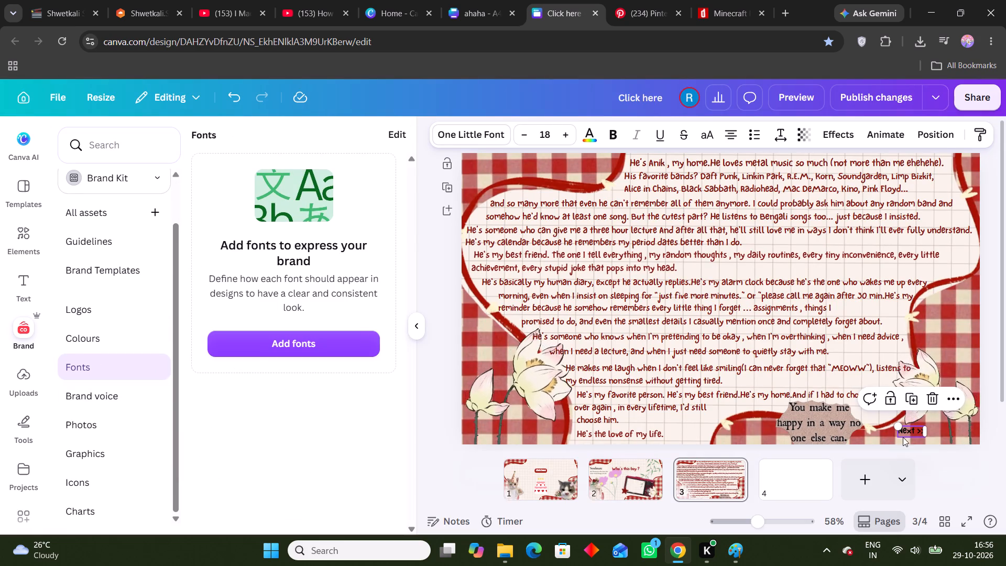
Select the "Next >>" text and look through the Brand Kit and text options for the uploaded font.
left_click(909, 431)
left_click(910, 431)
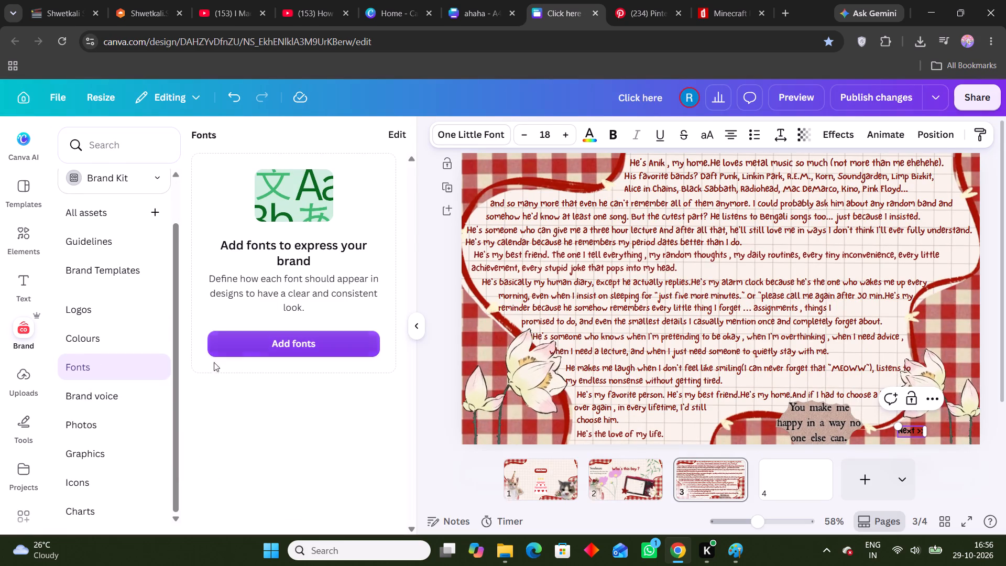
scroll(113, 389, "up", 5)
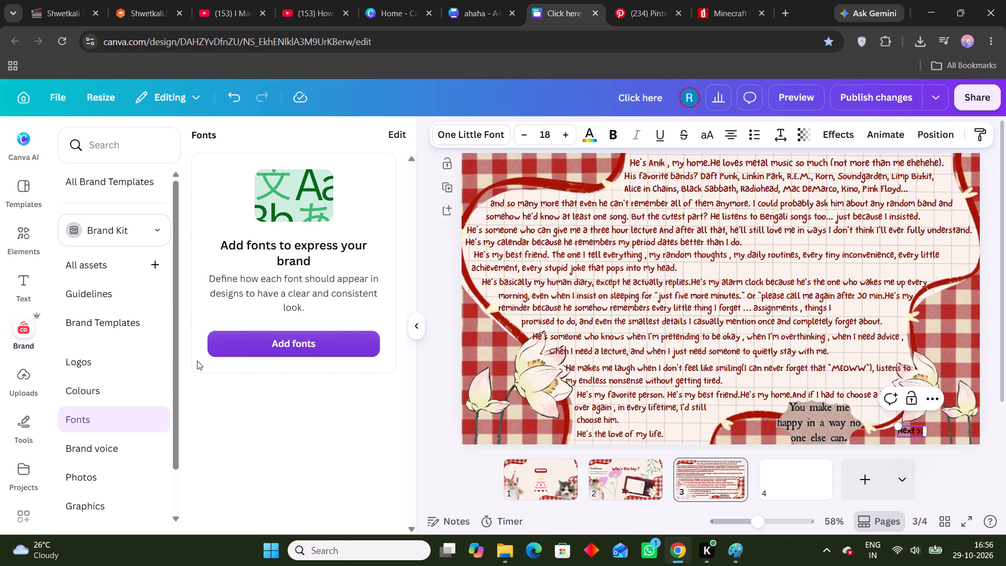
scroll(39, 397, "down", 5)
scroll(99, 408, "down", 4)
scroll(90, 448, "up", 4)
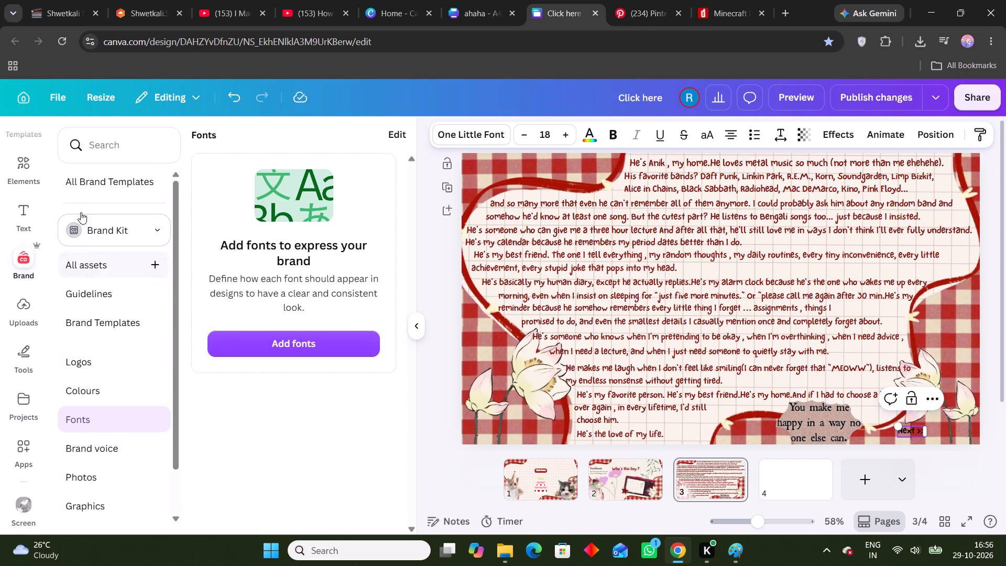
left_click(23, 224)
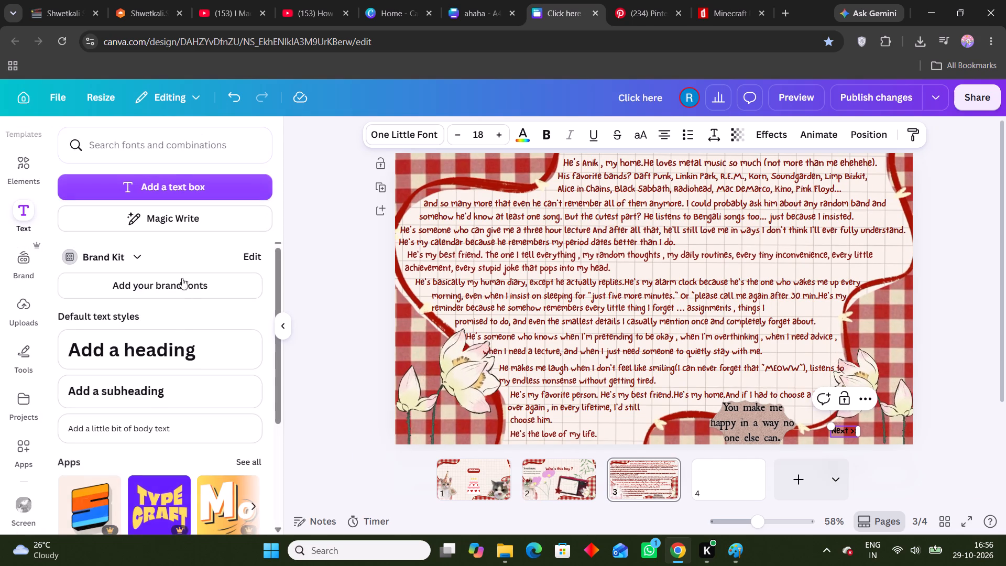
scroll(189, 303, "down", 3)
scroll(183, 328, "up", 3)
left_click(114, 254)
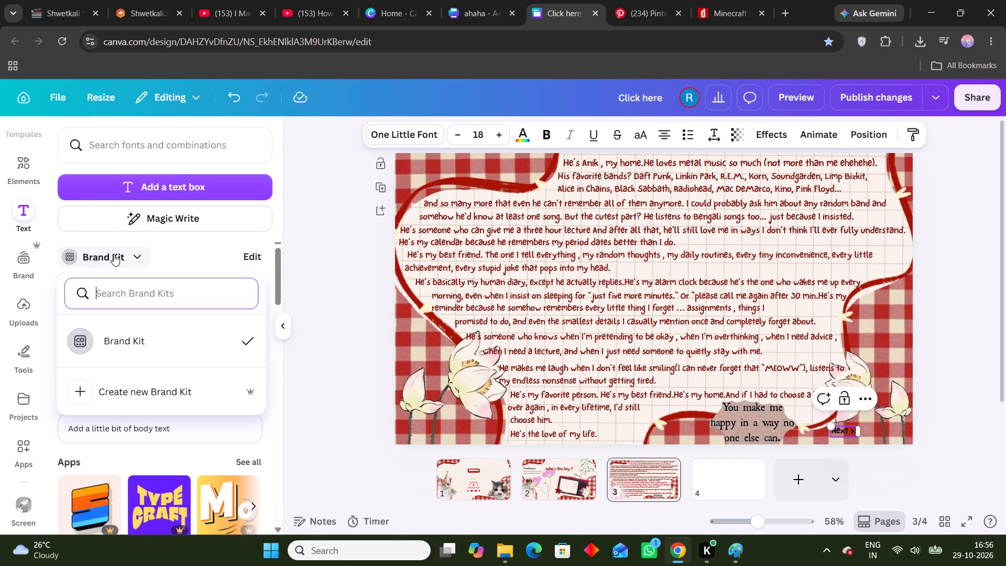
left_click(143, 253)
scroll(167, 242, "up", 3)
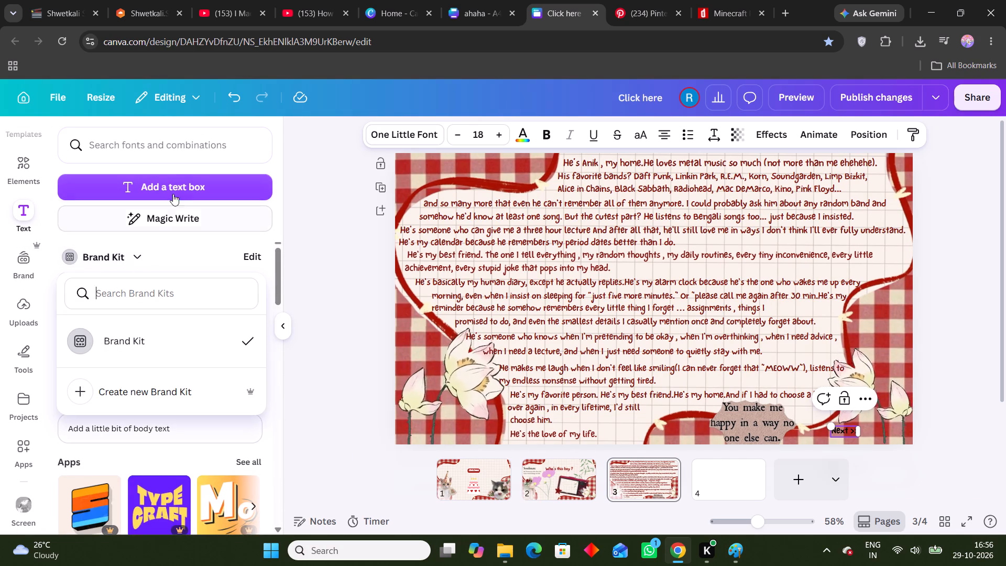
scroll(173, 194, "up", 1)
Search the fonts and combinations for "minecraft".
left_click(168, 154)
type("mine")
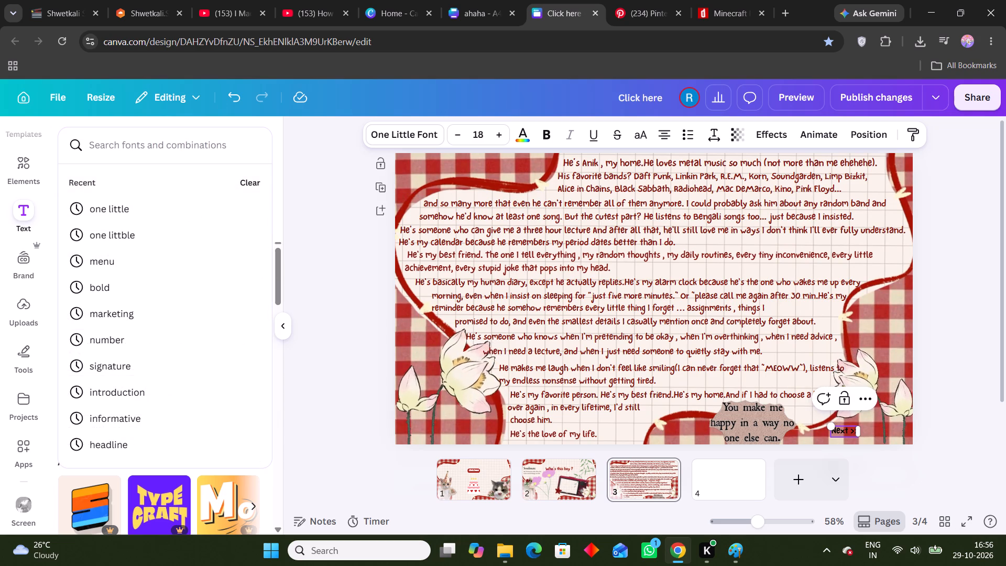
left_click(168, 154)
type("mine")
type("craft")
key("Return")
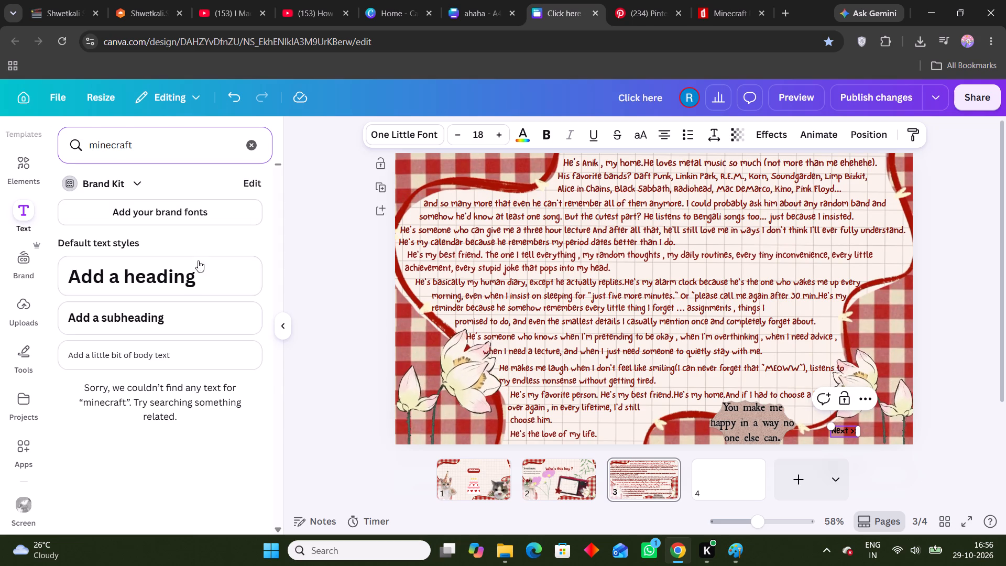
left_click(241, 148)
Review the end of the YouTube tutorial "How to Get Minecraft Font in Canva" for how the uploaded font is applied.
left_click(487, 0)
left_click(232, 17)
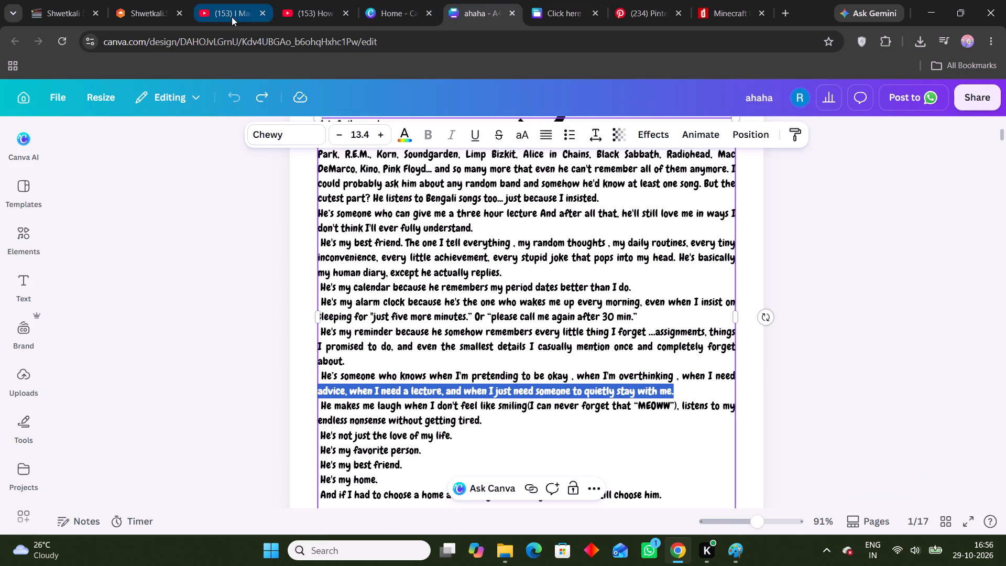
left_click(346, 0)
key("space")
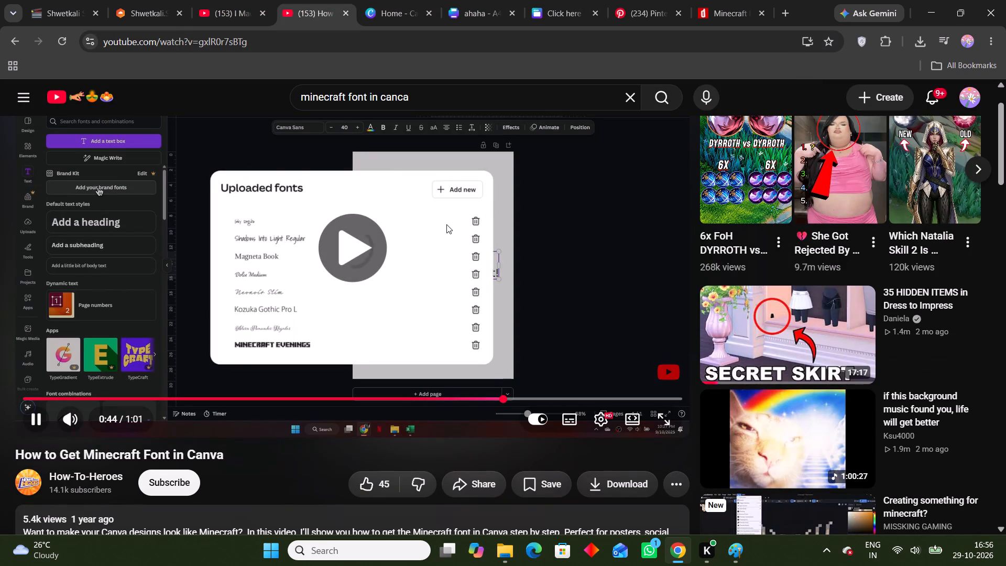
key("Right")
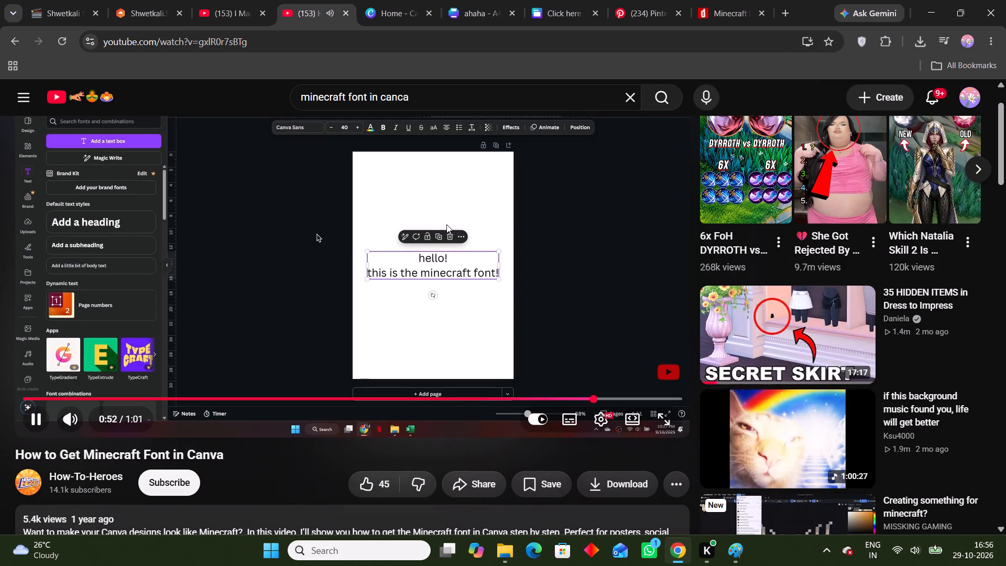
scroll(446, 224, "up", 1)
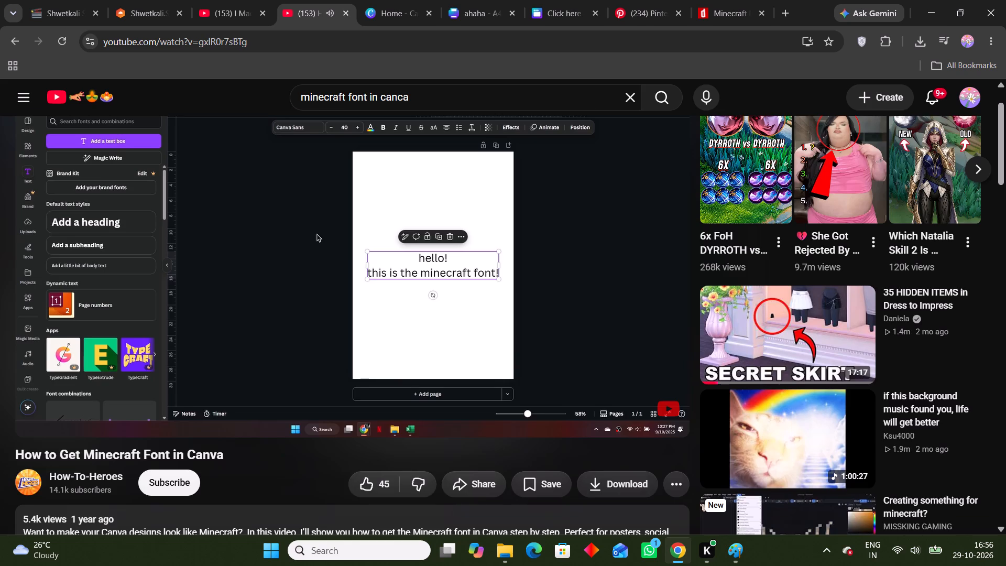
scroll(446, 224, "down", 9)
scroll(179, 238, "up", 4)
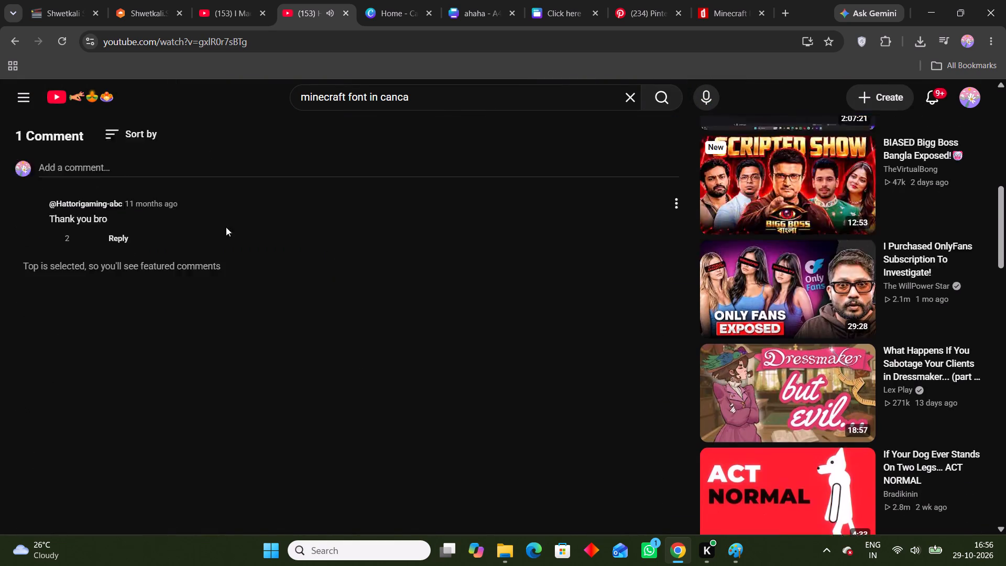
scroll(226, 227, "up", 5)
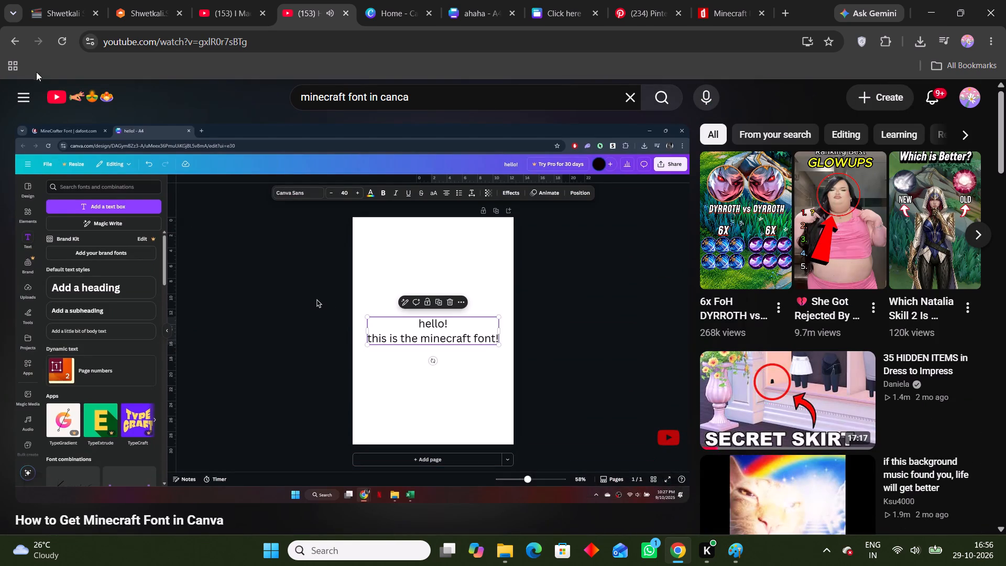
Open the video "How to Add Font in Canva Without Brand Kit Section" and skip ahead to the font upload instructions.
left_click(20, 51)
scroll(460, 312, "down", 4)
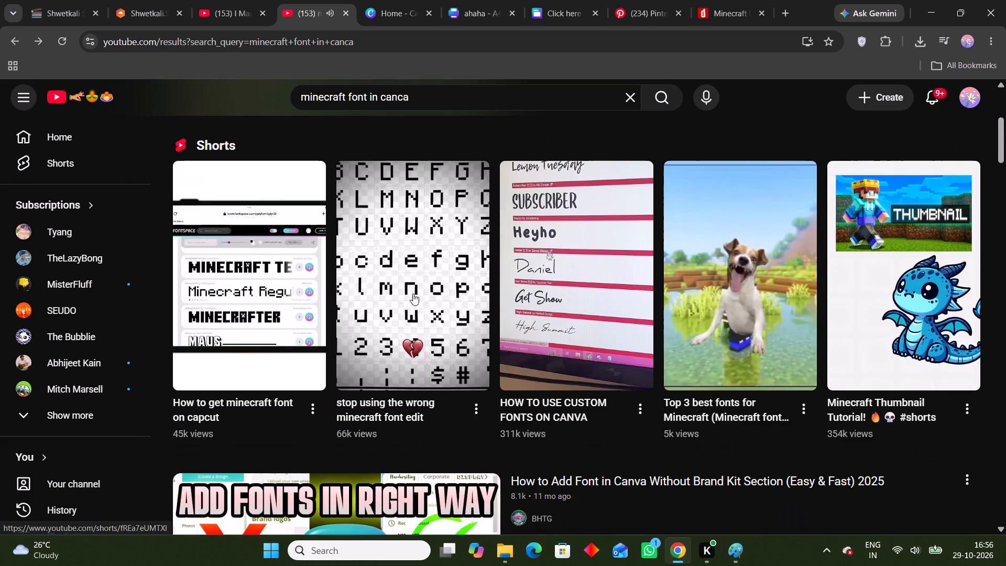
scroll(275, 282, "down", 3)
left_click(402, 343)
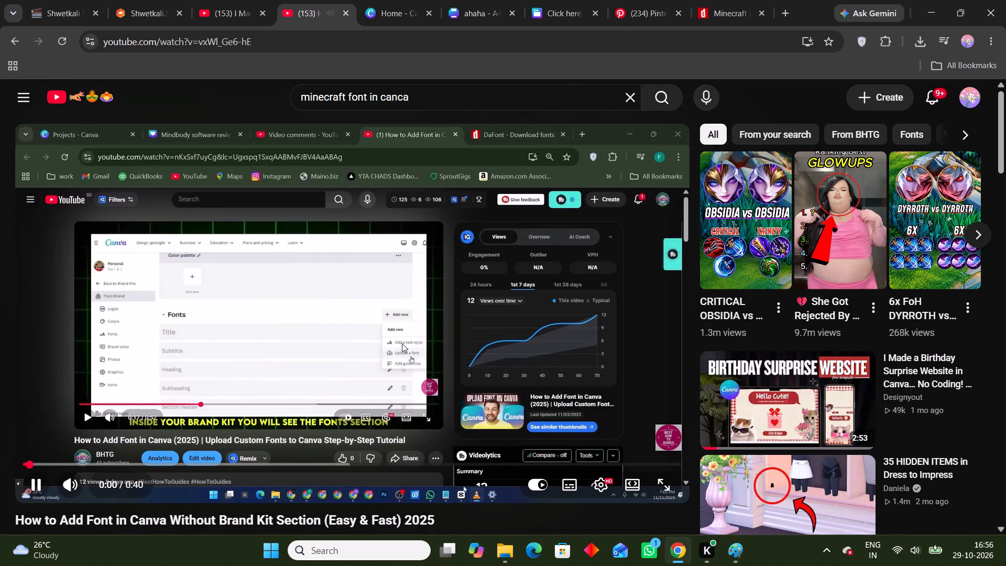
key("Right")
key("Right")
key("Right")
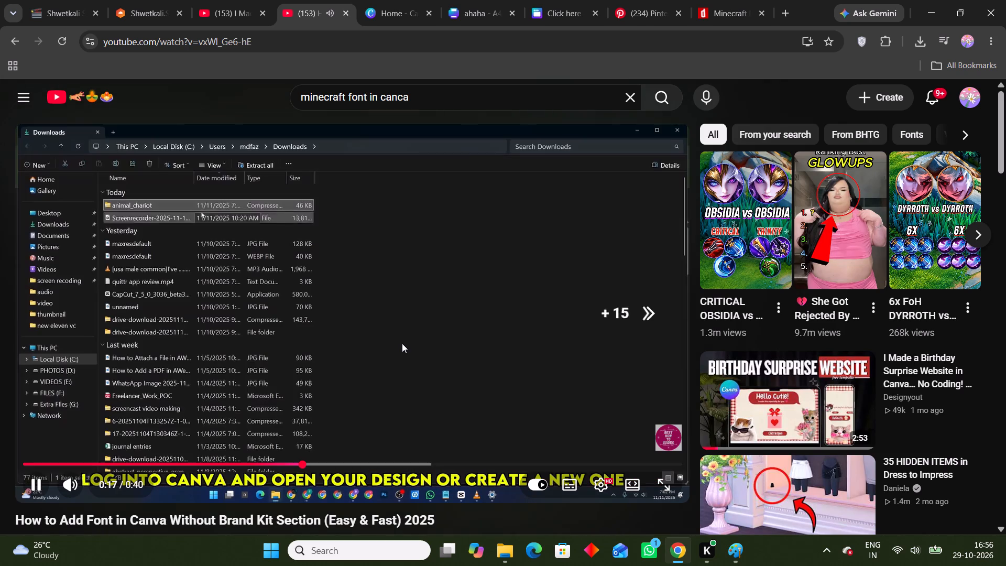
key("Right")
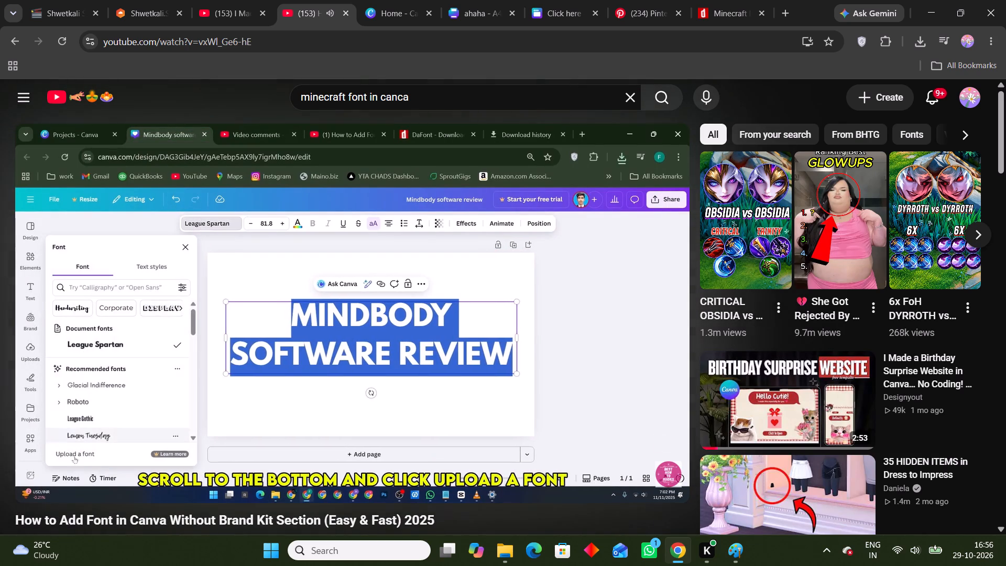
key("space")
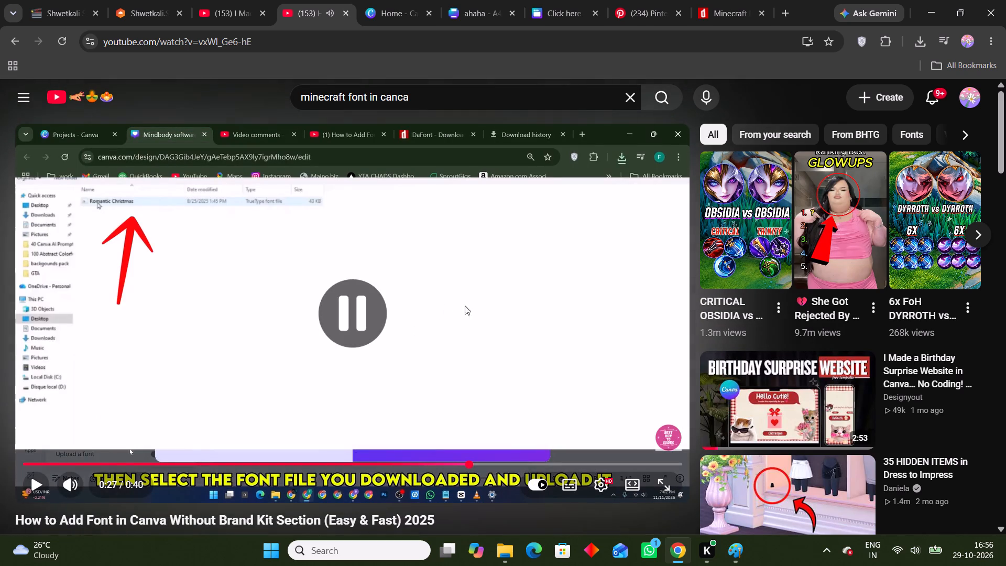
Back in the "Click here" design, select the "Next >>" text and upload Minecraft.ttf from the font list, including the duplicate.
left_click(725, 9)
left_click(636, 0)
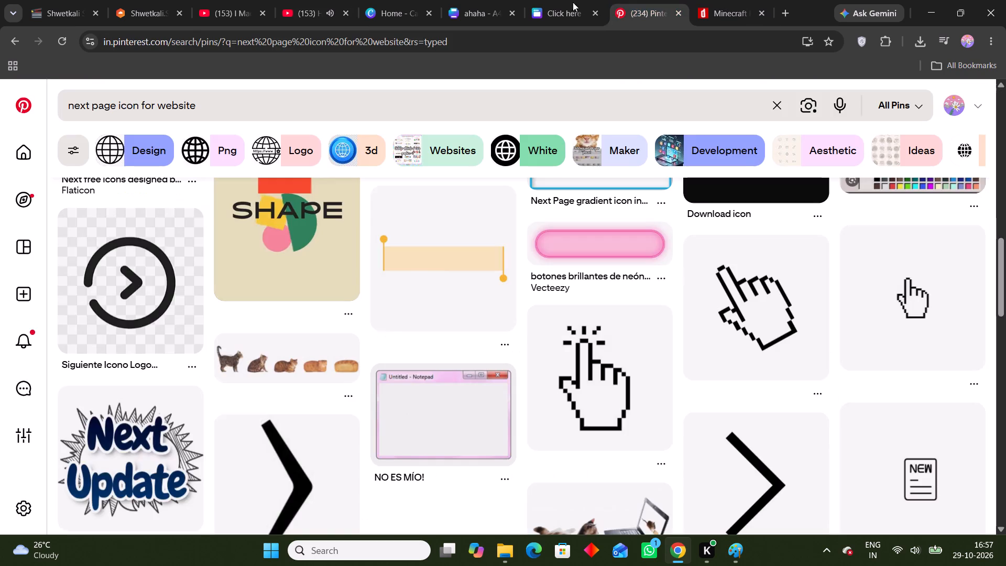
left_click(505, 0)
left_click(572, 18)
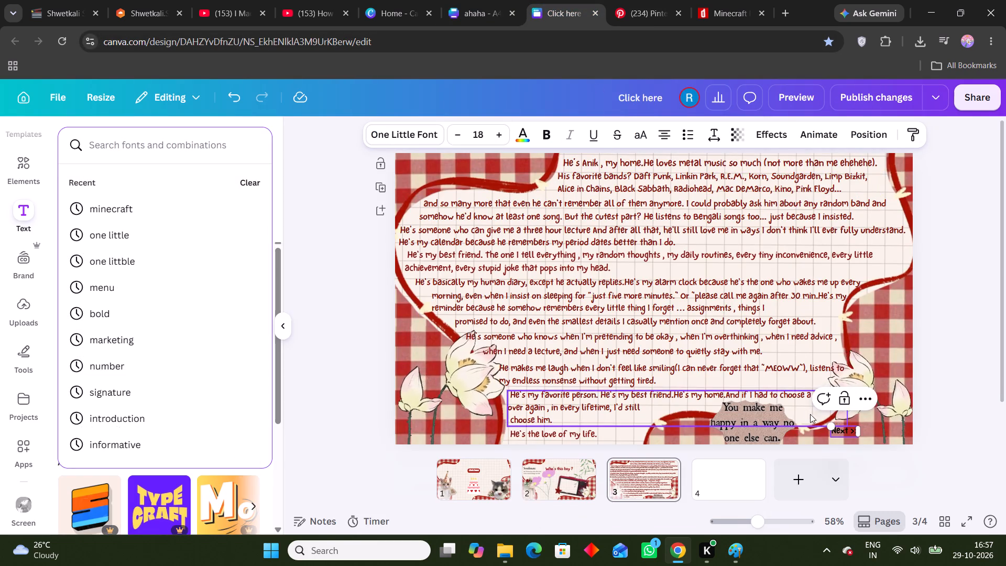
double_click(848, 431)
double_click(848, 431)
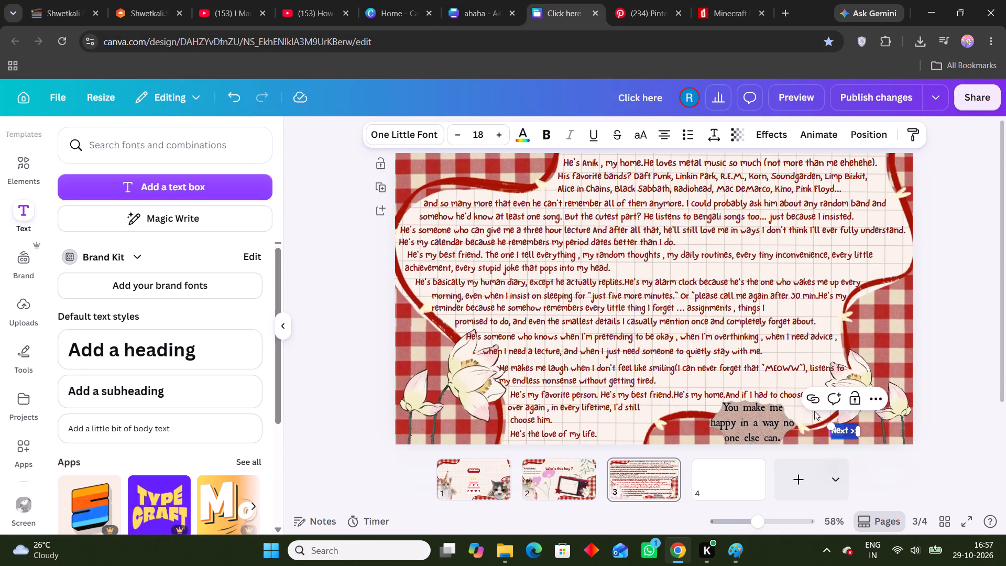
scroll(203, 315, "down", 8)
scroll(204, 329, "up", 5)
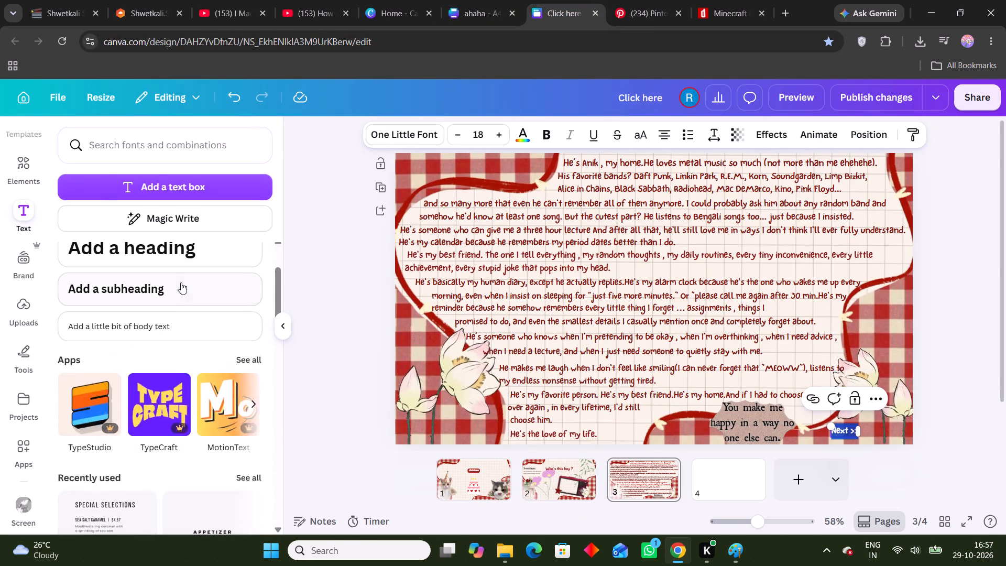
scroll(181, 282, "up", 4)
left_click(391, 141)
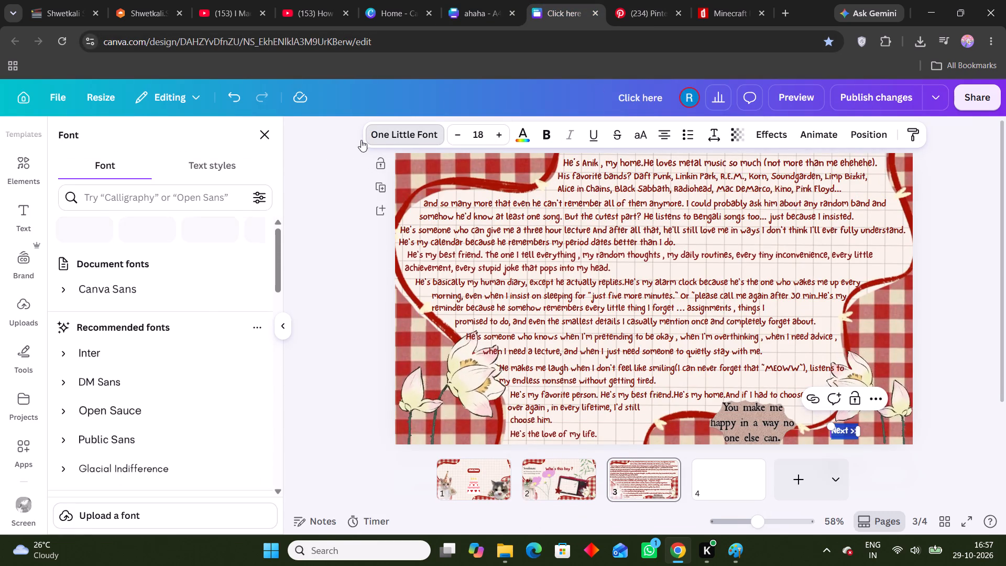
scroll(205, 311, "down", 4)
left_click(202, 515)
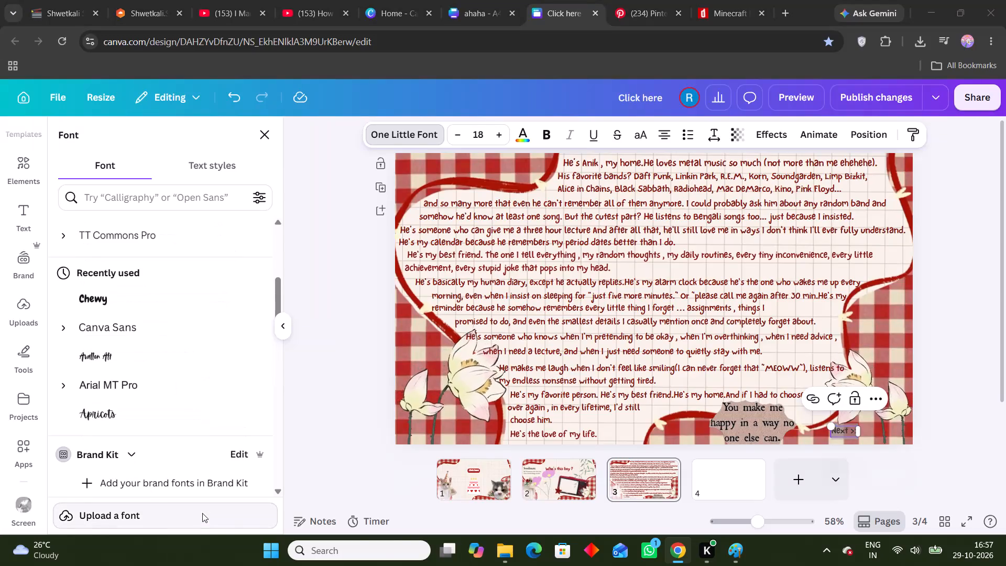
left_click(273, 162)
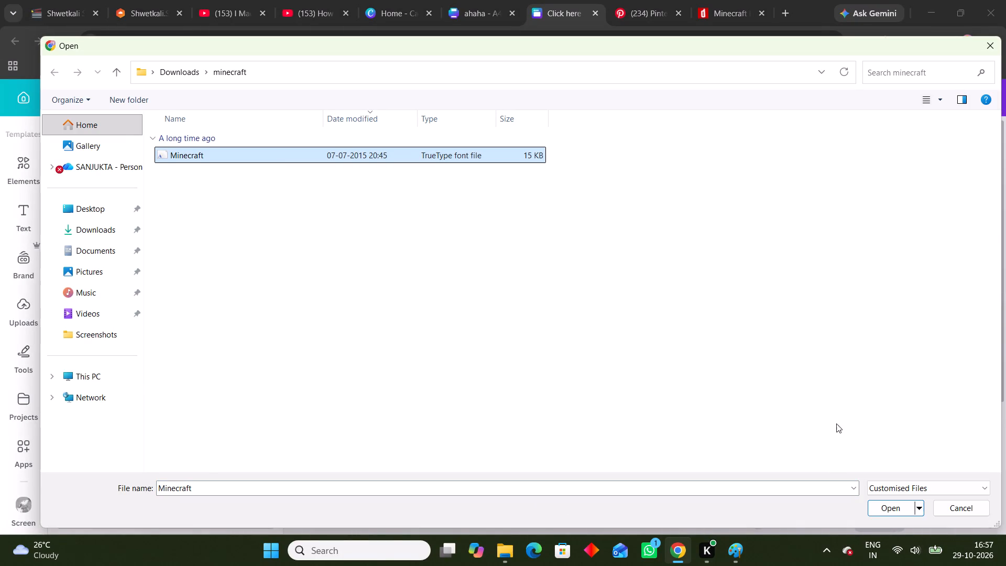
left_click(891, 503)
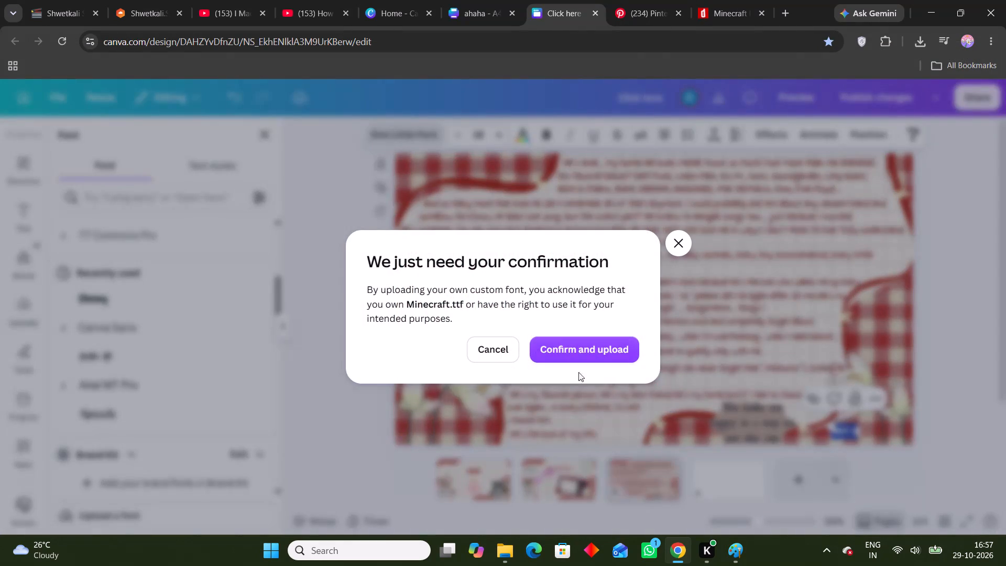
left_click(578, 351)
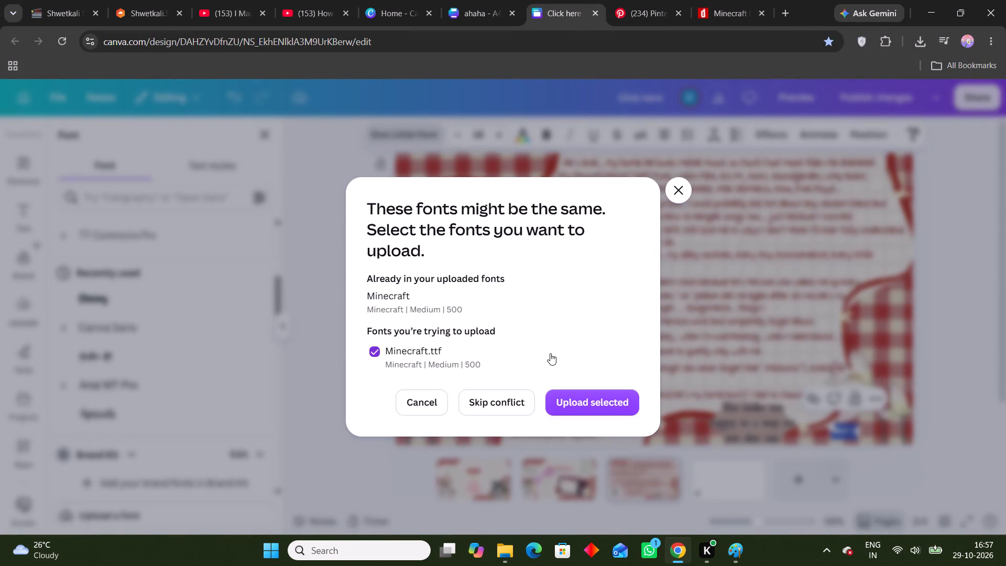
left_click(579, 401)
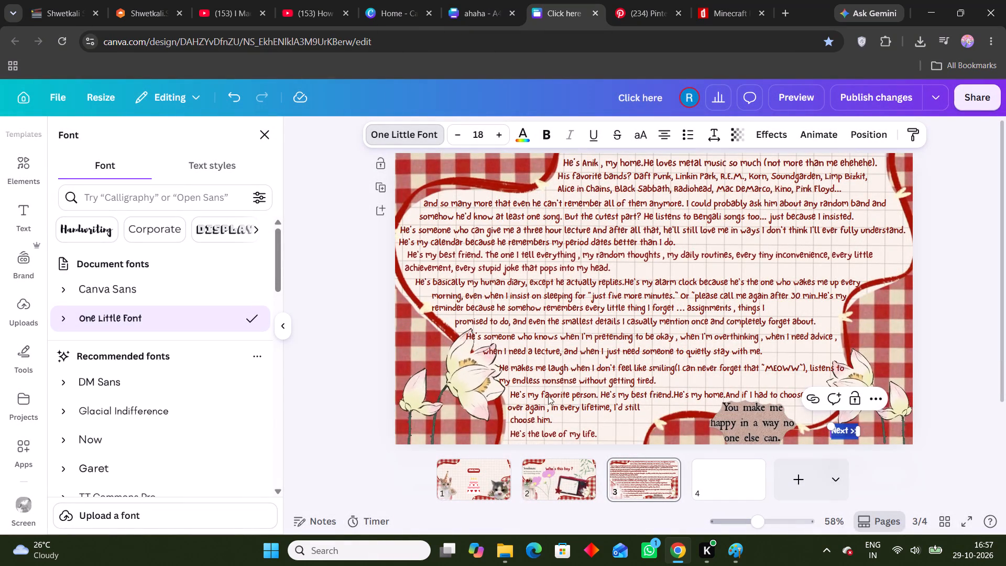
Apply the uploaded Minecraft Medium font to the "Next >>" text.
scroll(167, 365, "down", 3)
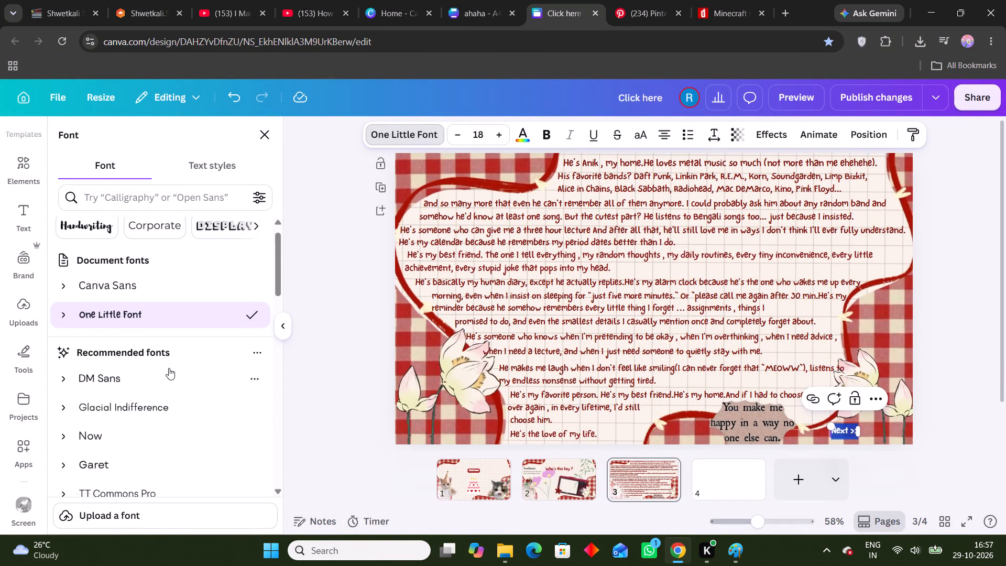
scroll(169, 368, "up", 2)
scroll(169, 367, "down", 2)
scroll(169, 366, "up", 1)
scroll(169, 366, "down", 4)
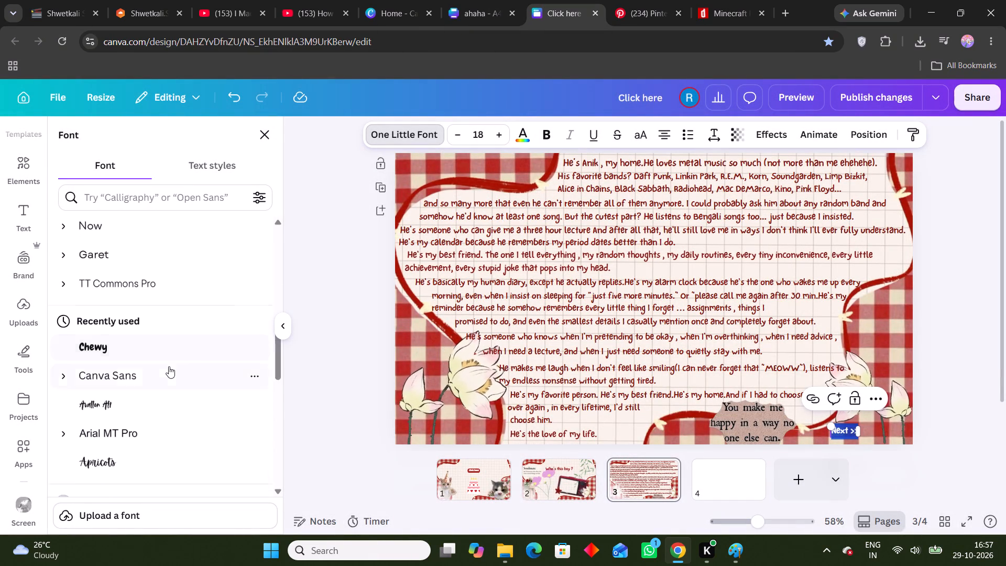
scroll(169, 366, "down", 4)
scroll(162, 348, "up", 2)
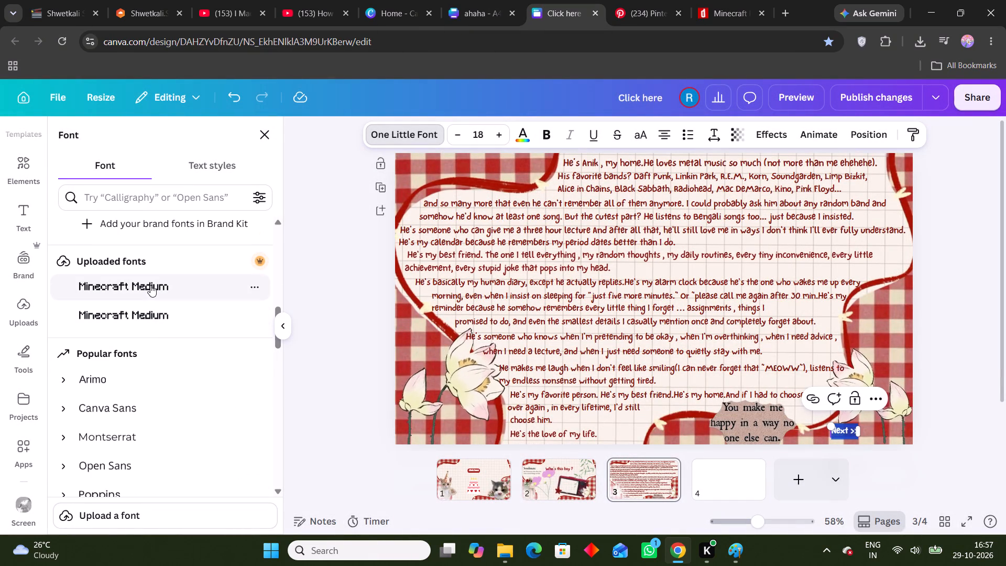
left_click(150, 285)
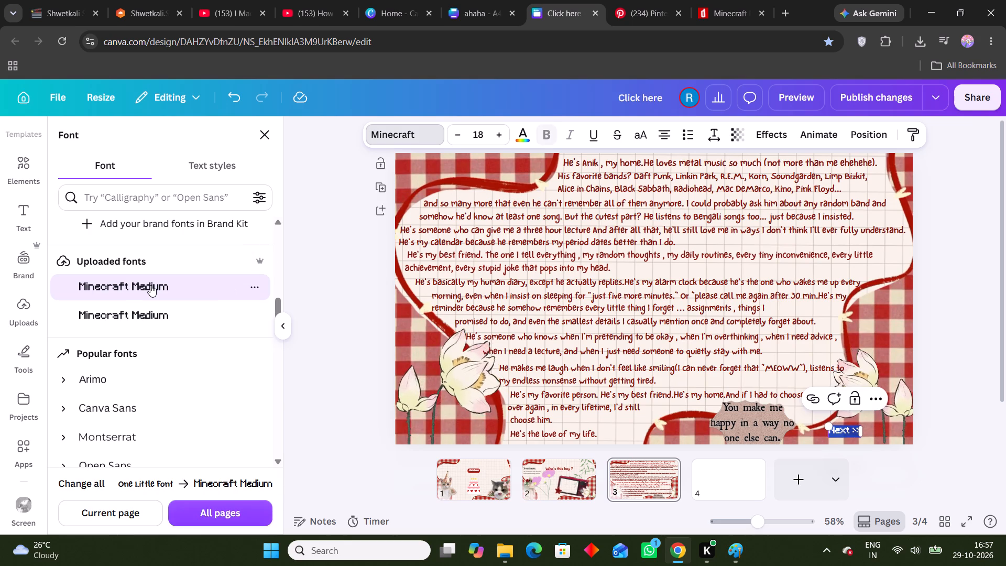
Enlarge the "Next >>" text to size 23 and widen its box so it fits on one line.
left_click_drag(863, 432, 870, 433)
left_click(498, 129)
triple_click(498, 129)
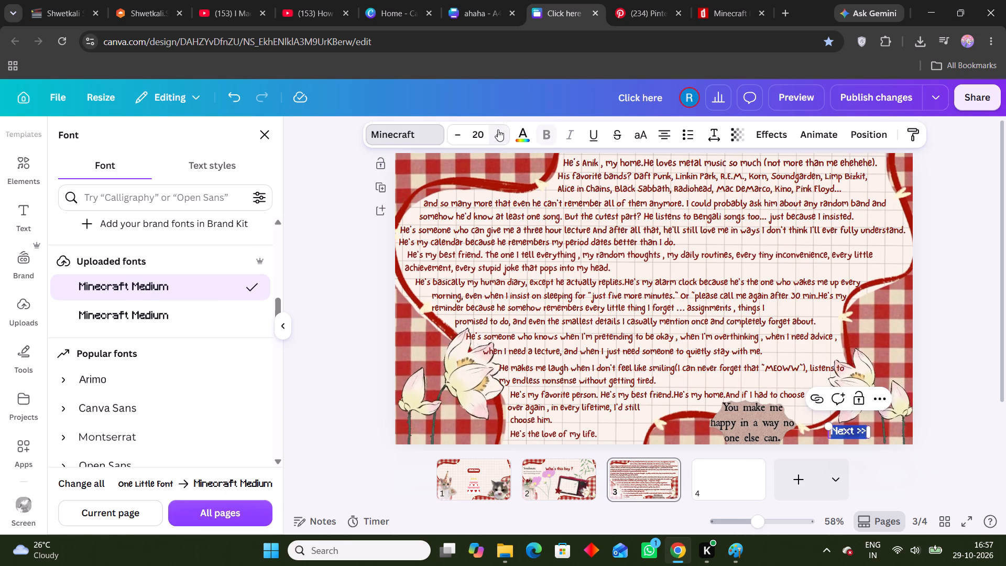
left_click(498, 129)
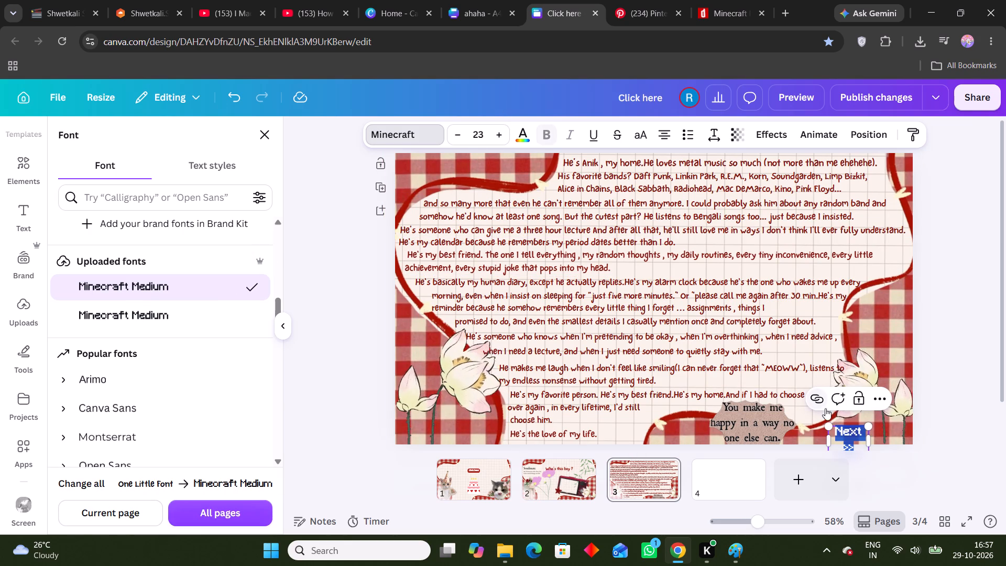
left_click_drag(871, 442, 882, 441)
left_click(944, 422)
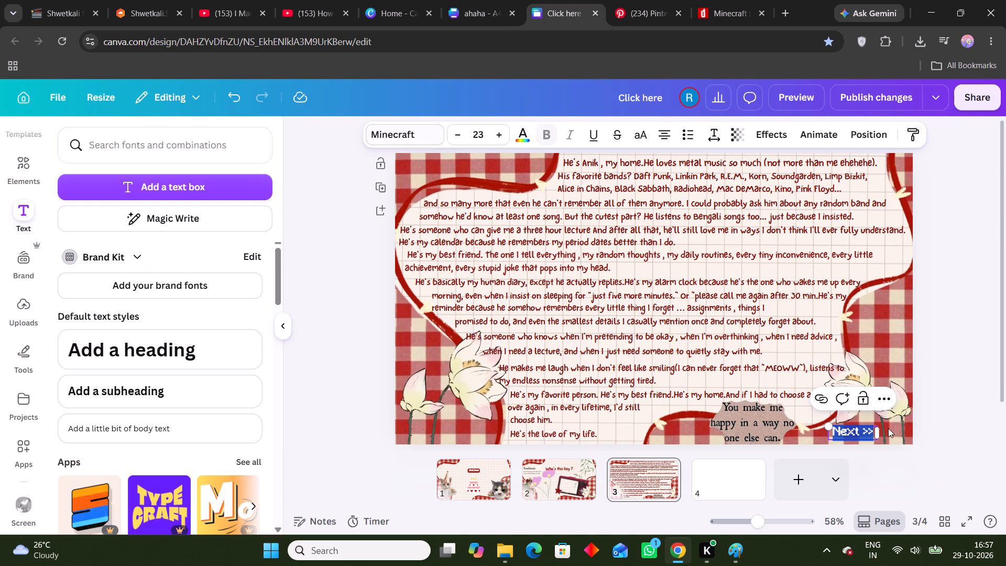
Move the "Next >>" text slightly left, closer to the end of the red ribbon.
left_click(934, 413)
left_click_drag(862, 432, 853, 432)
left_click(853, 432)
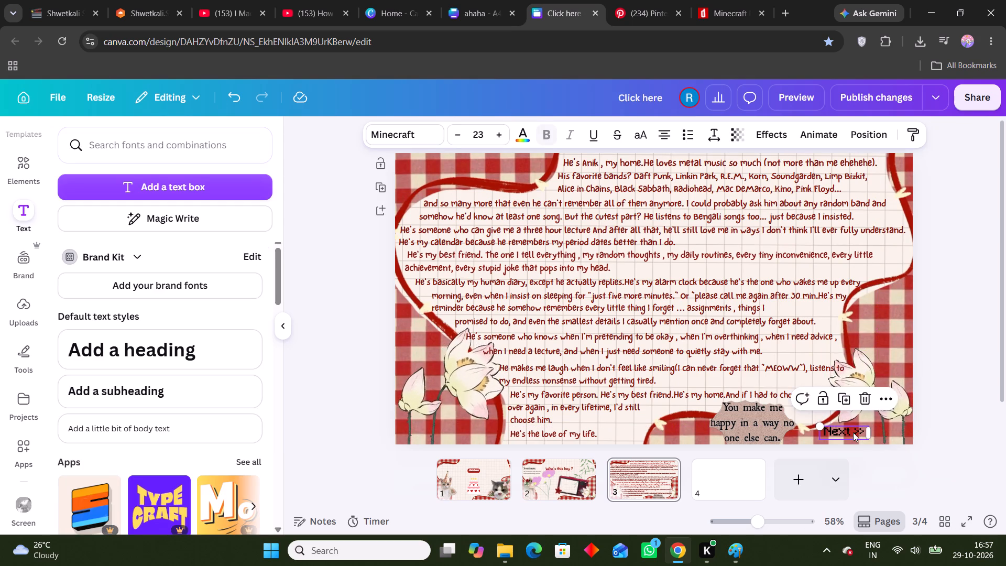
Clear the wording of the "Next >>" text box on page 3 and set its text colour to white (#ffffff).
left_click(853, 432)
double_click(859, 432)
left_click(863, 432)
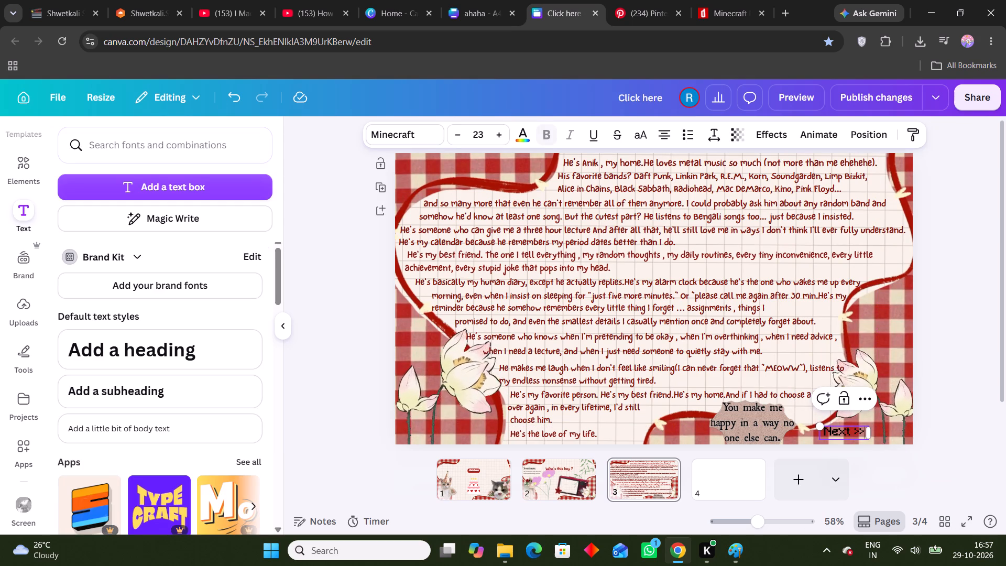
left_click_drag(863, 432, 819, 430)
key("BackSpace")
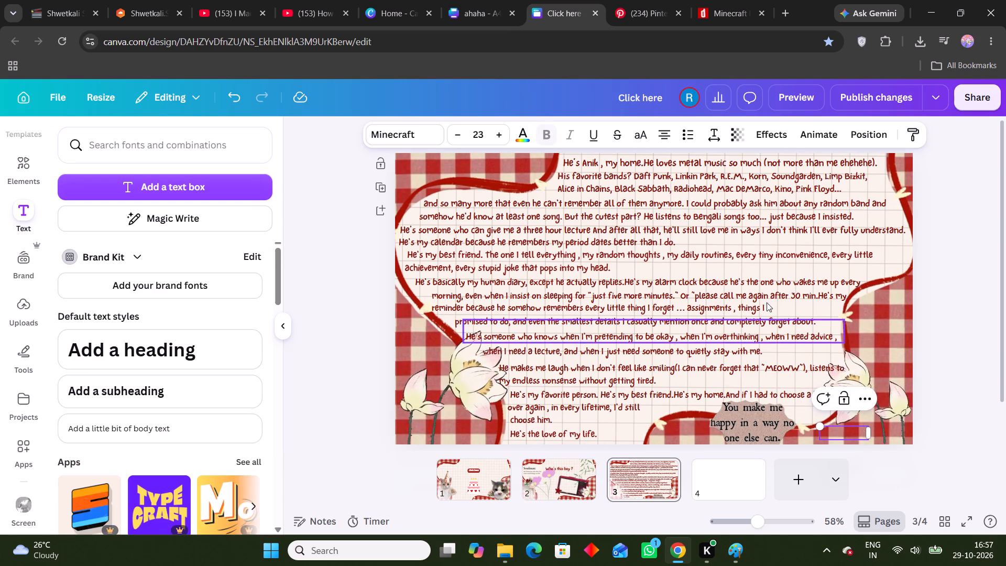
left_click(530, 134)
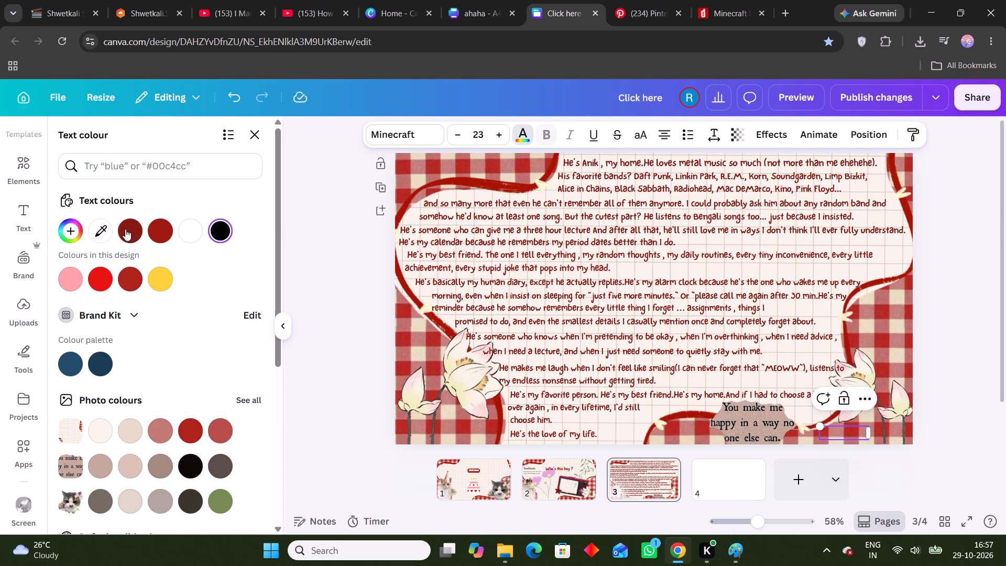
left_click(187, 231)
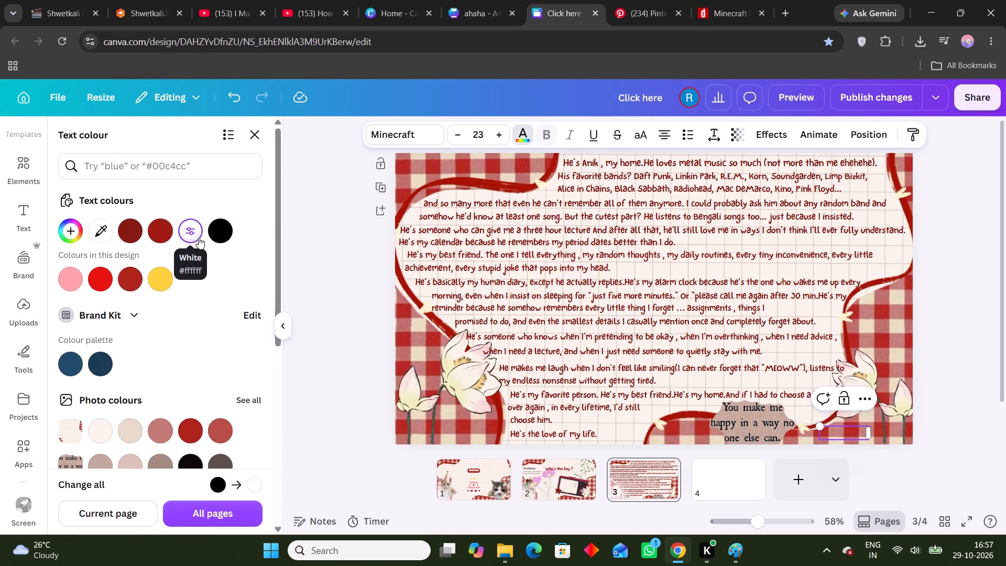
Retype the navigation text as "Next > >" in white, with a space between the two arrows.
type("NE")
type("XT")
key("space")
key("BackSpace")
key("BackSpace")
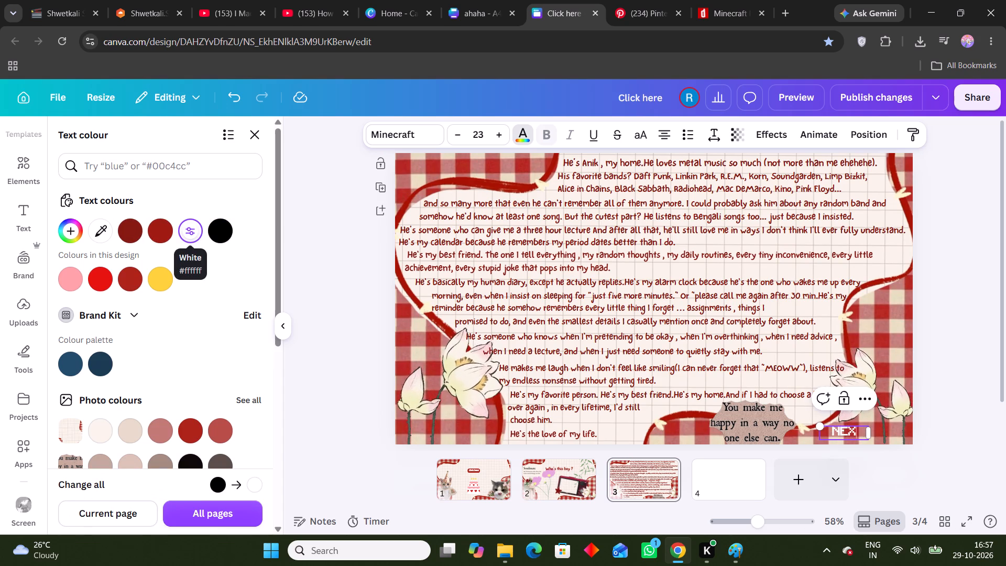
key("BackSpace")
key("BackSpace")
key("e")
type("xt")
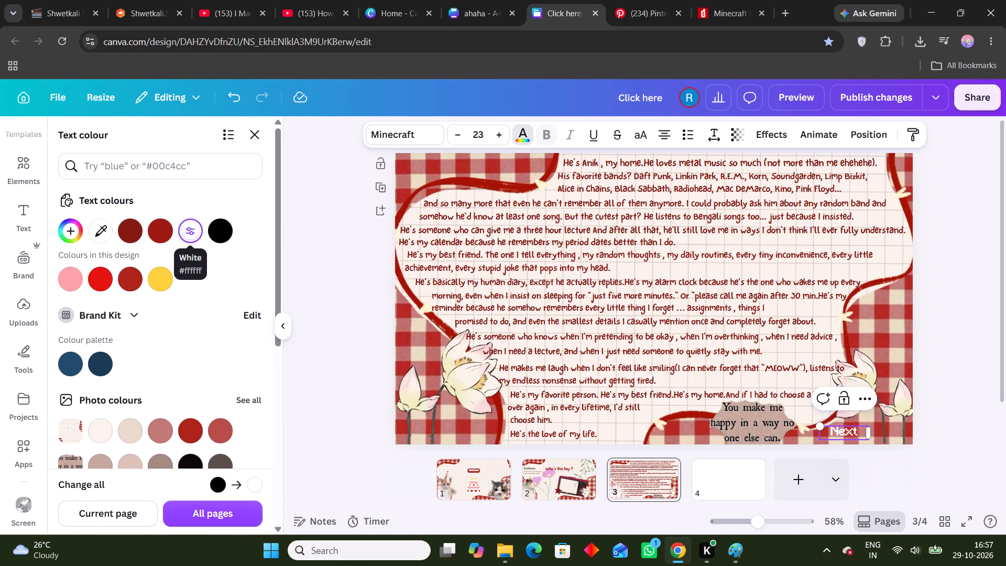
key("space")
type(">>")
key("Down")
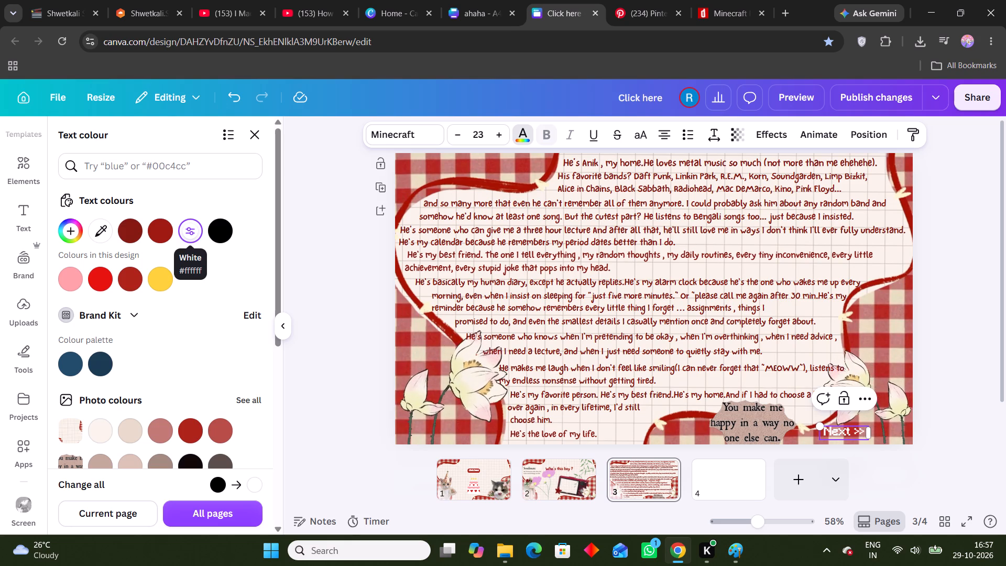
key("Left")
key("space")
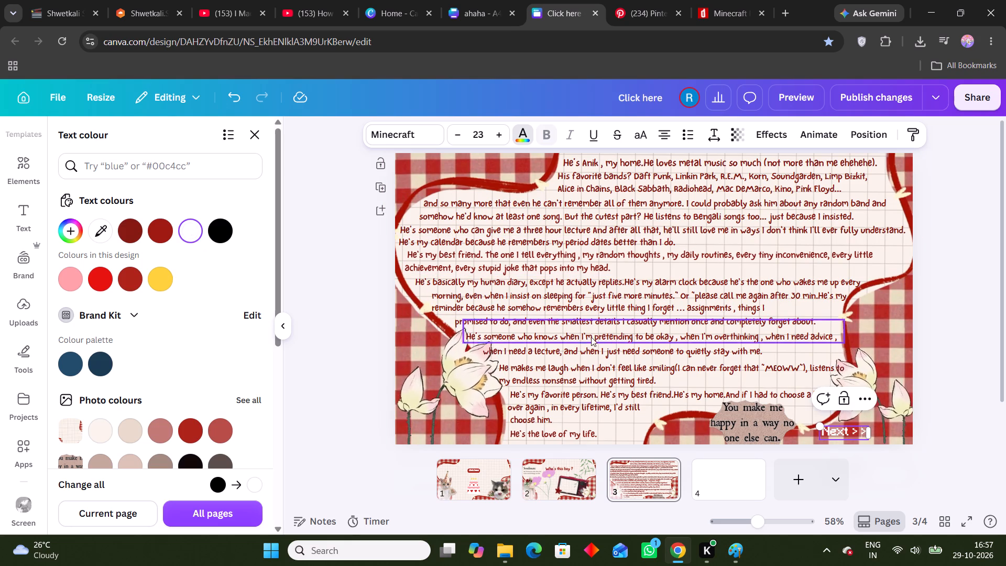
left_click(936, 357)
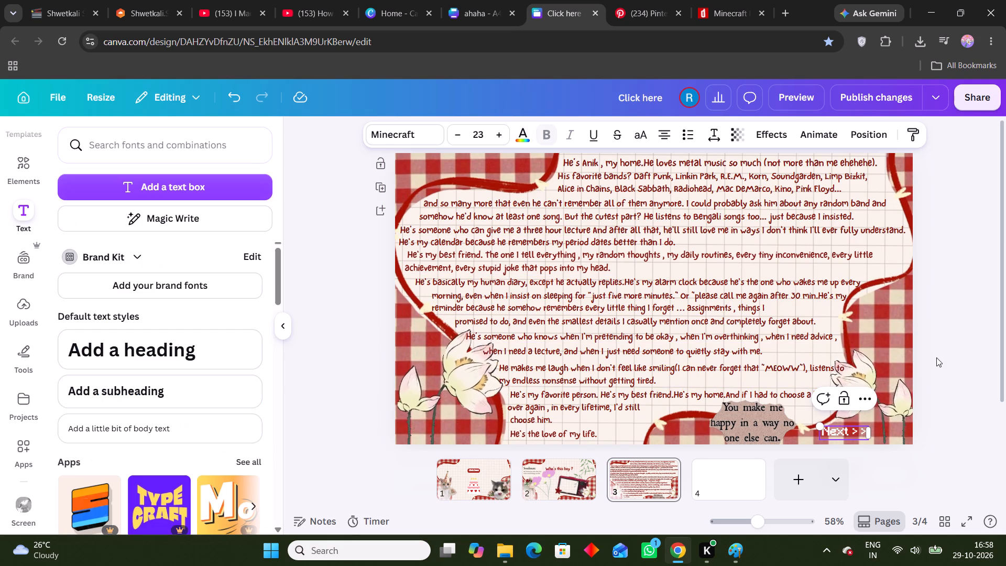
left_click(936, 357)
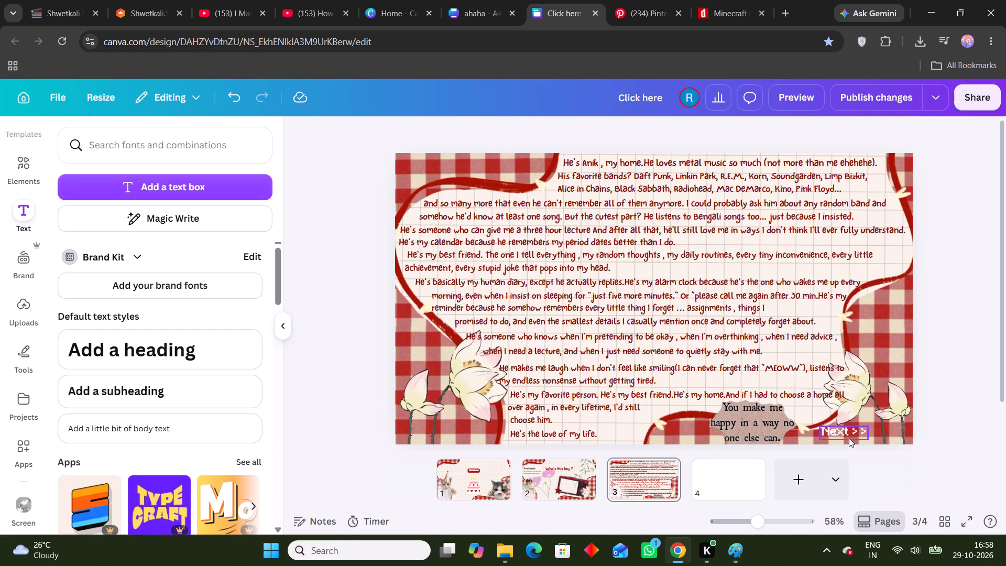
Move the "Next > >" text slightly right and up, over the stems of the lower-right lotus flowers.
left_click_drag(848, 434, 859, 432)
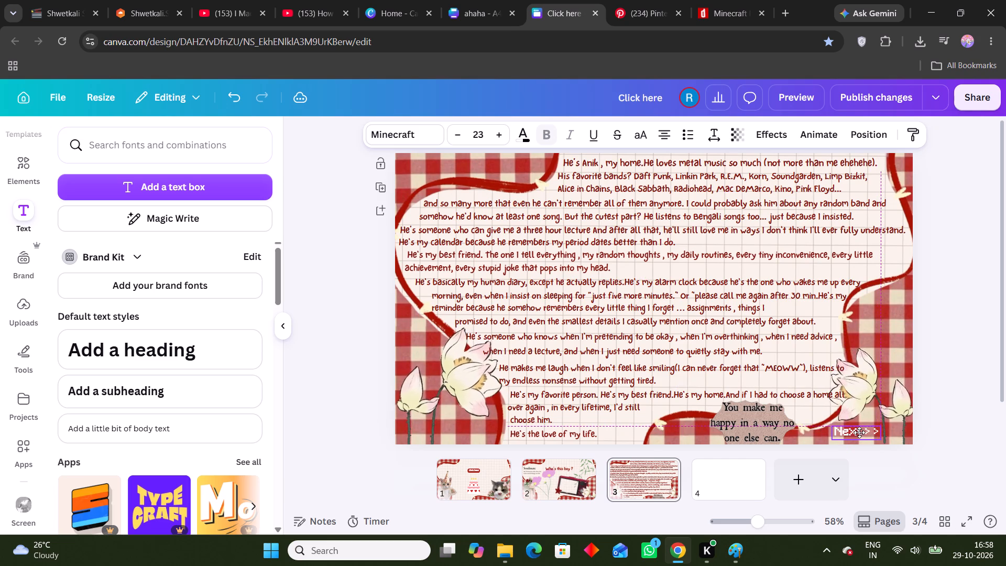
left_click_drag(859, 432, 859, 432)
left_click(860, 430)
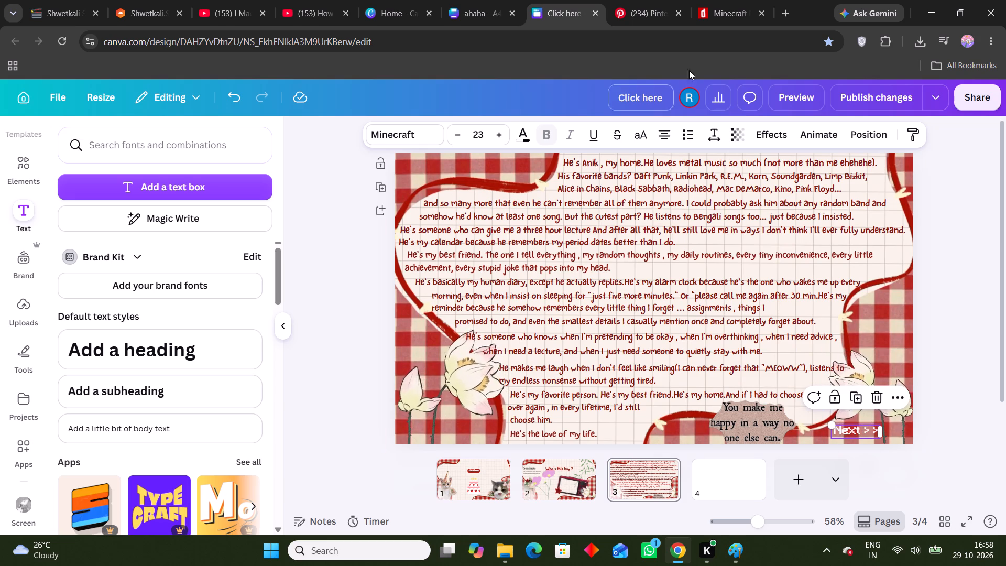
Apply the Breathe animation to the lotus flowers in the lower-left corner of page 3.
left_click(774, 129)
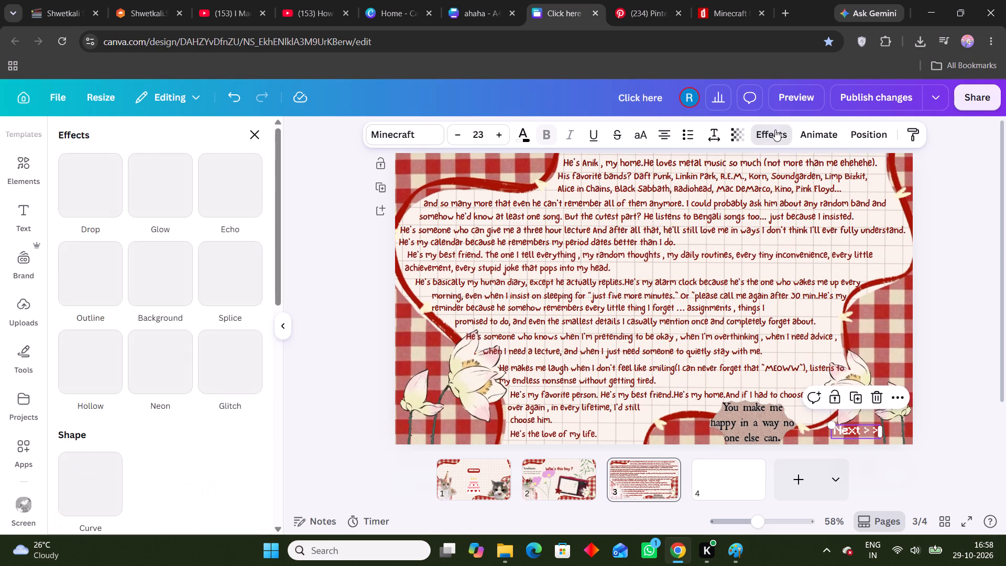
left_click(813, 130)
scroll(193, 336, "down", 2)
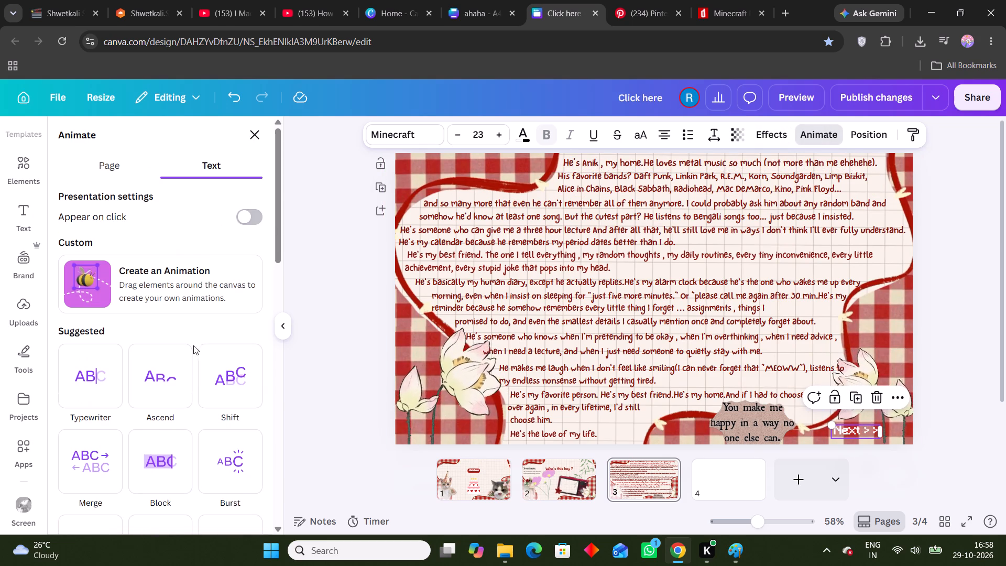
scroll(193, 345, "down", 9)
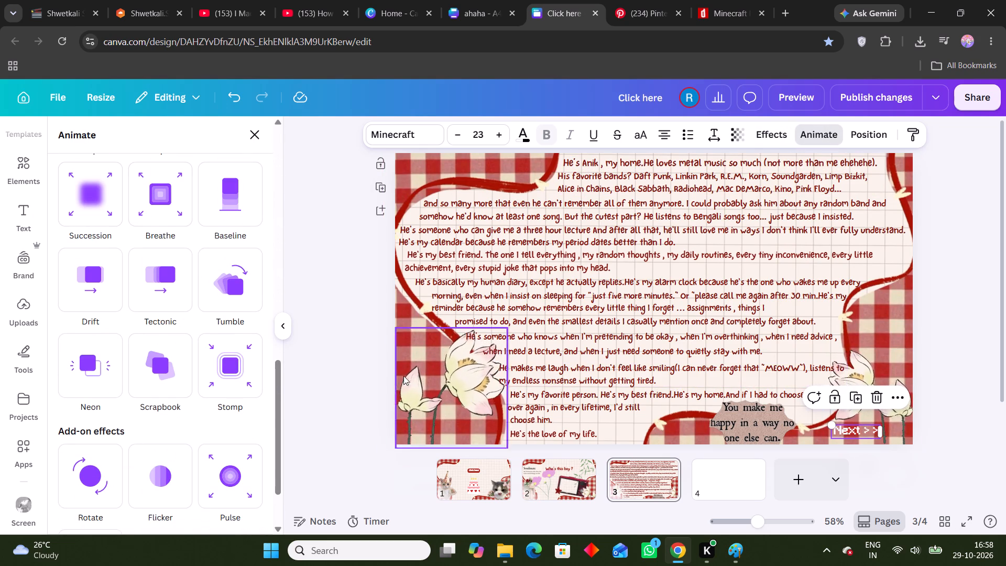
left_click(416, 385)
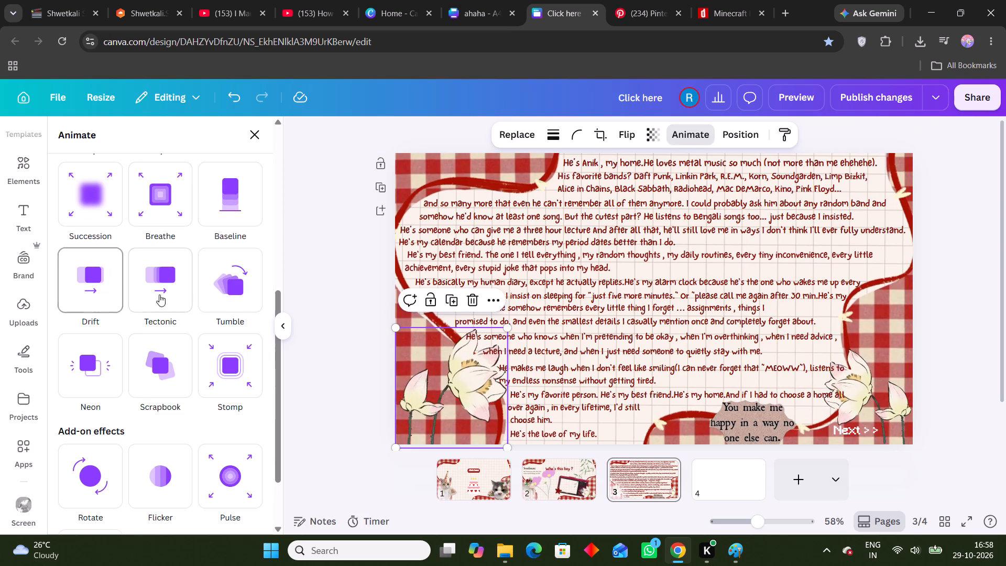
left_click(147, 199)
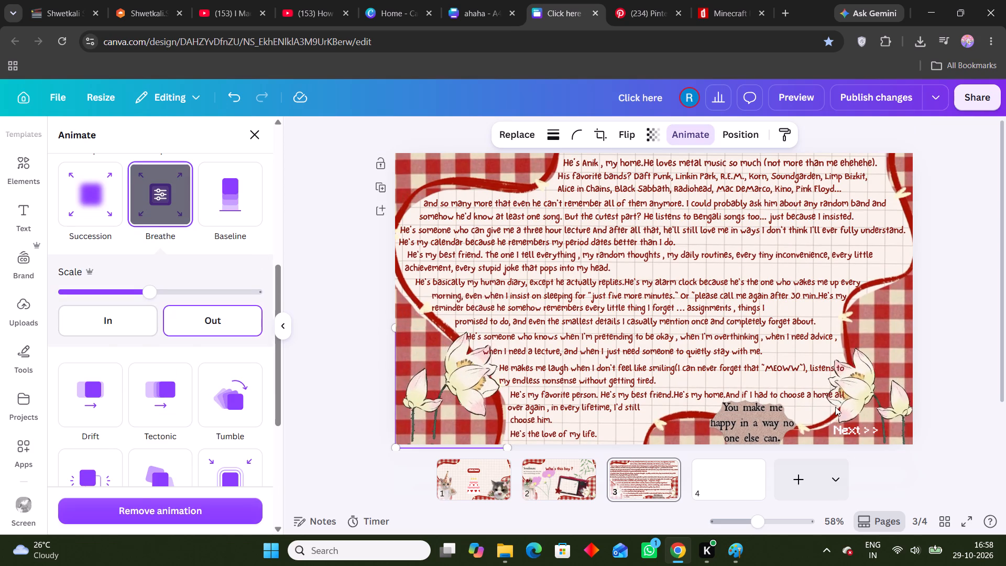
Apply the Breathe animation to the lotus flowers in the lower-right corner of page 3.
left_click(878, 401)
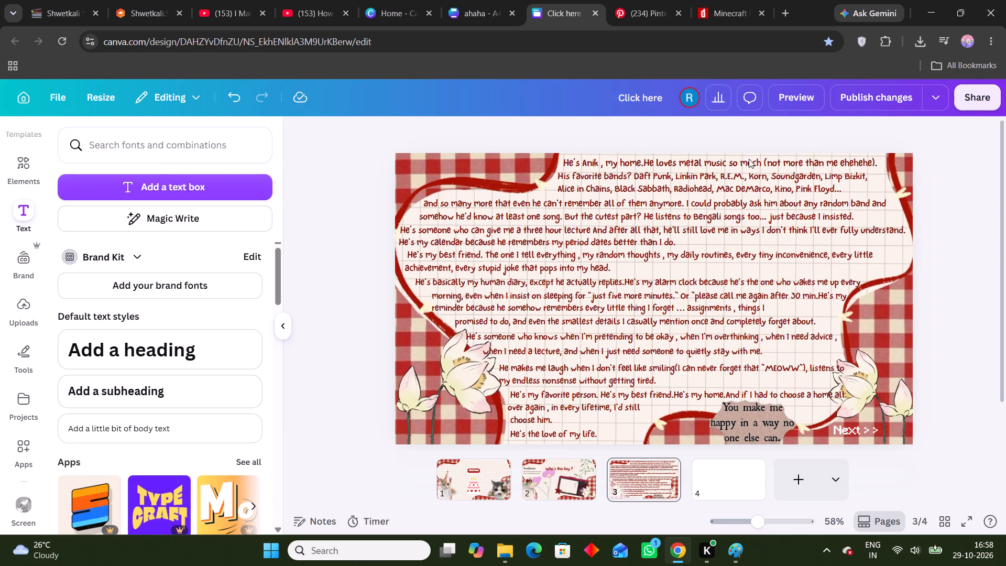
left_click(906, 359)
left_click(703, 135)
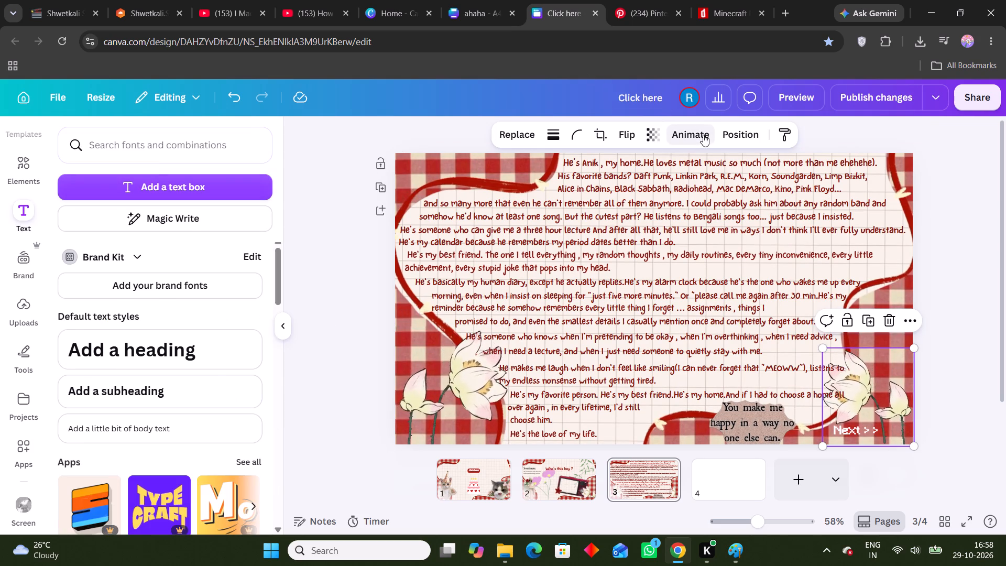
scroll(218, 427, "down", 4)
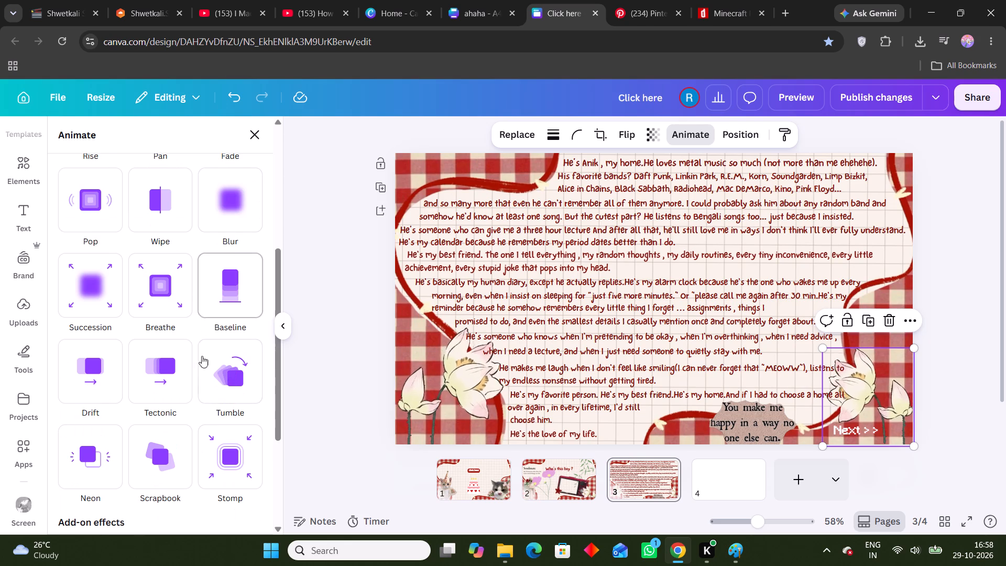
scroll(208, 367, "down", 7)
scroll(202, 314, "up", 2)
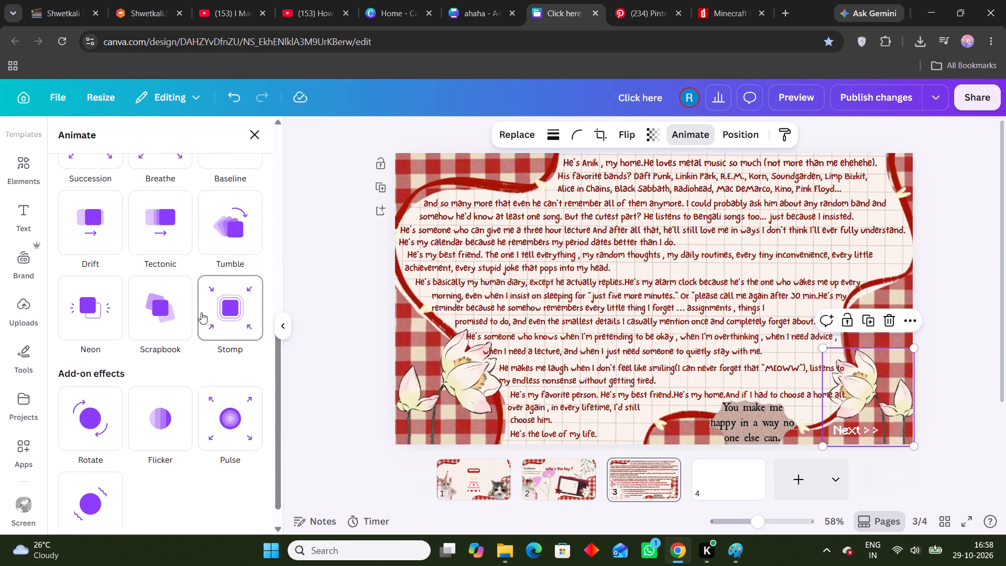
scroll(201, 312, "up", 2)
left_click(154, 389)
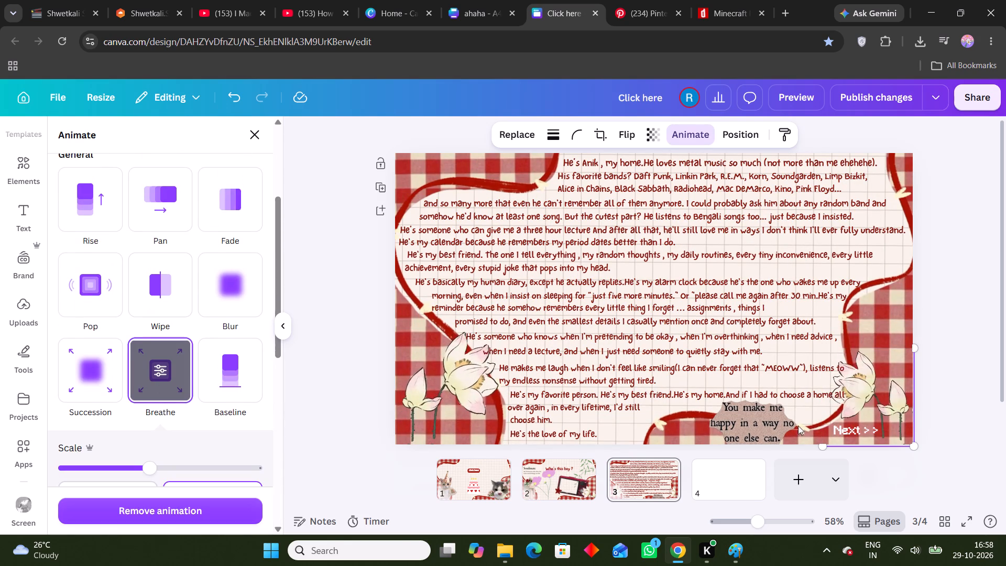
left_click(966, 356)
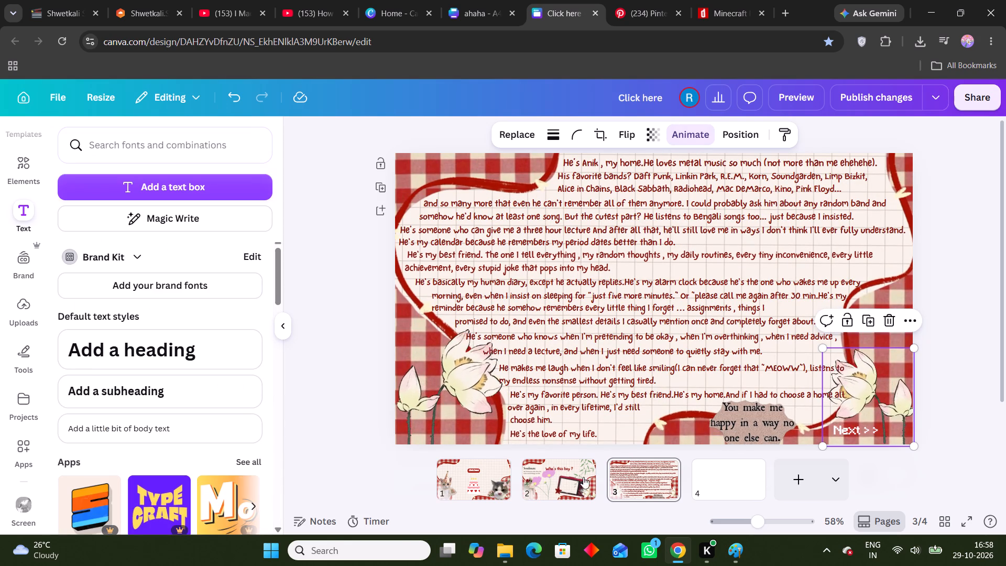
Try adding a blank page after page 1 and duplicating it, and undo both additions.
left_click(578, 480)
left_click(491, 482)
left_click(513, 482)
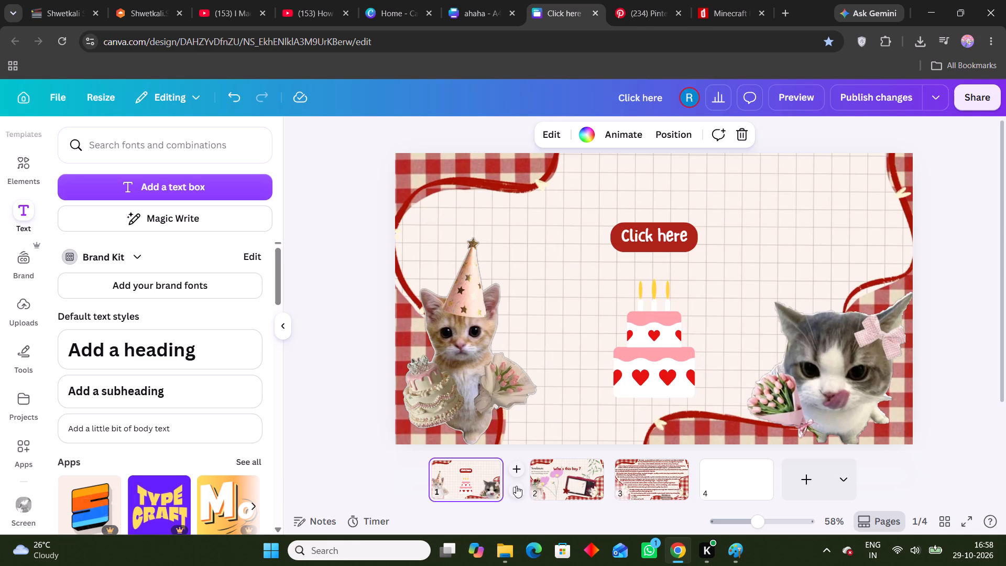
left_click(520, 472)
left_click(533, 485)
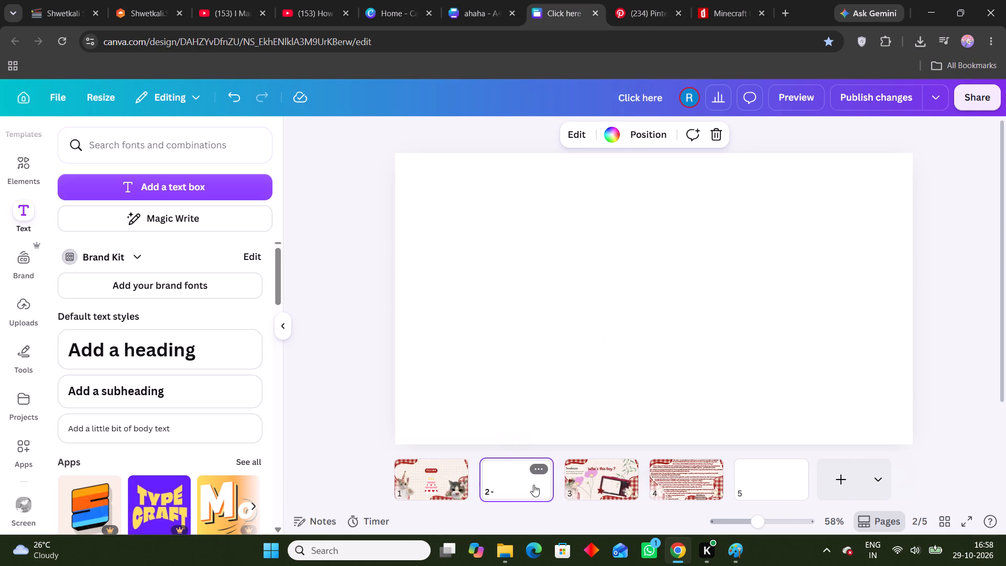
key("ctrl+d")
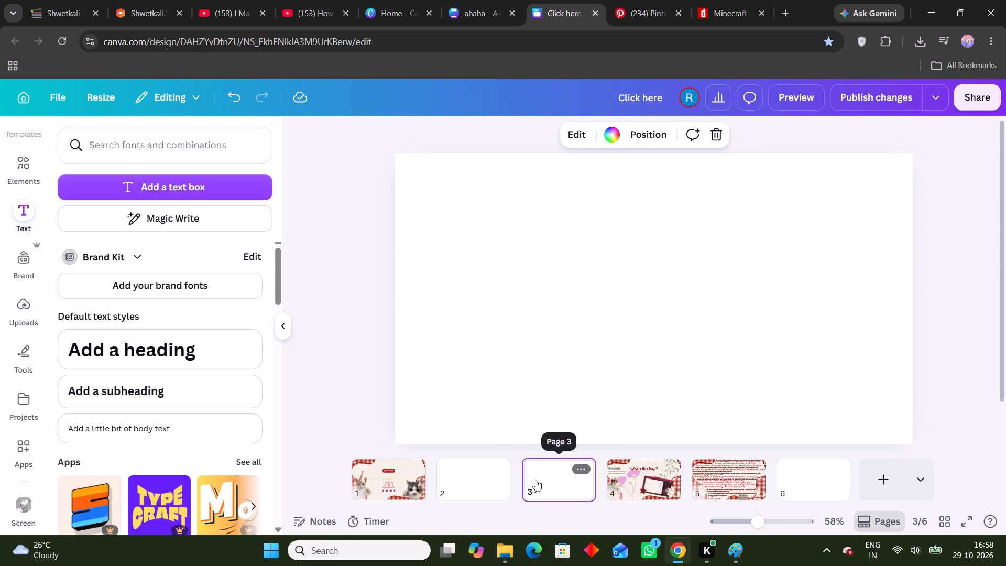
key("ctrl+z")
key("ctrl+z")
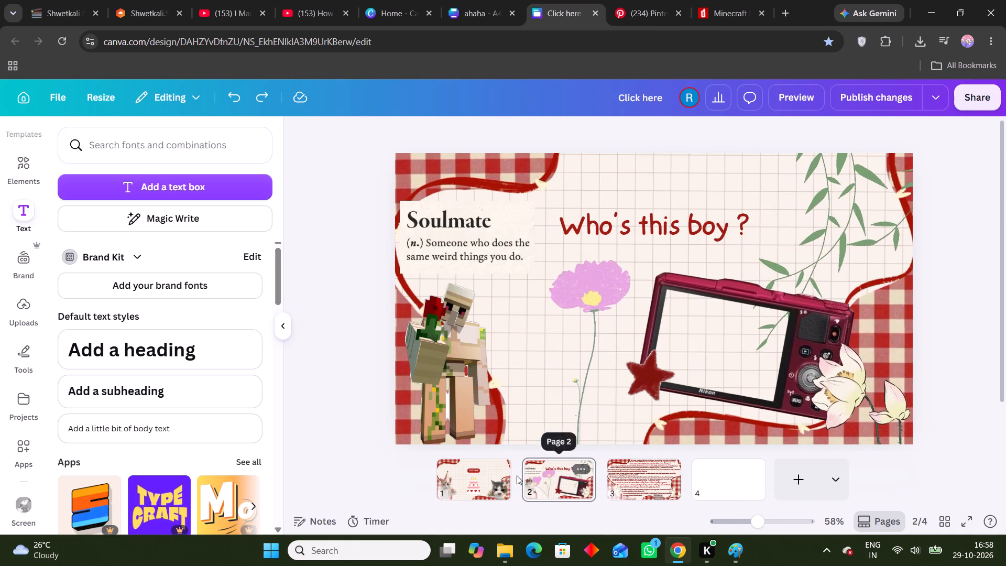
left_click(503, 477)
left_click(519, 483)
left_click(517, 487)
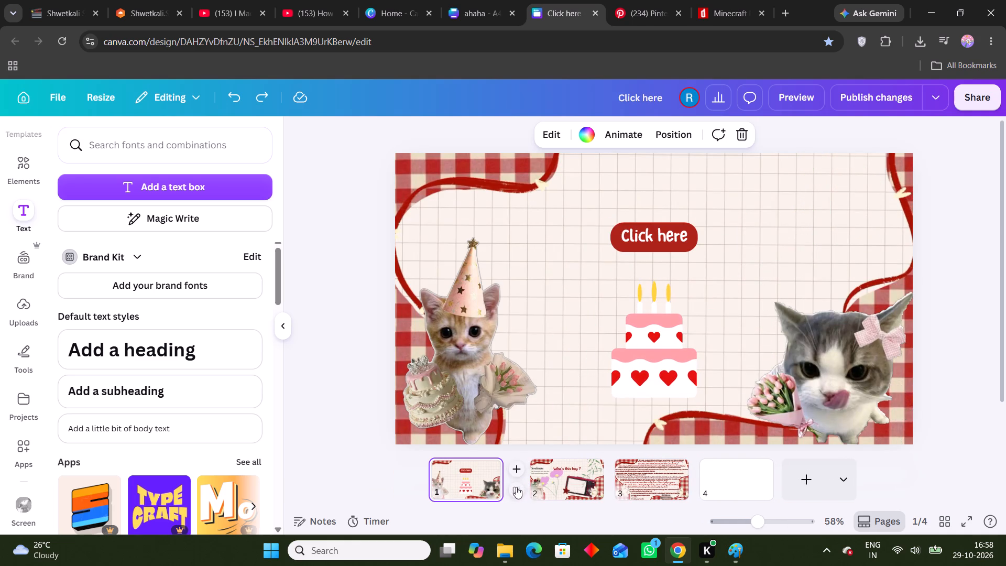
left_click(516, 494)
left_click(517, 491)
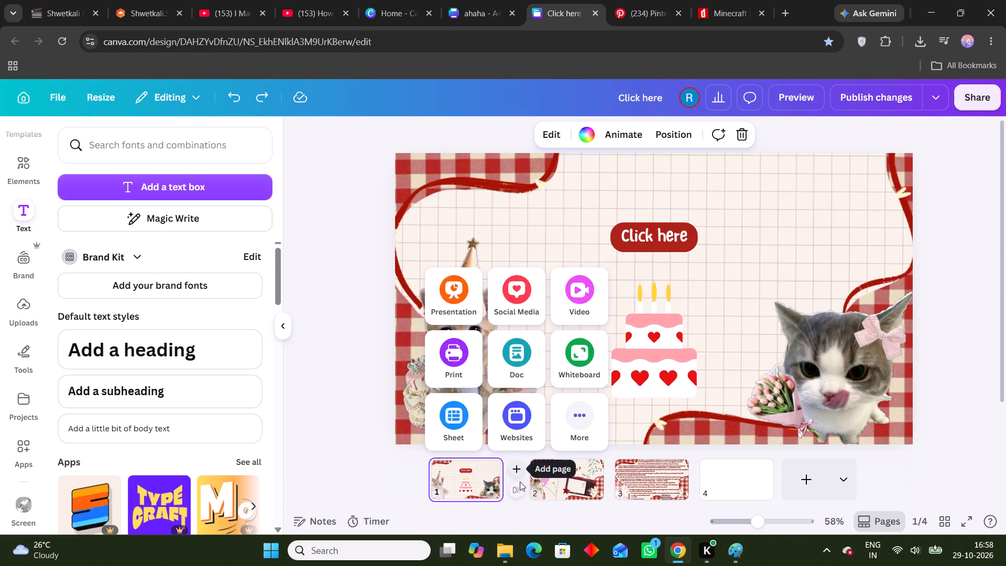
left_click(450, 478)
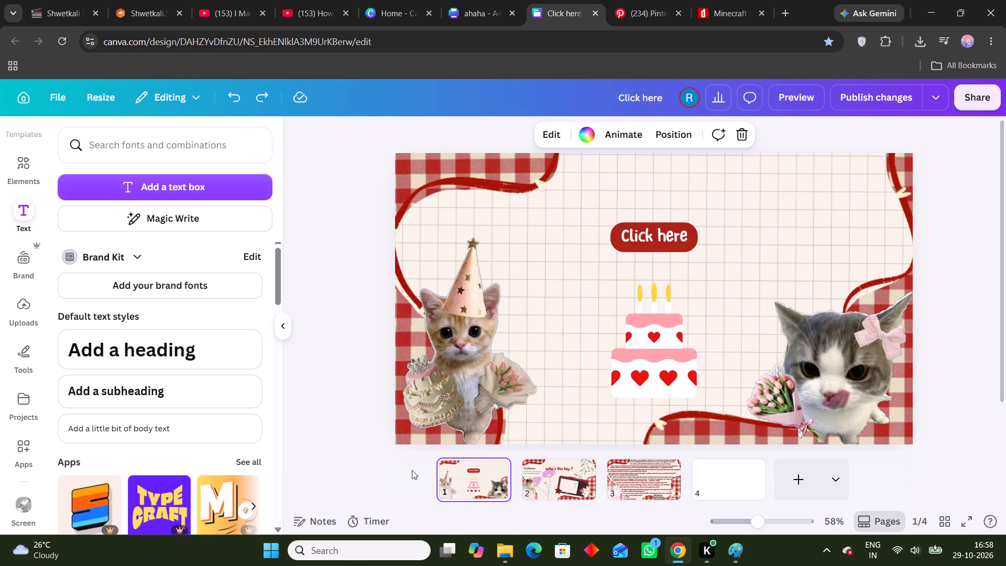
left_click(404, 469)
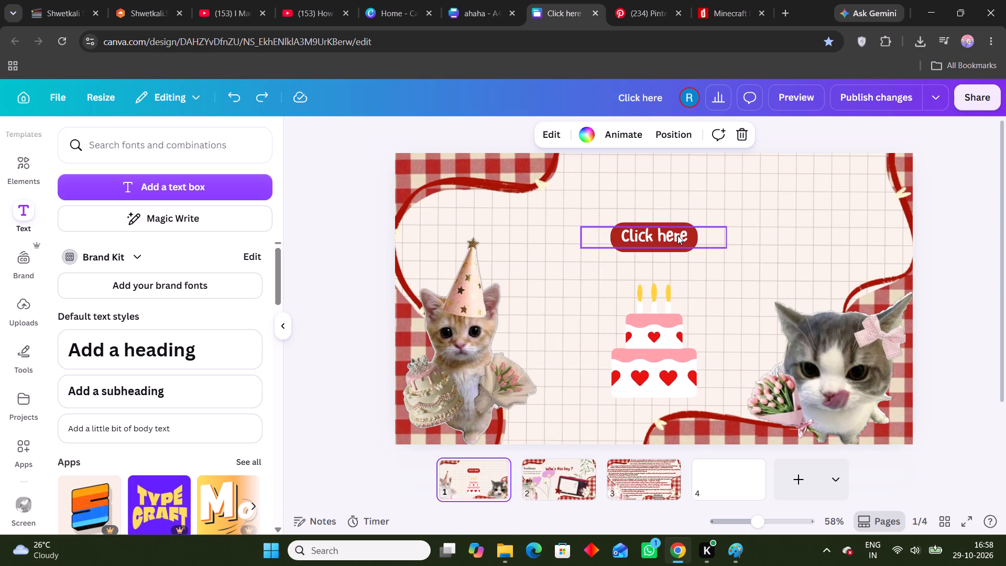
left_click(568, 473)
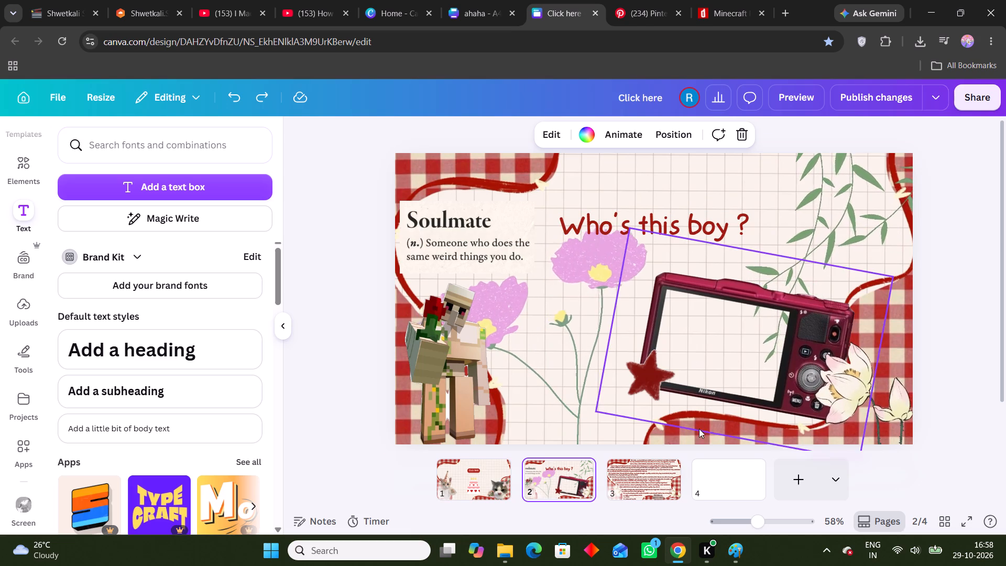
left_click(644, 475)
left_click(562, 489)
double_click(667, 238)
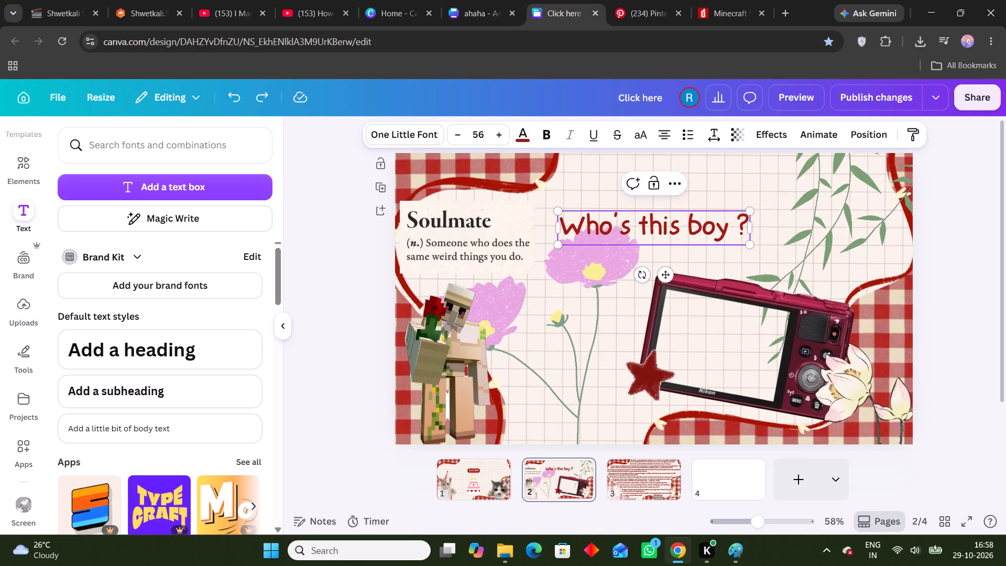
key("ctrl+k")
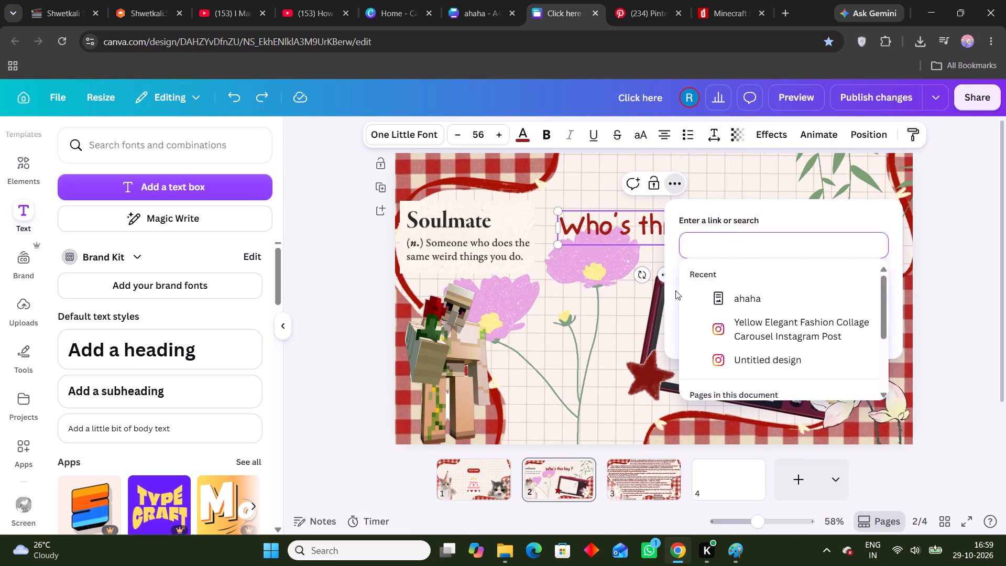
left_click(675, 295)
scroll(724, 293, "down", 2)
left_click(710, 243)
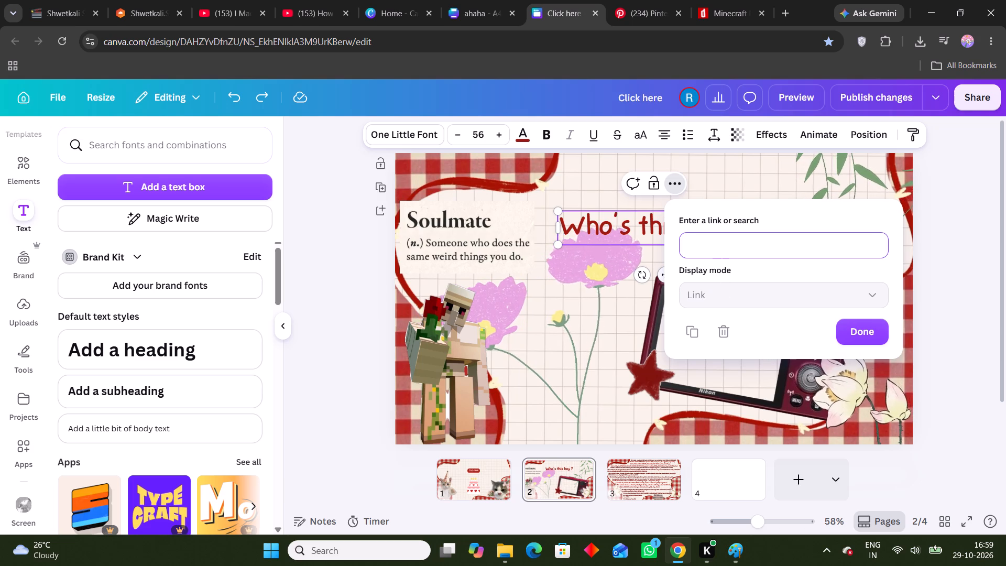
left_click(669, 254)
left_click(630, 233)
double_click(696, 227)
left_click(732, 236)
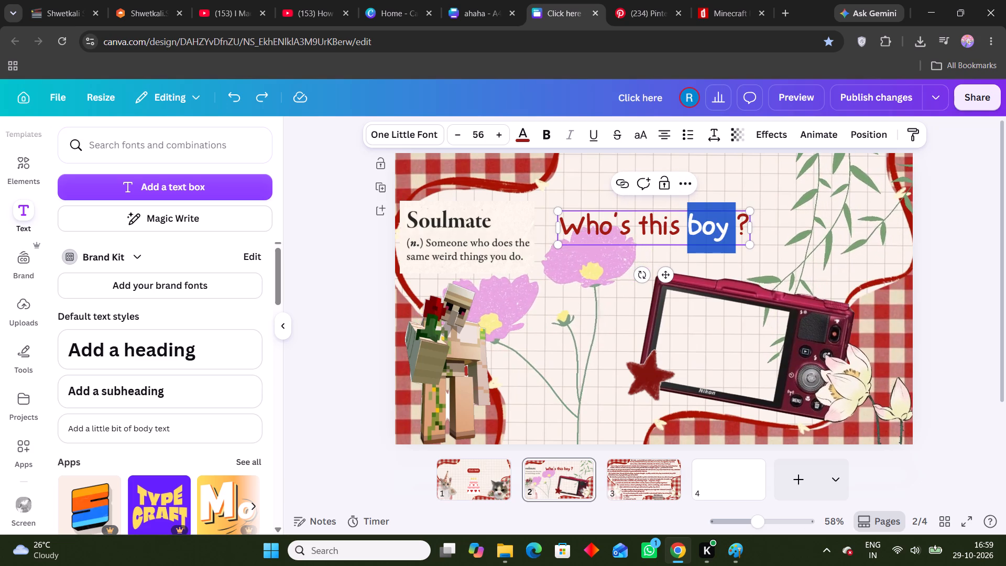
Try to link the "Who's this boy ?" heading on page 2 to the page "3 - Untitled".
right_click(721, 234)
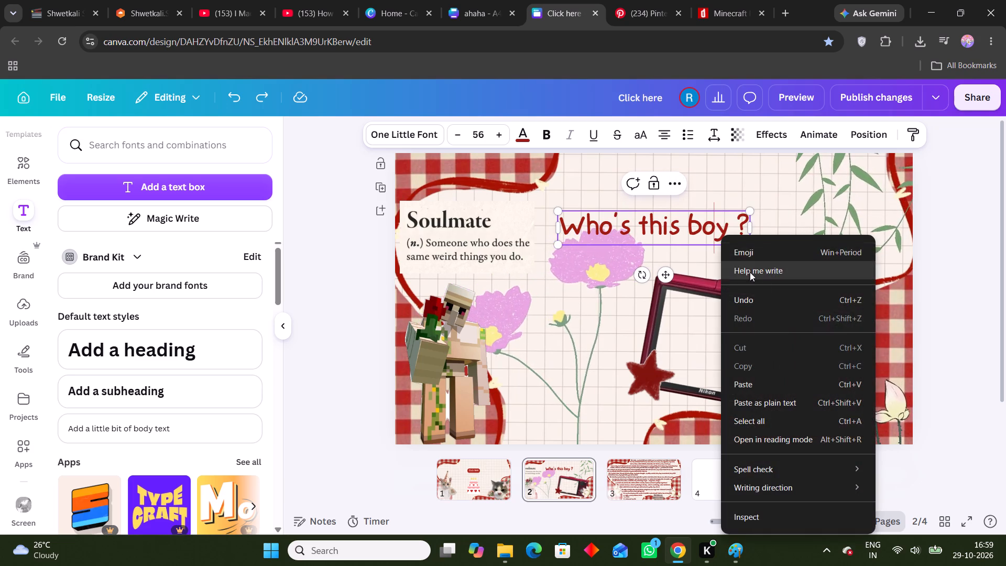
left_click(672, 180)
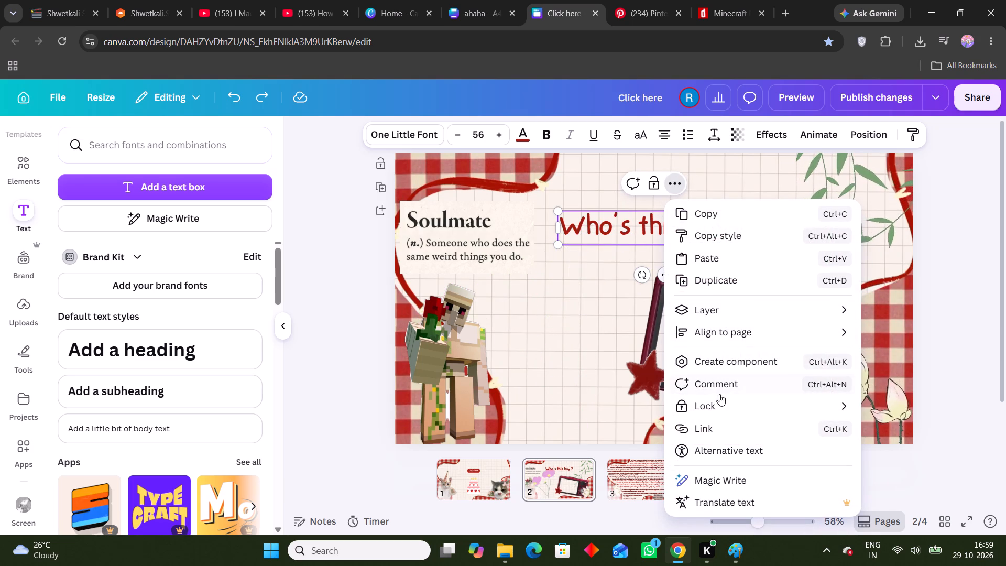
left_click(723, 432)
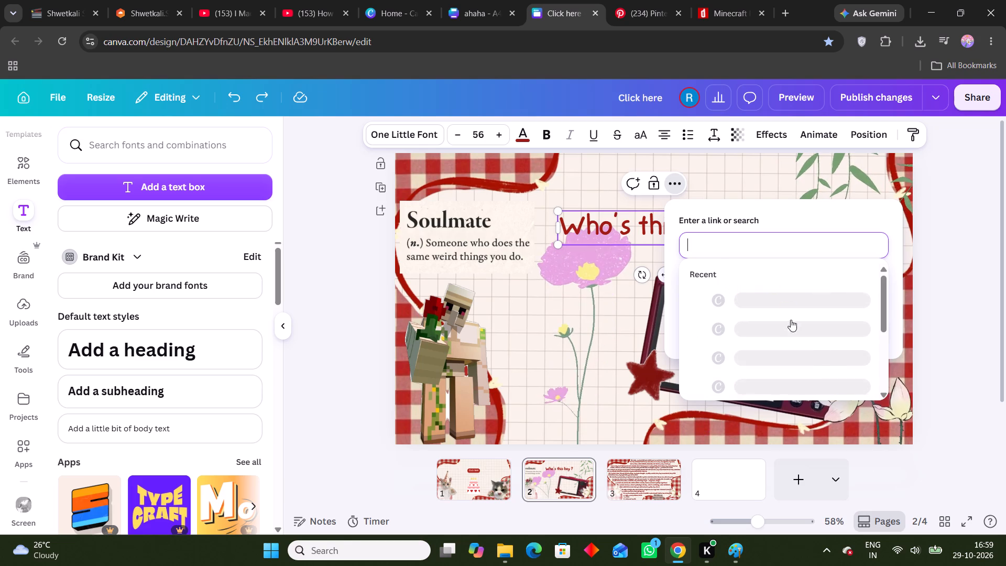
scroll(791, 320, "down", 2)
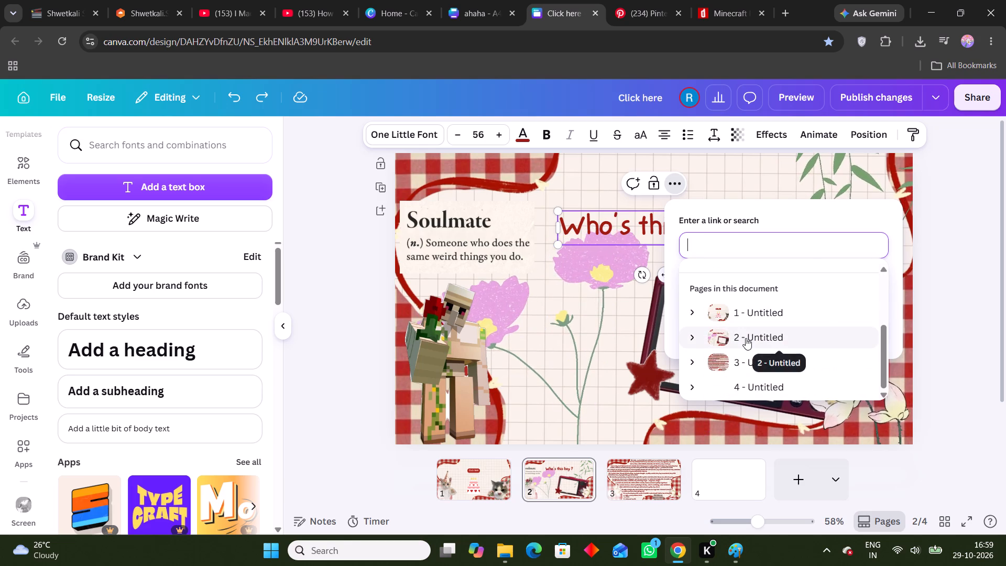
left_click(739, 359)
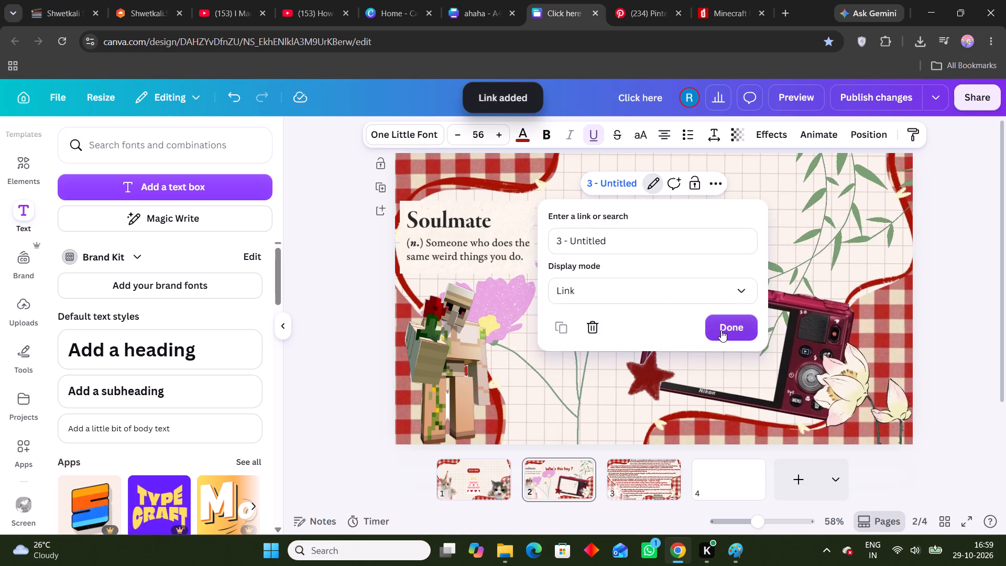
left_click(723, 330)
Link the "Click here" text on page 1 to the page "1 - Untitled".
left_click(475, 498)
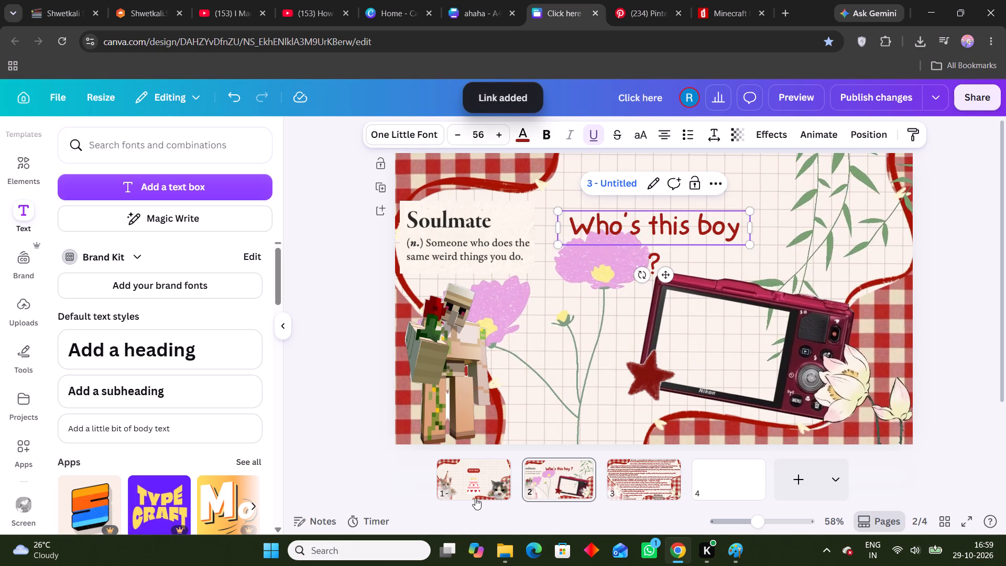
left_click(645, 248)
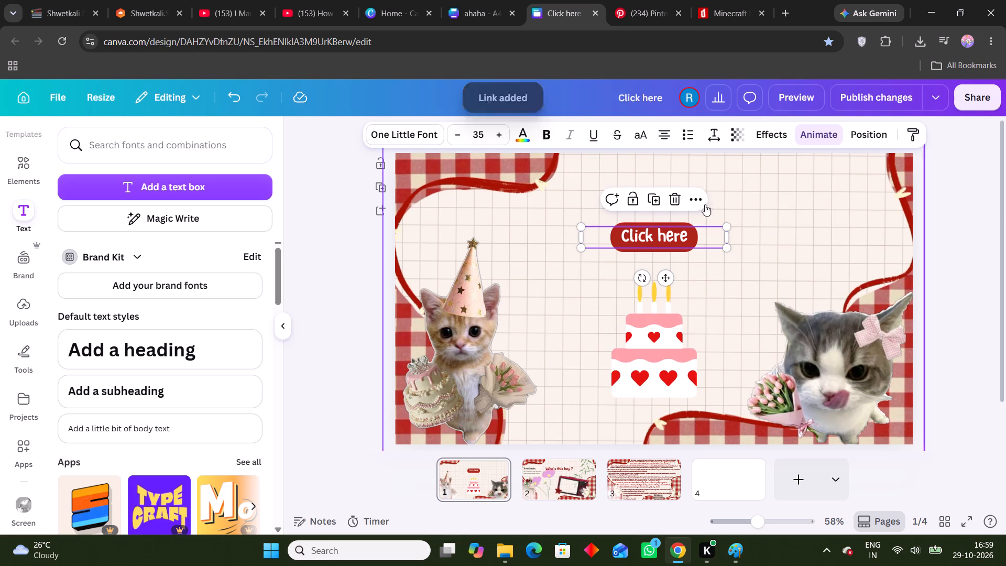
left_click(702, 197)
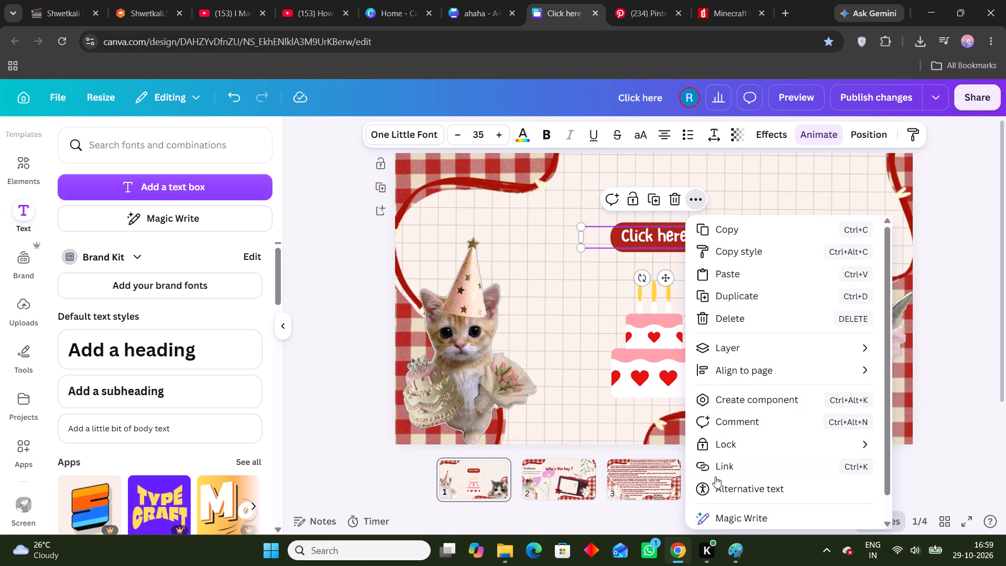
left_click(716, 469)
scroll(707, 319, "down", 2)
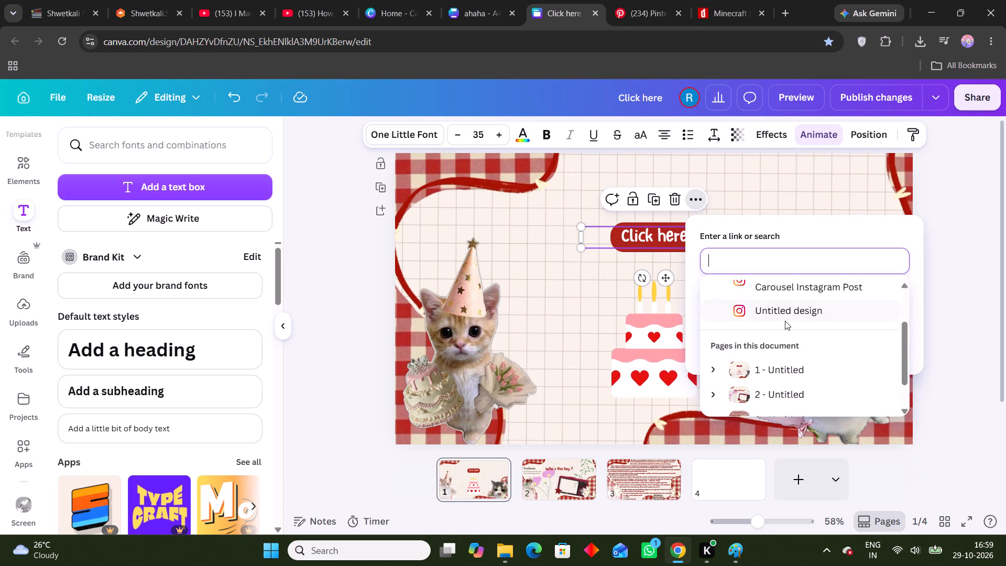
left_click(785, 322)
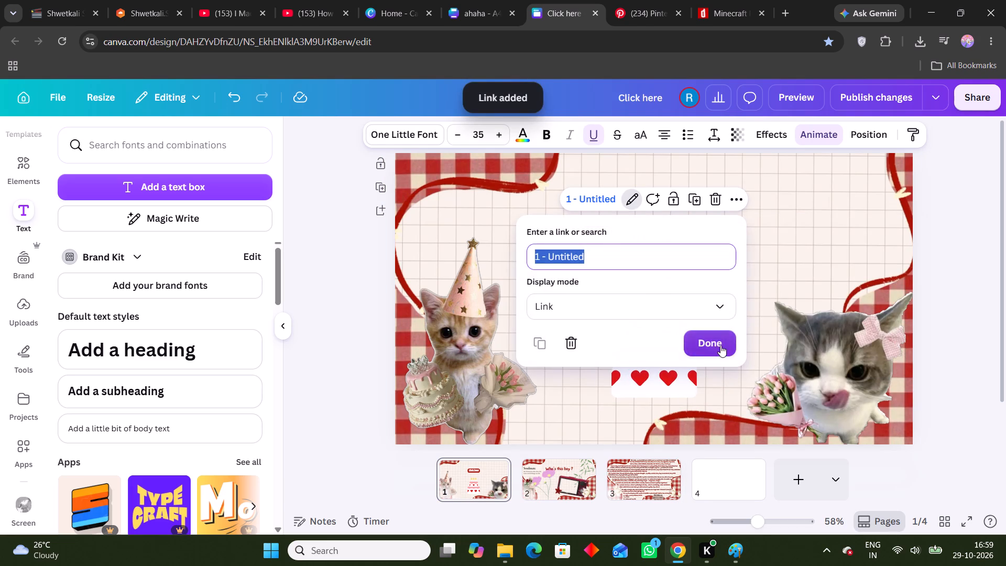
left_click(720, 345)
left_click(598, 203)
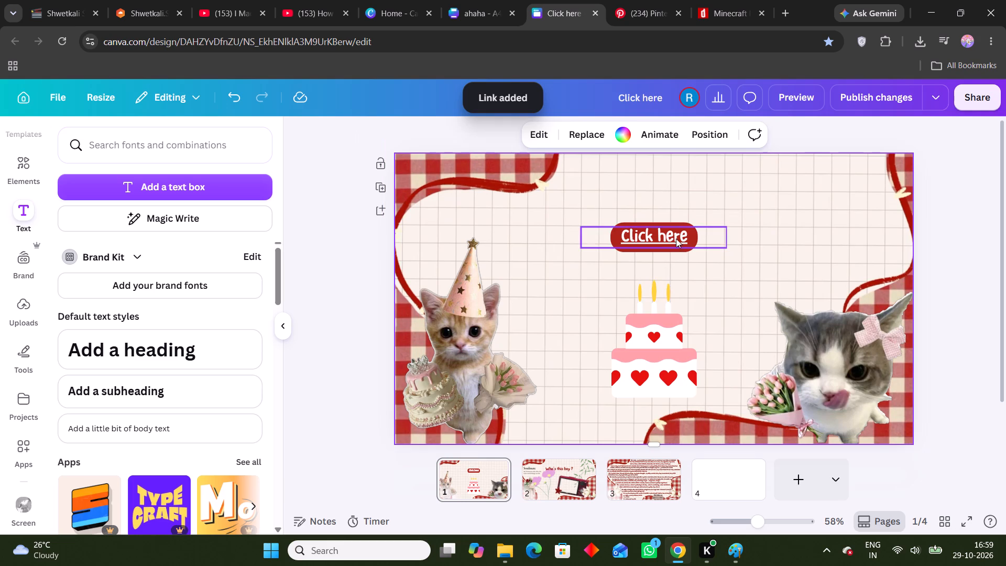
Set the link of the "Click here" text on page 1 to the page "2 - Untitled", with display mode Link.
left_click(677, 240)
left_click(736, 198)
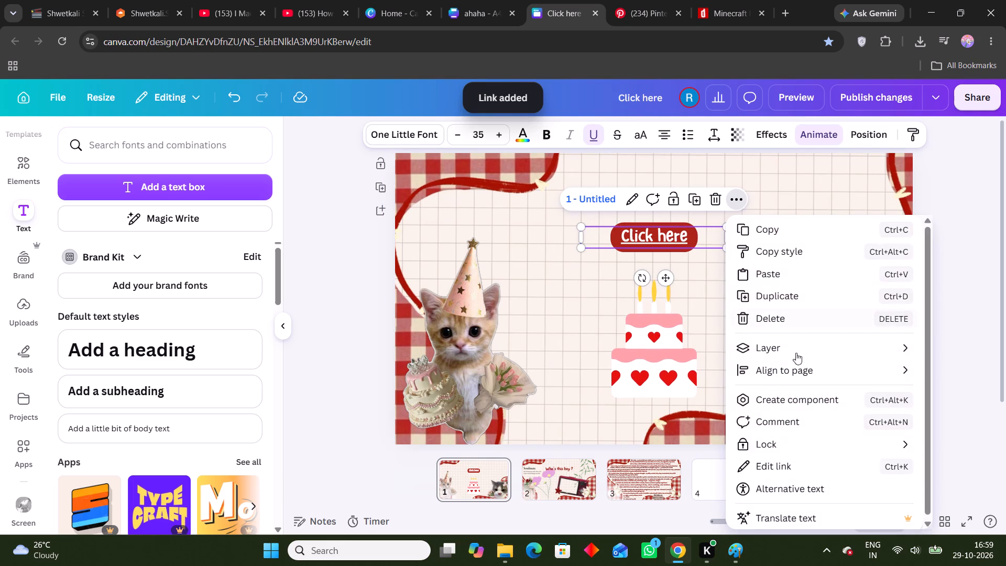
scroll(803, 360, "down", 3)
left_click(775, 469)
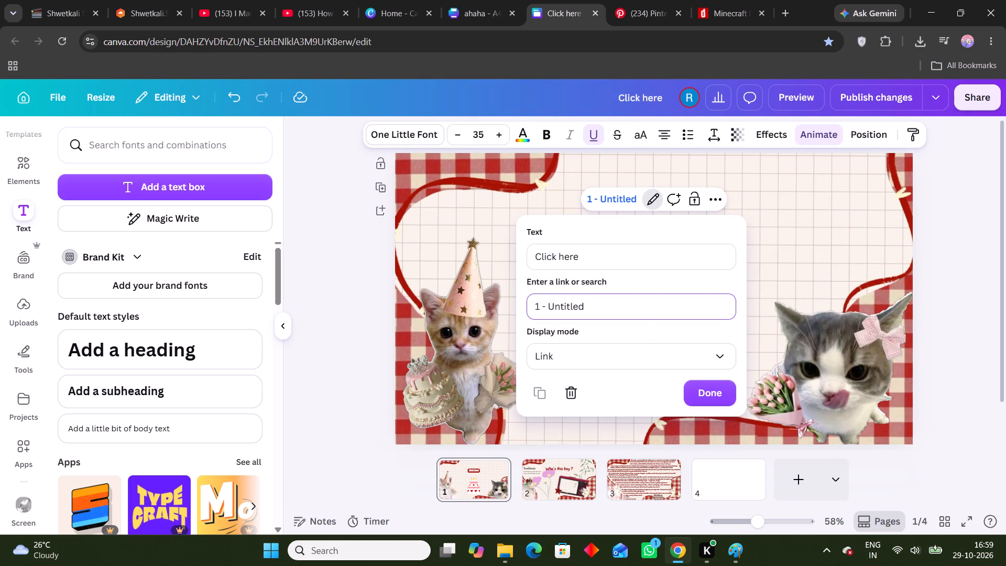
left_click(539, 303)
key("BackSpace")
key("2")
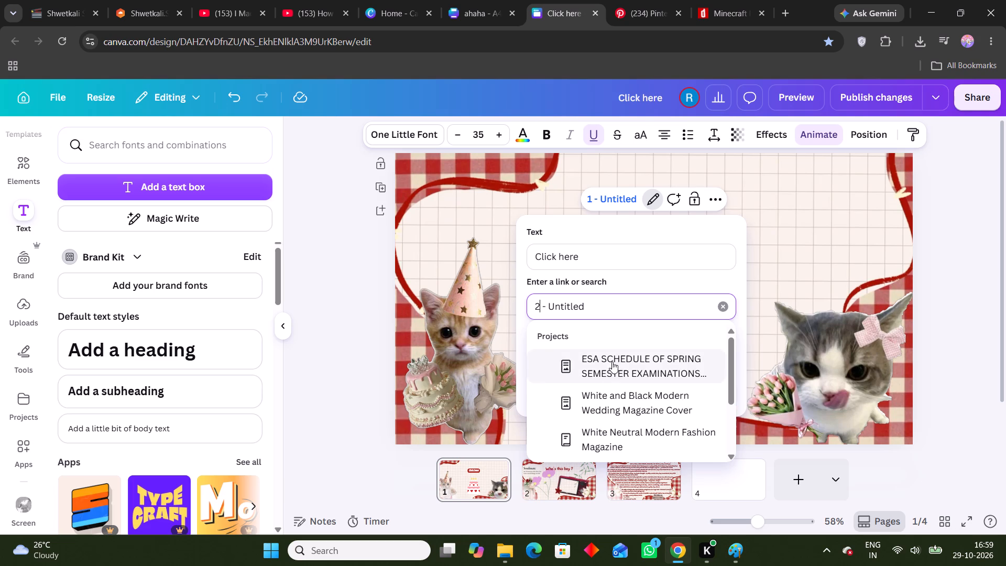
left_click_drag(599, 308, 515, 302)
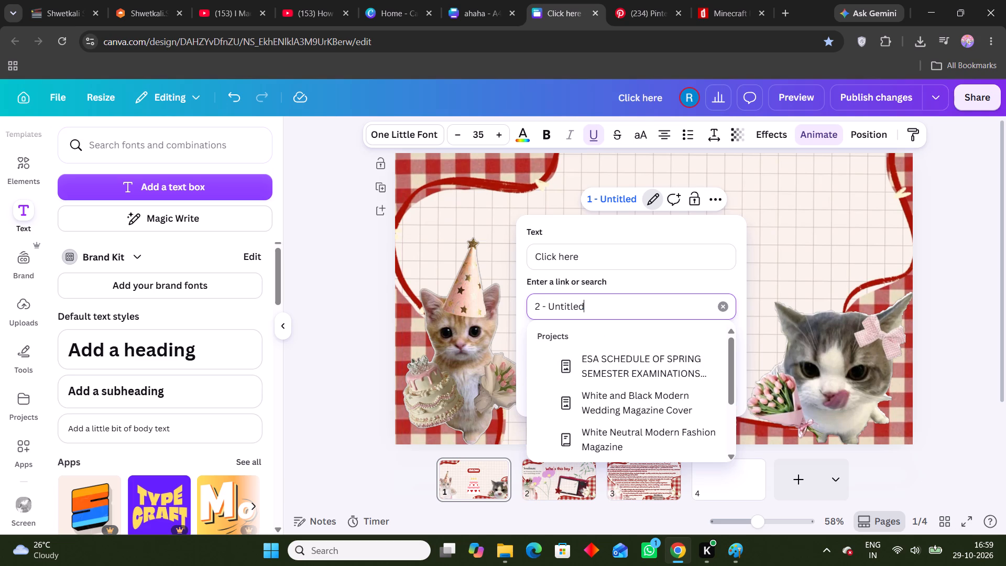
double_click(601, 302)
key("BackSpace")
key("BackSpace")
key("BackSpace")
key("BackSpace")
key("BackSpace")
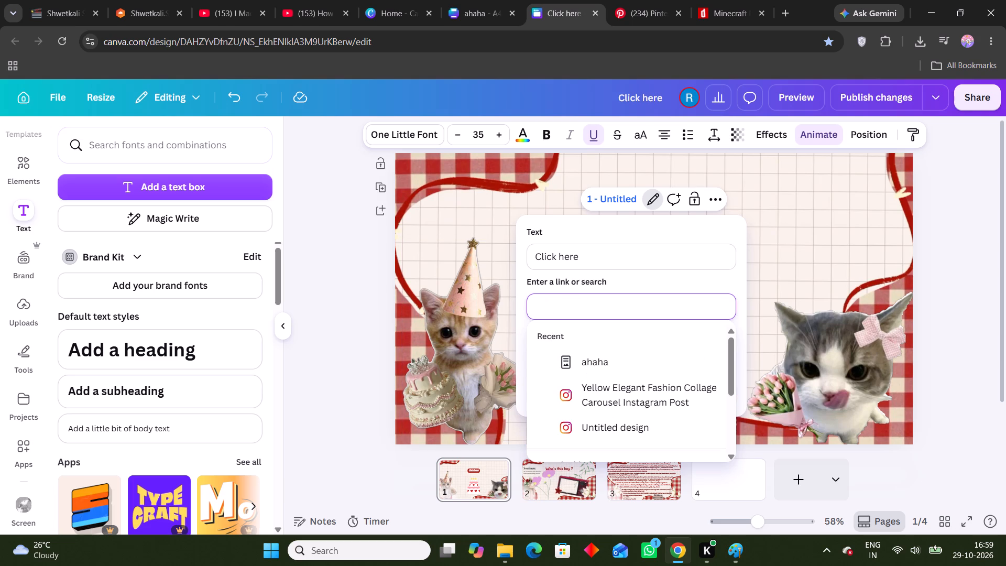
scroll(630, 387, "down", 5)
left_click(618, 387)
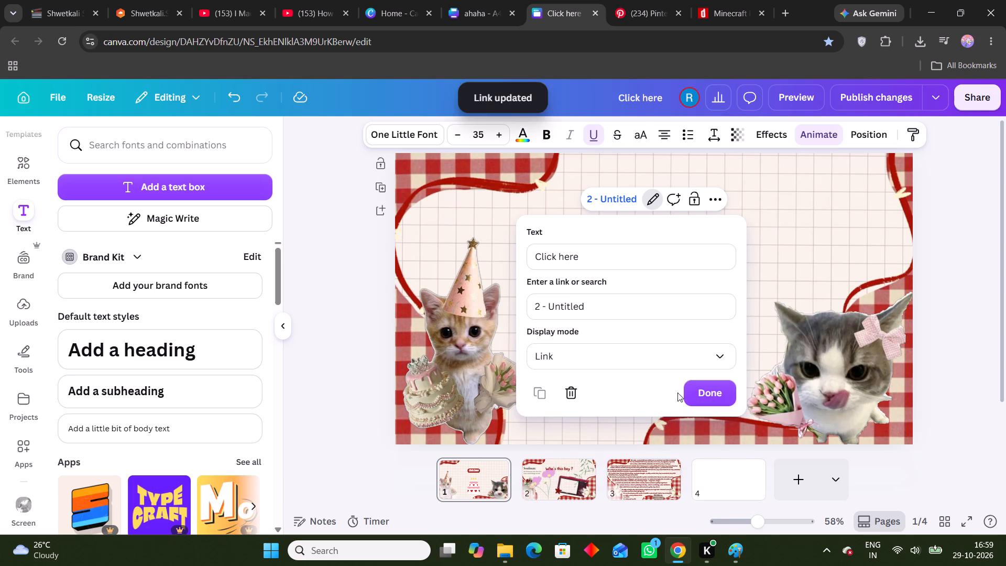
left_click(716, 366)
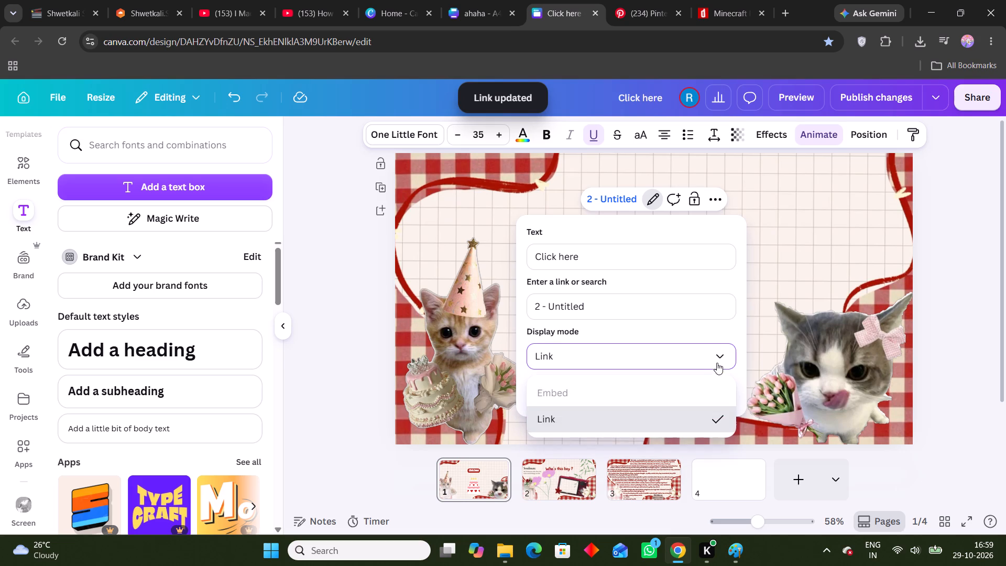
left_click(717, 359)
left_click(706, 390)
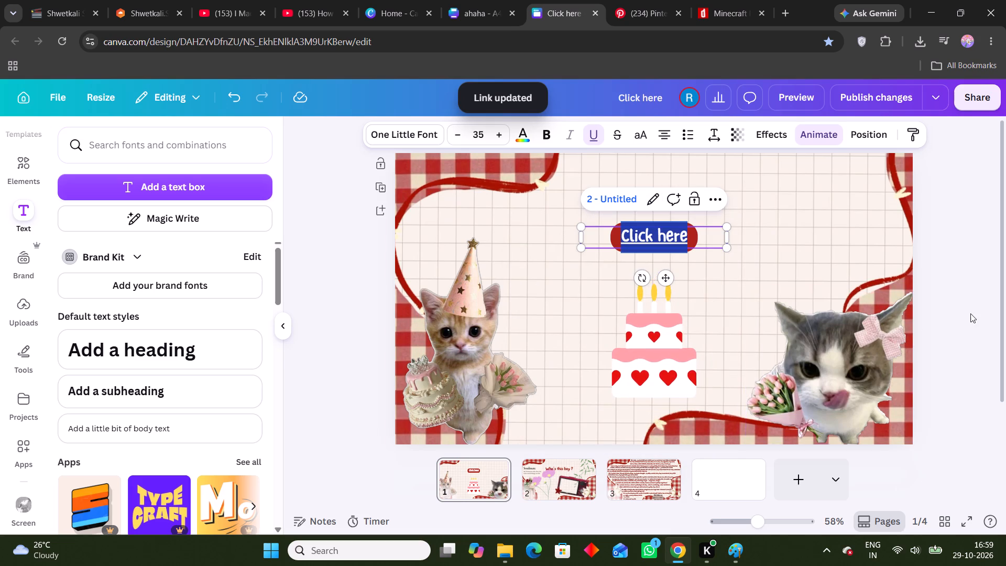
left_click(994, 309)
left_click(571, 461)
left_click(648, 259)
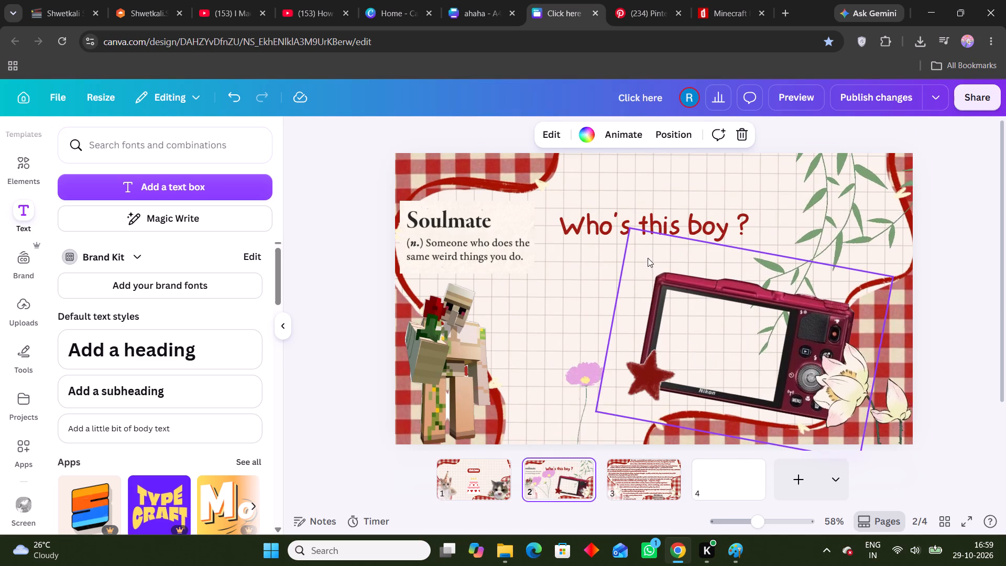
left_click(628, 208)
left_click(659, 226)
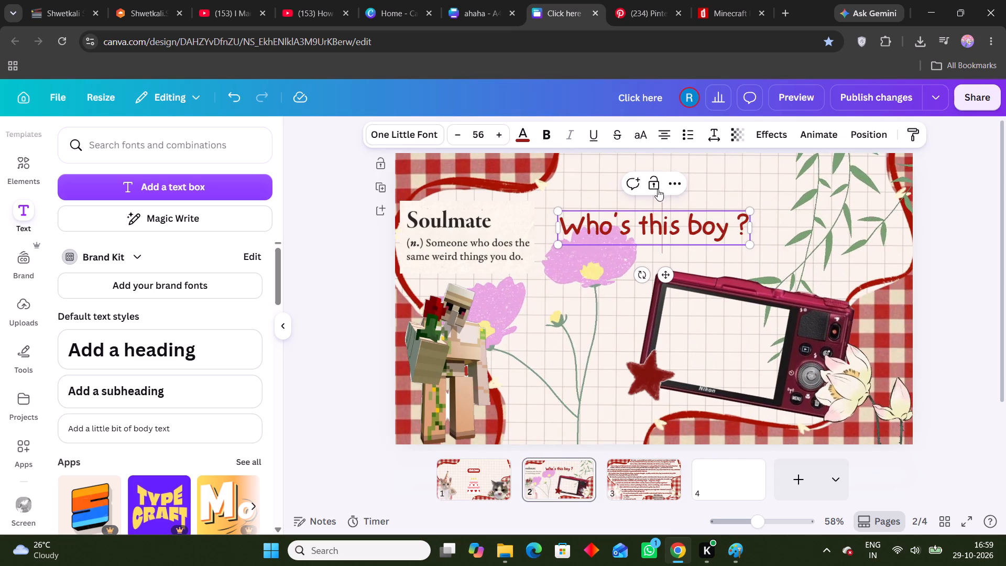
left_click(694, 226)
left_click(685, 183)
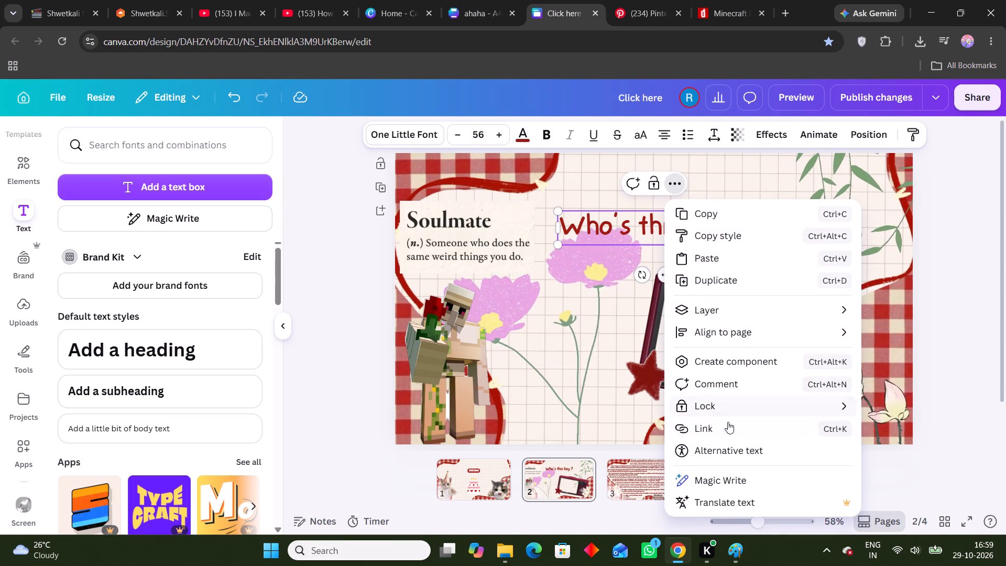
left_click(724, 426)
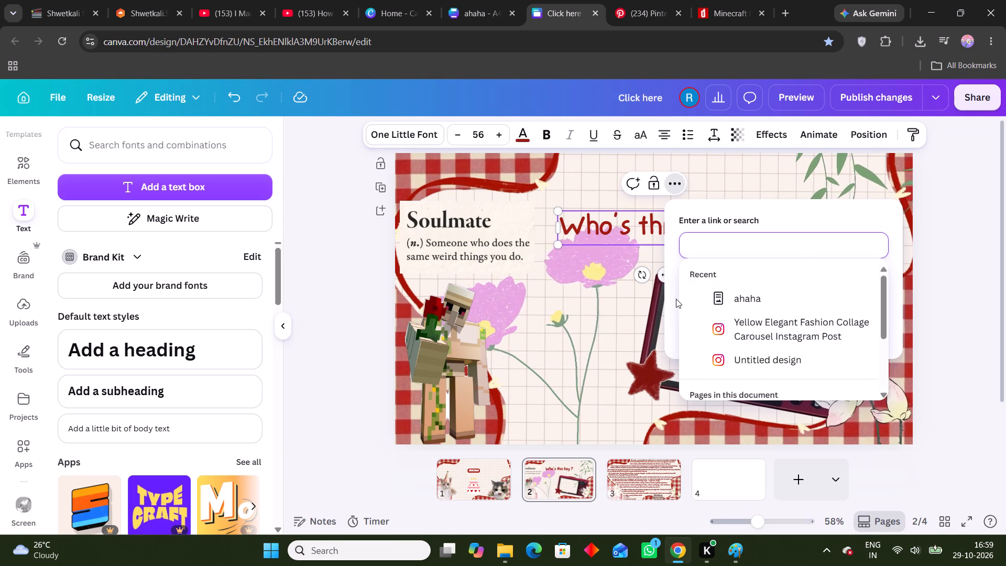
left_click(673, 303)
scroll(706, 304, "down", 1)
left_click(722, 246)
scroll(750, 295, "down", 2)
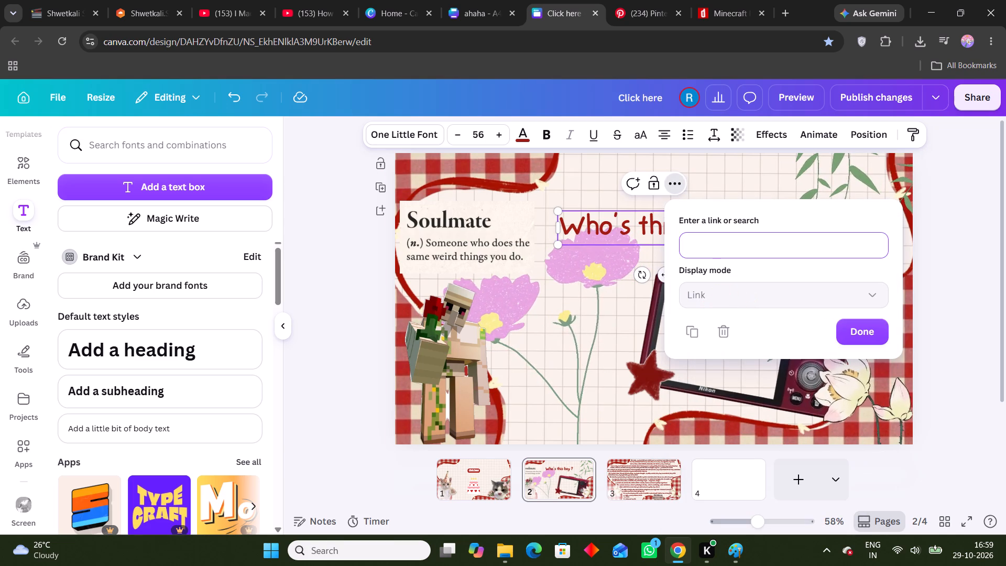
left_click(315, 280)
Link the whole "Who's this boy ?" heading on page 2 to the page "3 - Untitled".
left_click(647, 220)
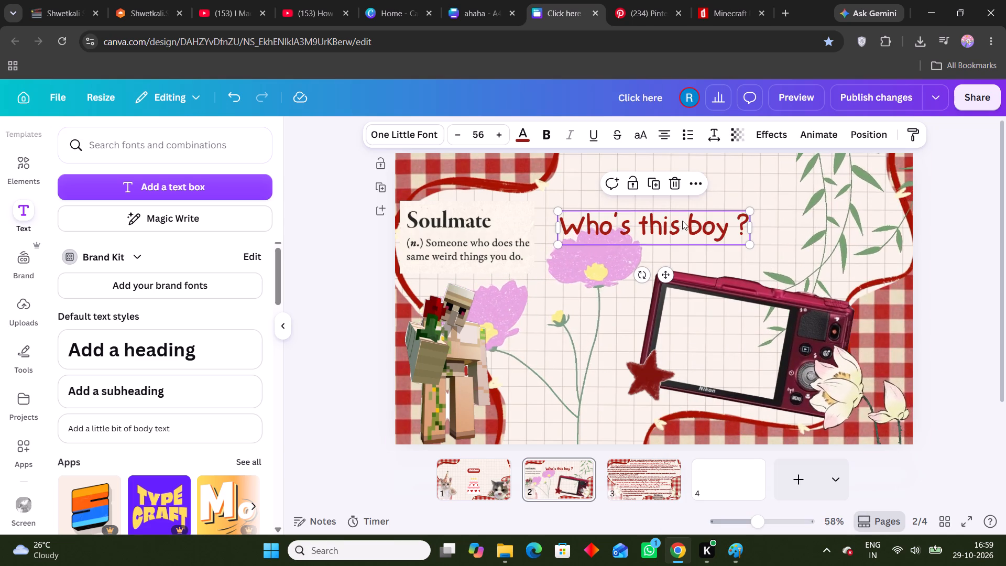
left_click(702, 178)
scroll(765, 305, "down", 2)
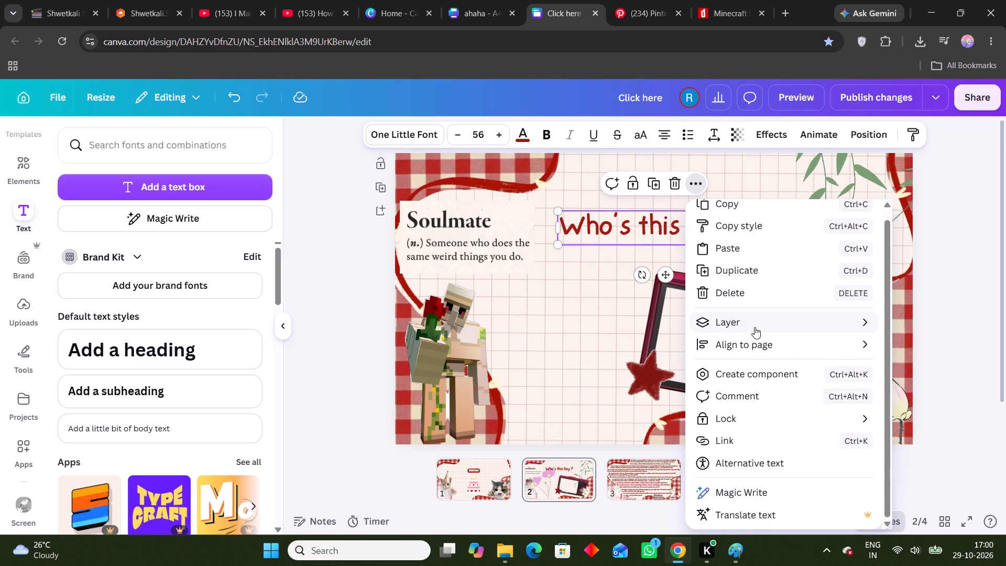
left_click(732, 435)
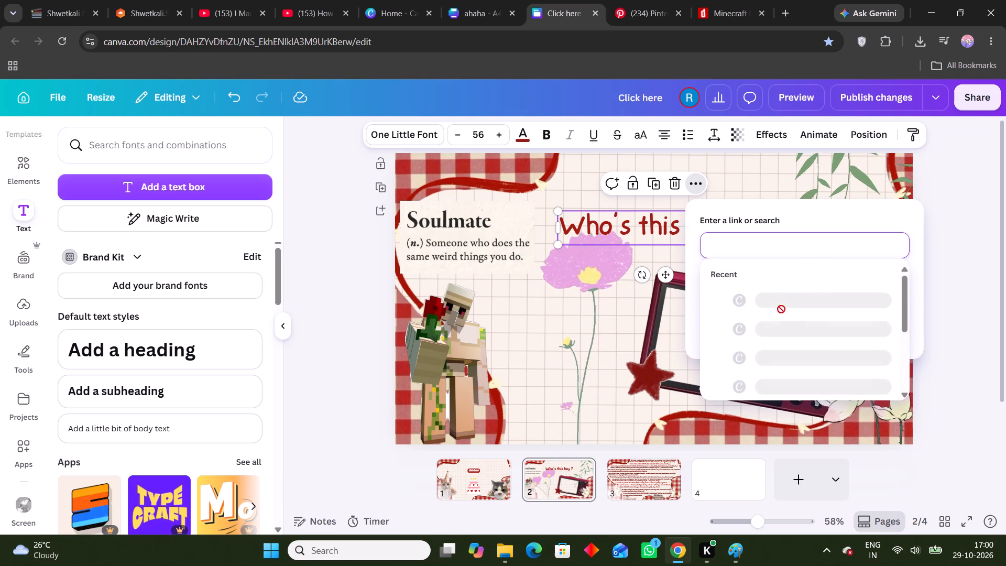
left_click_drag(755, 322, 764, 318)
scroll(761, 313, "down", 3)
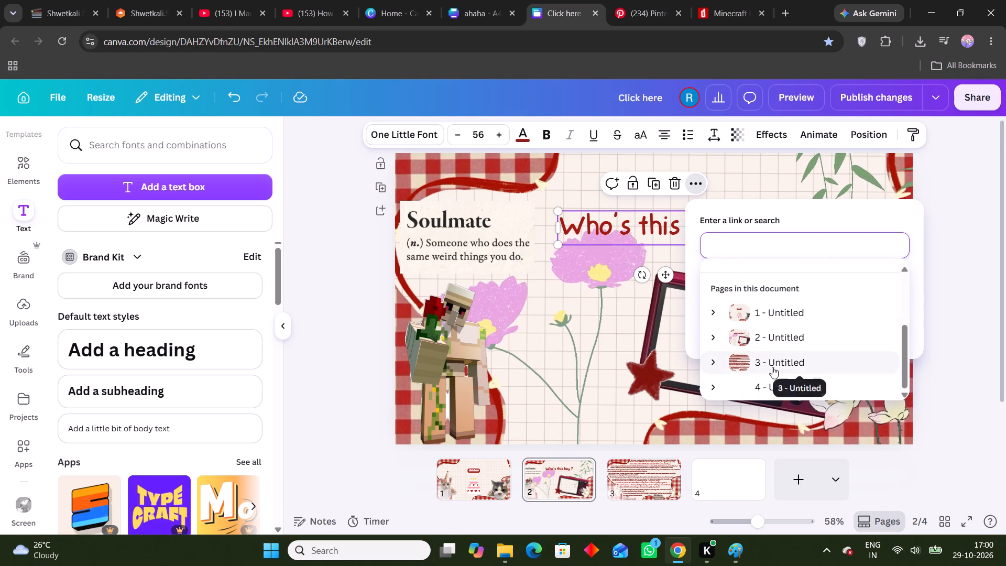
left_click(772, 367)
left_click(698, 323)
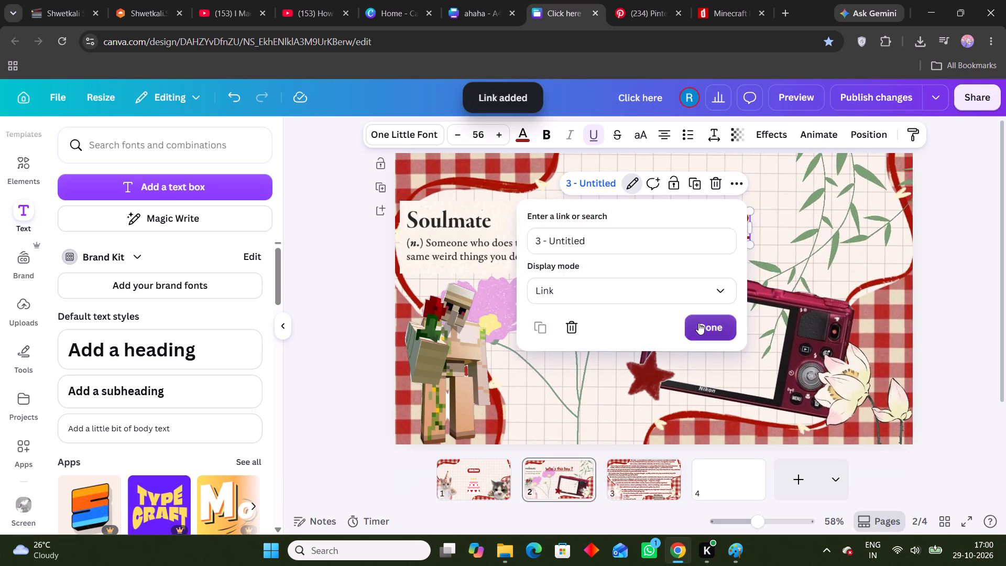
Publish the changes to the website.
left_click(889, 90)
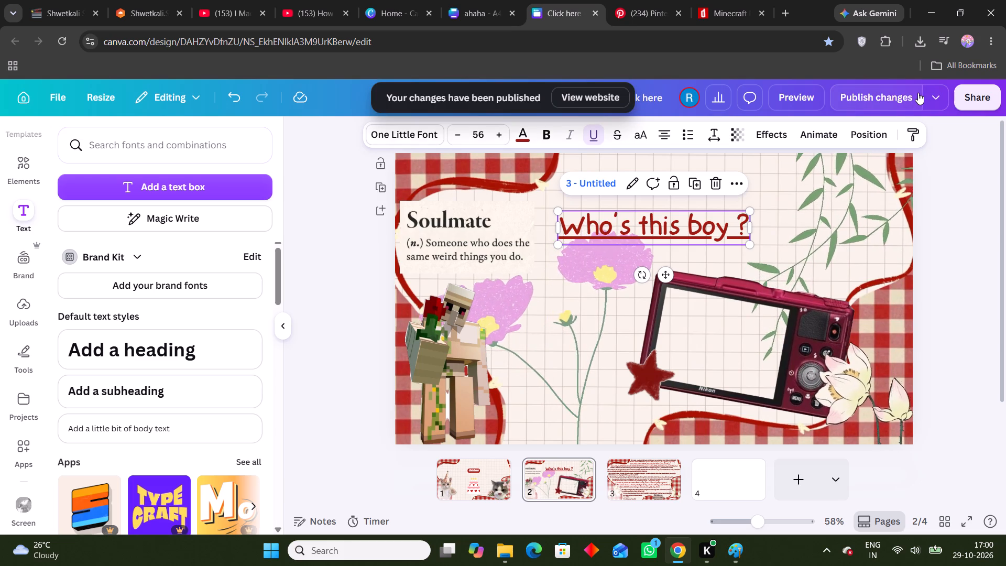
Open the published website, follow its "Click here" and "Who's this boy ?" links, and examine the third page's layout at different zoom levels.
left_click(584, 100)
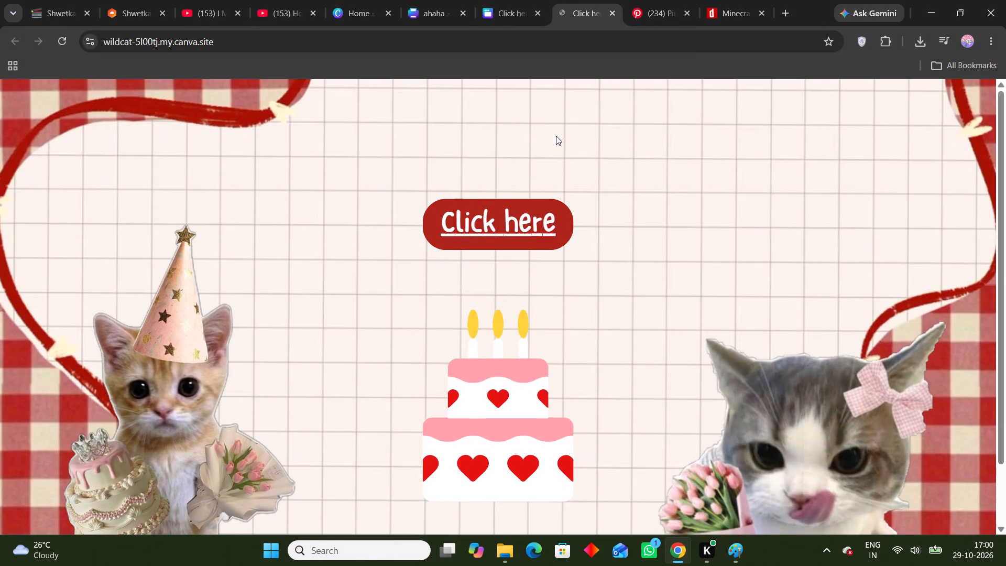
left_click(540, 227)
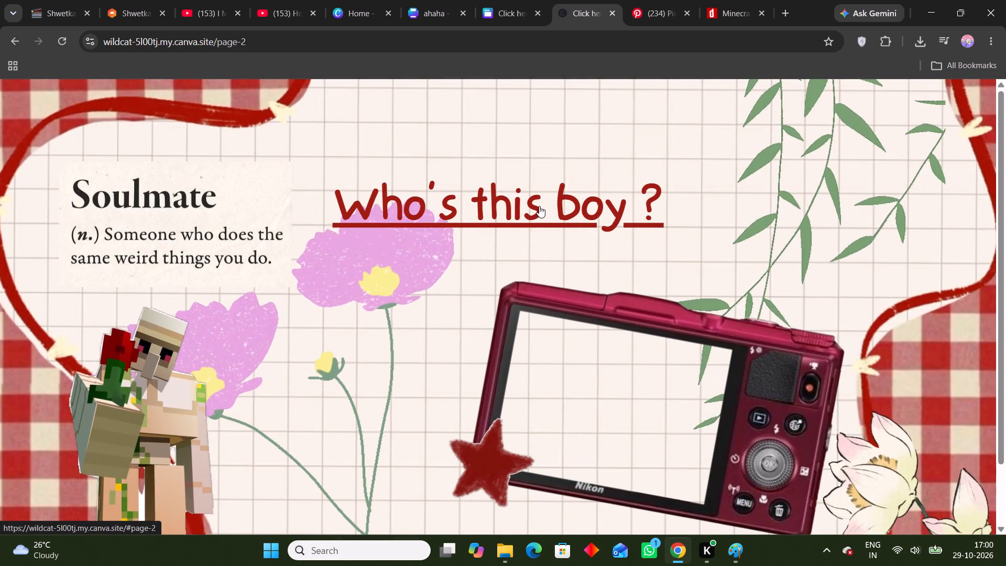
left_click(502, 215)
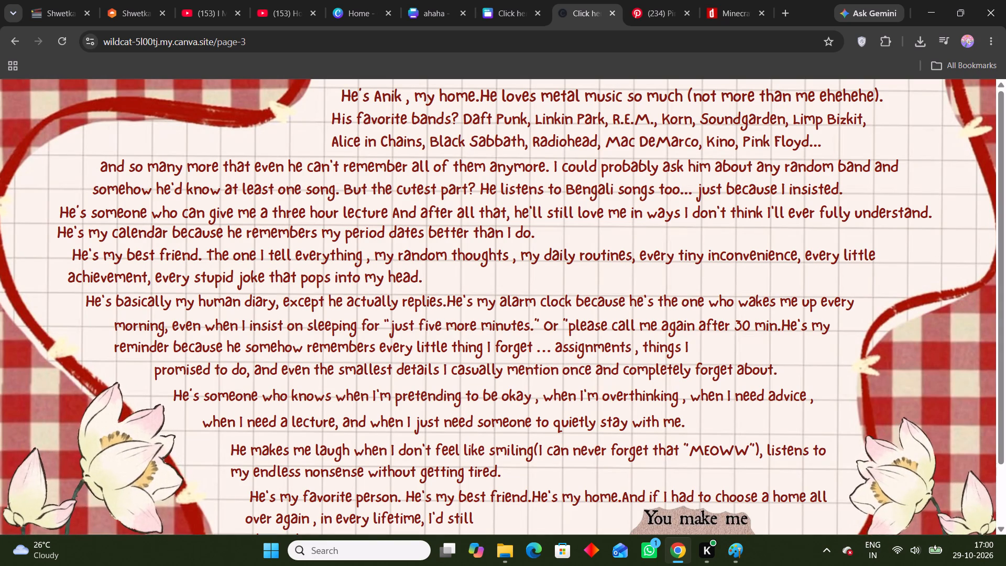
scroll(607, 222, "down", 3, "ctrl")
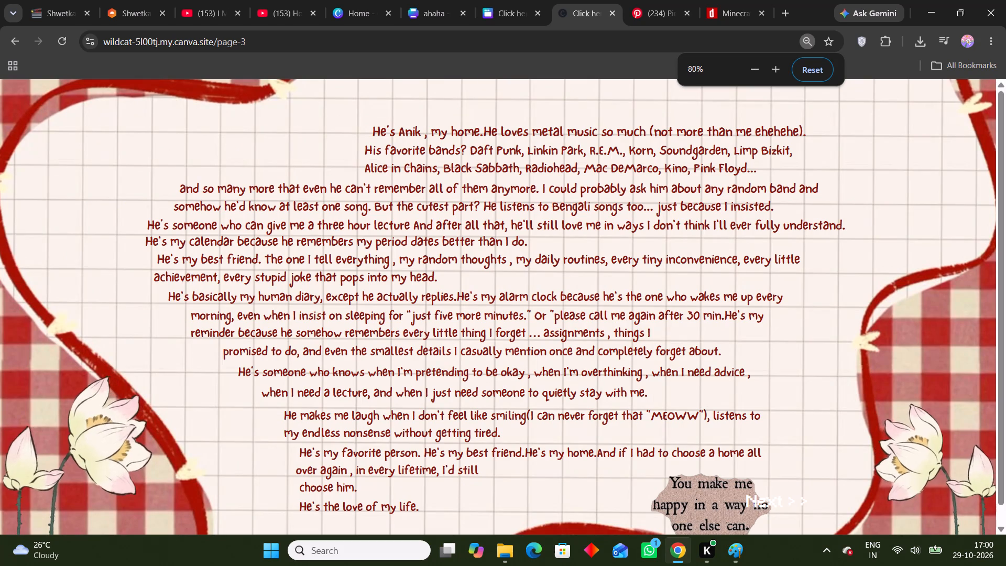
scroll(686, 396, "down", 3, "ctrl")
scroll(682, 323, "up", 3, "ctrl")
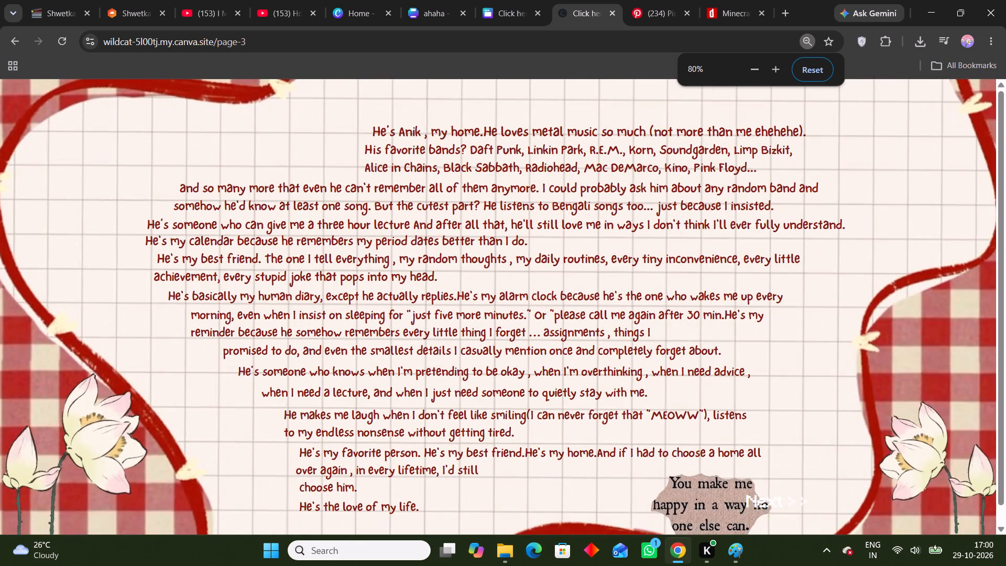
scroll(672, 312, "up", 1, "ctrl")
left_click(775, 65)
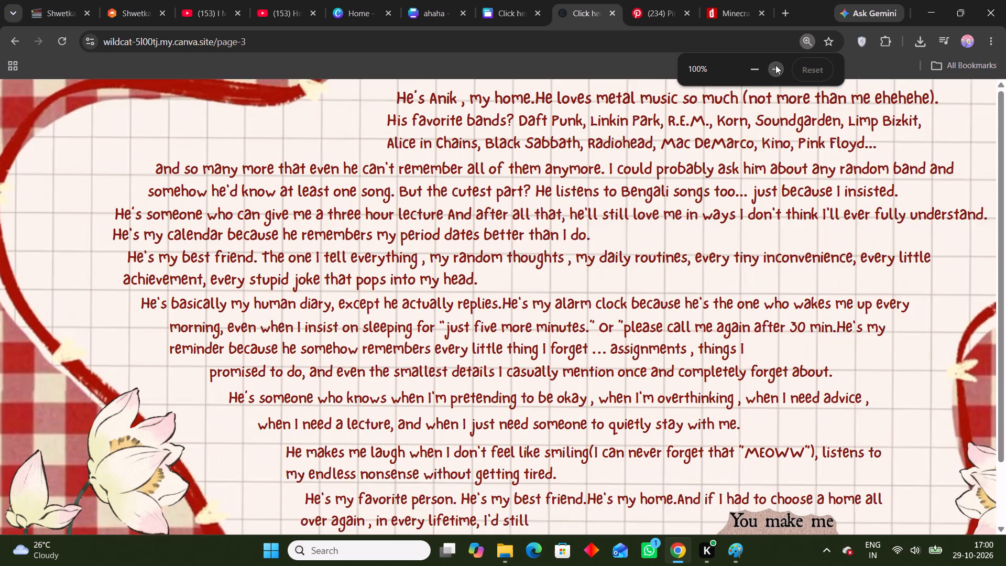
Examine the published third page in full screen, try its "Next >>" text, and close the website tab.
left_click(985, 49)
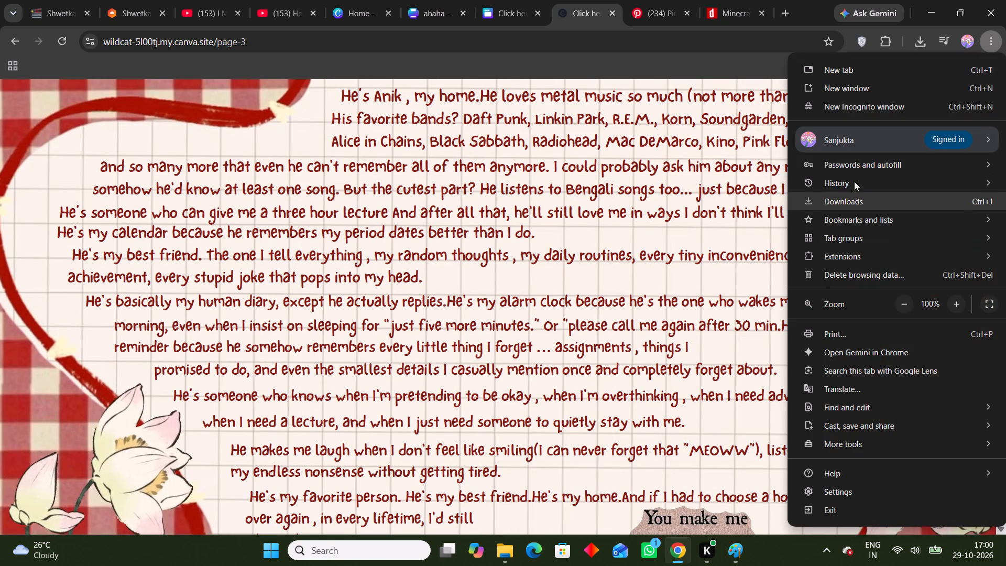
left_click(583, 227)
key("F11")
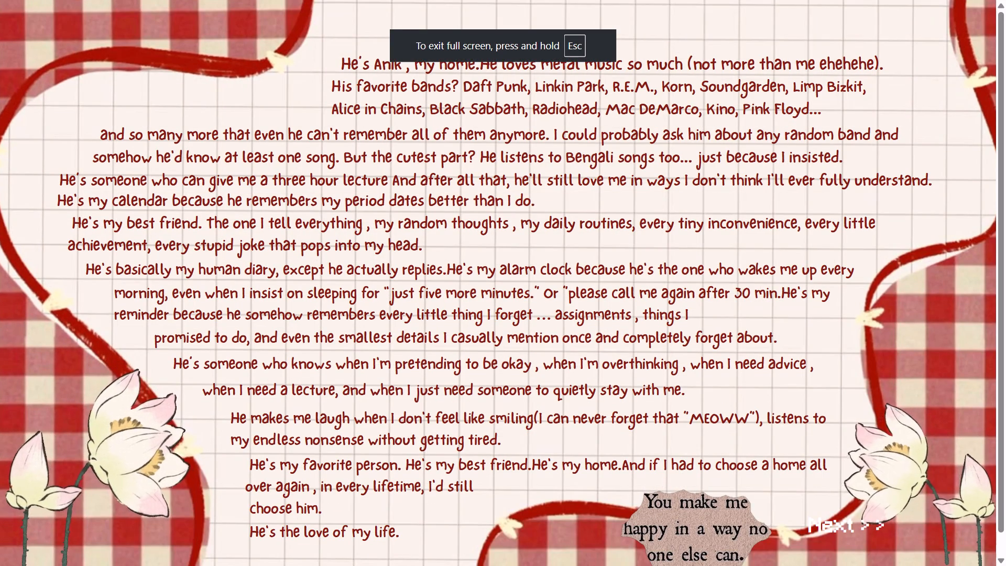
key("grave")
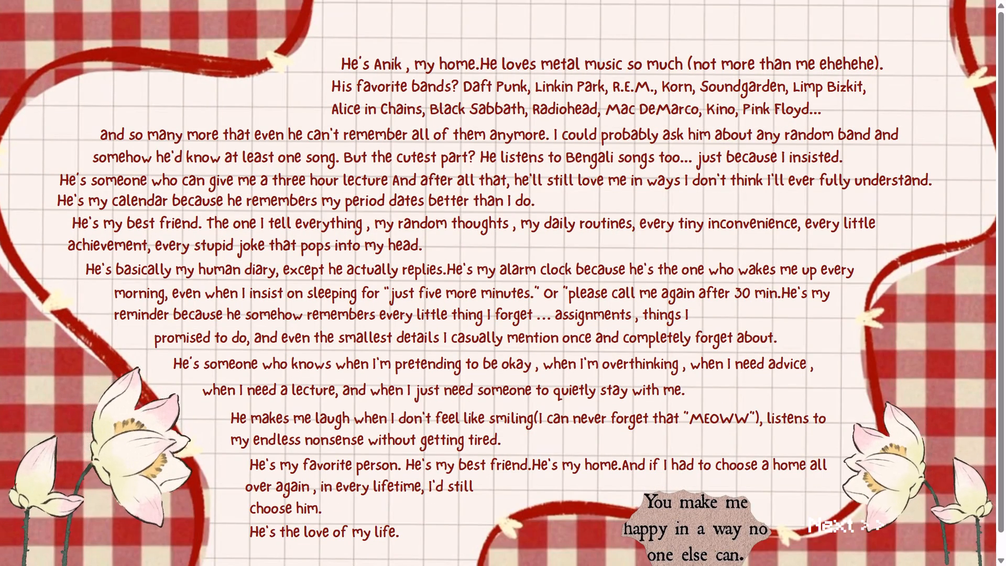
key("Escape")
key("Escape")
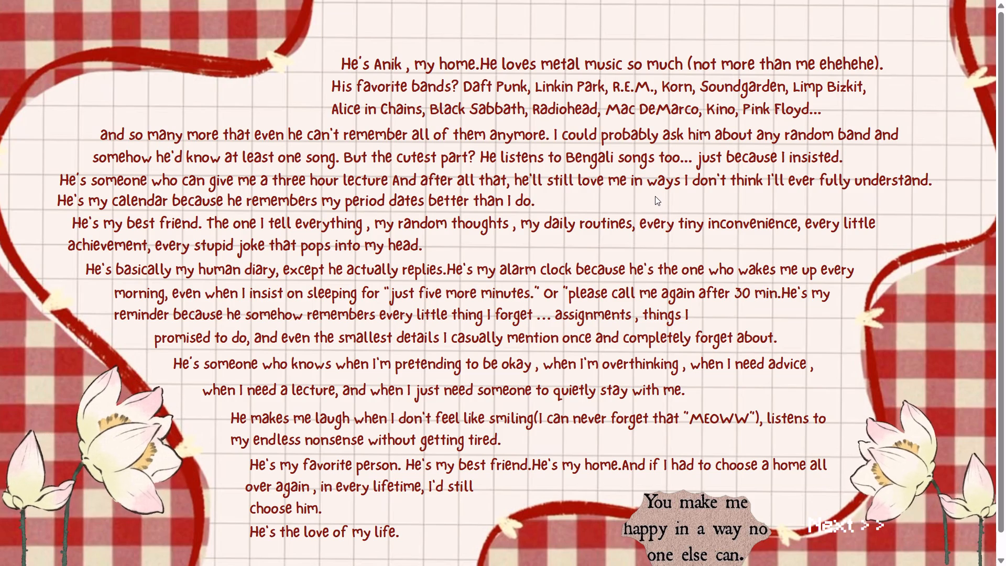
key("Down")
key("Left")
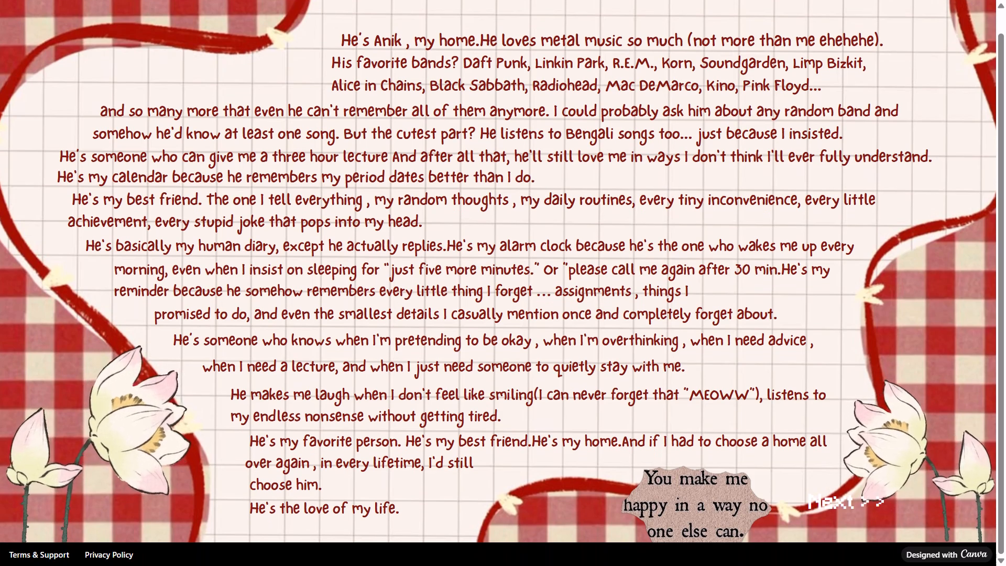
key("Up")
key("Left")
key("Left")
key("Left")
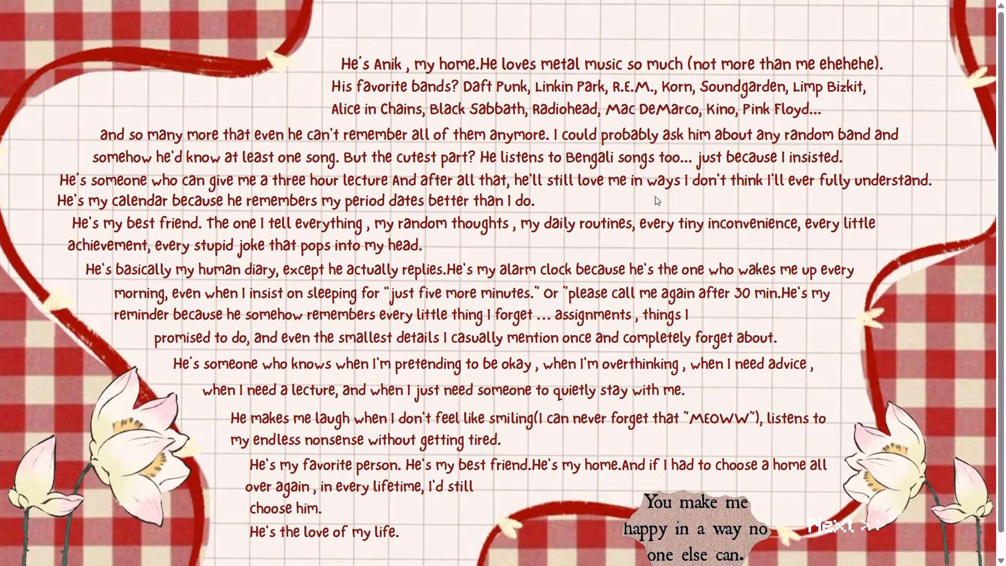
key("Right")
left_click(831, 546)
left_click(829, 528)
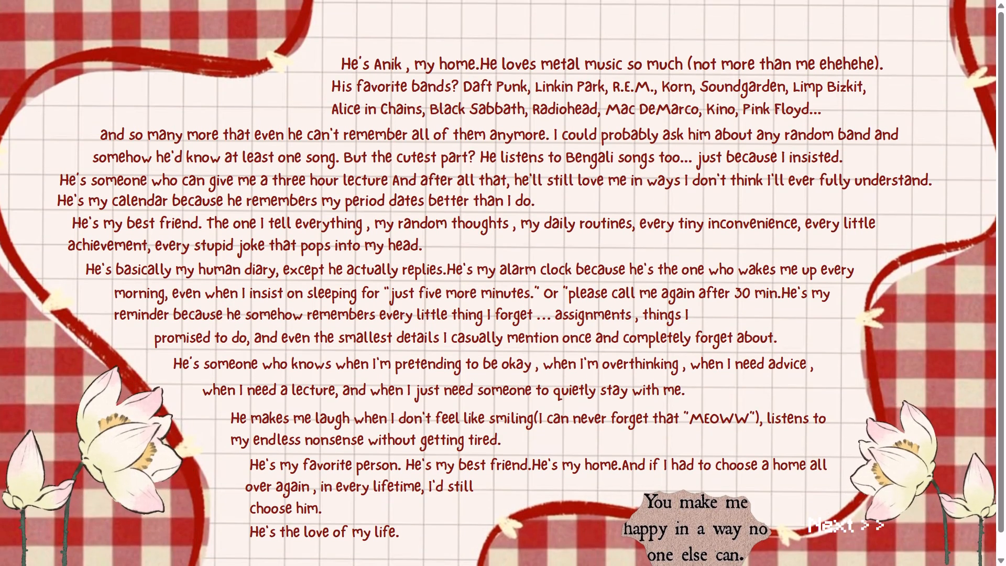
key("F11")
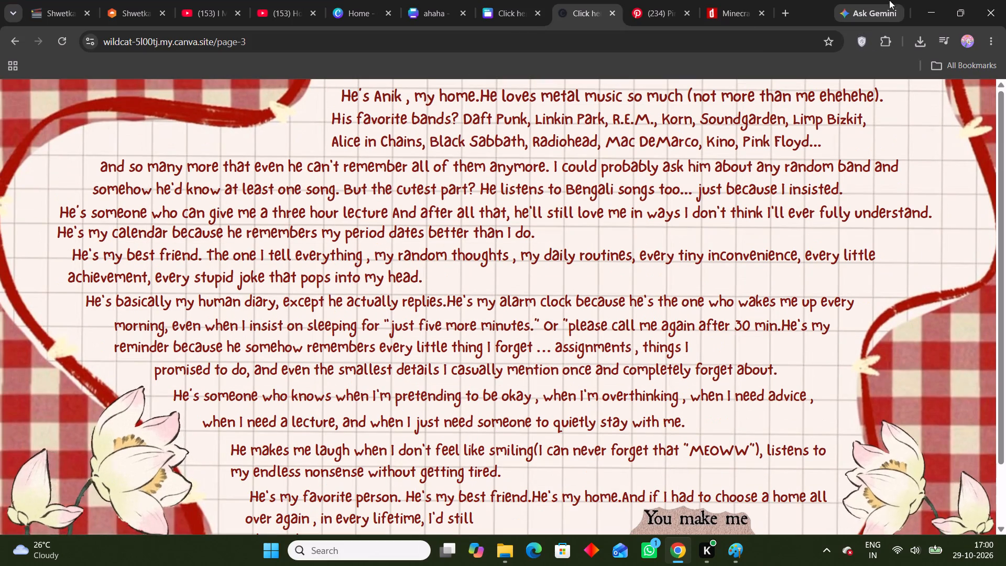
left_click(612, 11)
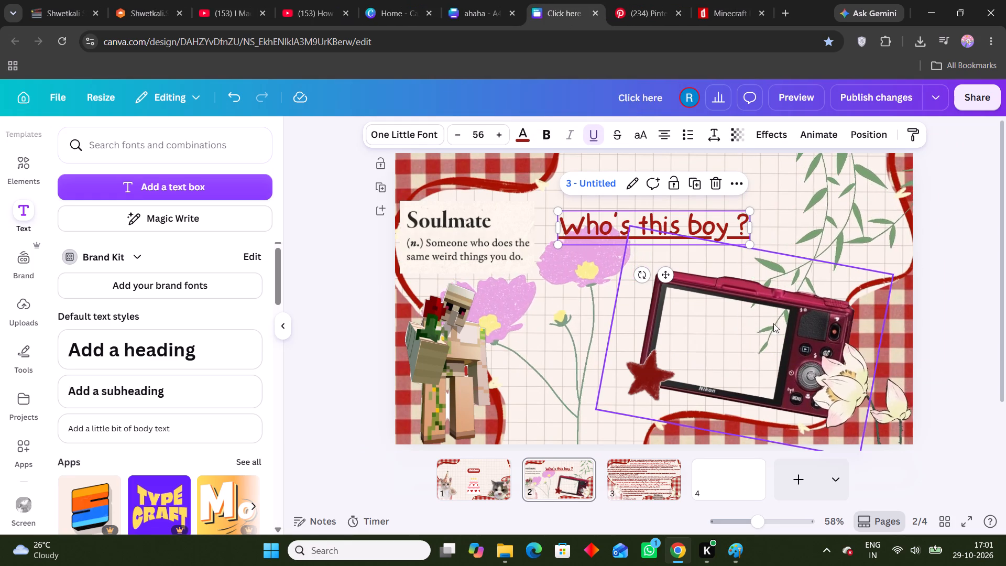
Remove the underline from the whole "Who's this boy ?" heading on page 2.
left_click(603, 234)
left_click(674, 229)
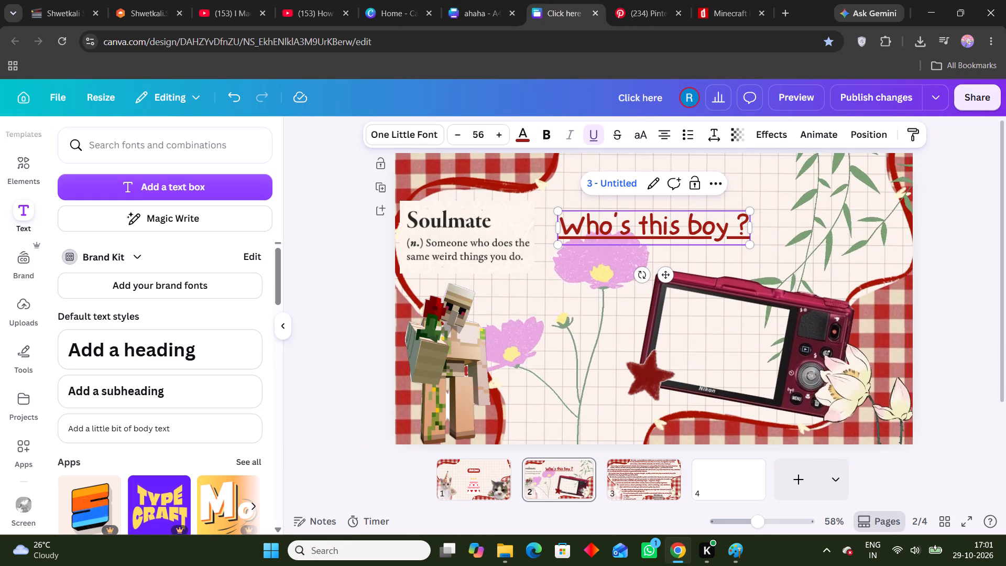
left_click(528, 137)
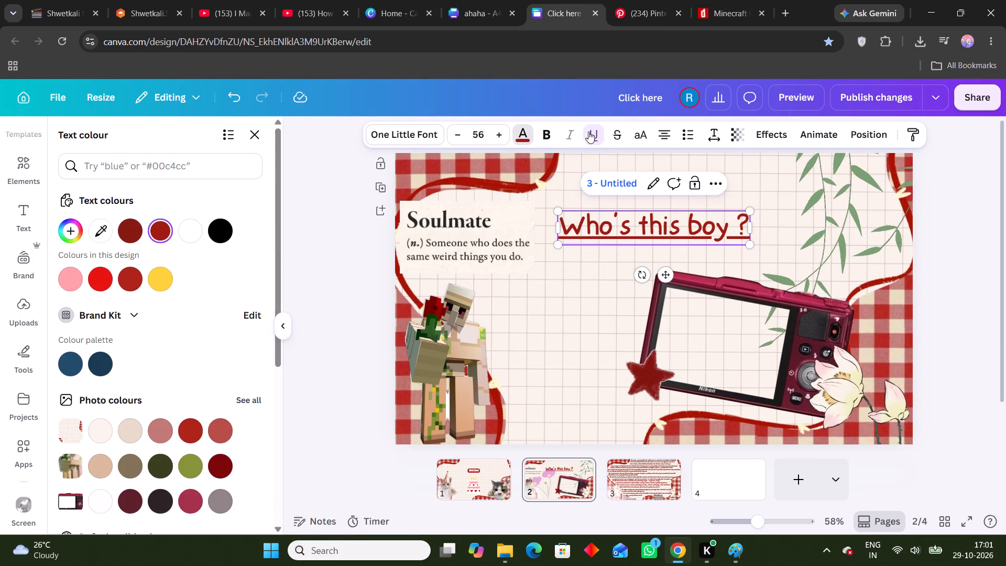
left_click(593, 132)
left_click(597, 136)
left_click(664, 216)
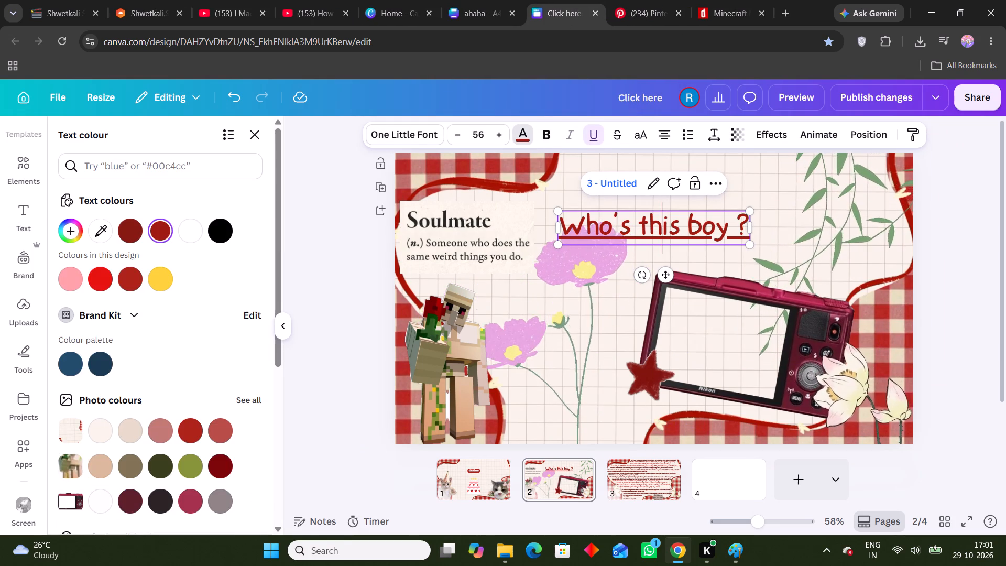
left_click_drag(739, 230, 550, 230)
left_click(589, 137)
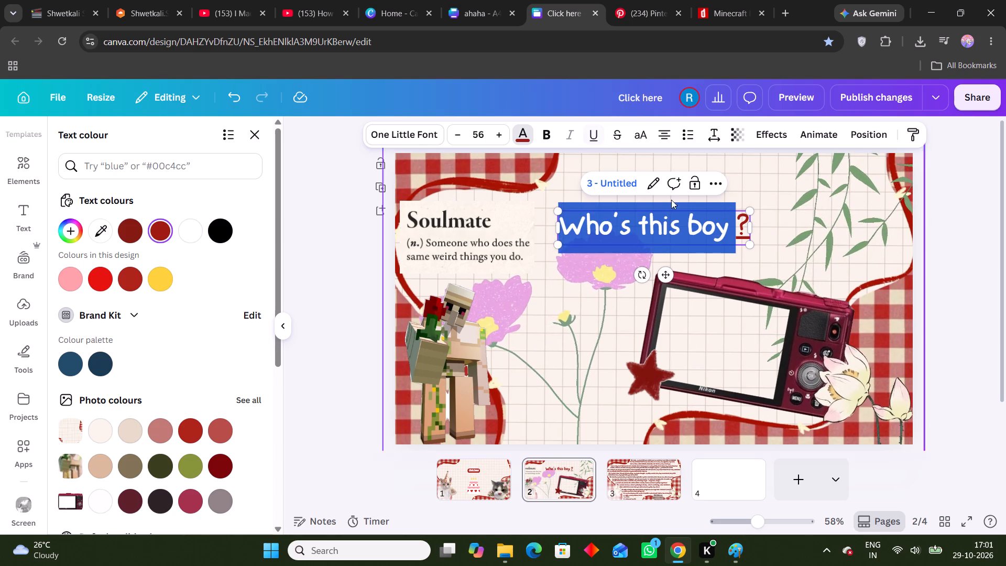
double_click(741, 232)
left_click(586, 137)
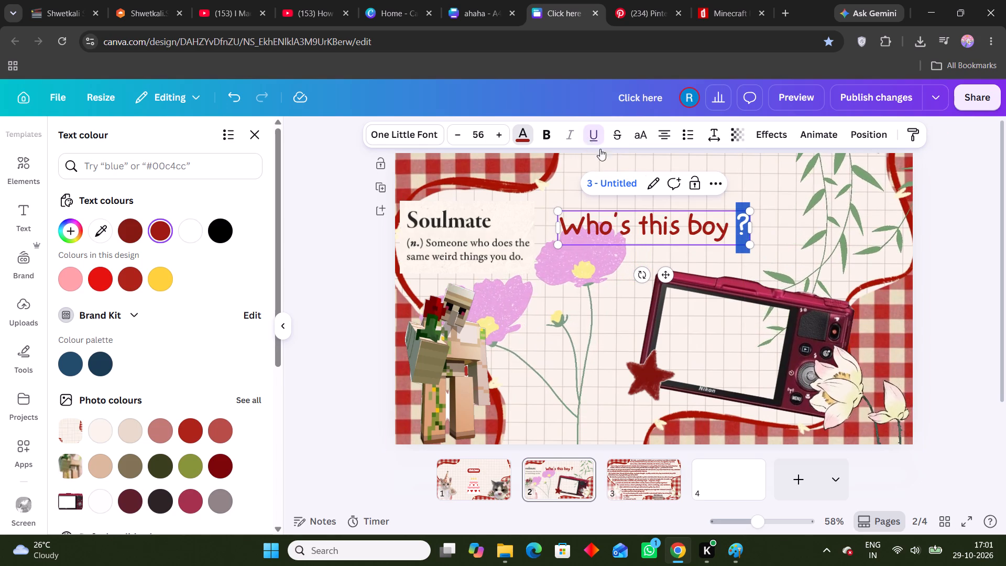
left_click(956, 285)
With the website preview shown, move the "Next >>" text on page 3 closer to the page's bottom-right corner.
left_click(683, 486)
left_click(664, 492)
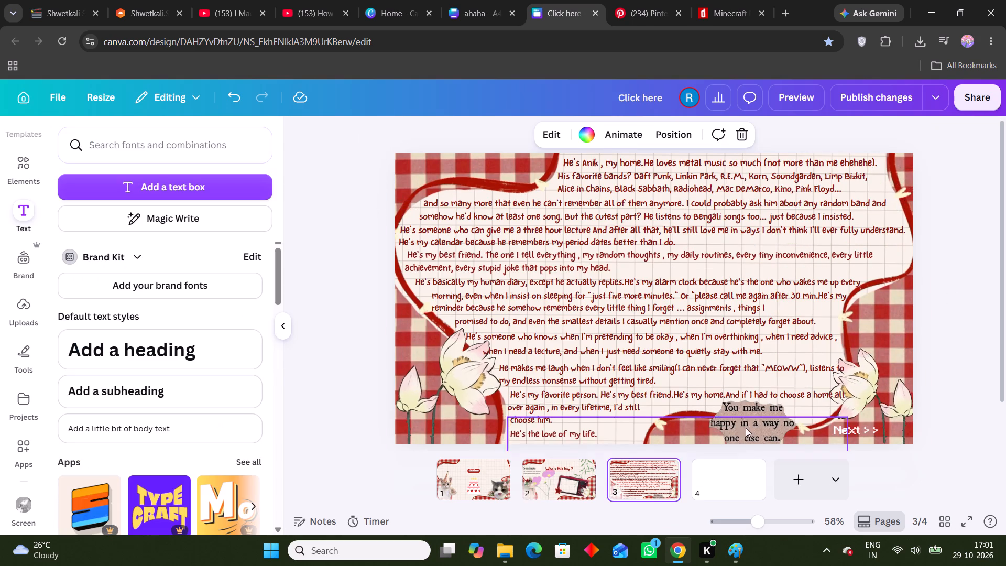
left_click(797, 94)
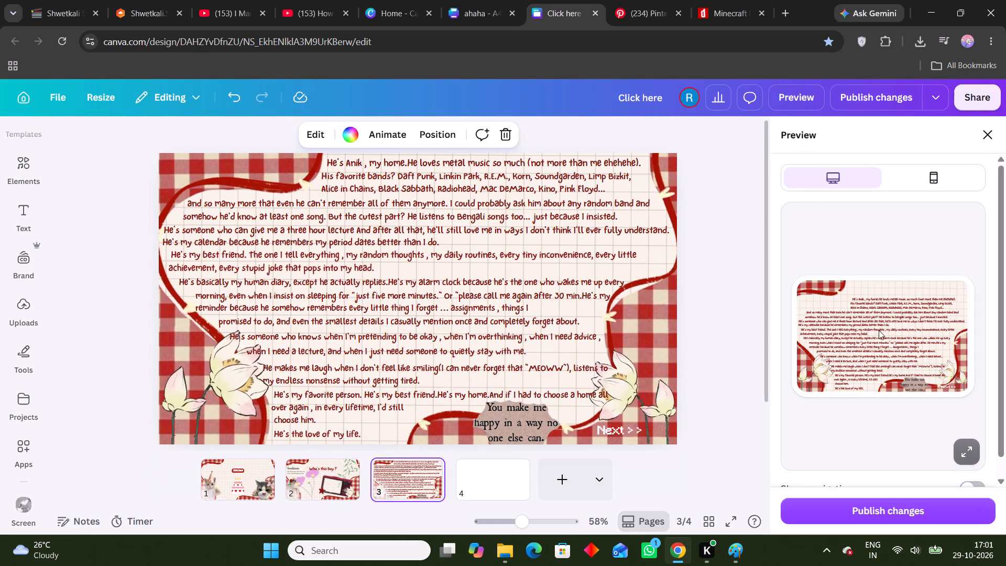
left_click_drag(621, 431, 628, 431)
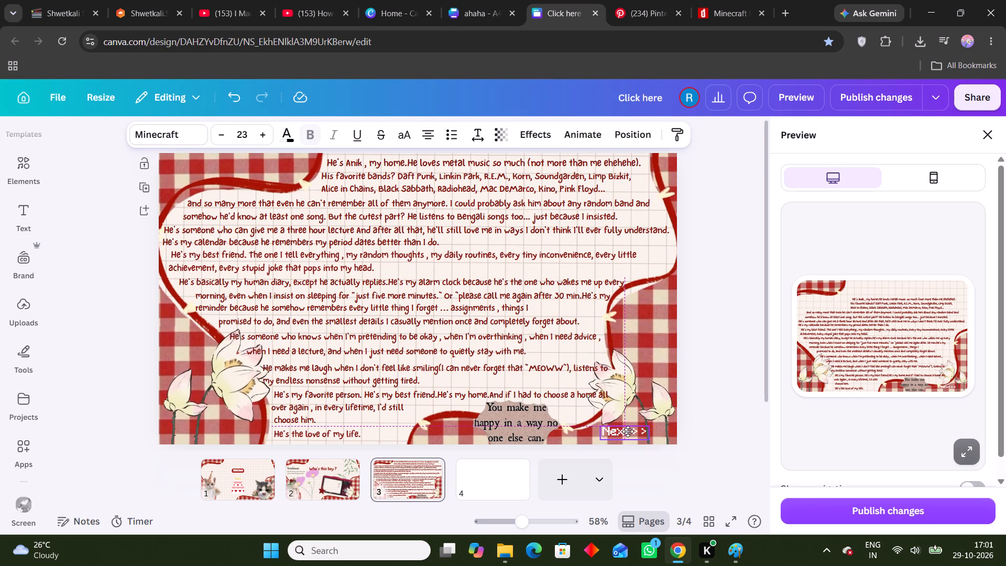
left_click_drag(628, 431, 634, 430)
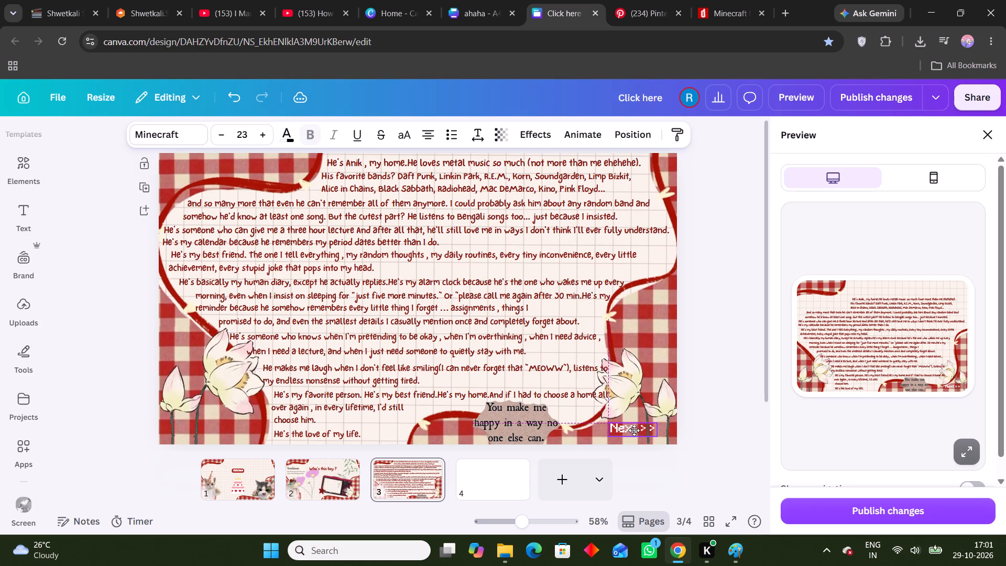
left_click_drag(634, 430, 644, 430)
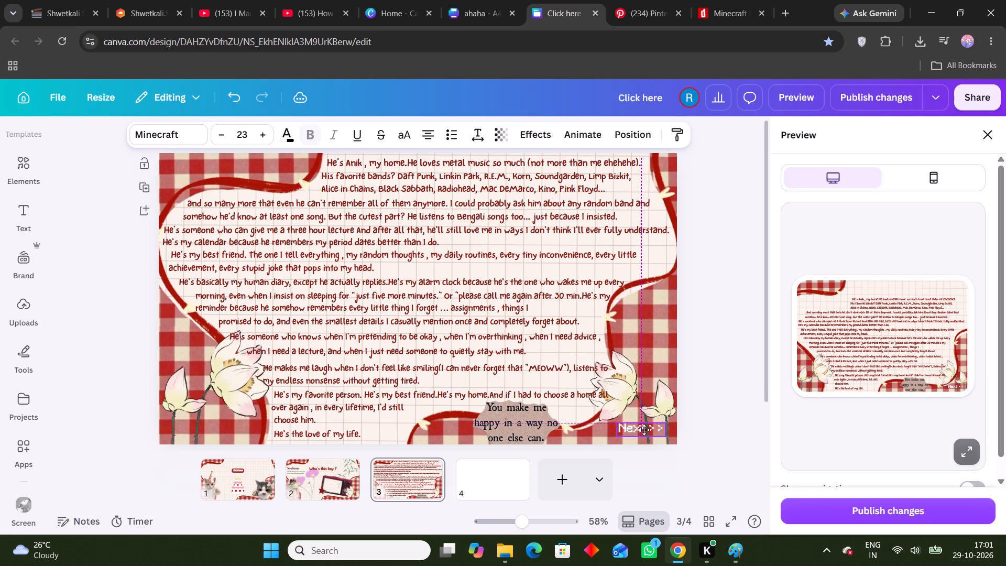
left_click_drag(644, 430, 646, 429)
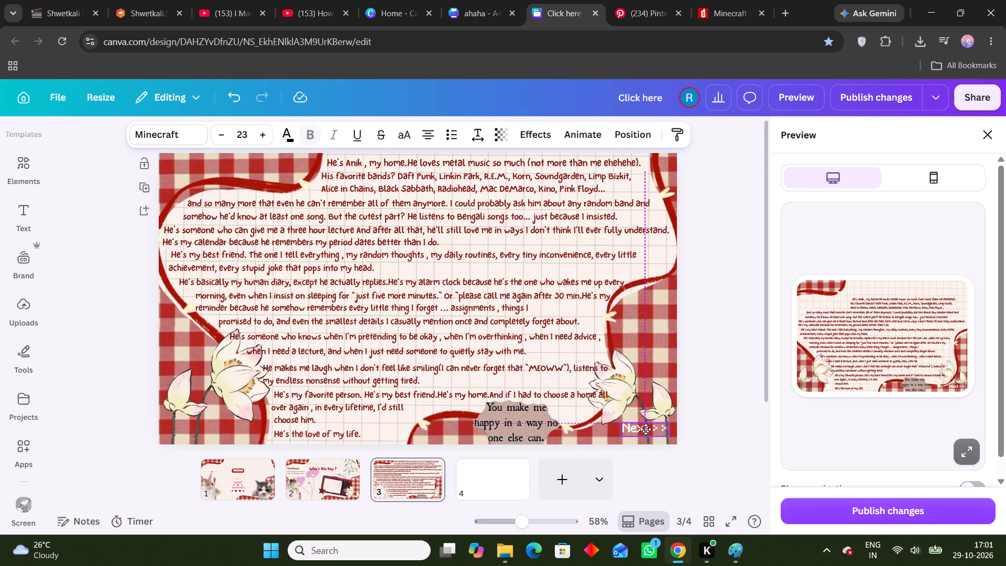
left_click_drag(646, 429, 646, 429)
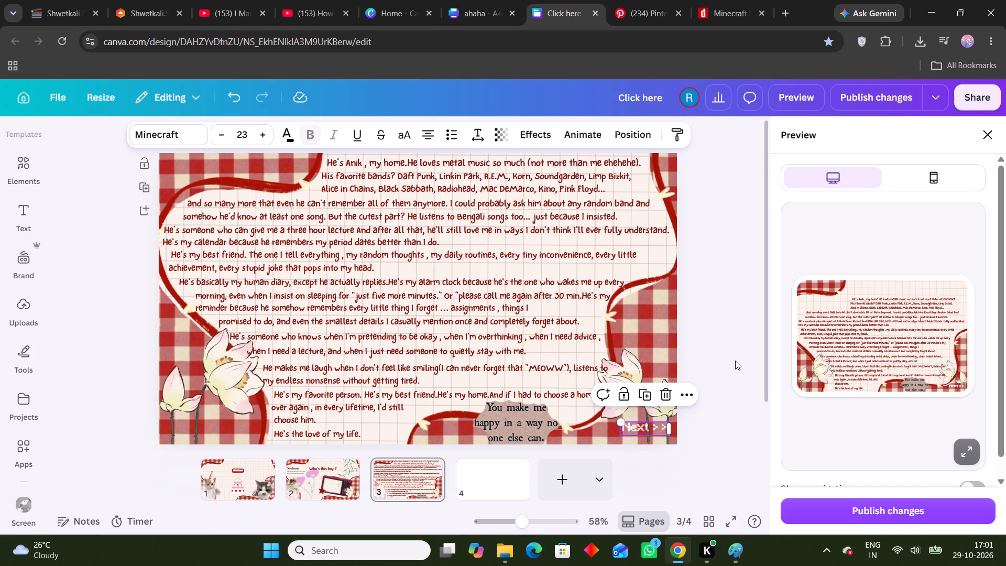
left_click(735, 361)
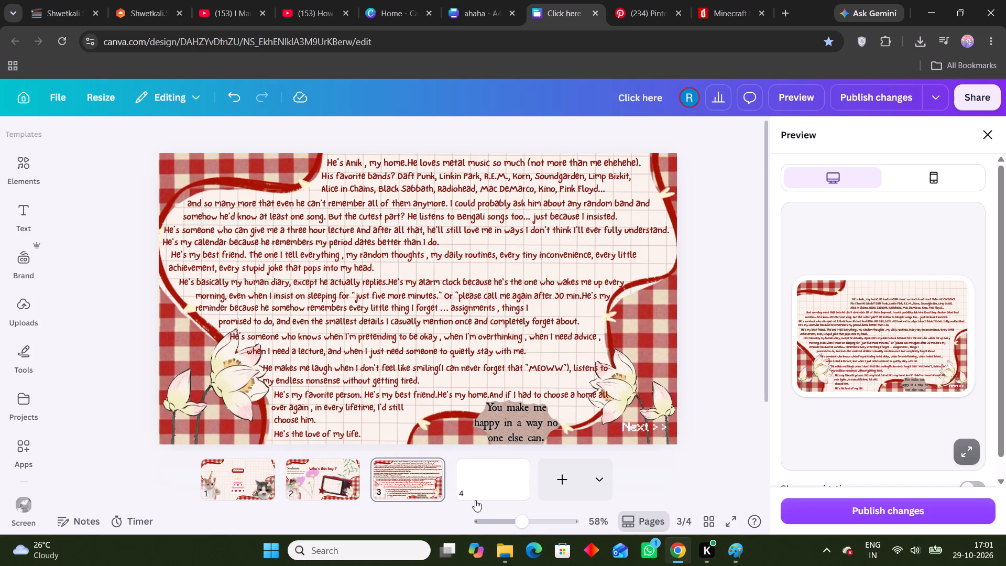
left_click(713, 271)
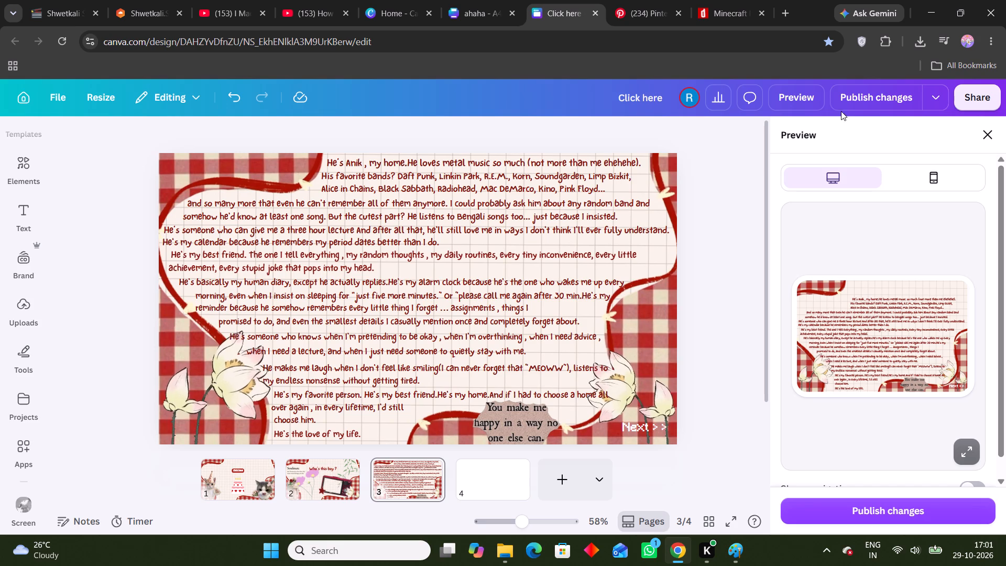
Publish the latest changes to the website.
left_click(847, 92)
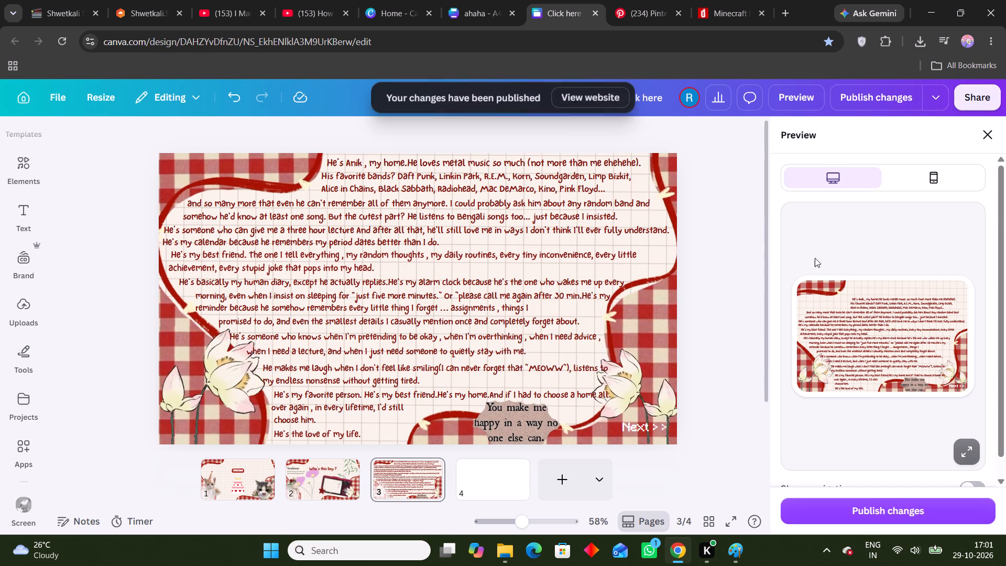
View the published website in full screen and follow the "Click here" and "Who's this boy ?" links through to the third page.
left_click(562, 99)
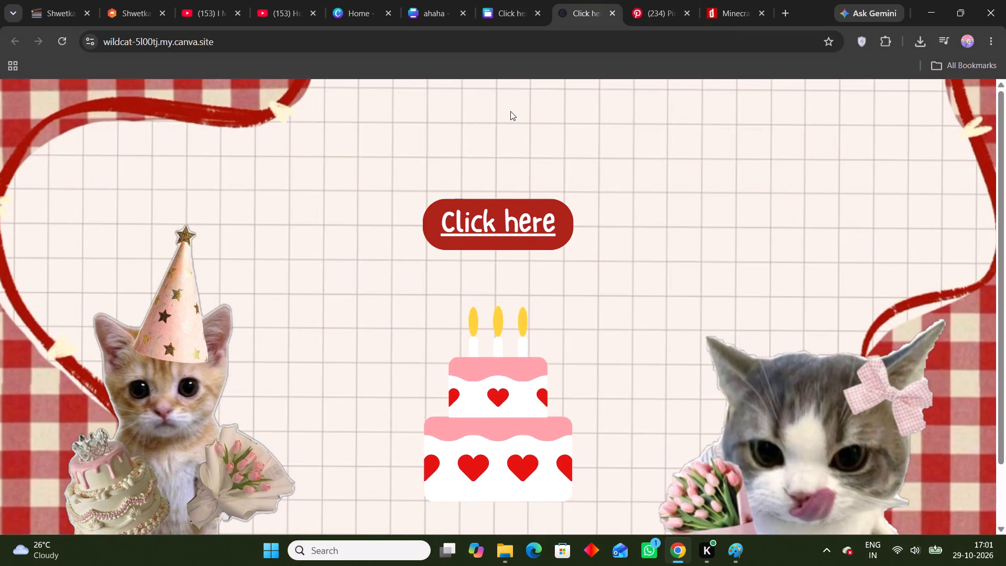
key("F11")
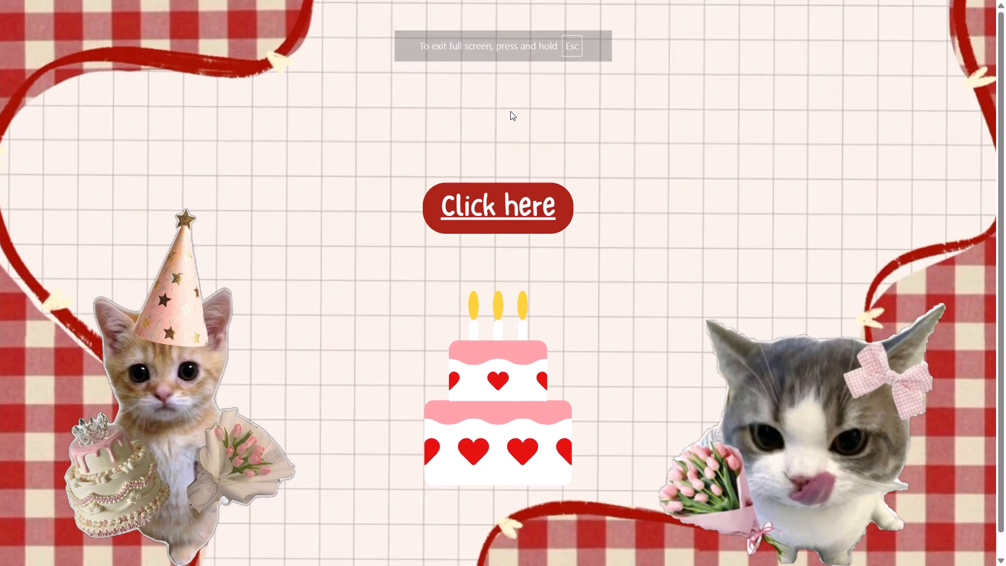
left_click(490, 208)
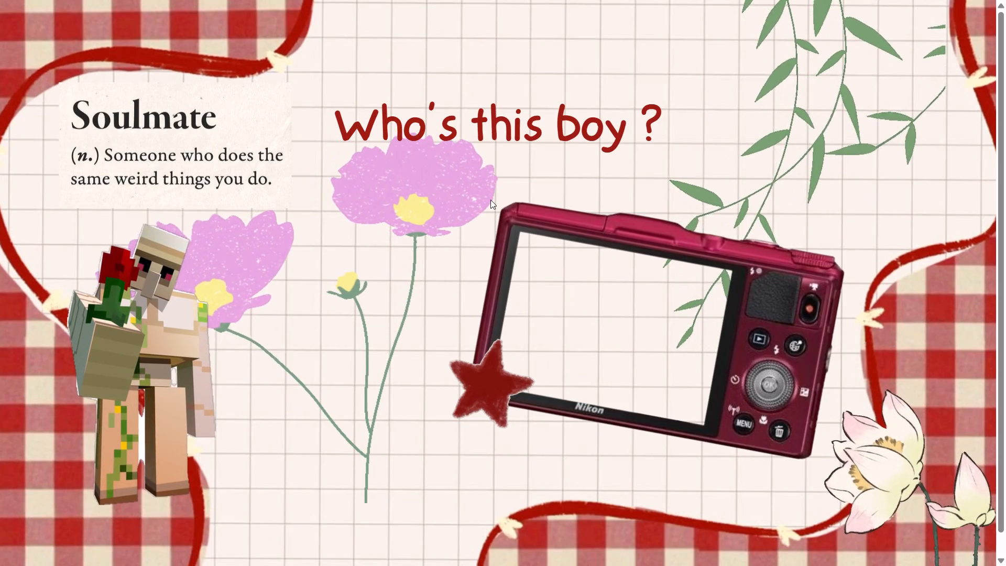
scroll(490, 200, "down", 1)
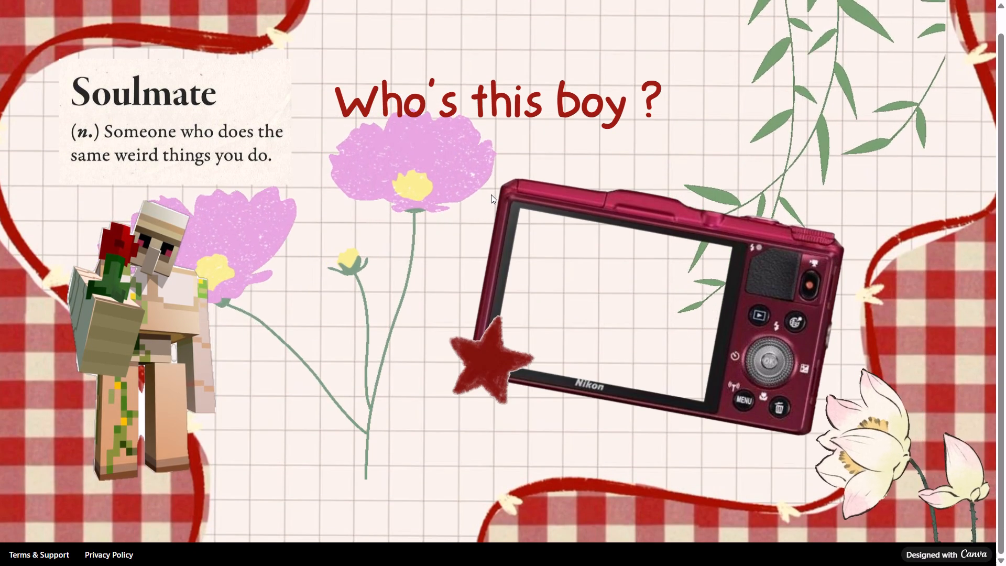
key("Escape")
left_click(526, 117)
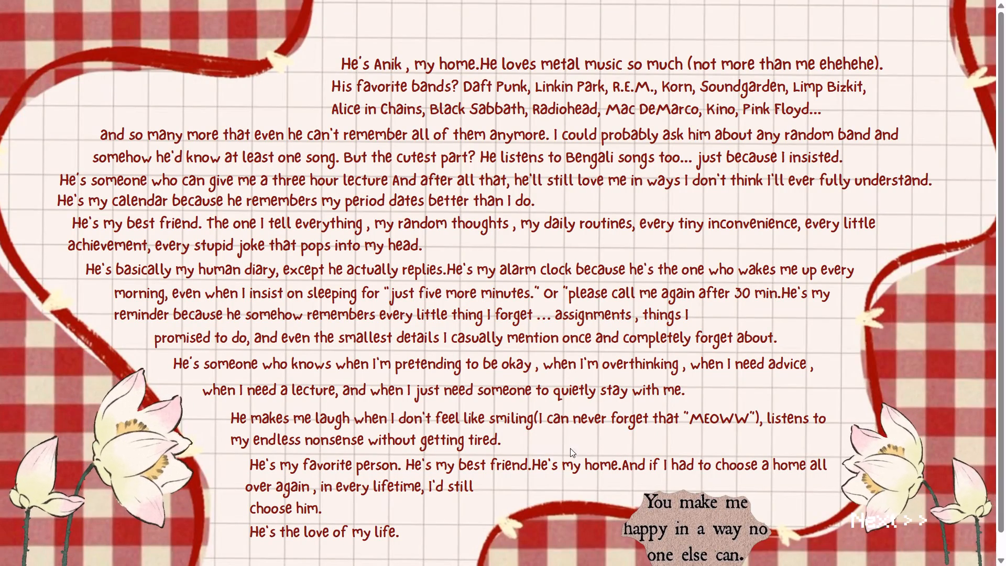
Leave the full-screen view and close the published website to return to the design.
key("Escape")
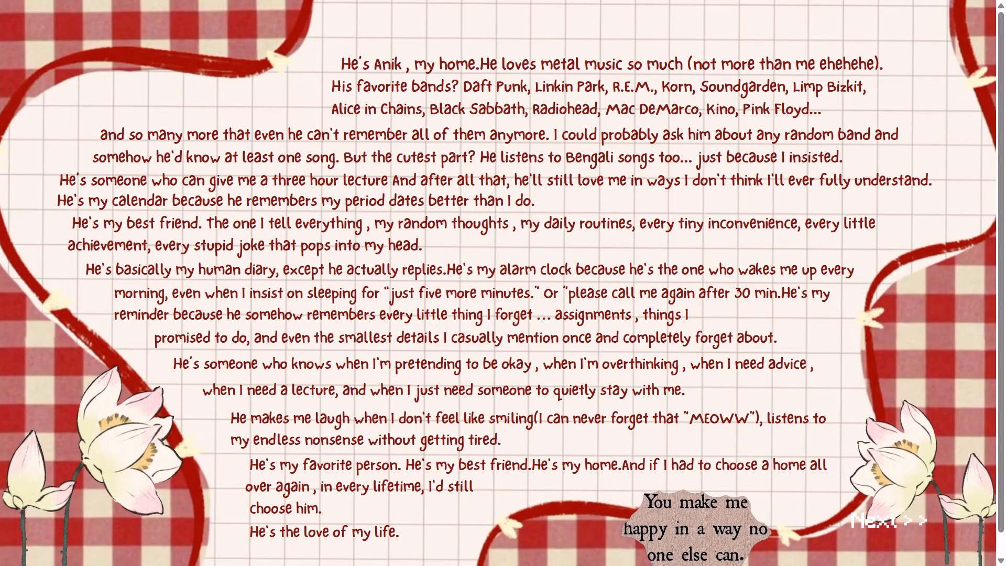
key("Escape")
key("F11")
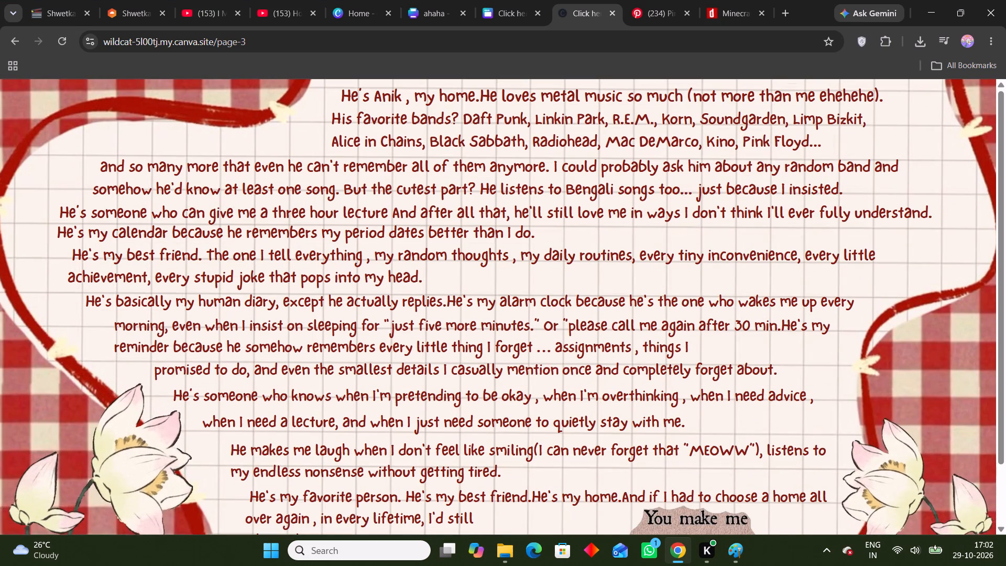
left_click(610, 9)
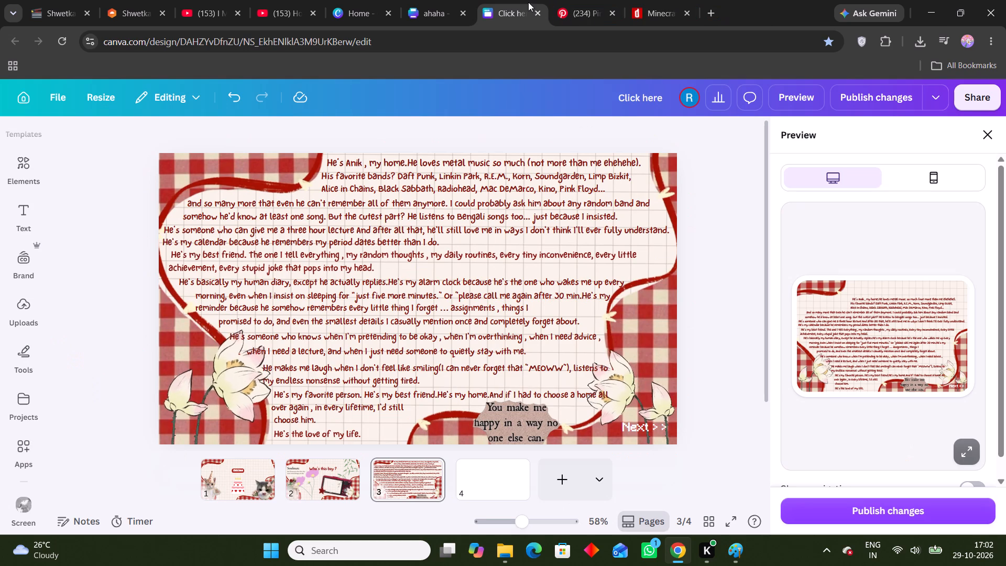
Move the "Next >>" text on page 3 to the page's top-left corner, over the checked border.
left_click_drag(641, 431, 312, 202)
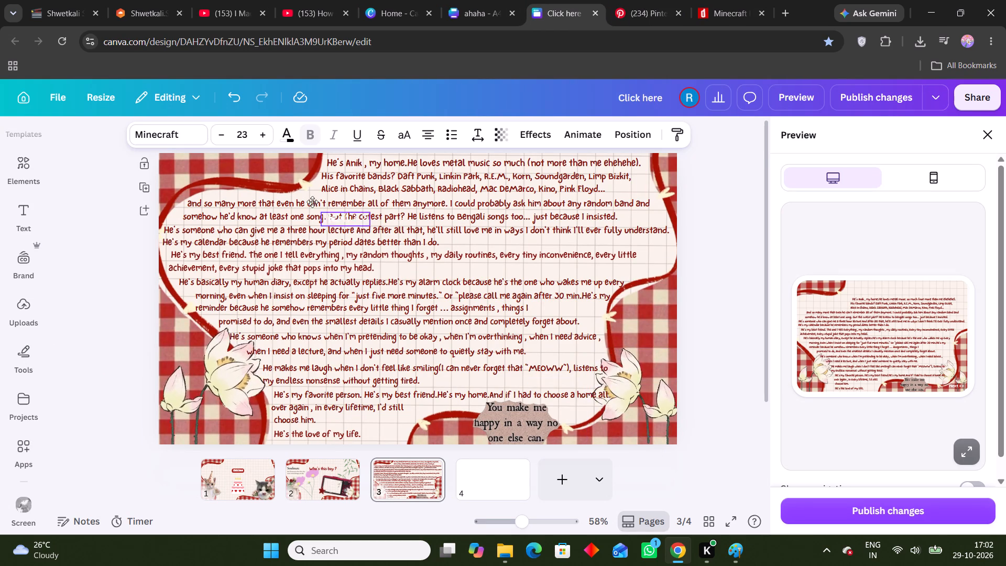
left_click_drag(312, 202, 251, 177)
left_click_drag(256, 174, 197, 166)
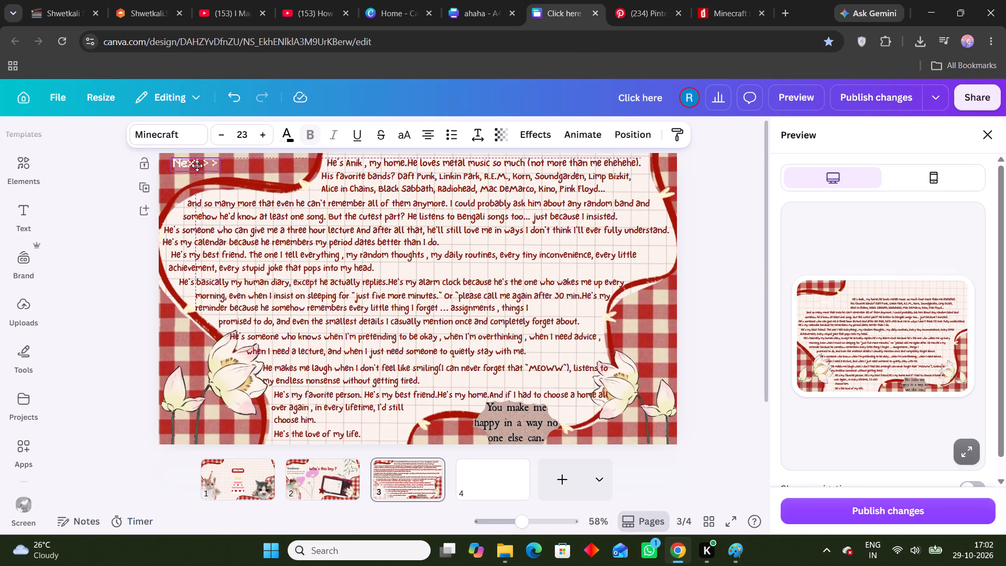
left_click_drag(197, 166, 191, 169)
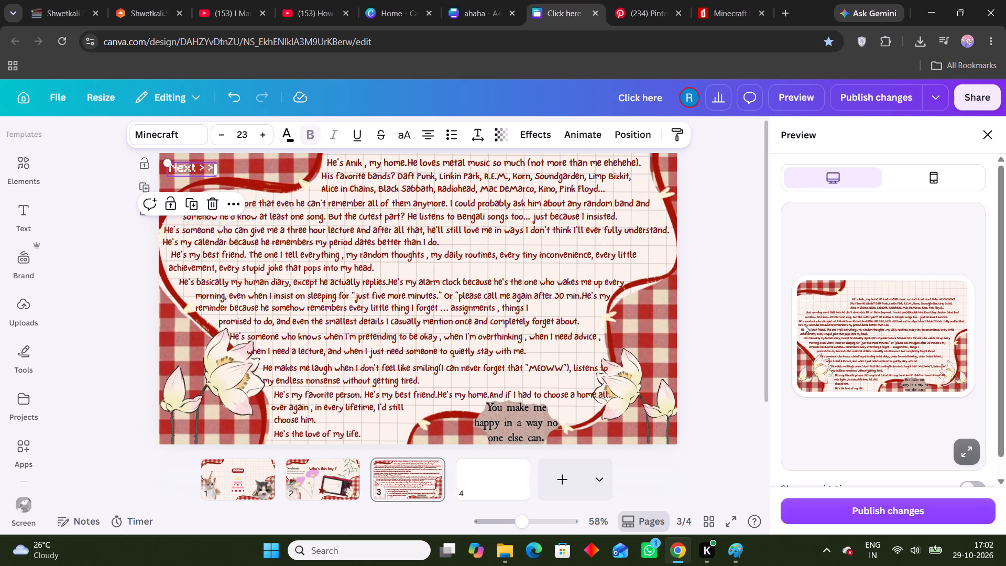
left_click(722, 181)
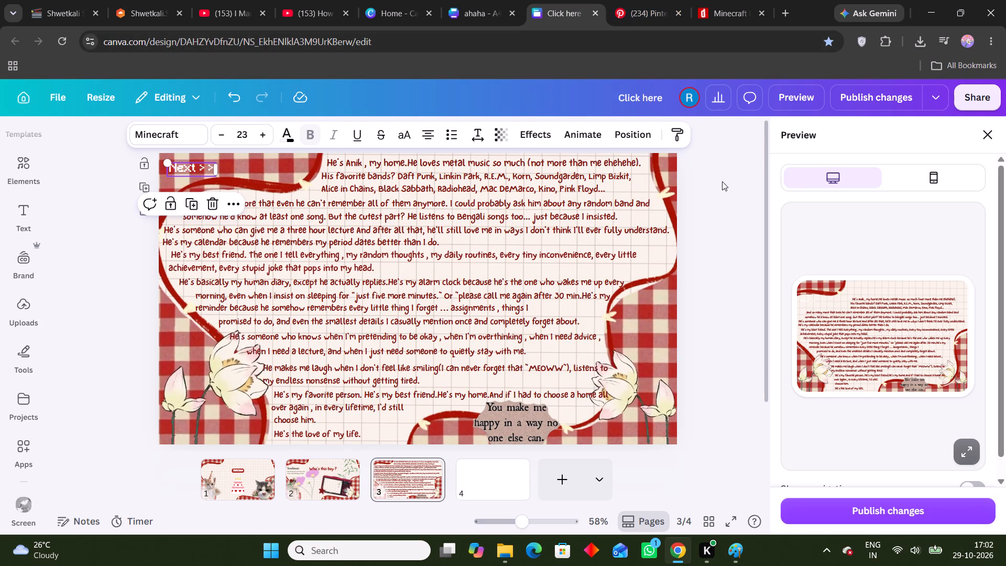
Publish the latest changes to the website and close the preview.
left_click(892, 94)
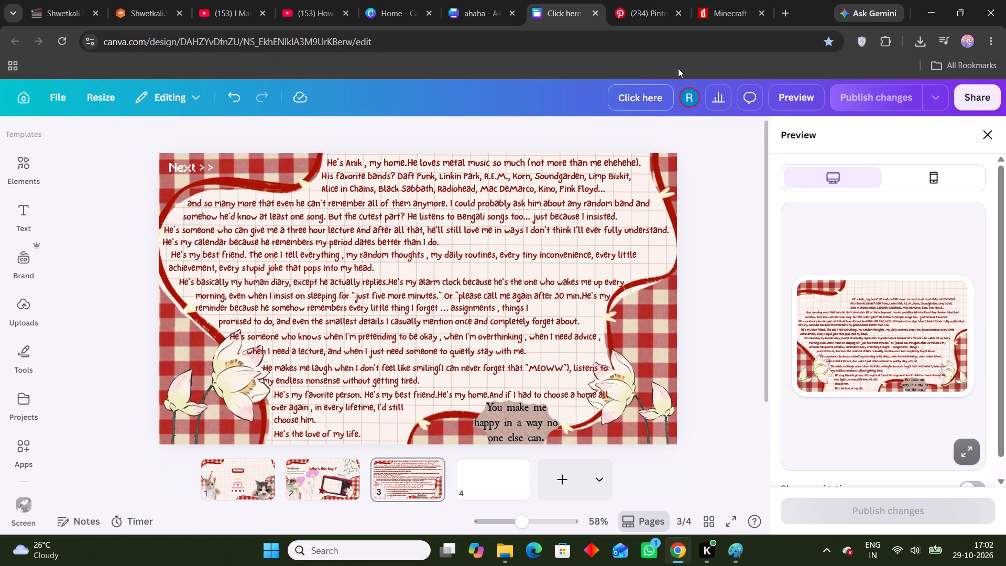
left_click(990, 141)
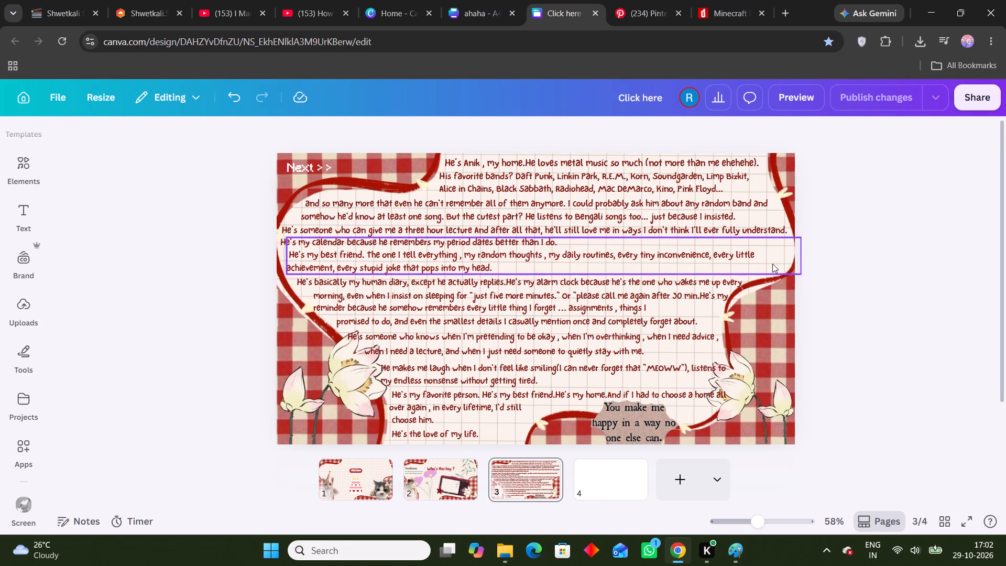
Open page 2 and select the Minecraft golem image.
left_click(450, 488)
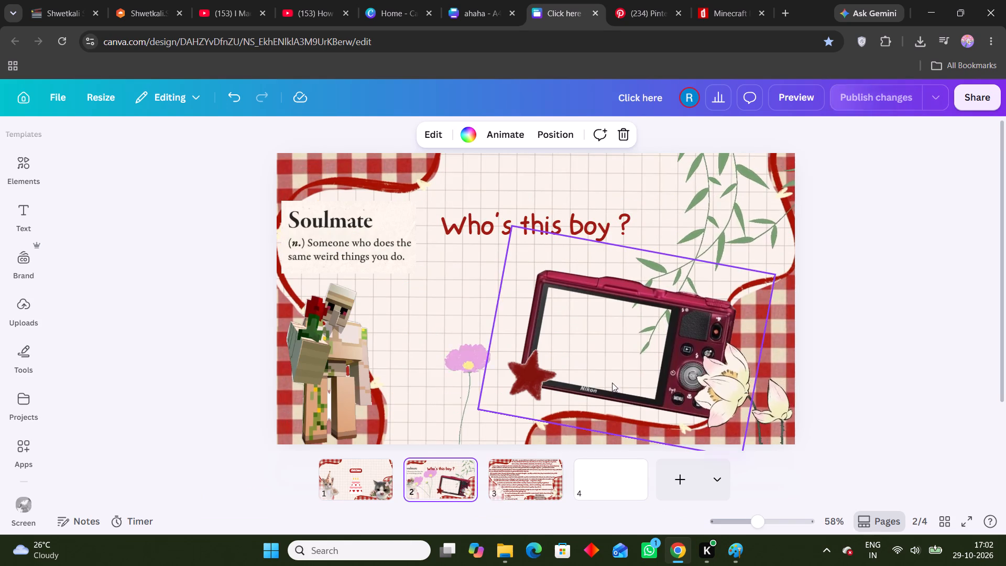
left_click(330, 403)
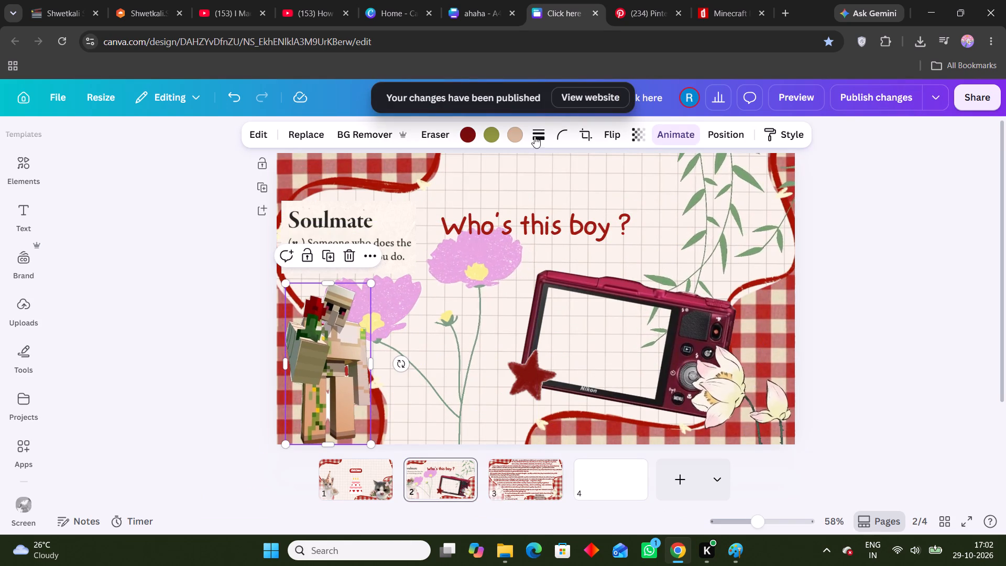
View the published website, follow its links to the third page, test the "Next >>" text there, and close the site.
left_click(579, 90)
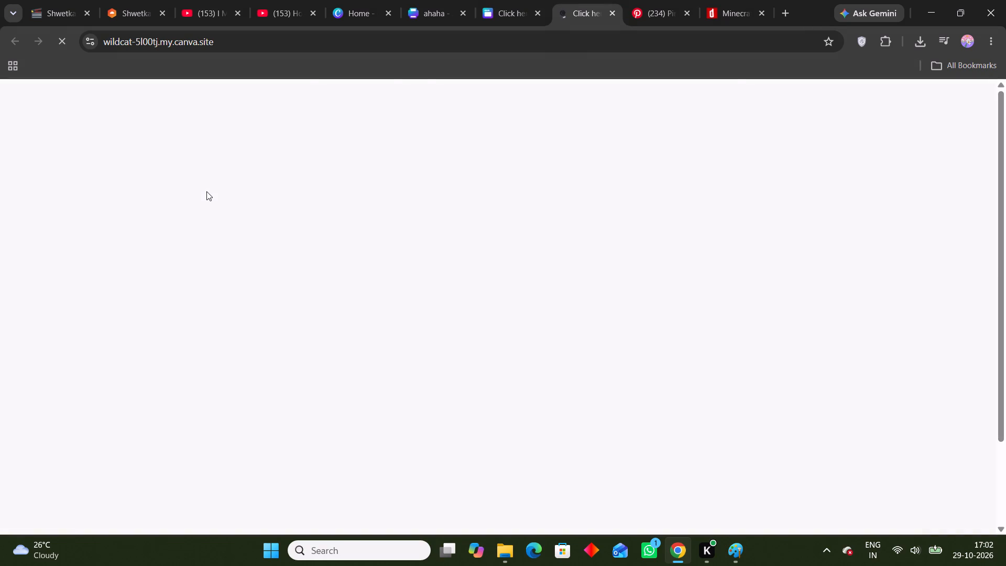
left_click(472, 218)
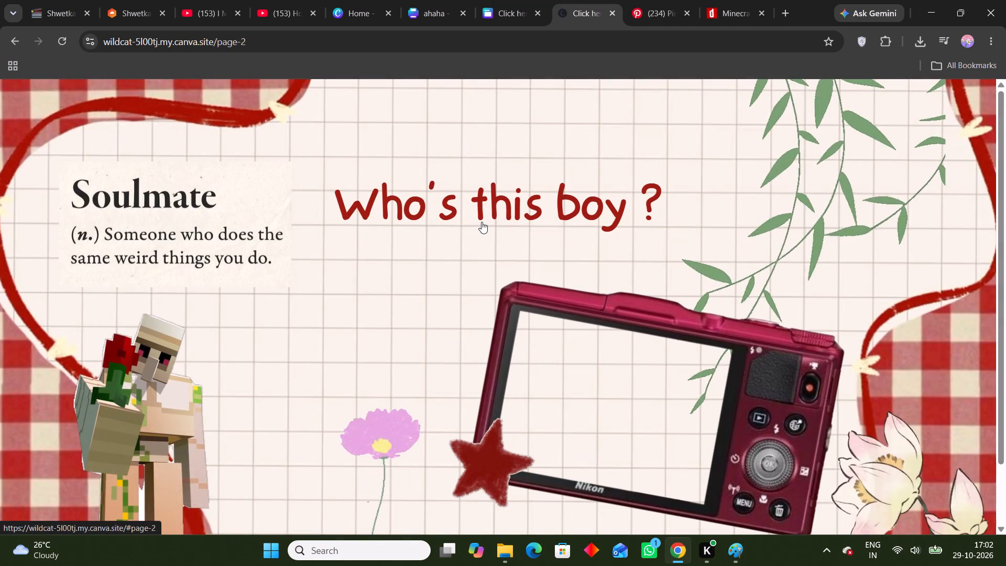
left_click(480, 215)
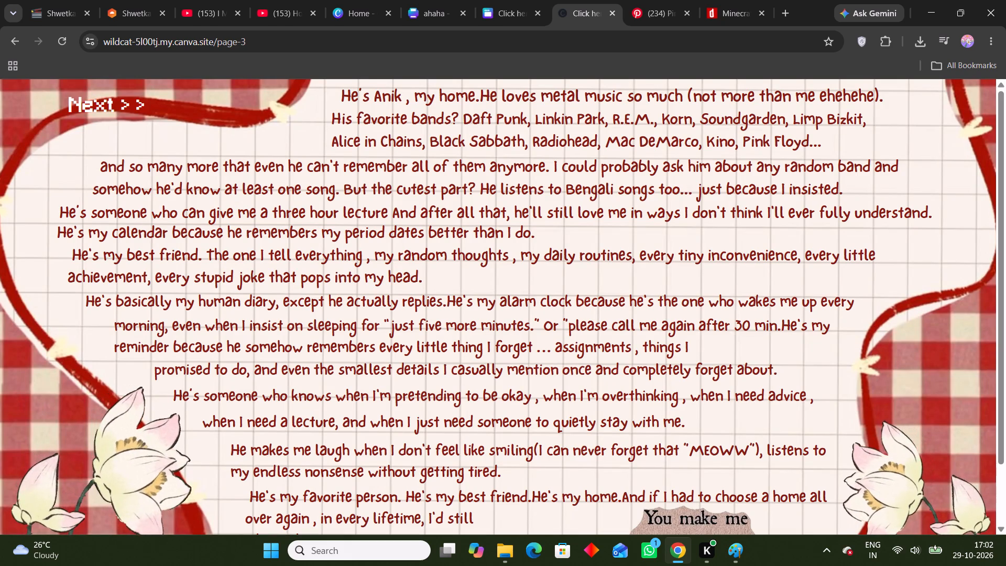
left_click(94, 110)
left_click(613, 11)
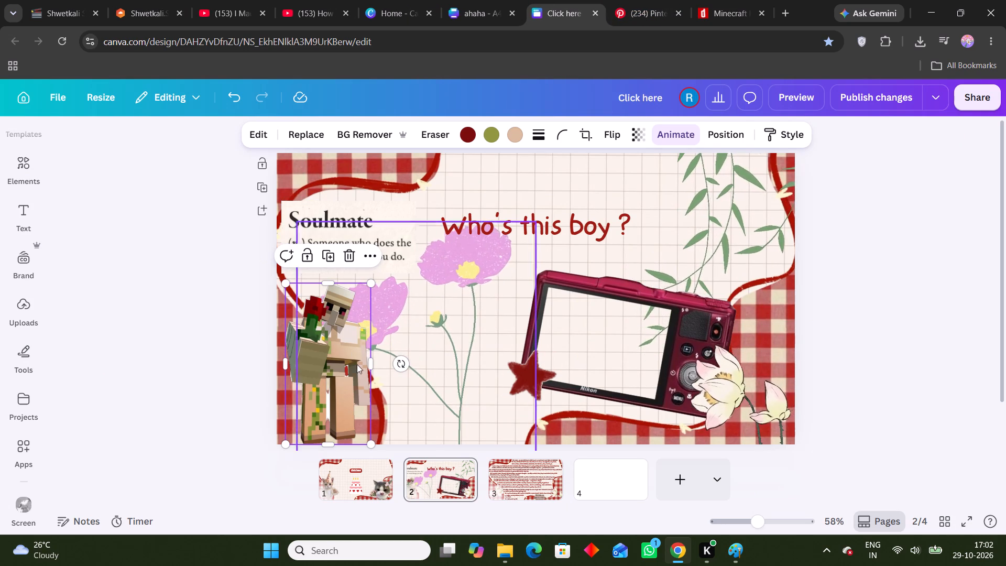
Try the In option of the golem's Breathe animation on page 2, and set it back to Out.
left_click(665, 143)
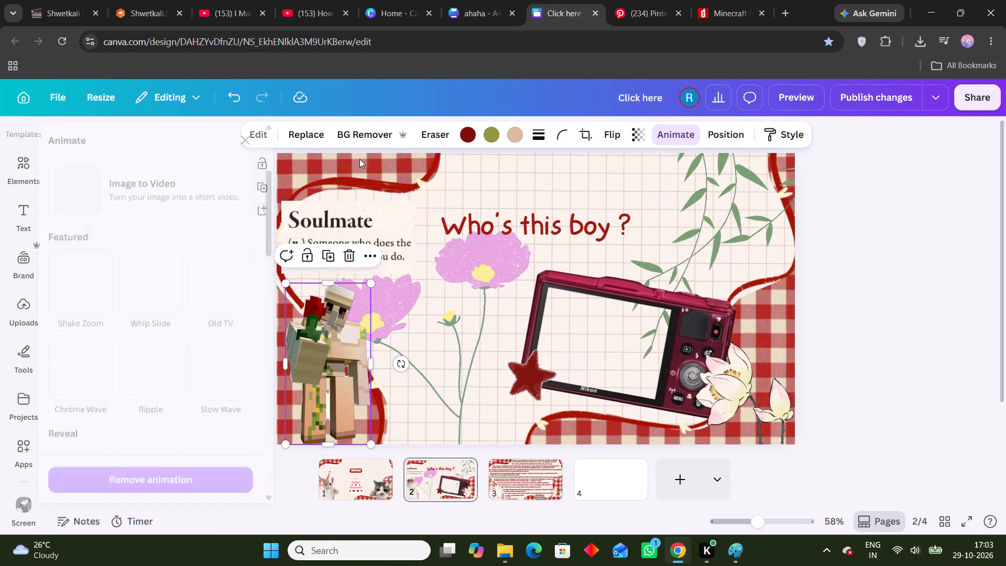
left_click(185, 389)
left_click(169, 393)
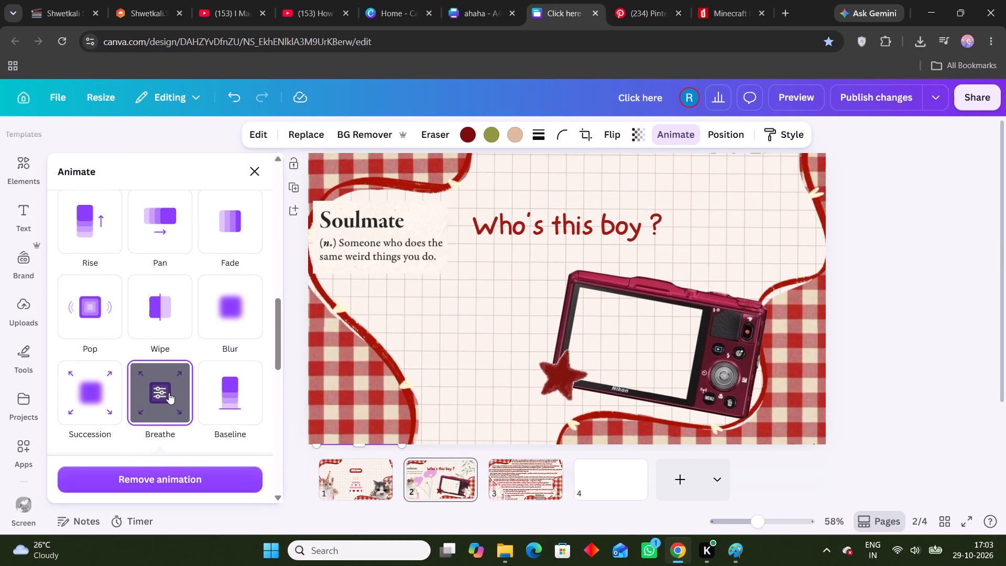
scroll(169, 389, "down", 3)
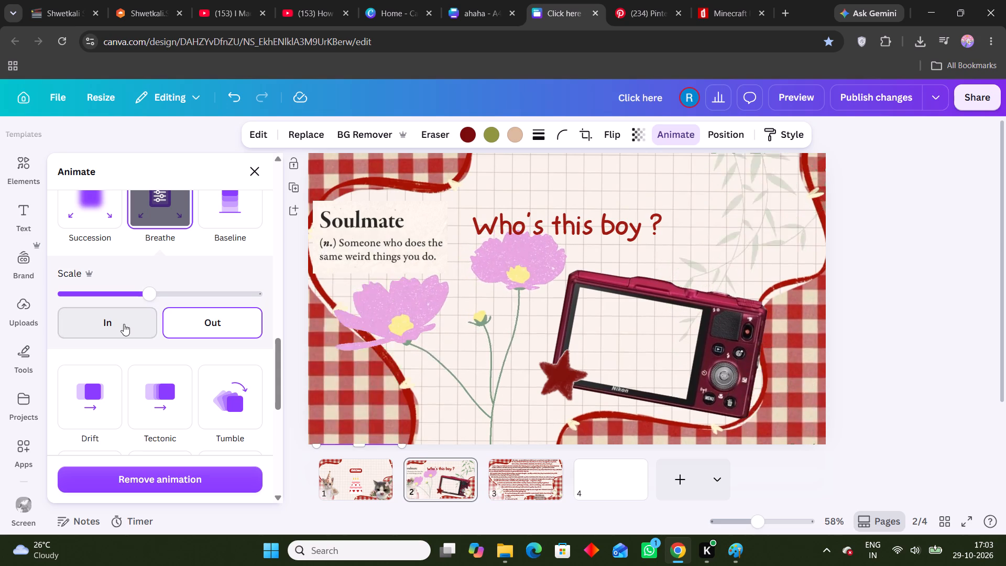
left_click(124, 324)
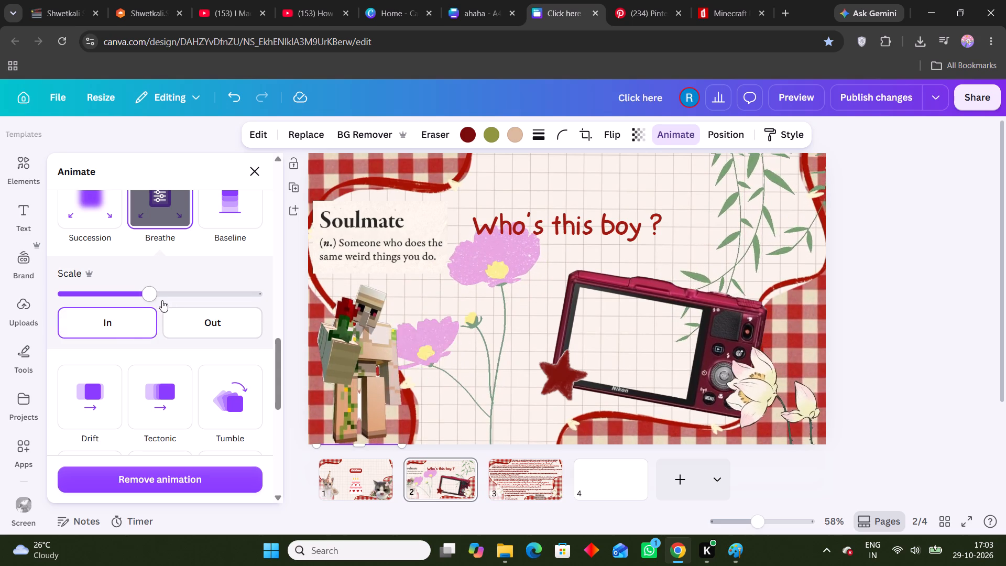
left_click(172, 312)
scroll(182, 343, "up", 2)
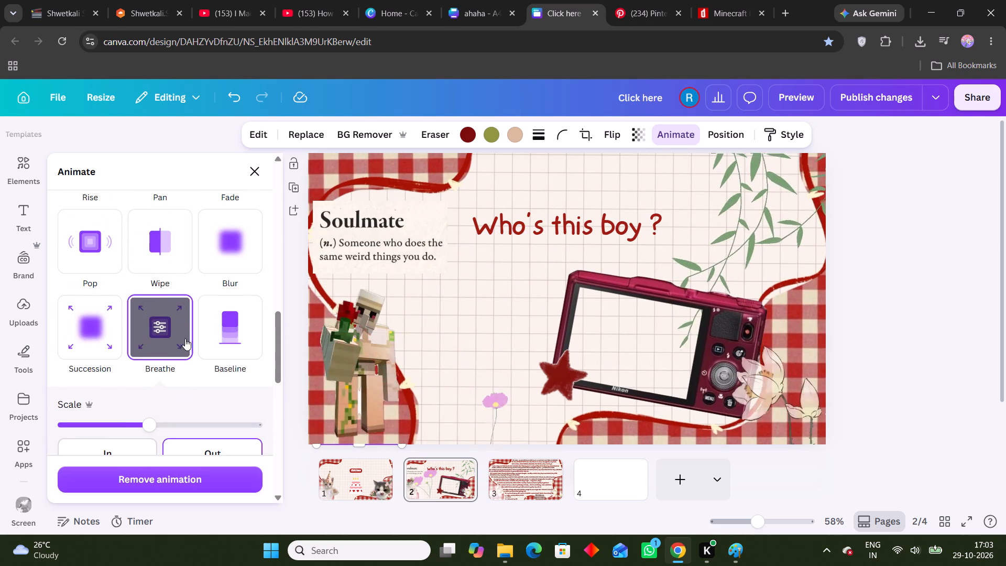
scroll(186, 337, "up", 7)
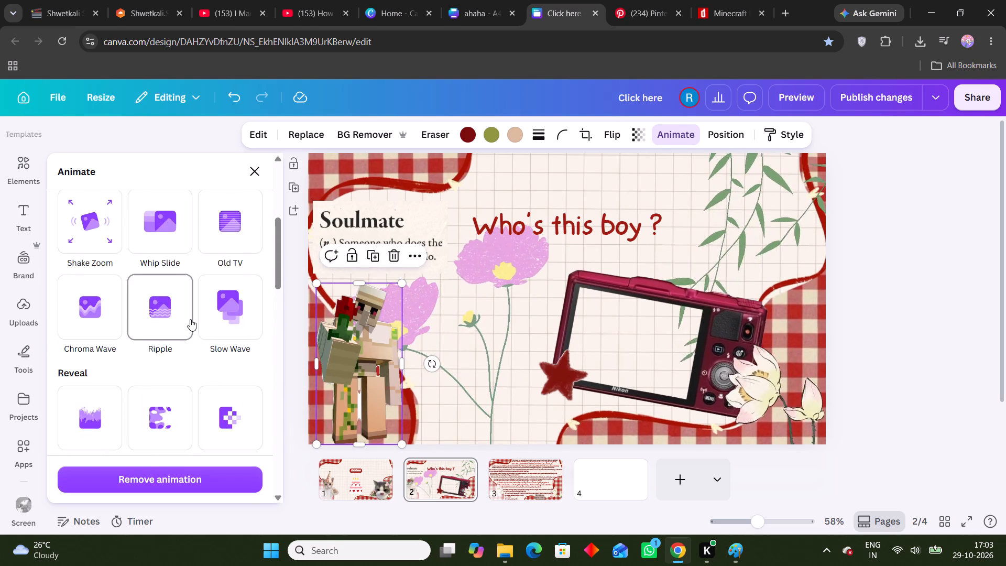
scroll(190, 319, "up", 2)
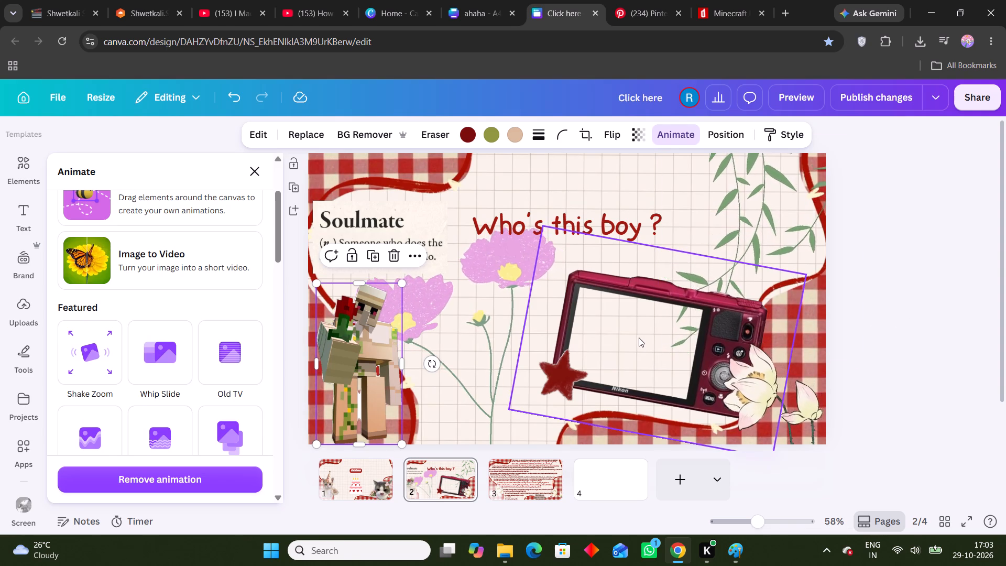
Browse the photo animations available for the red camera image on page 2.
left_click(639, 338)
left_click(642, 138)
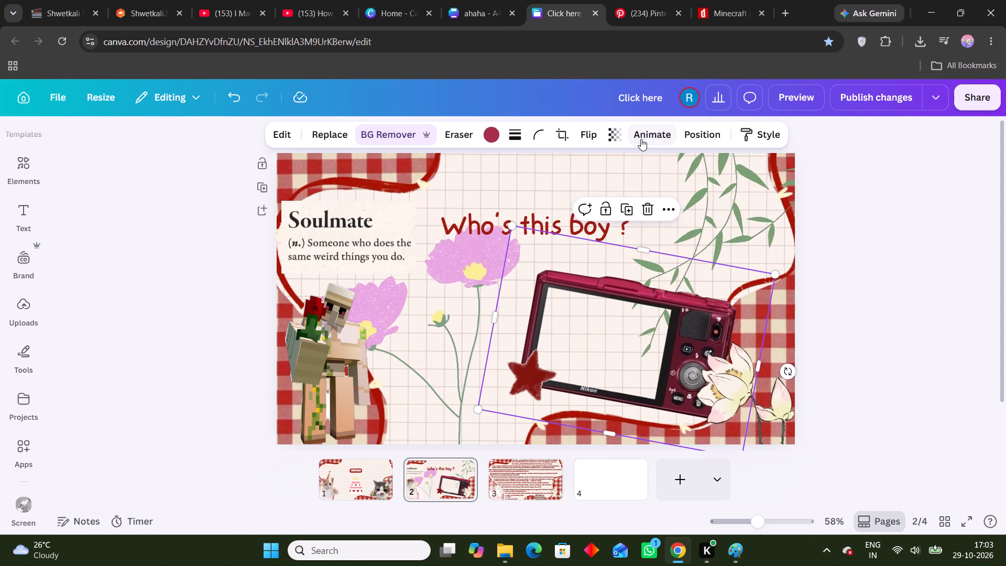
left_click(664, 129)
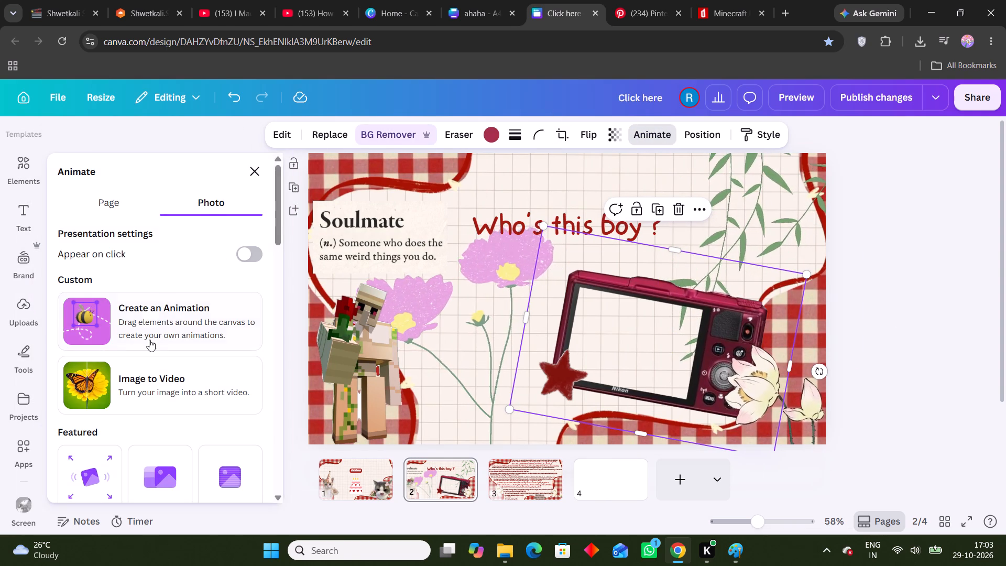
scroll(149, 351, "down", 5)
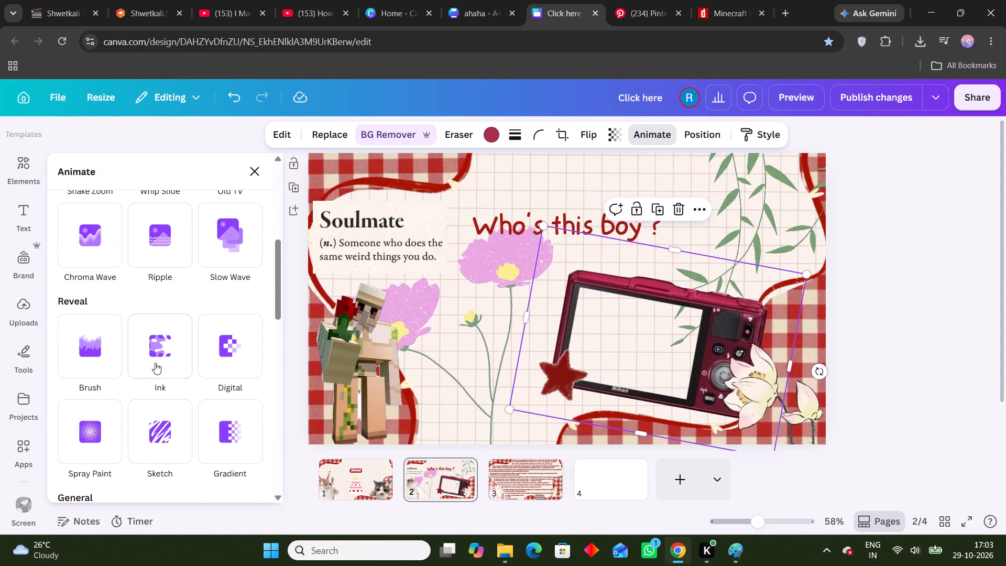
scroll(161, 355, "down", 2)
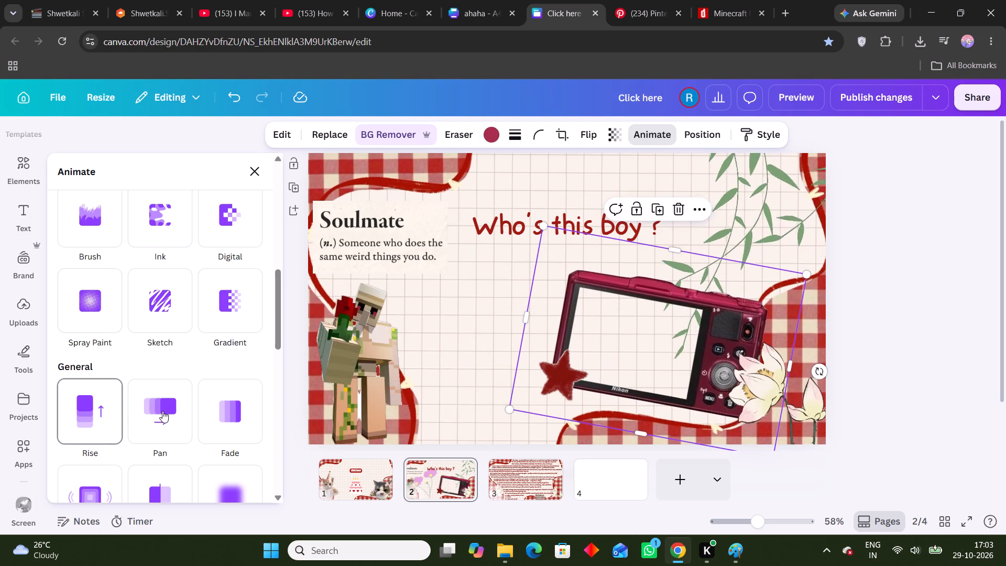
scroll(172, 413, "down", 2)
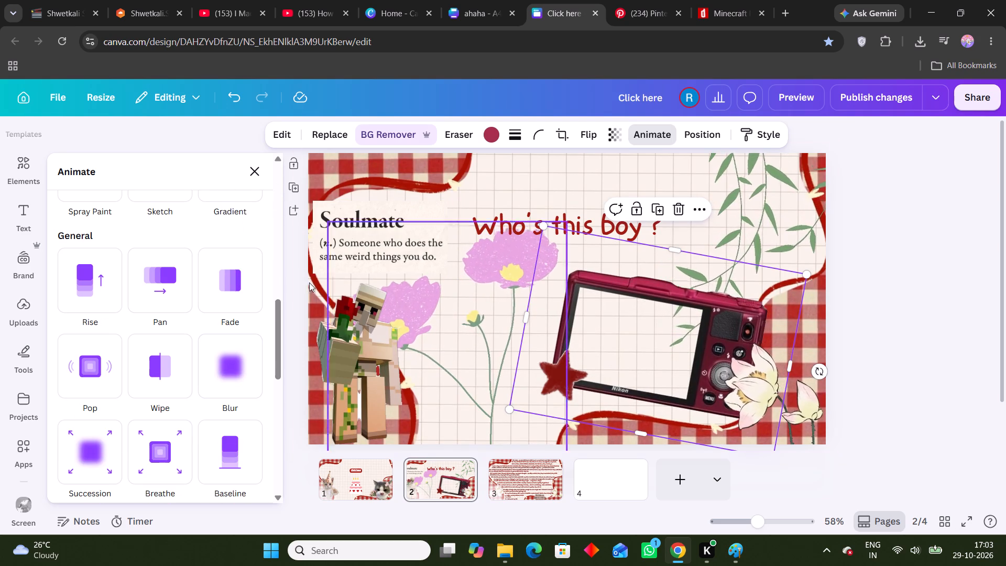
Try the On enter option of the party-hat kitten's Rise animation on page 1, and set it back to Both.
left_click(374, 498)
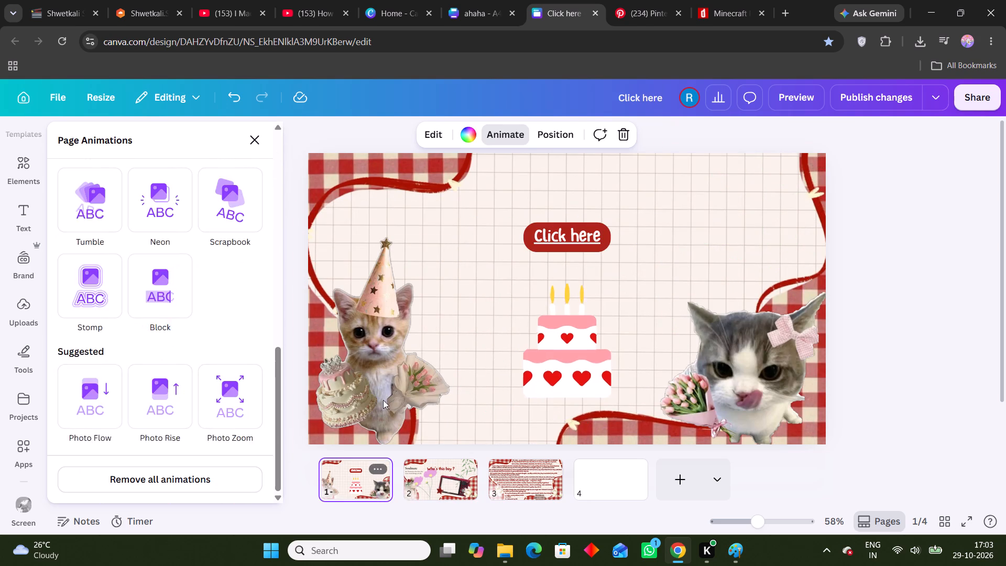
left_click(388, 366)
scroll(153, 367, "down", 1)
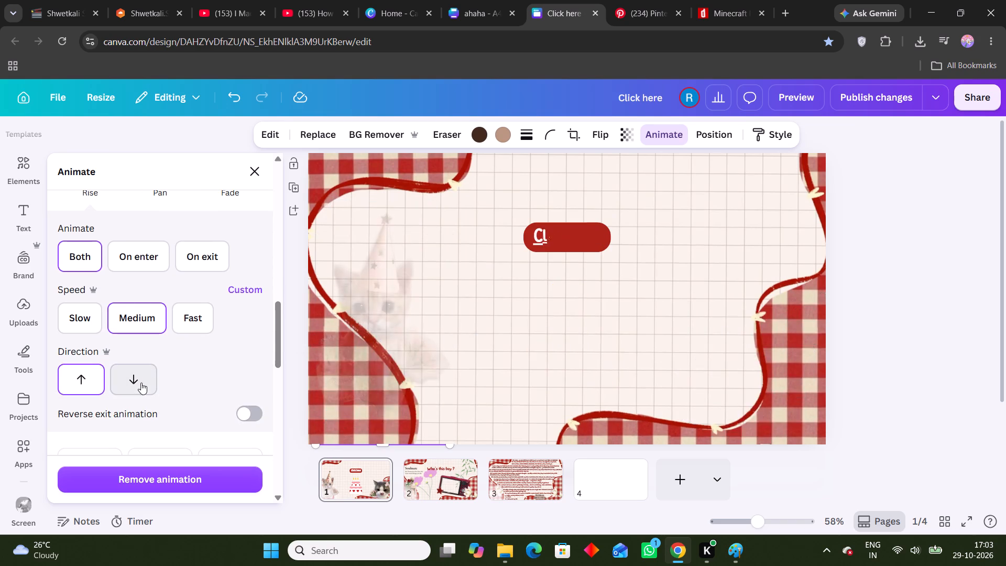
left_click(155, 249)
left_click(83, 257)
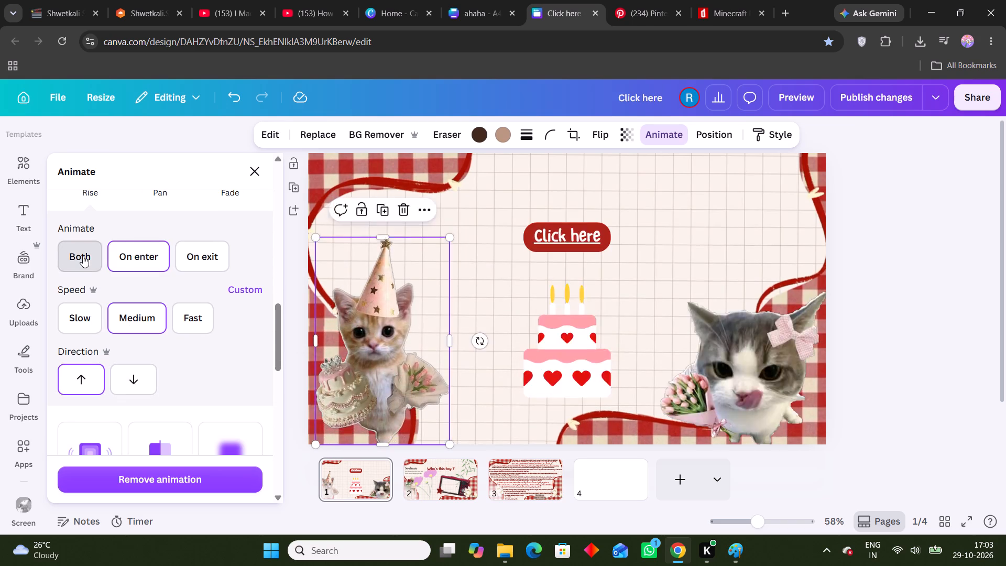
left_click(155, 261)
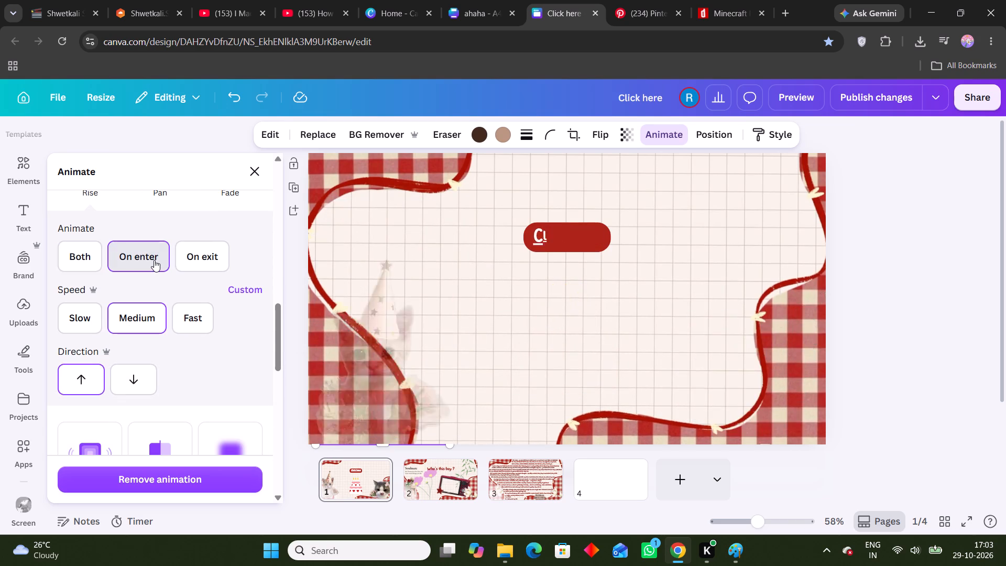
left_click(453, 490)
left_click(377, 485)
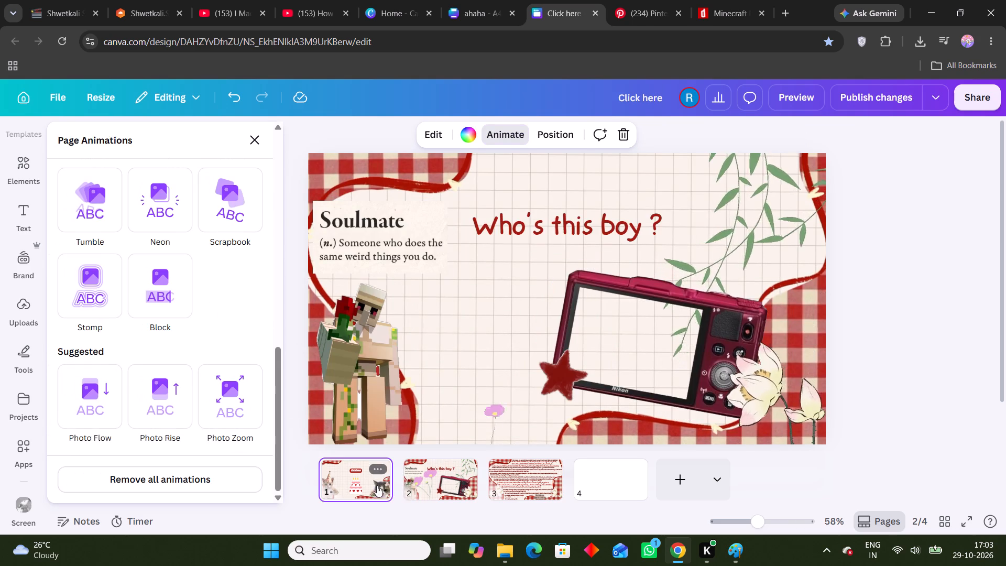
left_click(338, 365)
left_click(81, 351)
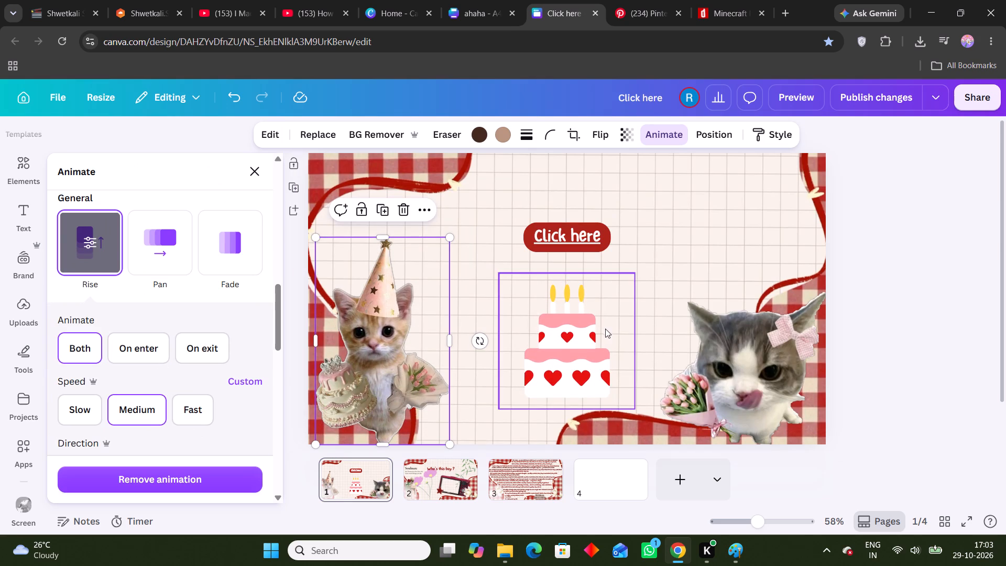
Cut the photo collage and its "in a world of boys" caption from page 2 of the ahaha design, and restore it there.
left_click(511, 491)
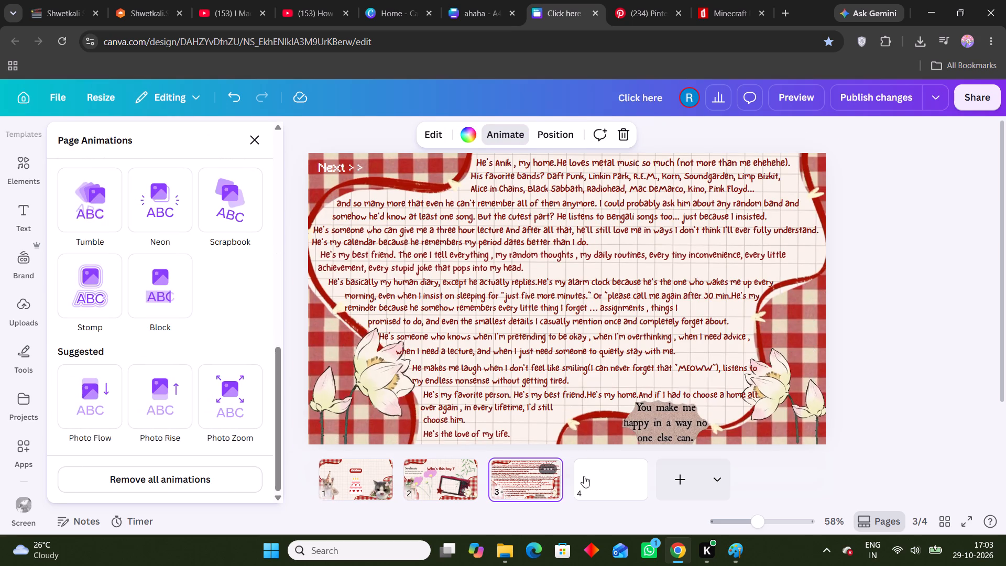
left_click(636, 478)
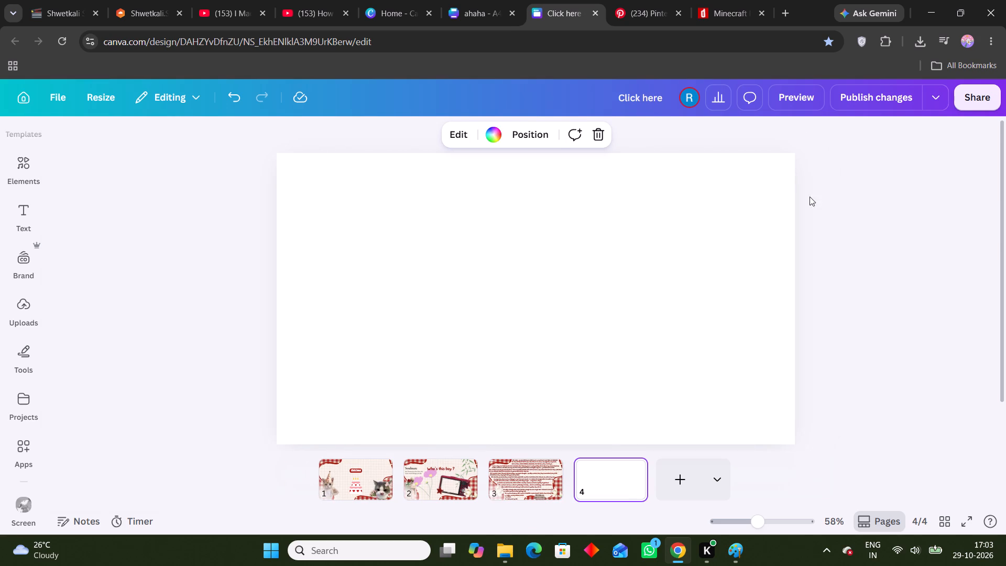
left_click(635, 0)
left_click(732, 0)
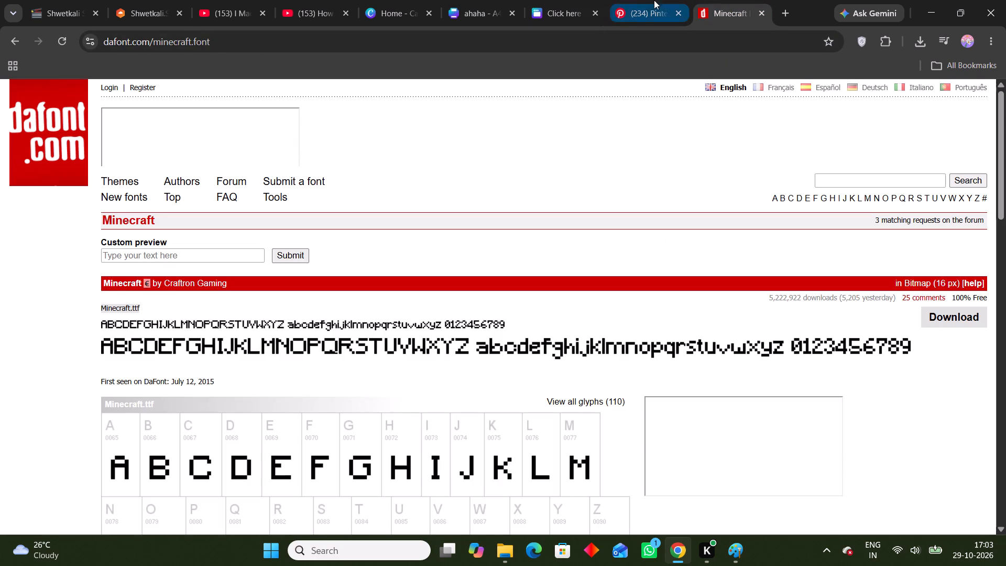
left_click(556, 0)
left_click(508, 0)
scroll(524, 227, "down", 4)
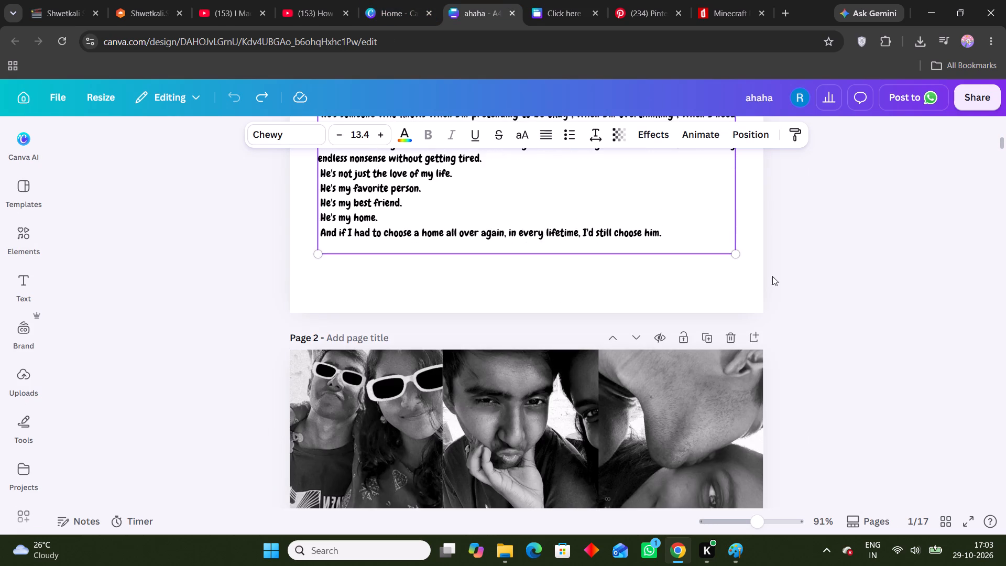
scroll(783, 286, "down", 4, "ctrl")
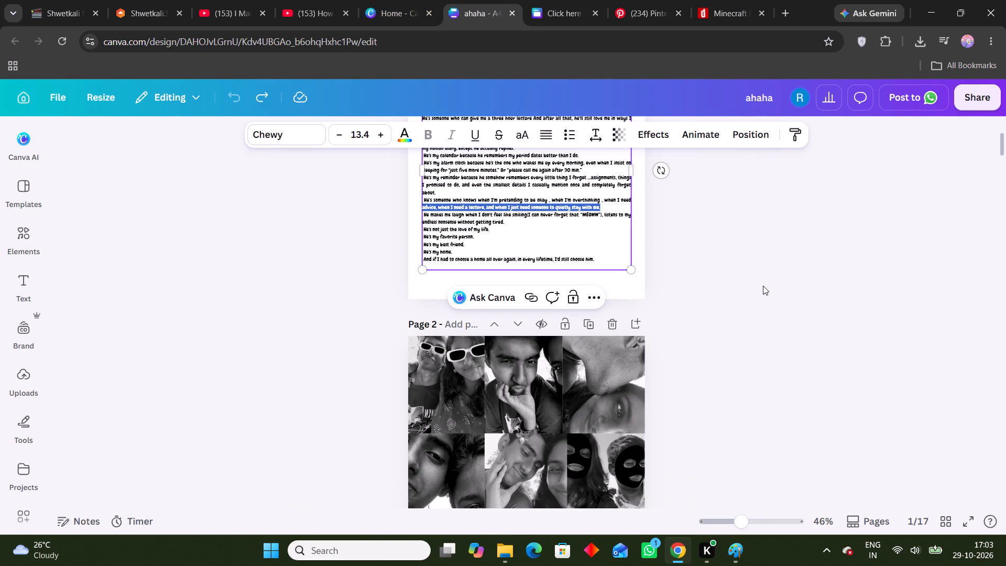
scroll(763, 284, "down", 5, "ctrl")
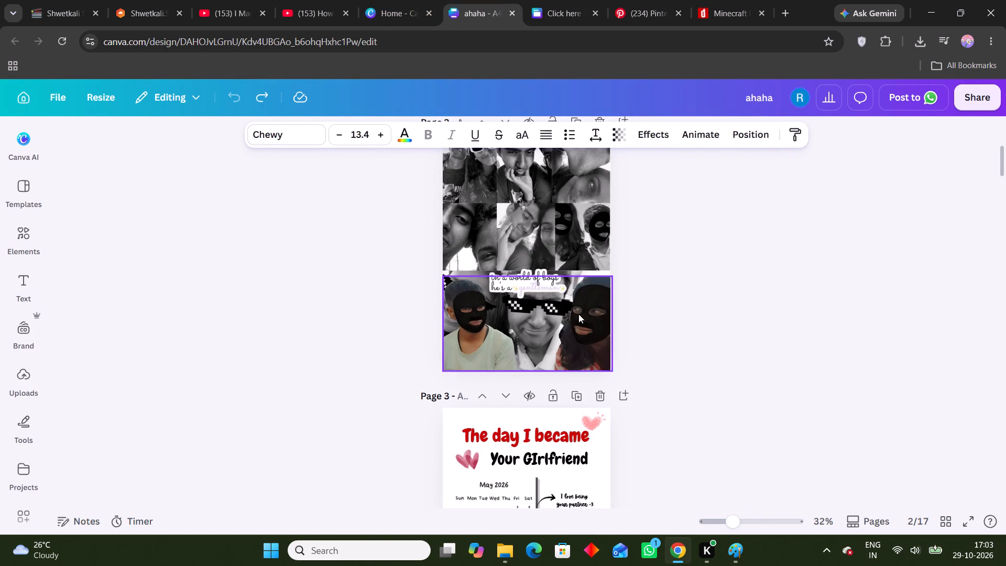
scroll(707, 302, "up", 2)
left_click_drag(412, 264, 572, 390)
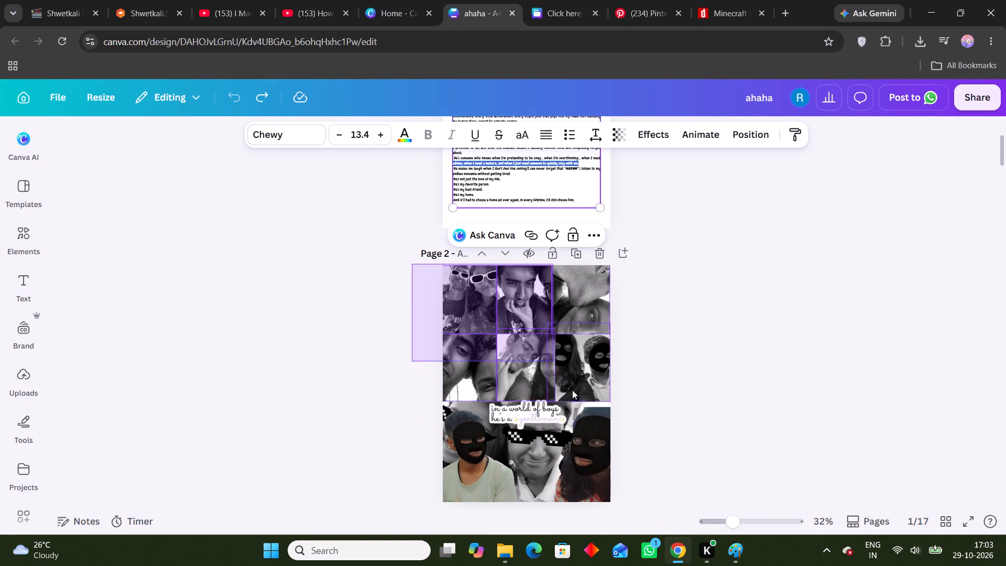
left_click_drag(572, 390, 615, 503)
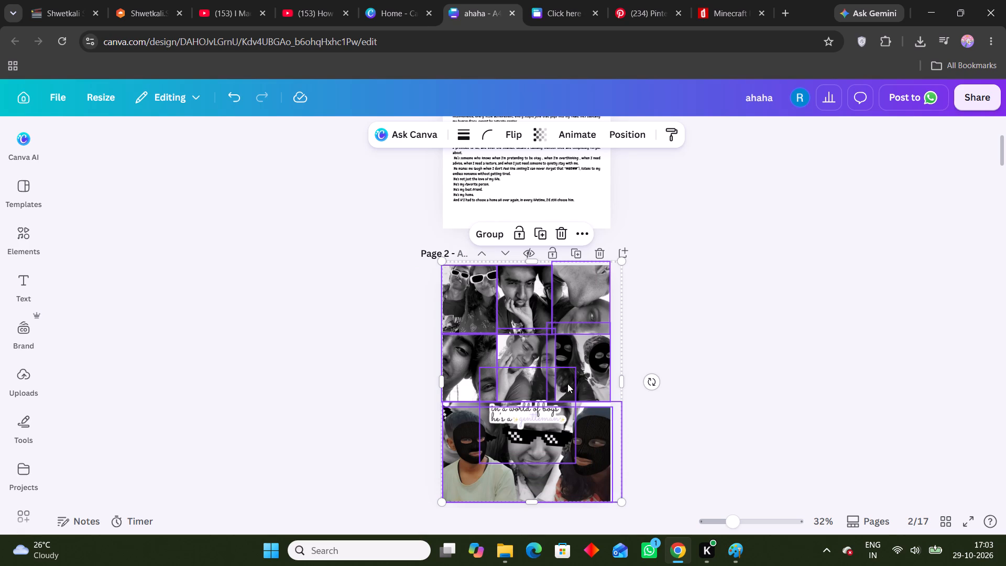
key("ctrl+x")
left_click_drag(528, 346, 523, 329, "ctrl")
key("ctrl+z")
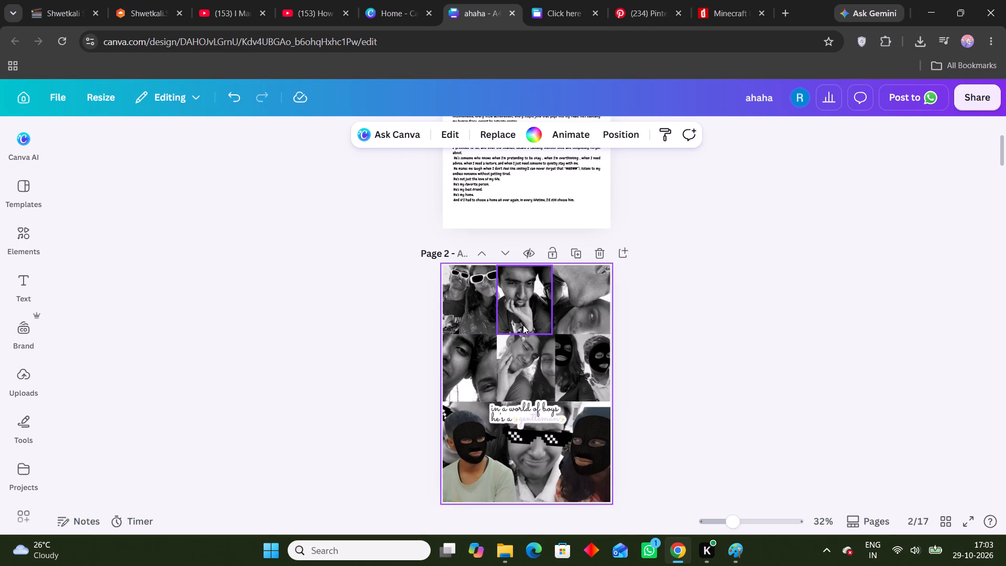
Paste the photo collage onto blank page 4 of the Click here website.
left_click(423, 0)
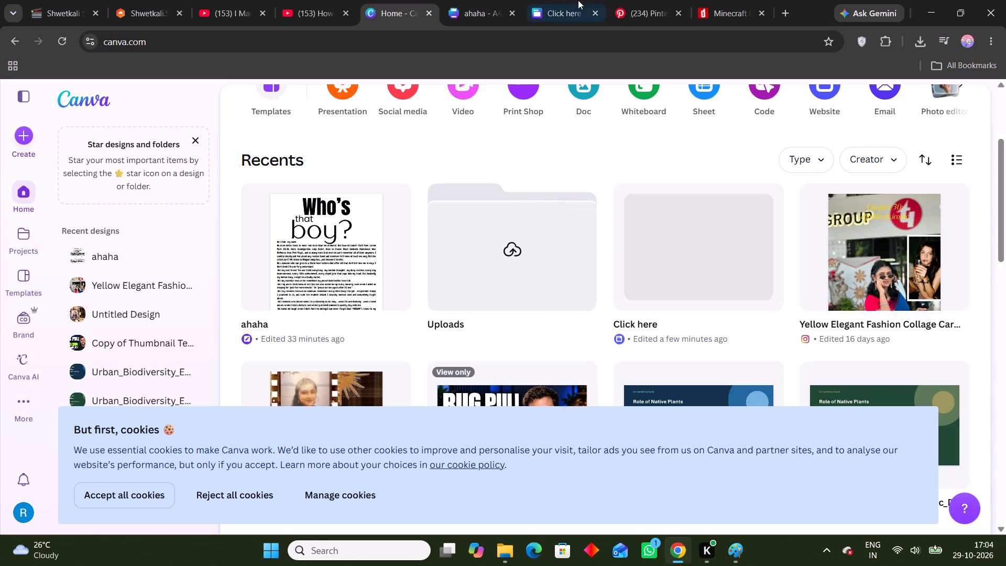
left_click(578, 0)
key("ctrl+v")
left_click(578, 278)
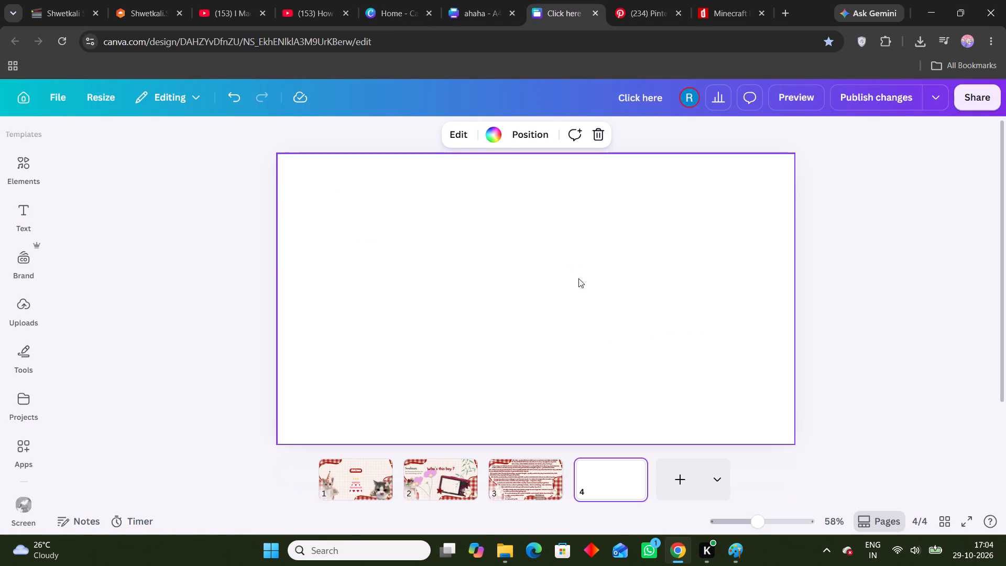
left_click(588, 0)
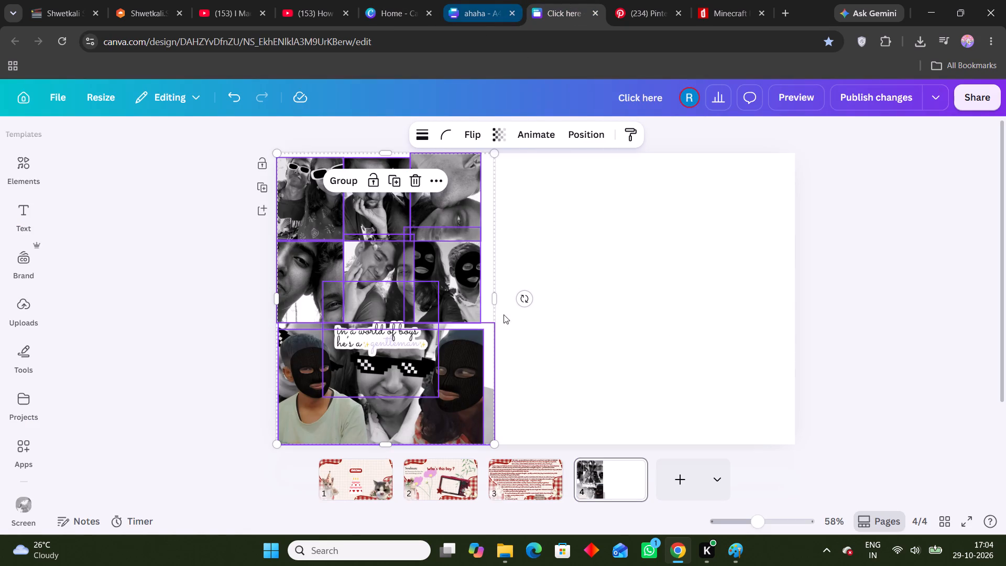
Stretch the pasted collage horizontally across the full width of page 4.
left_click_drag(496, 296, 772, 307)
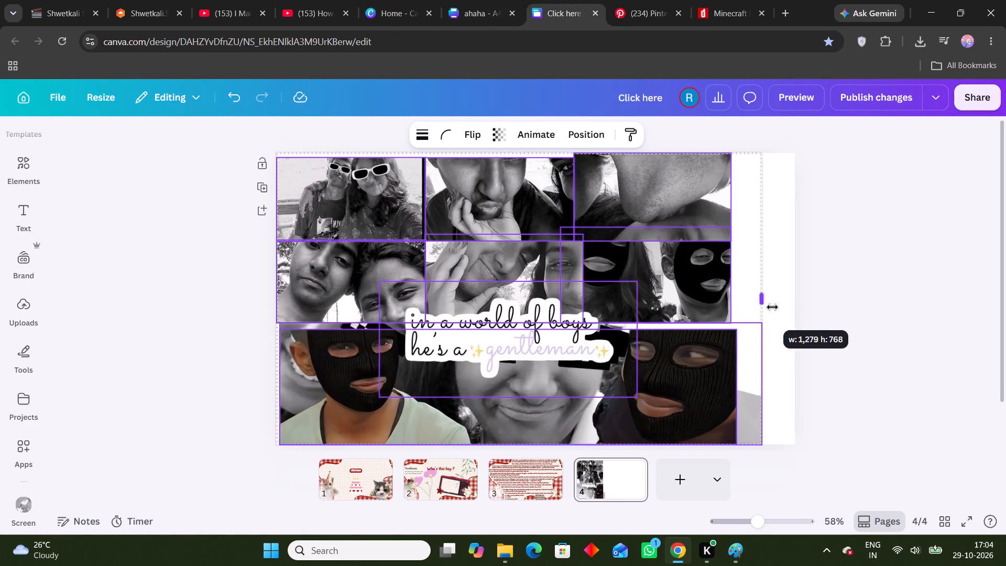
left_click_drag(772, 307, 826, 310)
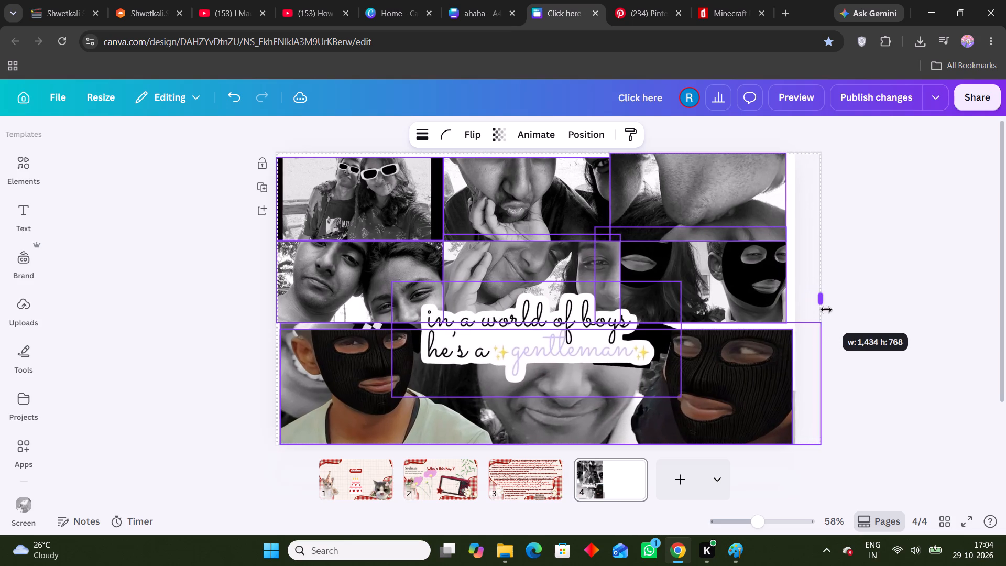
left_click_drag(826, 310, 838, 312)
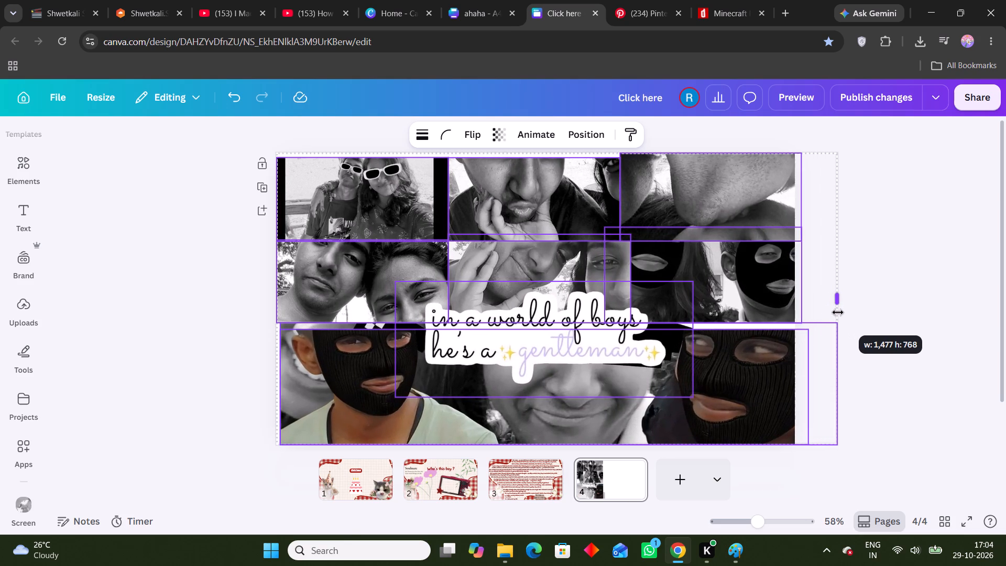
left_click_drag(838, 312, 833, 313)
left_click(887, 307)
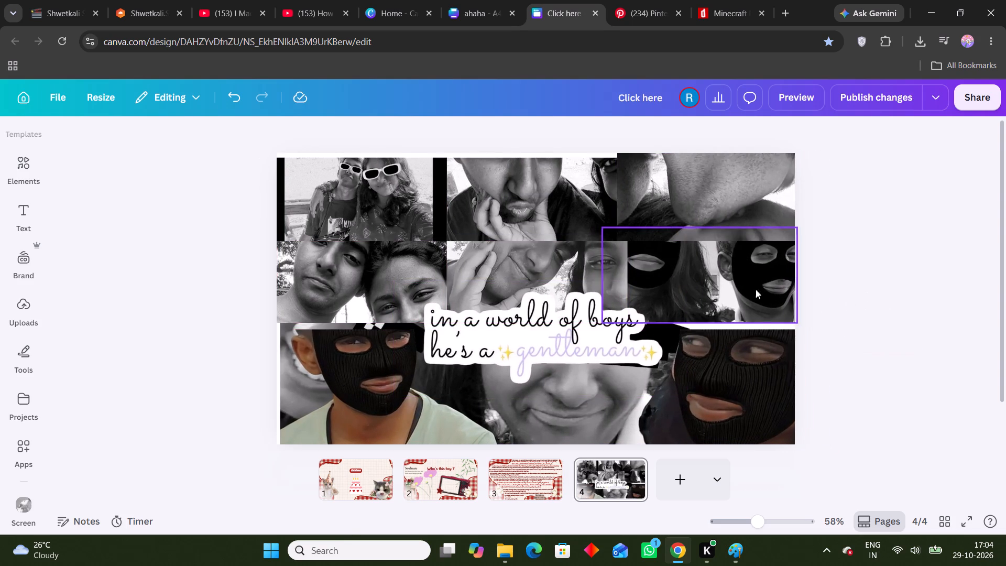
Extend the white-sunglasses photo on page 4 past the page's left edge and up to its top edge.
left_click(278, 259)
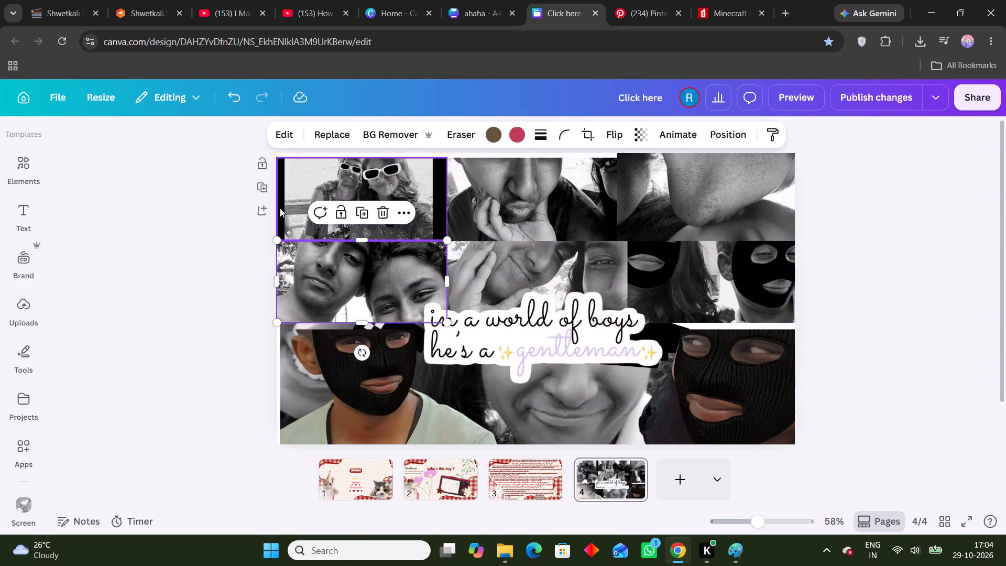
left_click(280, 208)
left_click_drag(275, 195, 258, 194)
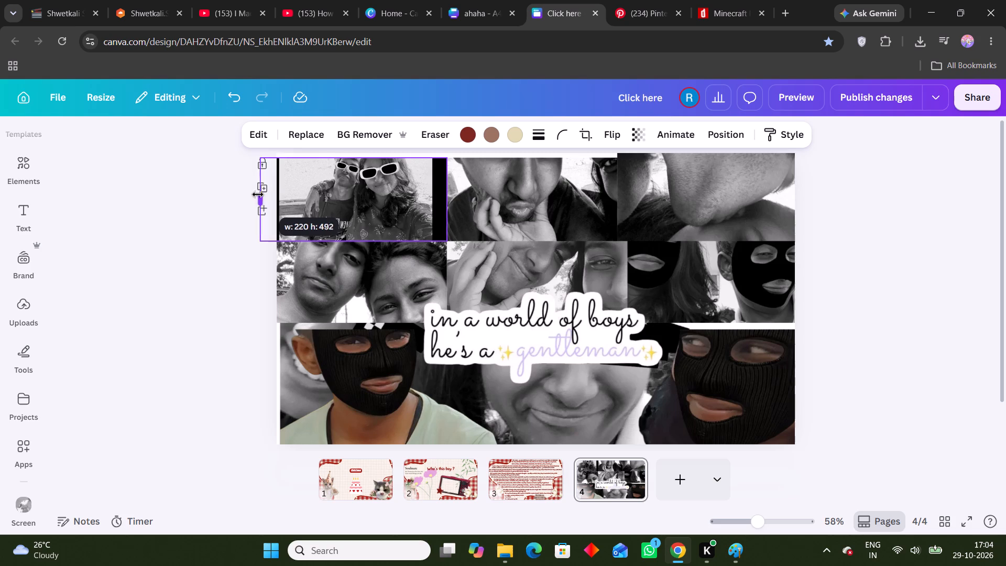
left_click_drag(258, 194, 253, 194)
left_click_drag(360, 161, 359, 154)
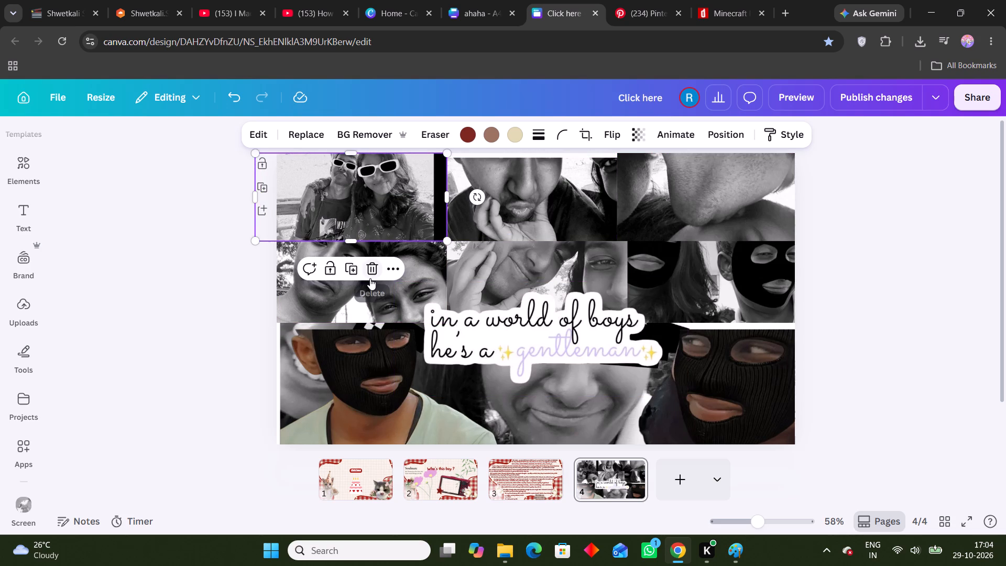
Delete the collage page 4 from the website and add two blank pages after page 3.
left_click(581, 472)
right_click(592, 477)
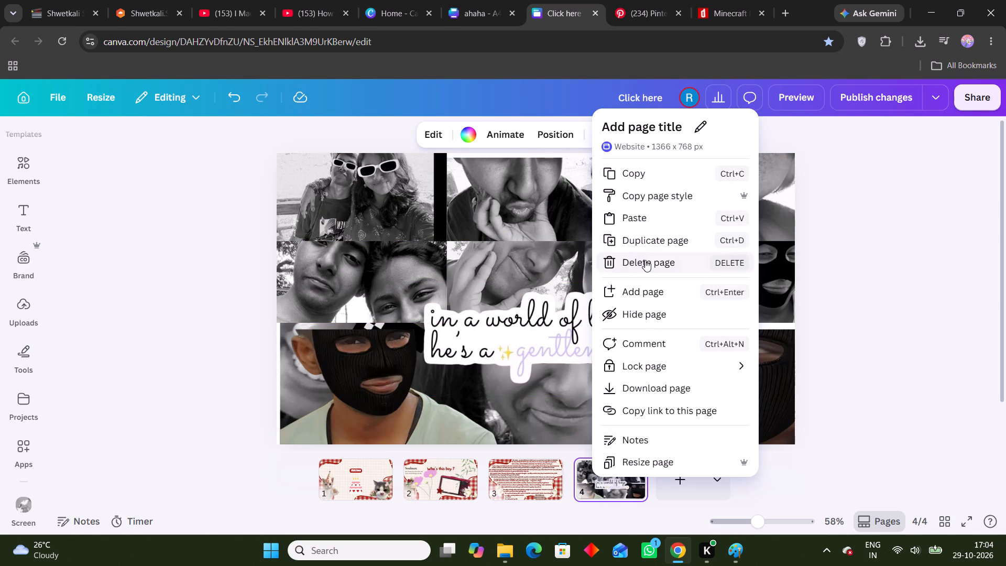
left_click(645, 260)
left_click(646, 474)
left_click(683, 476)
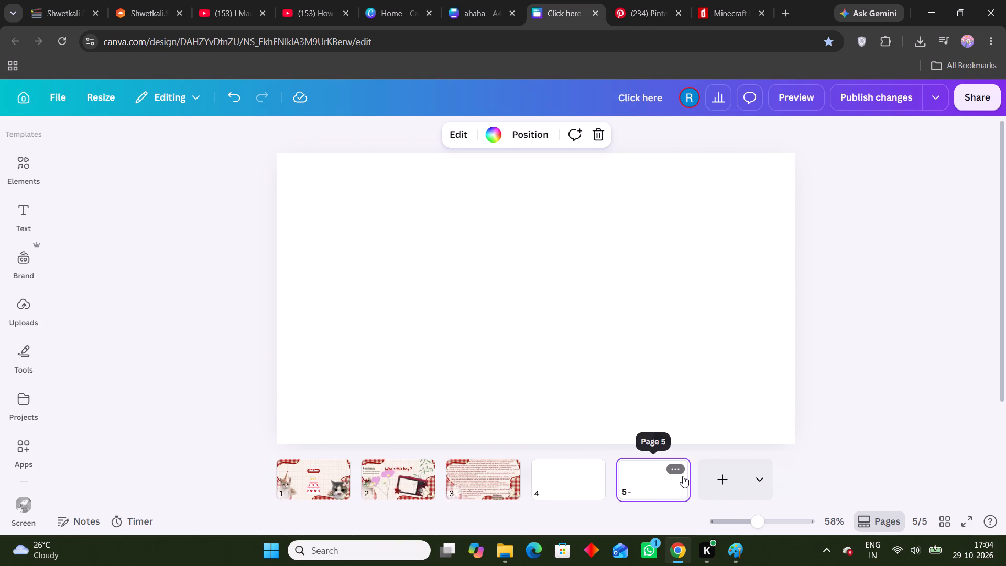
Look through the reference tabs and page 3 of the ahaha design for content to reuse on the website.
left_click(697, 0)
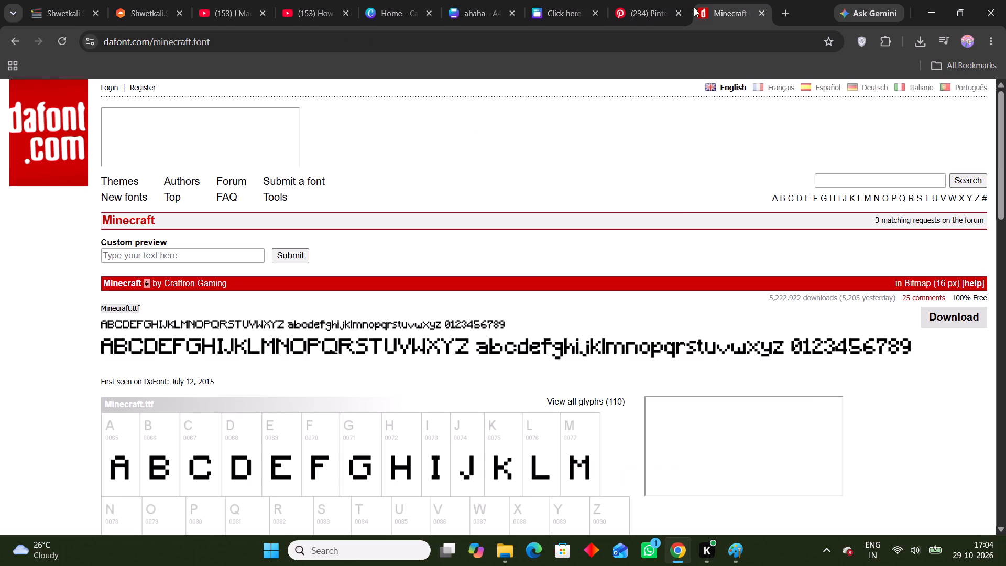
left_click(637, 0)
scroll(616, 199, "down", 3)
left_click(566, 0)
scroll(587, 276, "down", 3)
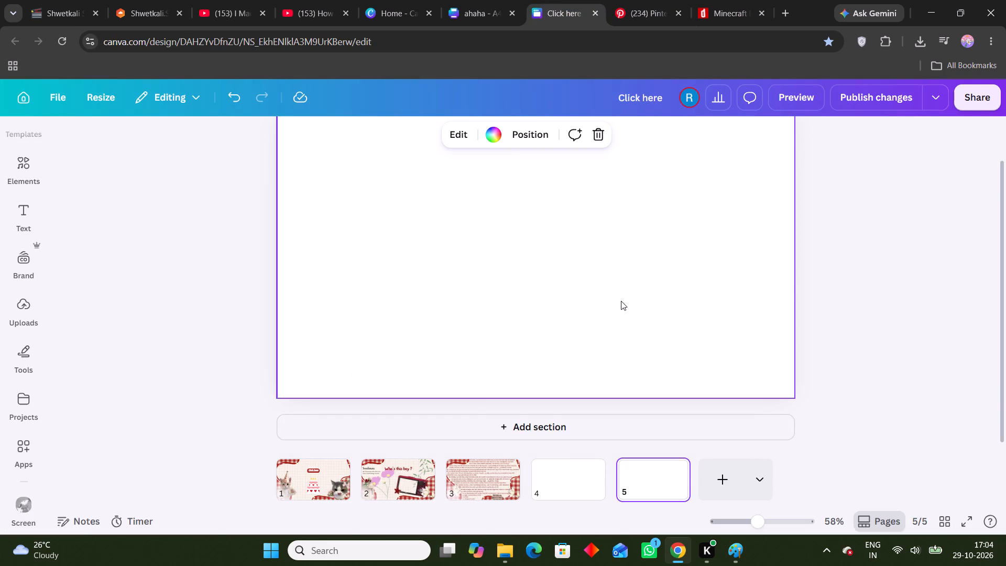
left_click(483, 0)
scroll(534, 228, "down", 6)
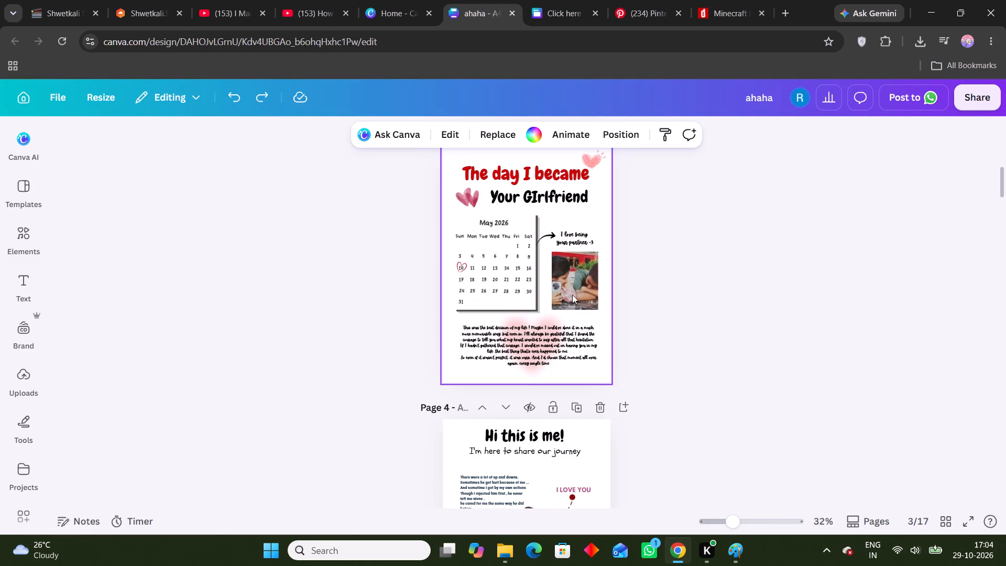
scroll(556, 277, "up", 1)
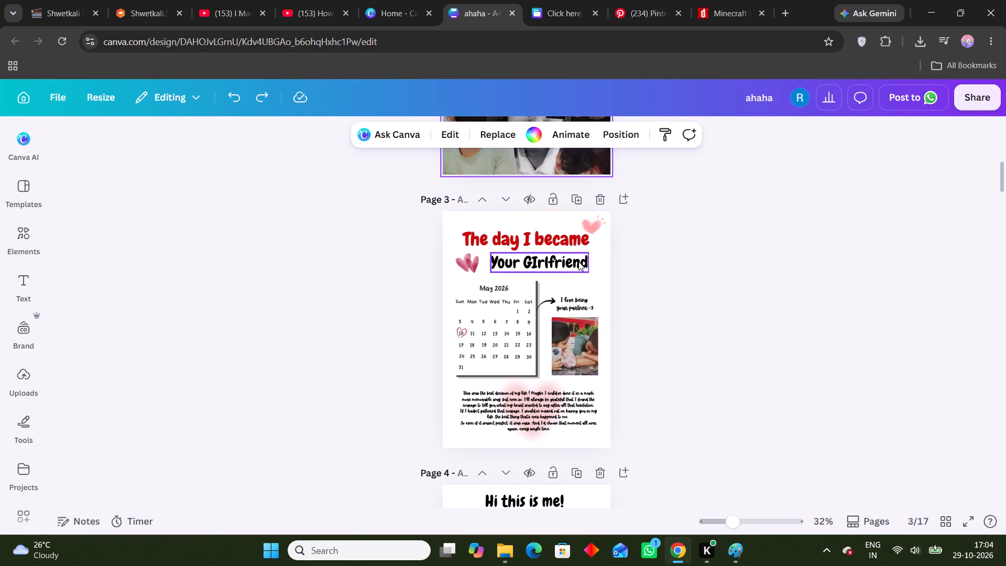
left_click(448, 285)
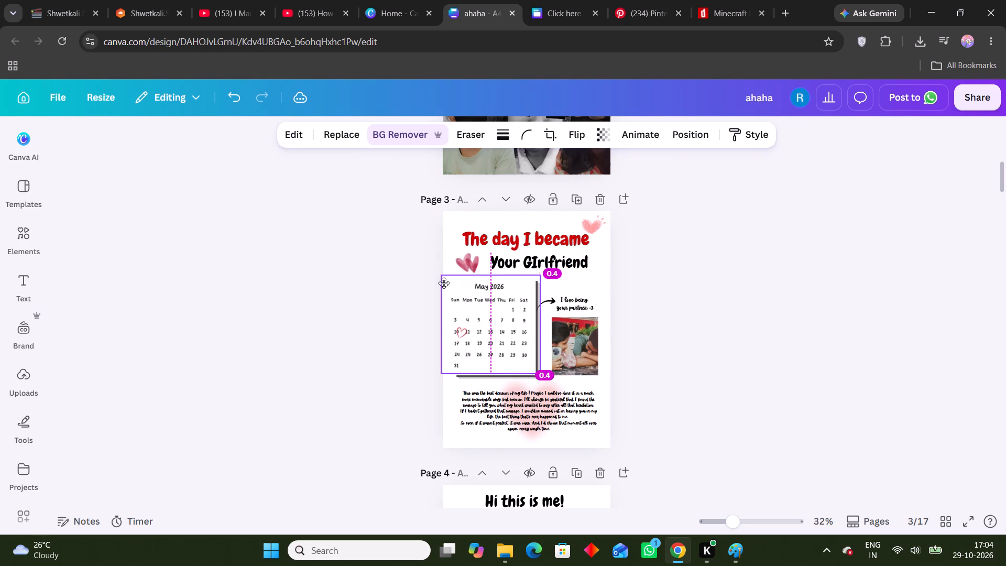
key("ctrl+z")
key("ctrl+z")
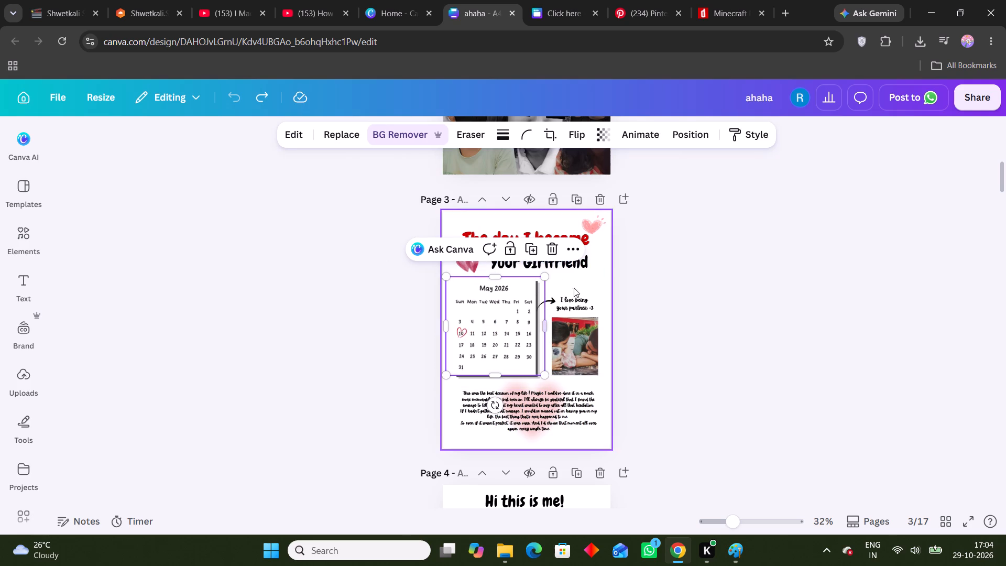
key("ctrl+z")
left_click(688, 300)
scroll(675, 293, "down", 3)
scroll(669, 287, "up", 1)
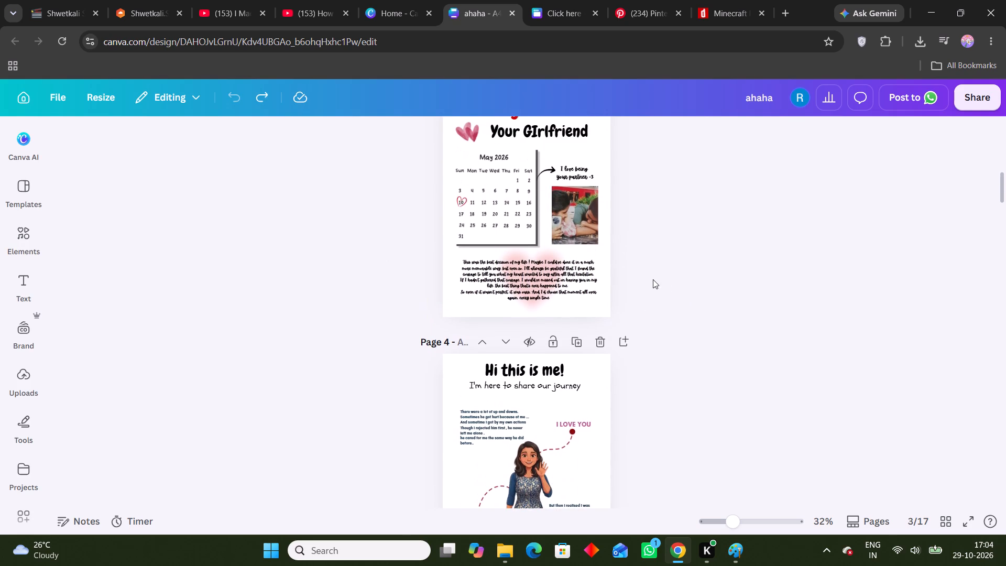
Copy the May 2026 calendar and its heart marker from page 3 of the ahaha design.
left_click(498, 202)
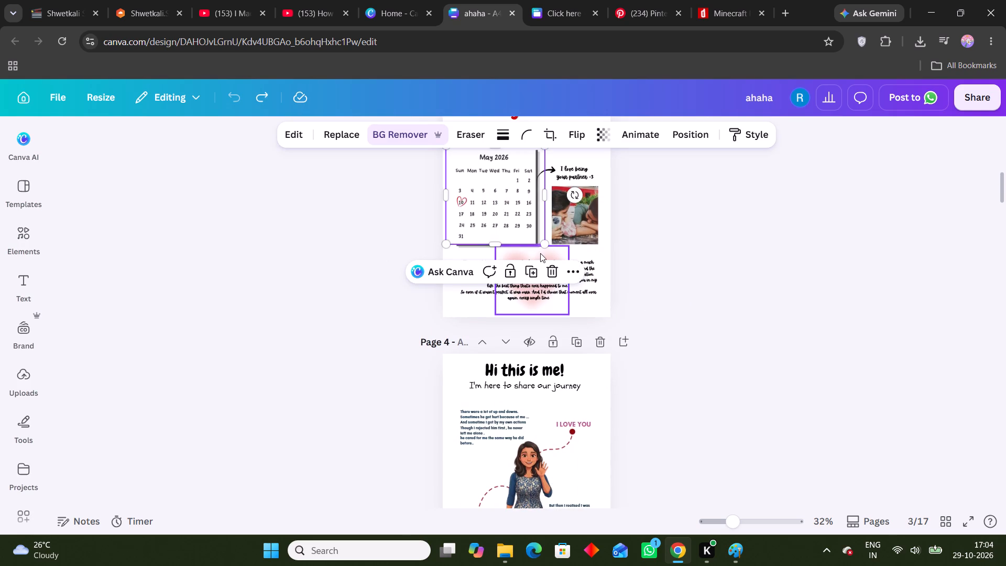
left_click(410, 221)
left_click_drag(425, 173, 518, 228)
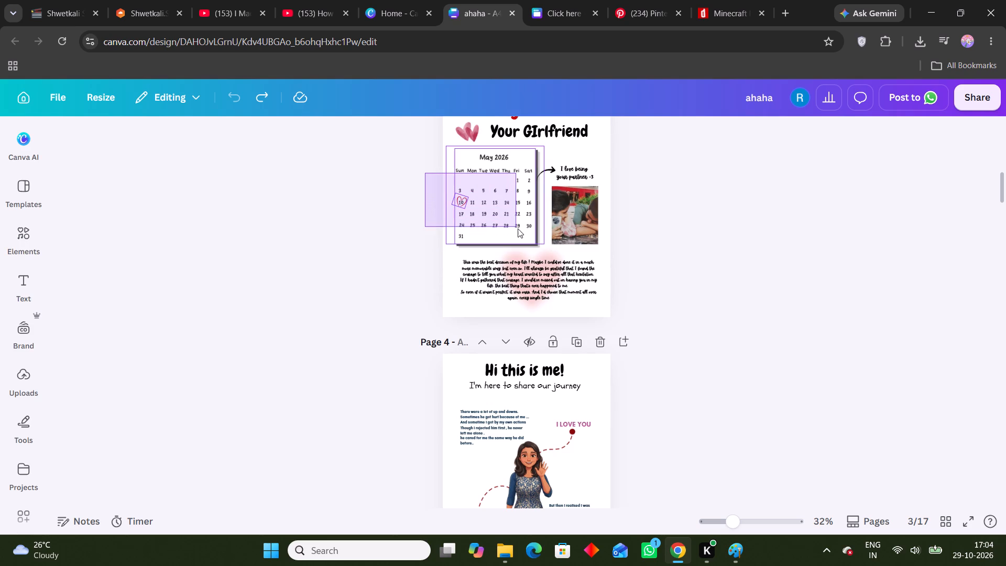
left_click_drag(518, 228, 517, 233)
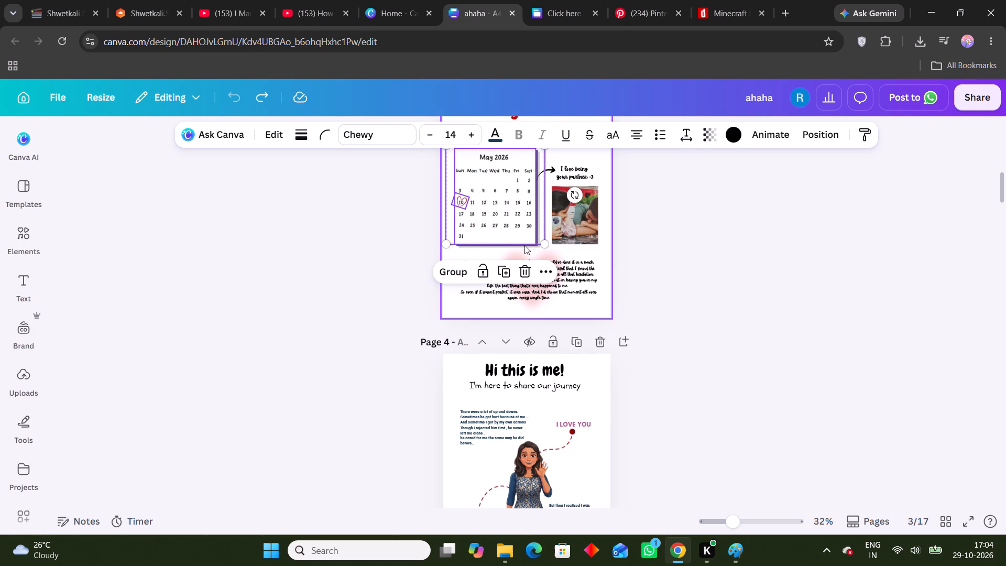
key("ctrl+z")
key("ctrl+z")
key("ctrl+c")
key("ctrl+c")
key("ctrl+c")
key("ctrl+c")
key("ctrl+c")
key("ctrl+c")
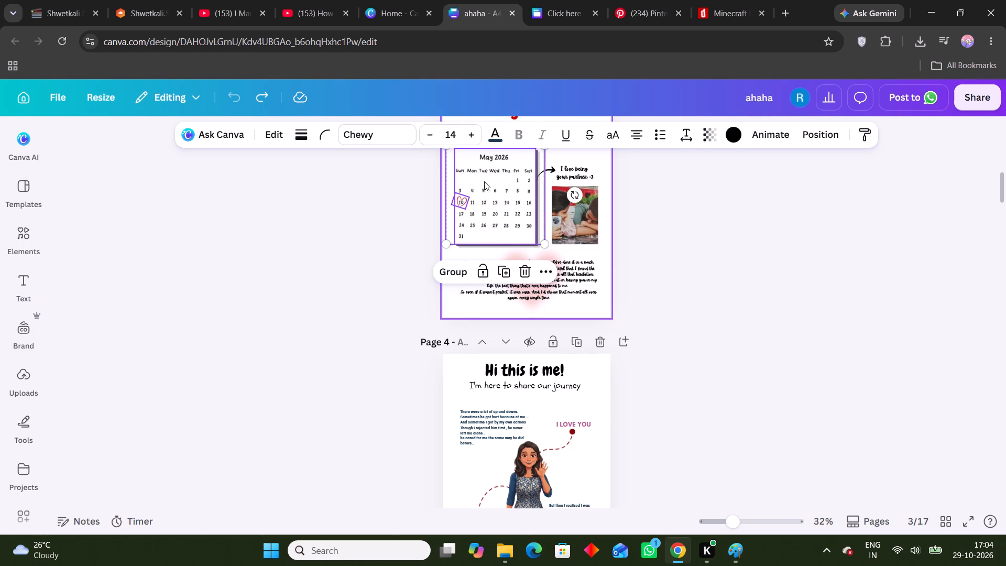
key("ctrl+c")
left_click(485, 182, "ctrl")
key("ctrl+c")
left_click(486, 183, "ctrl")
key("ctrl+c")
key("ctrl+c")
left_click_drag(465, 137, 436, 34, "ctrl")
key("ctrl+c")
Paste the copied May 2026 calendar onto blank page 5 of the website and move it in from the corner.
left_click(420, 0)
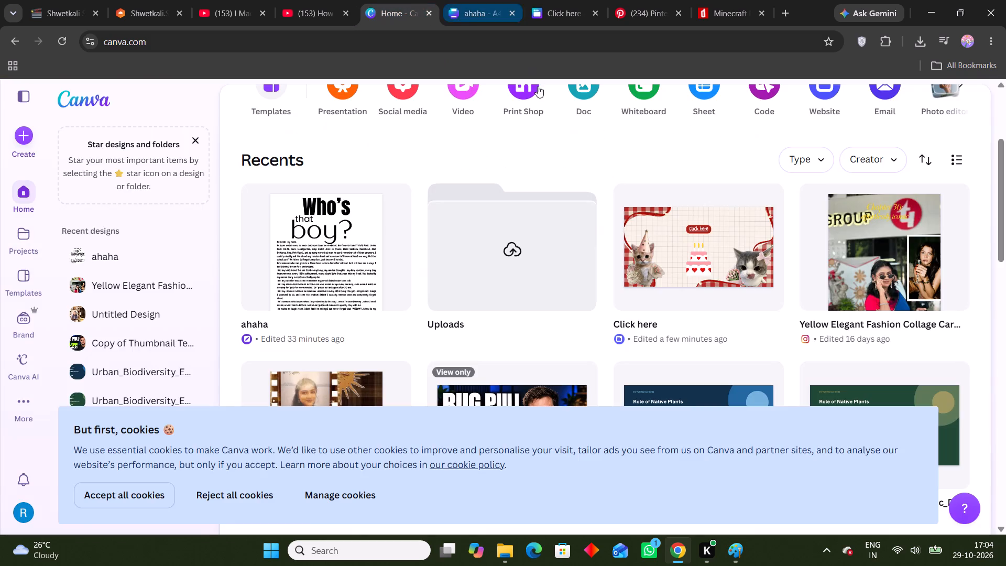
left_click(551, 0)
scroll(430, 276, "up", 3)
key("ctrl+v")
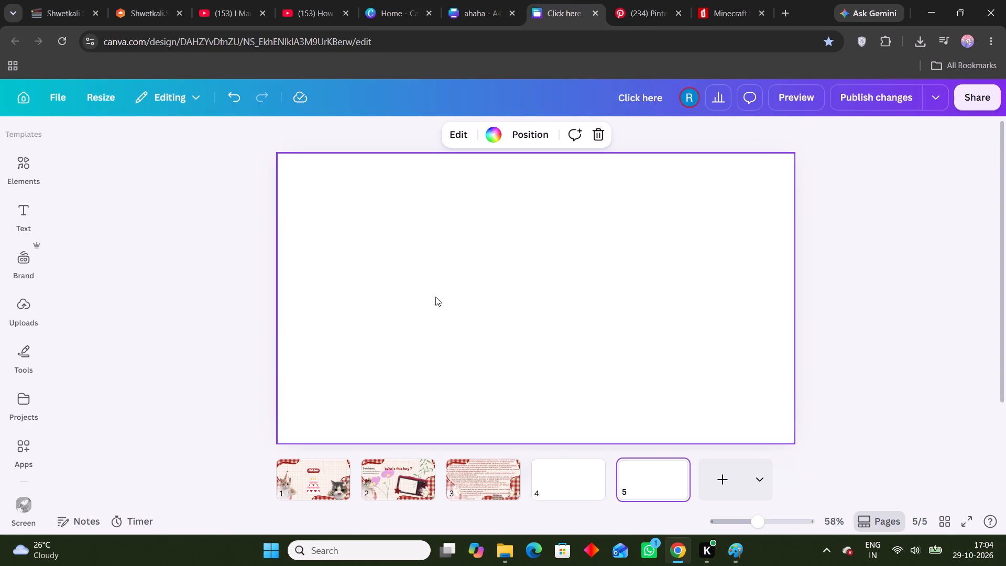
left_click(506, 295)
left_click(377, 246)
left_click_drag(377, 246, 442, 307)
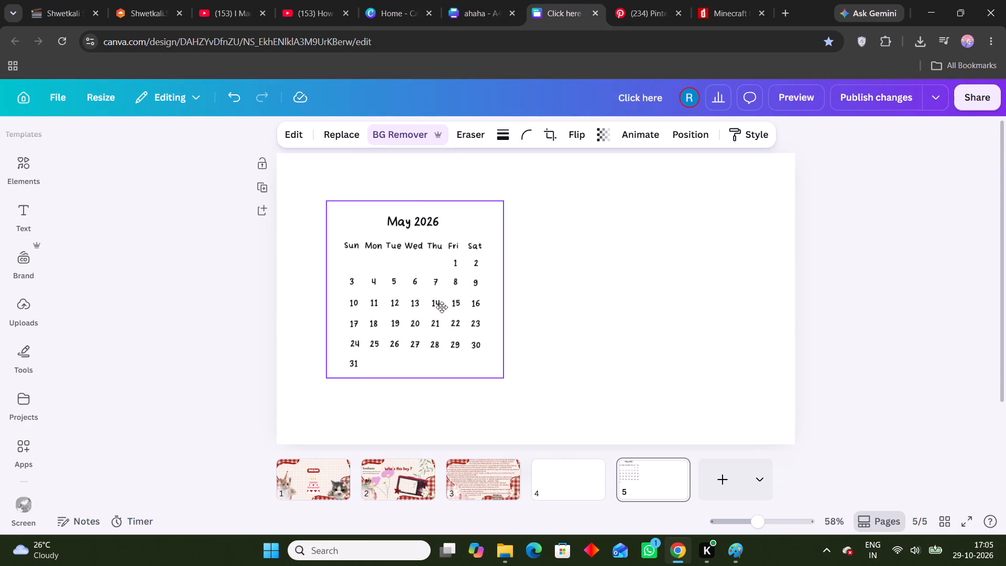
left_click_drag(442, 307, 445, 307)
Copy the May 2026 calendar with its shadowed backing, heart marker and arrow from page 3 of the ahaha design.
left_click(576, 0)
left_click(508, 0)
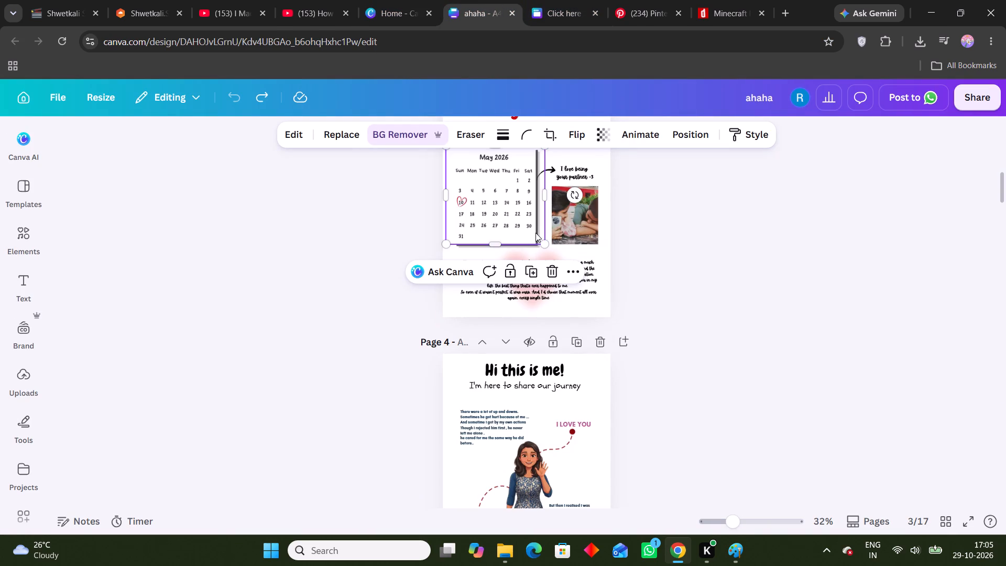
left_click(535, 233)
left_click(361, 226)
scroll(385, 211, "up", 1)
left_click_drag(407, 217, 516, 286)
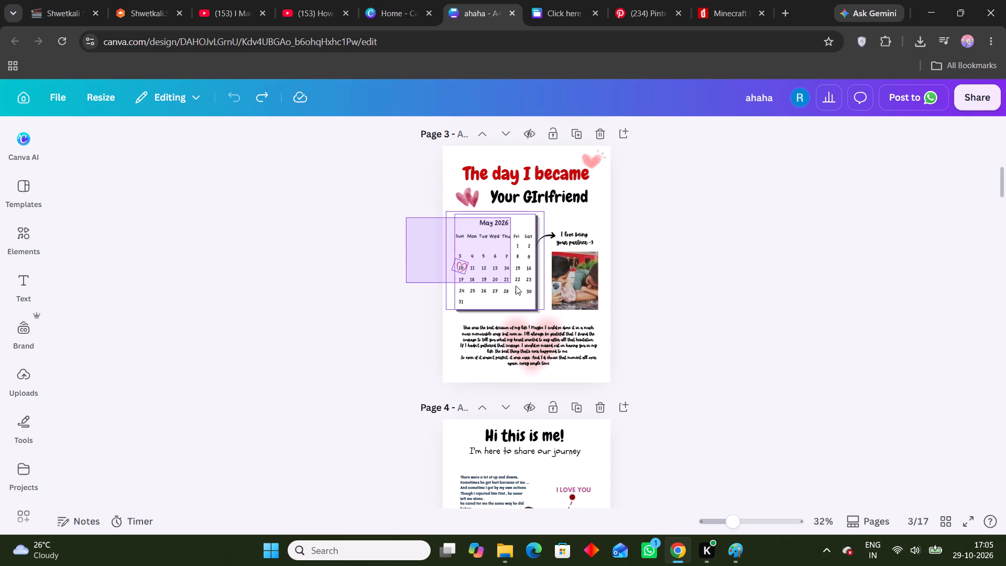
left_click_drag(516, 286, 536, 305)
right_click(493, 265)
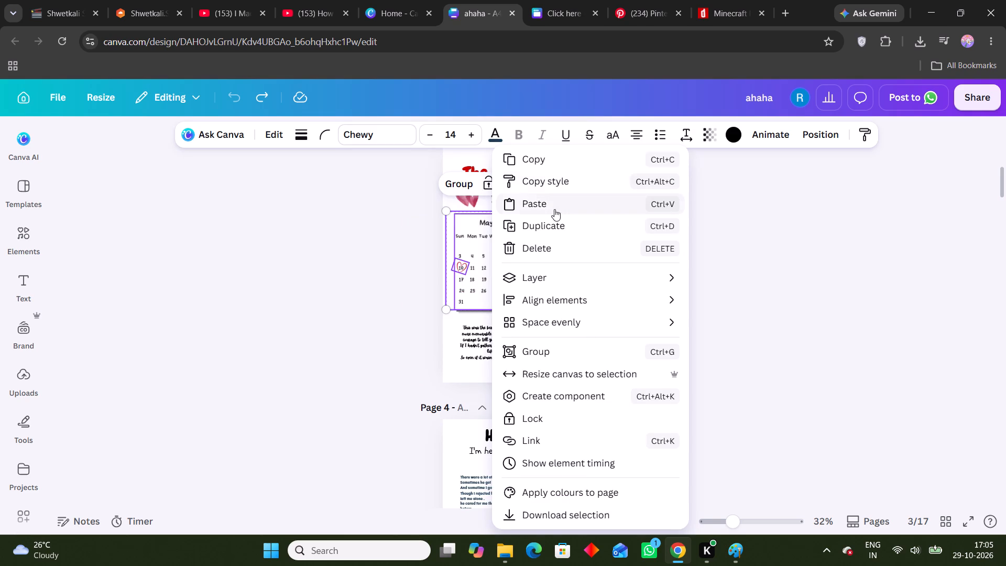
left_click(534, 161)
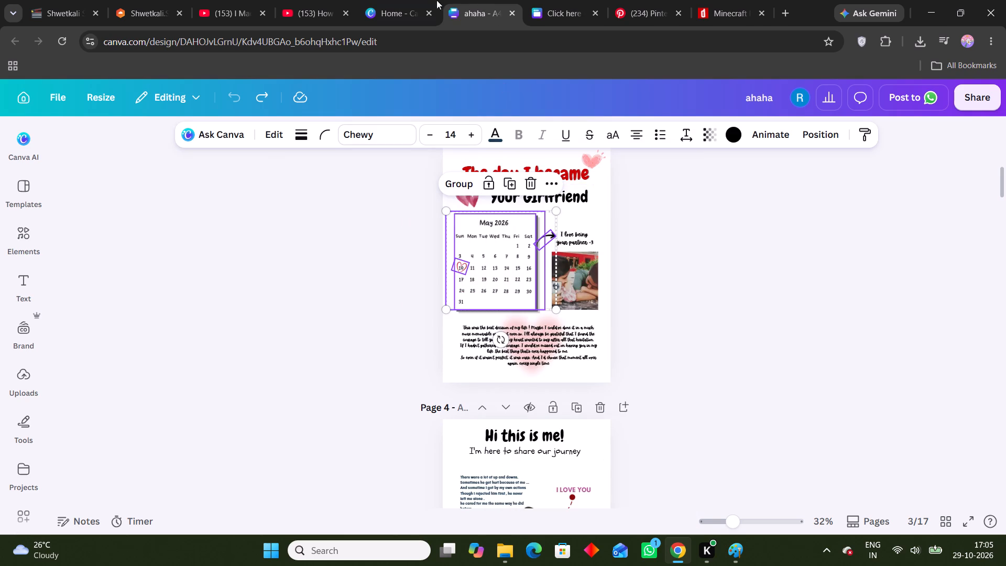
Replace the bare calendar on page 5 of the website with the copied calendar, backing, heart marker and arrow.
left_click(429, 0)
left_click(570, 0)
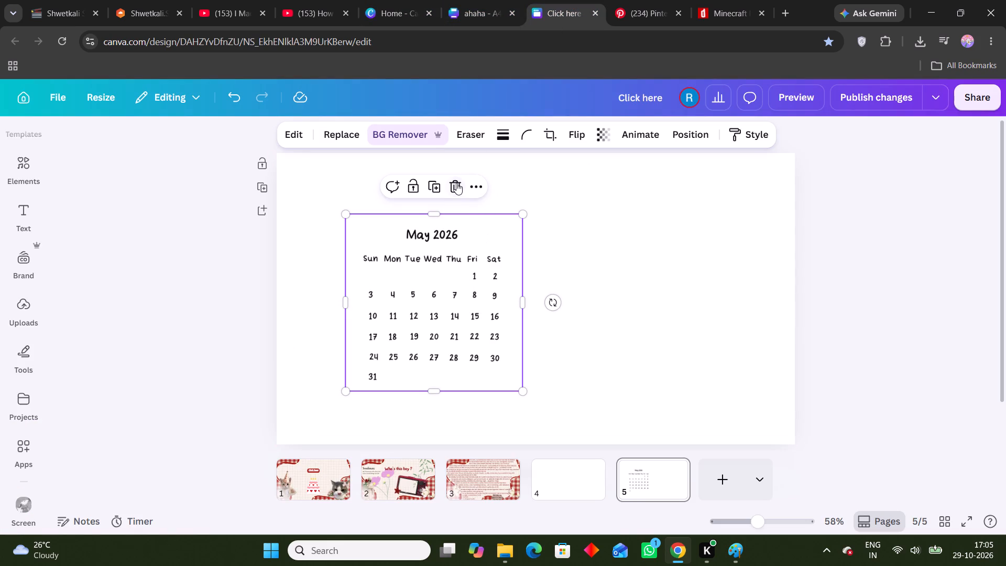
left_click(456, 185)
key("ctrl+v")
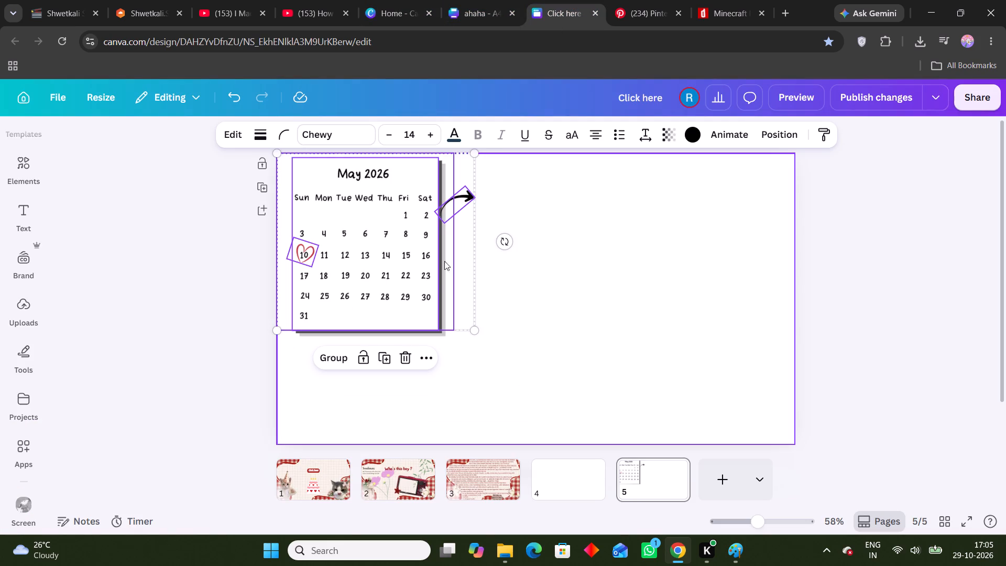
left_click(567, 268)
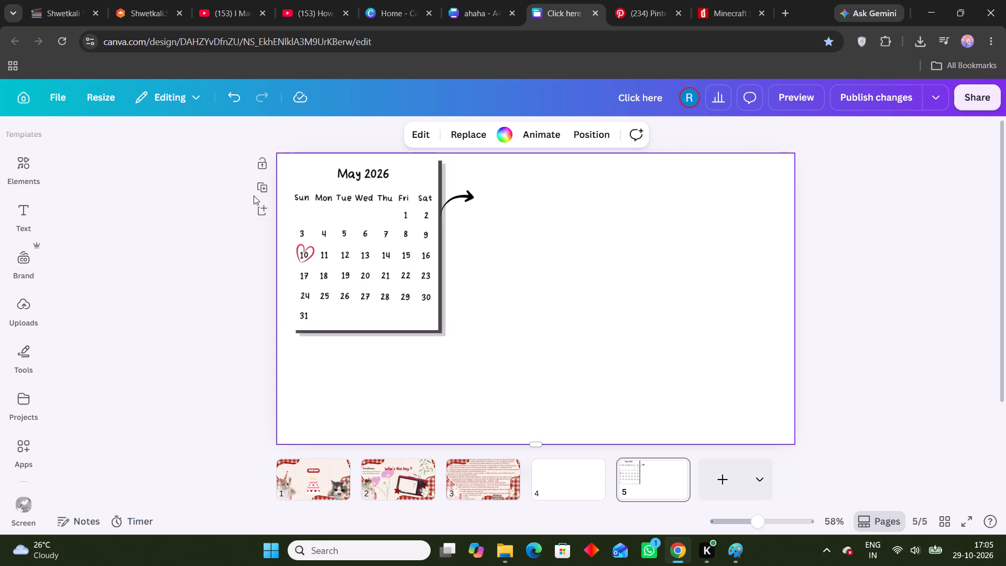
Delete page 5, which holds the pasted calendar, from the website.
right_click(686, 361)
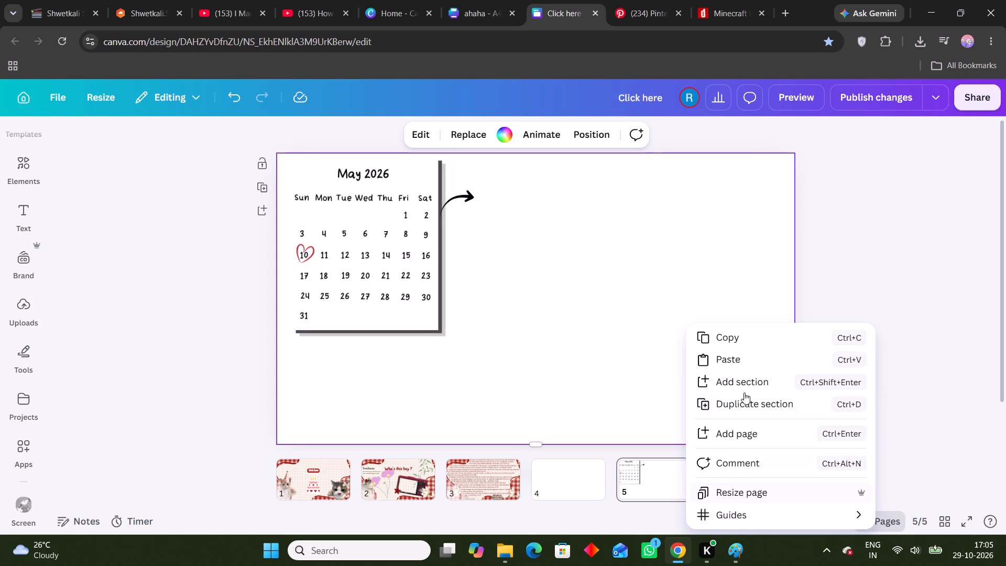
left_click(679, 475)
left_click(667, 482)
left_click(676, 469)
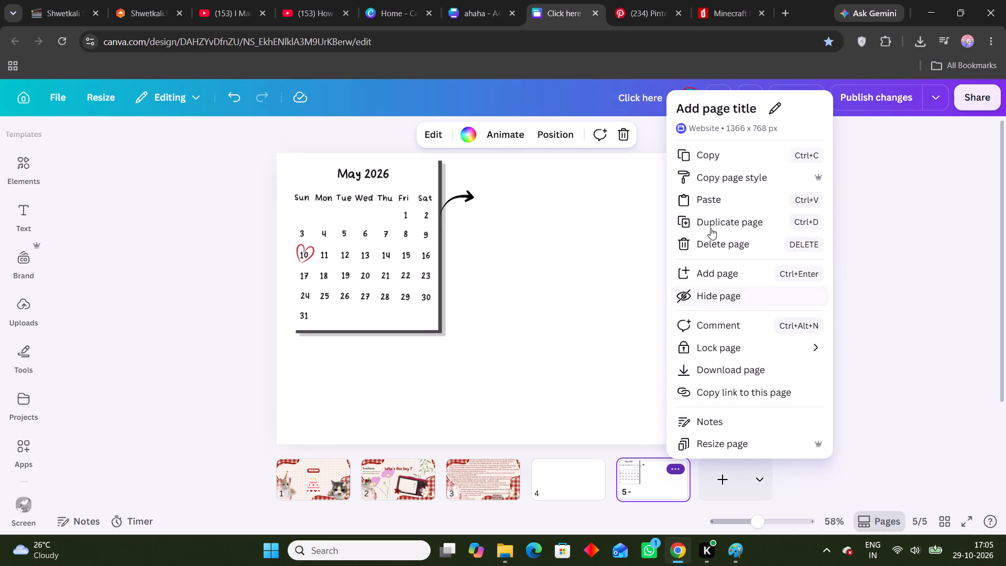
left_click(710, 240)
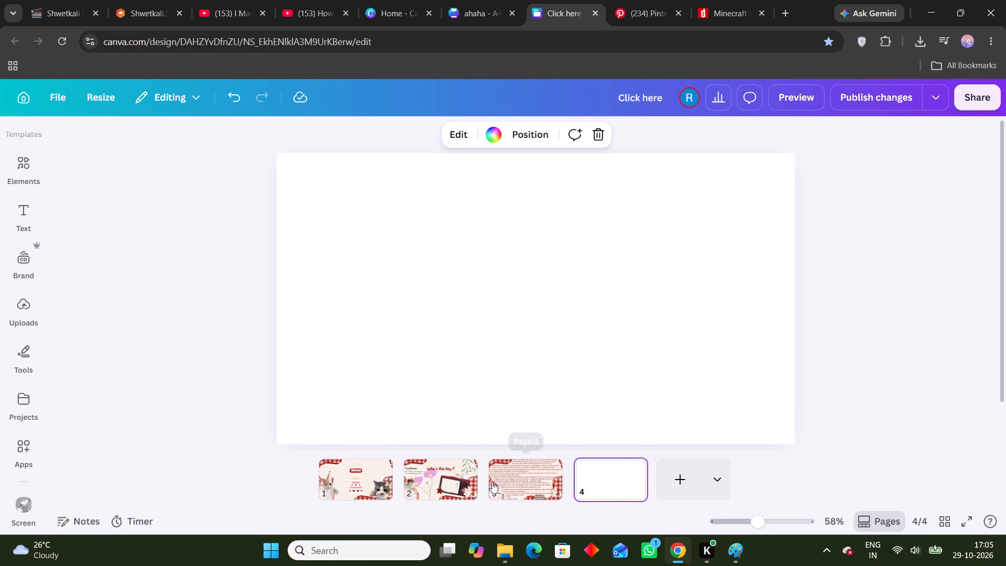
Duplicate page 3 of the website and delete the blank page that follows the copy.
left_click(552, 496)
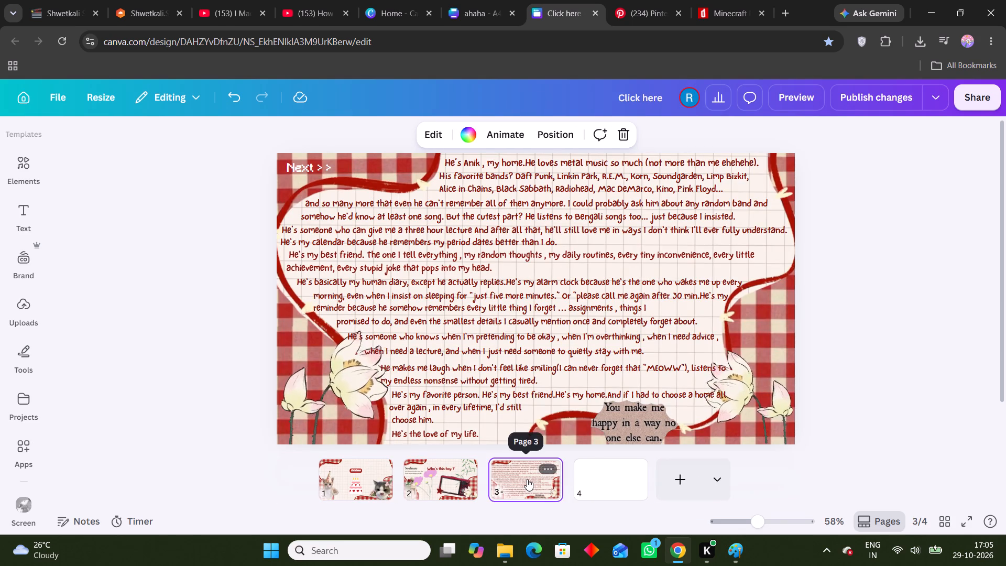
key("ctrl+d")
left_click(625, 468)
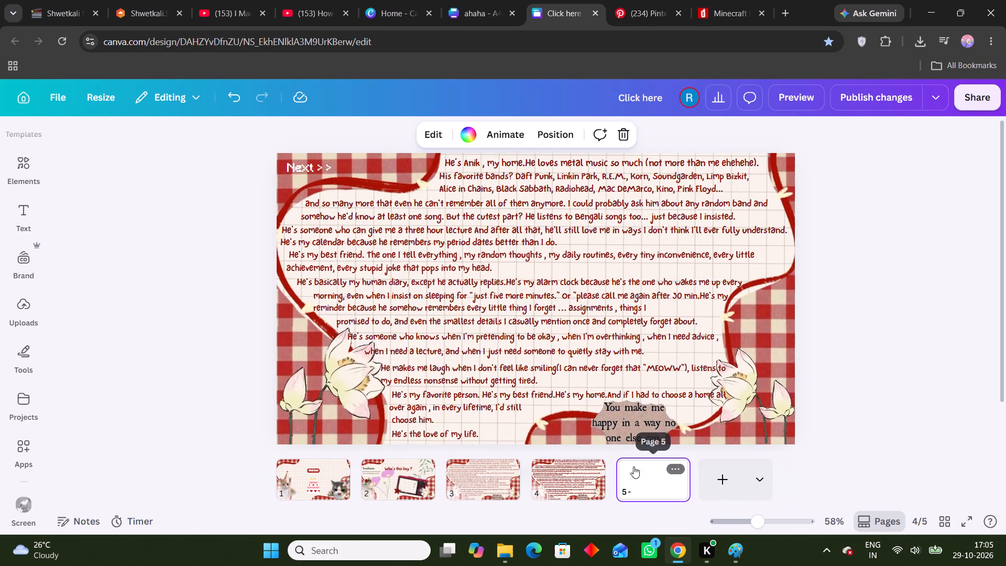
left_click(595, 129)
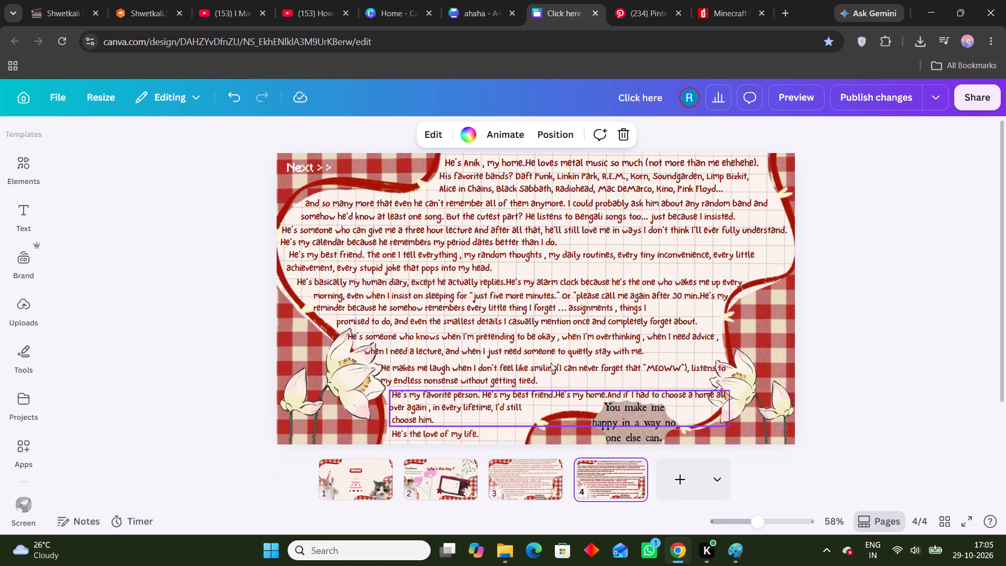
Delete all text, the lotus flowers and the quote label from page 4, keeping only the red gingham background.
left_click(761, 415)
left_click_drag(739, 431, 733, 429)
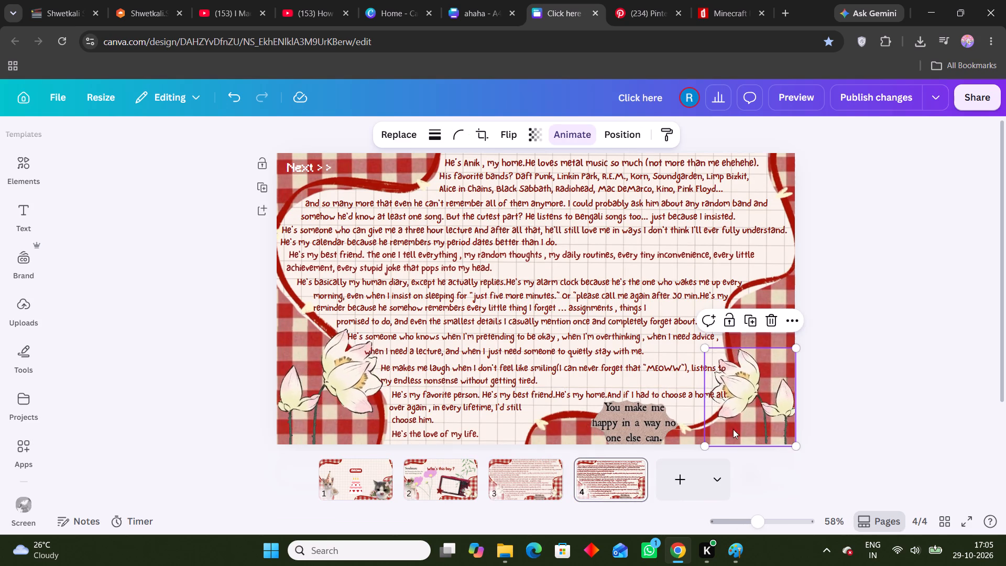
left_click_drag(733, 429, 467, 309)
left_click_drag(855, 426, 312, 274)
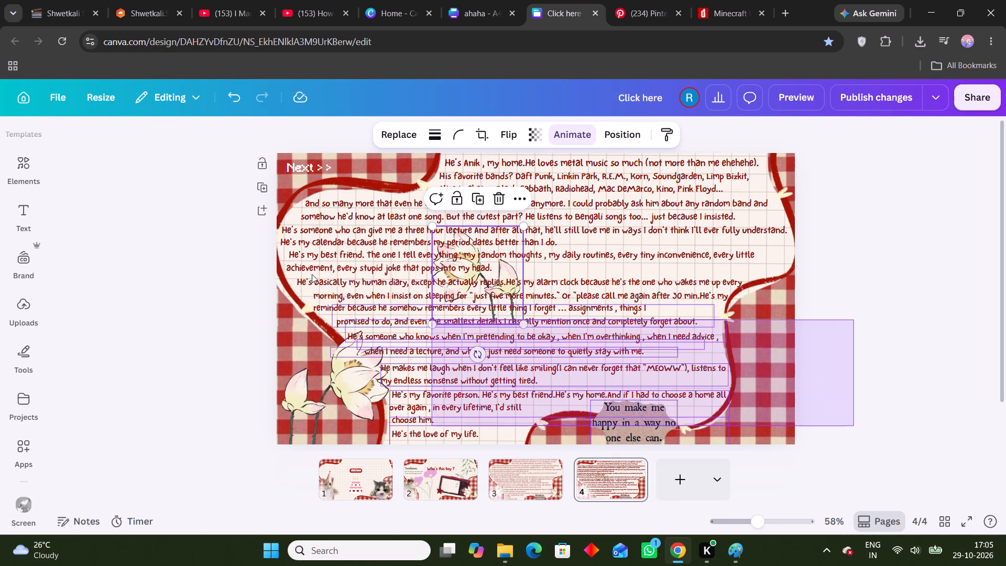
left_click_drag(312, 274, 205, 218)
key("Insert")
key("Delete")
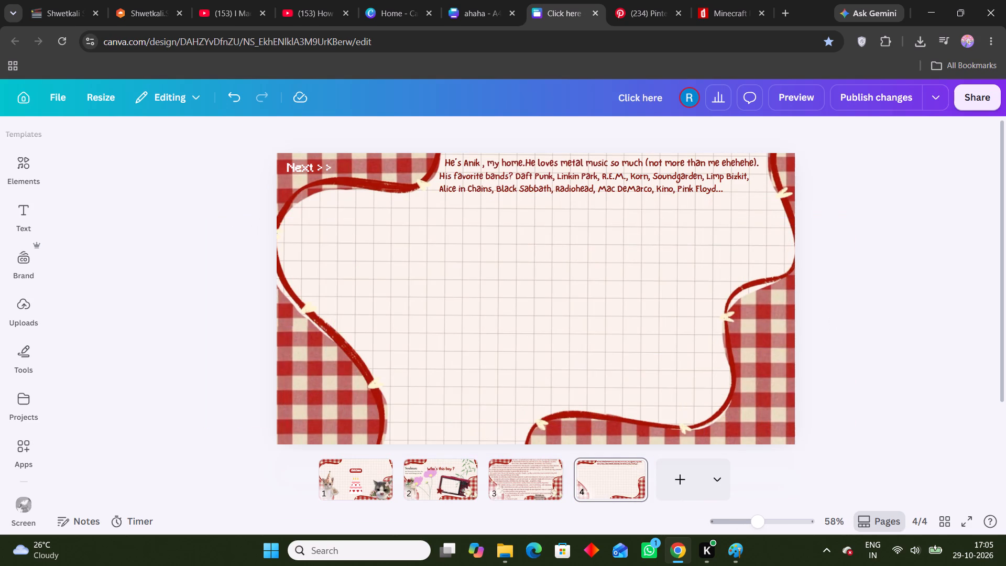
left_click_drag(874, 238, 315, 146)
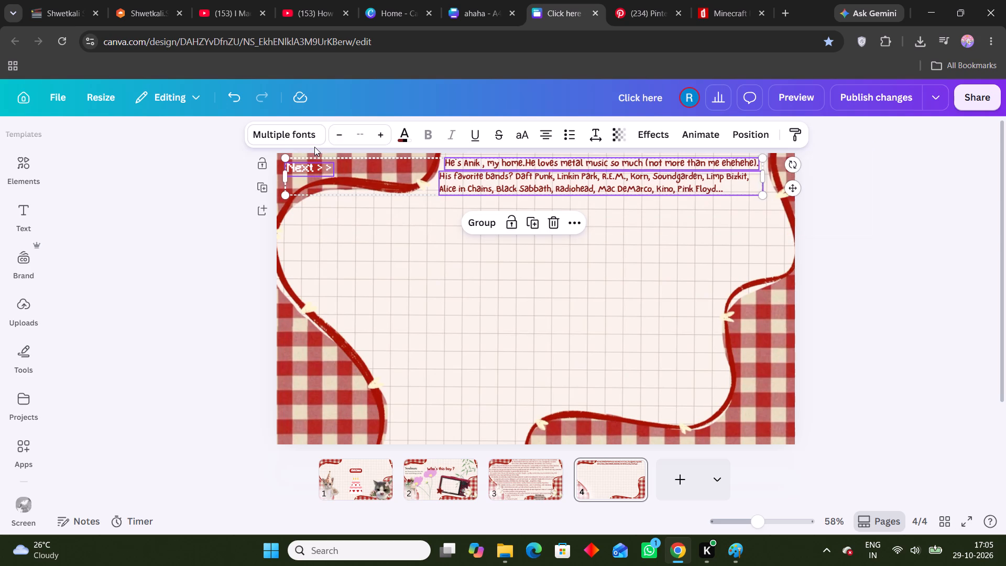
key("Delete")
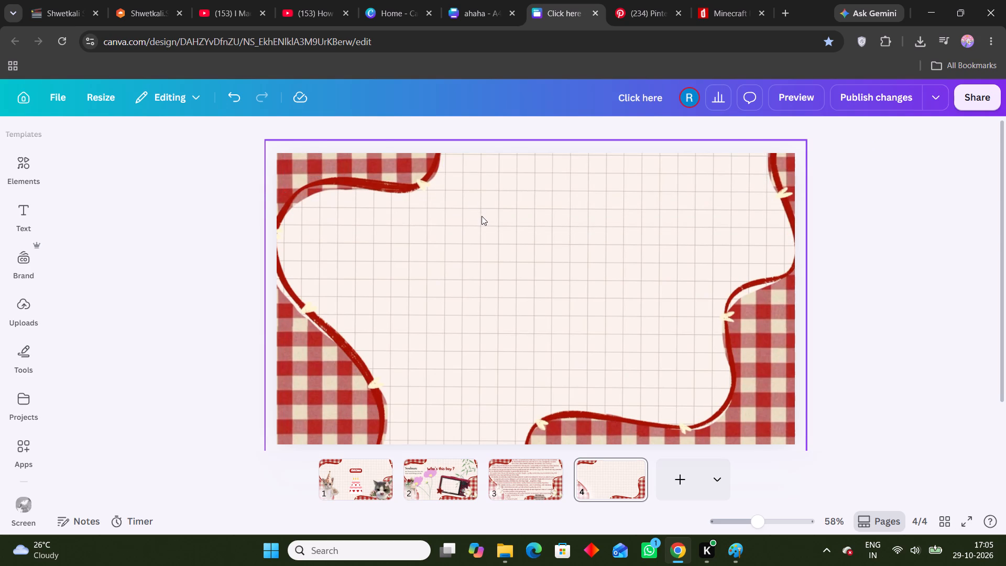
Paste the copied calendar with its heart marker and arrow onto page 4 and place it in the page's left half.
key("ctrl+v")
left_click_drag(412, 281, 427, 313)
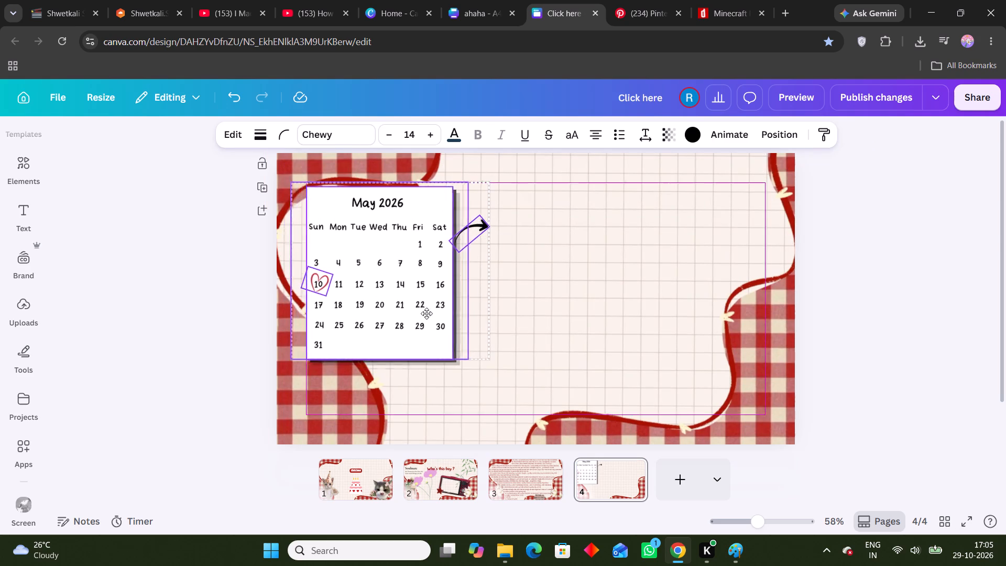
left_click_drag(427, 313, 428, 299)
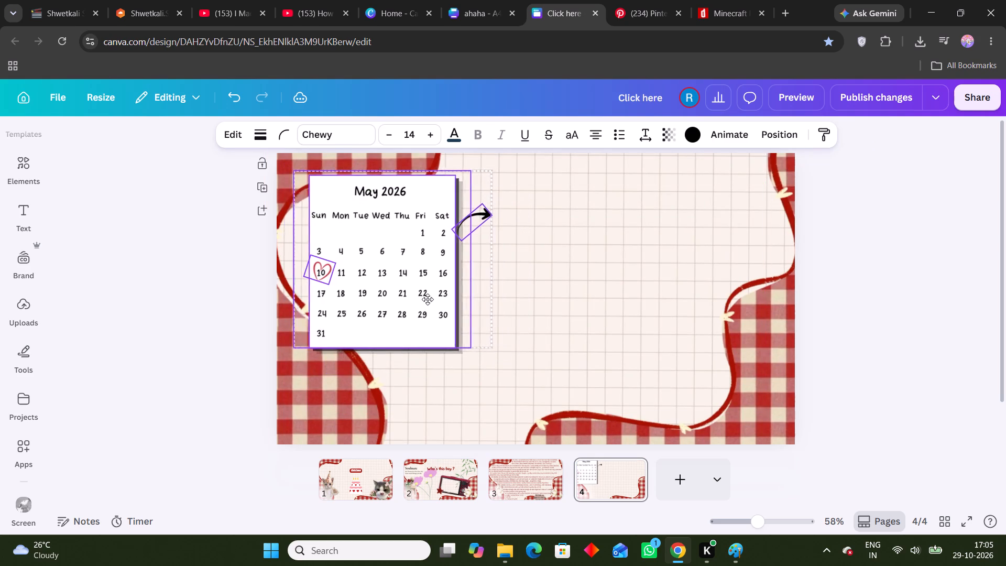
left_click_drag(428, 299, 417, 333)
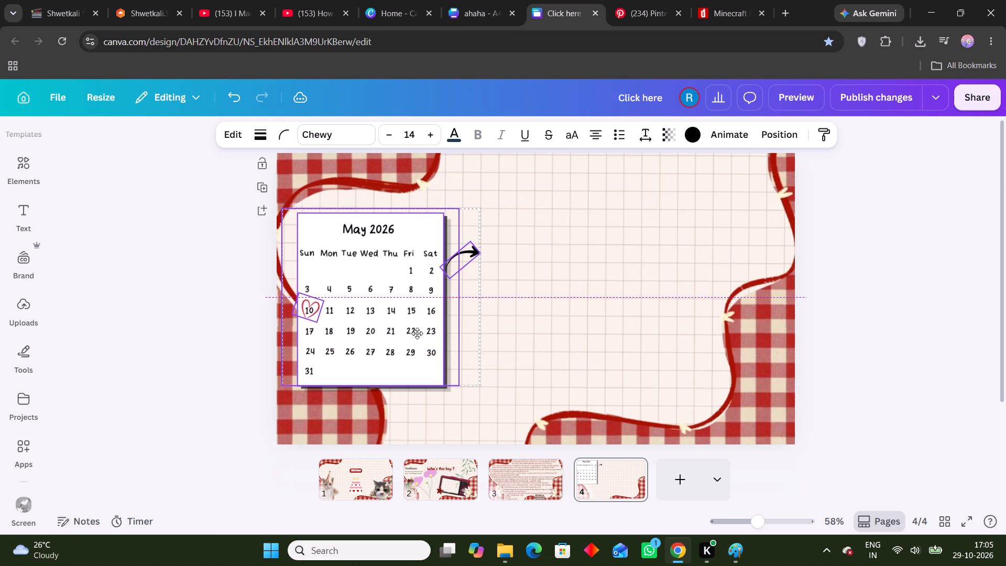
left_click_drag(417, 333, 440, 330)
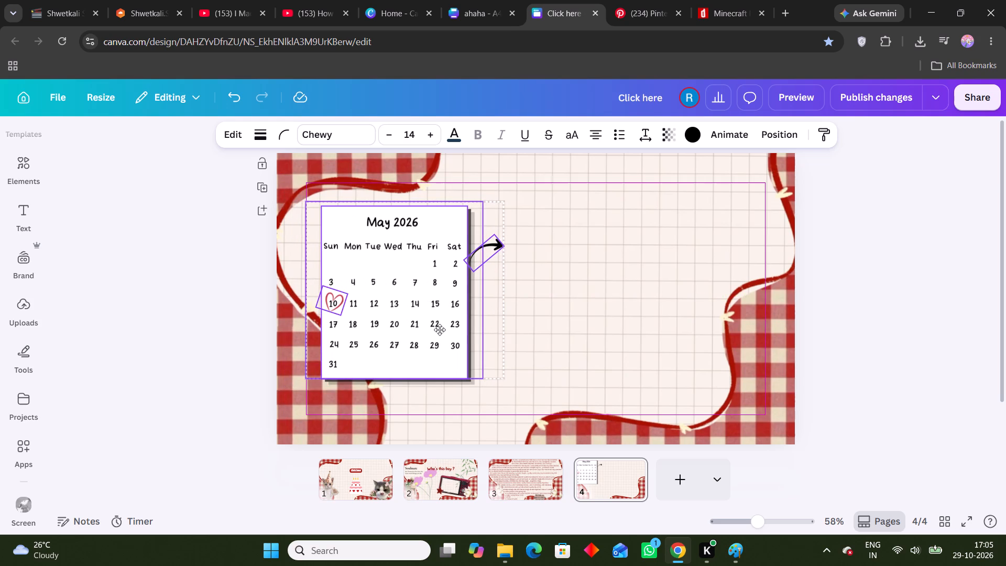
left_click_drag(440, 330, 439, 330)
left_click(893, 256)
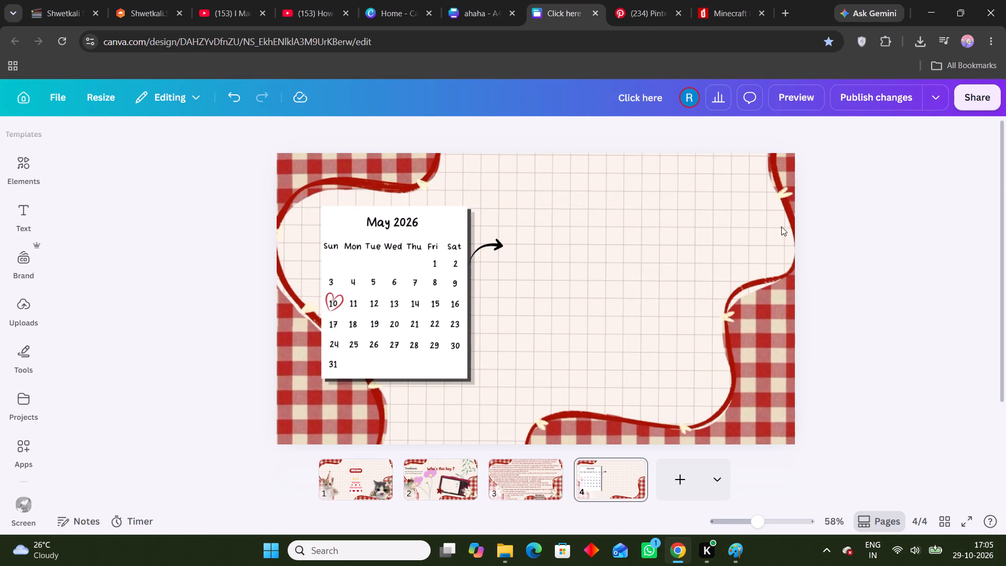
Check page 3 of the ahaha design and the reference tabs for text to reuse on page 4.
left_click(455, 11)
left_click(654, 258)
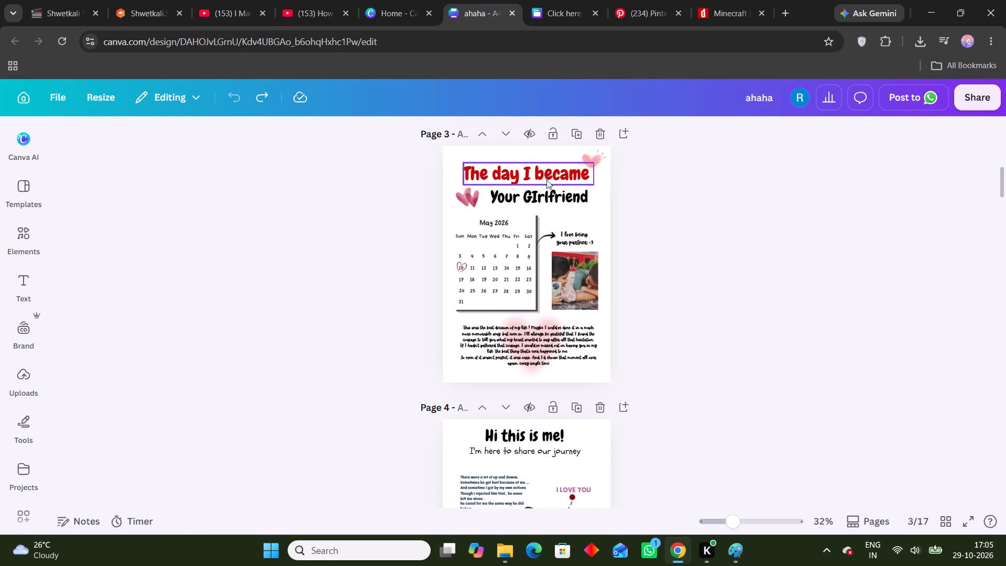
left_click(389, 0)
left_click(446, 0)
left_click(325, 0)
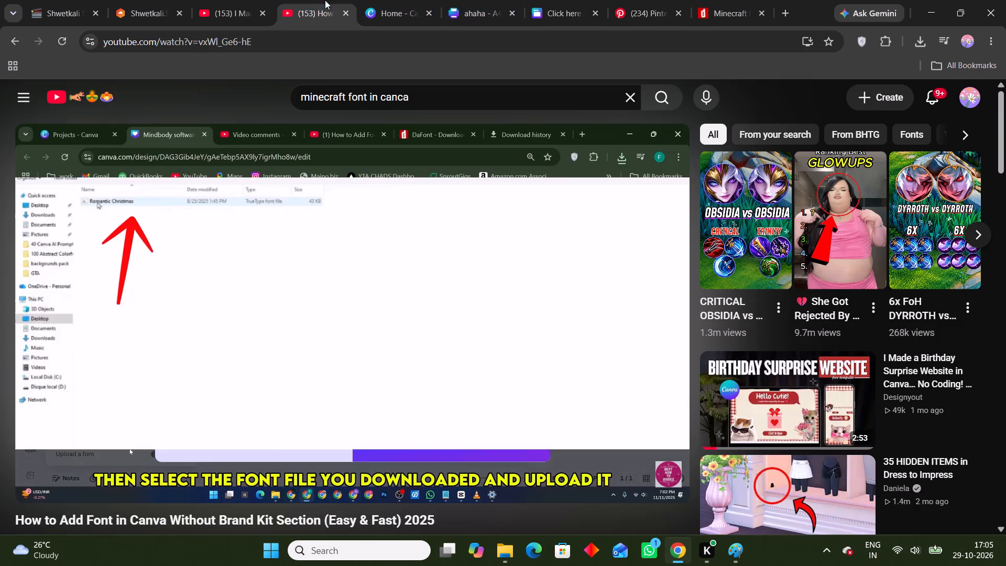
left_click_drag(480, 0, 497, 0)
left_click(555, 0)
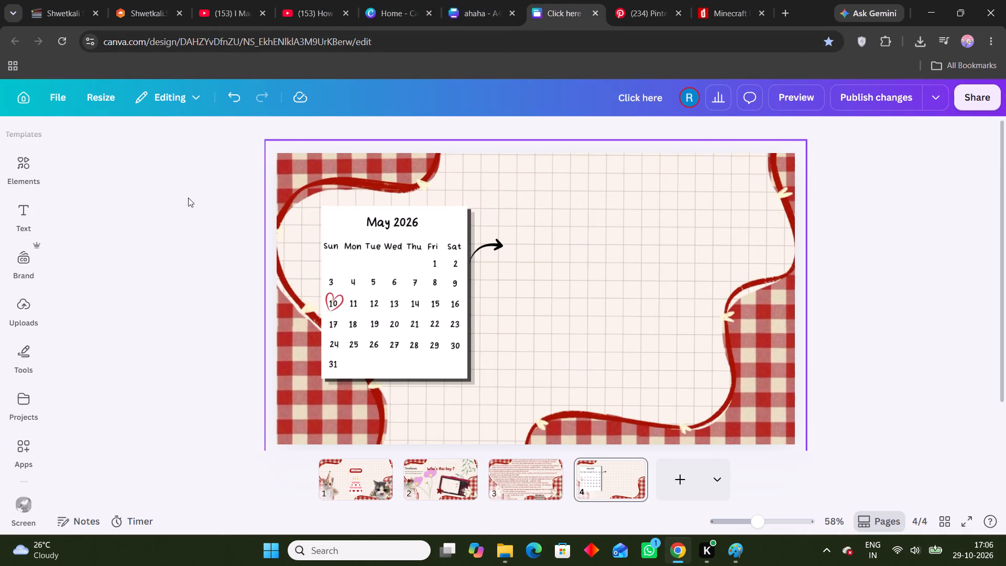
Add a text box to page 4 with font size 27 and dark red text.
left_click(0, 212)
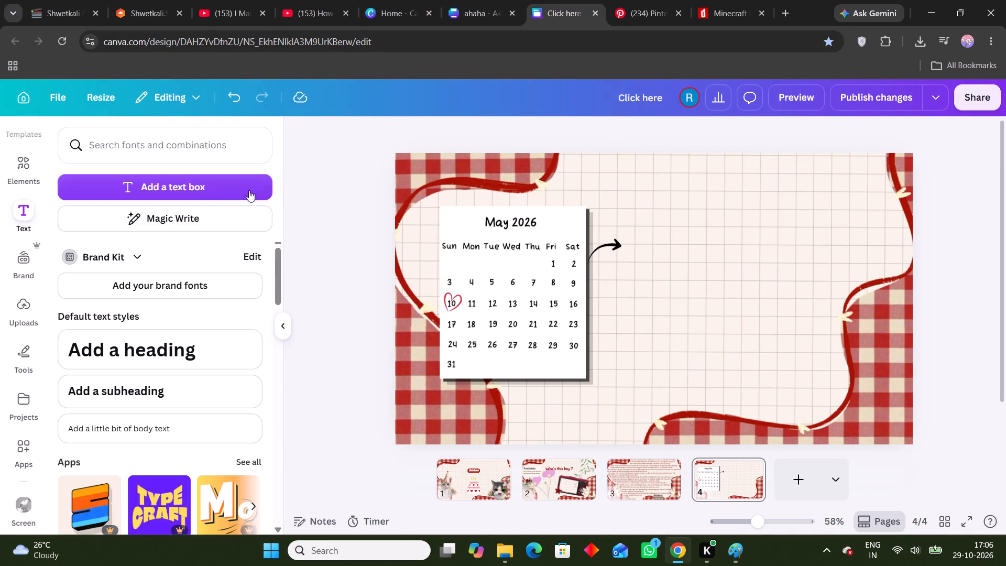
left_click(193, 190)
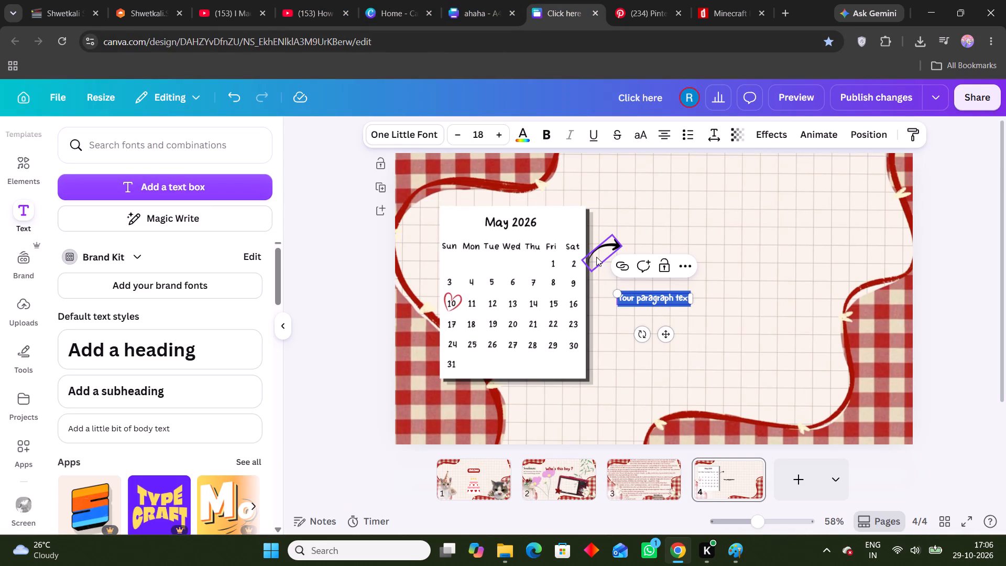
triple_click(497, 137)
triple_click(497, 137)
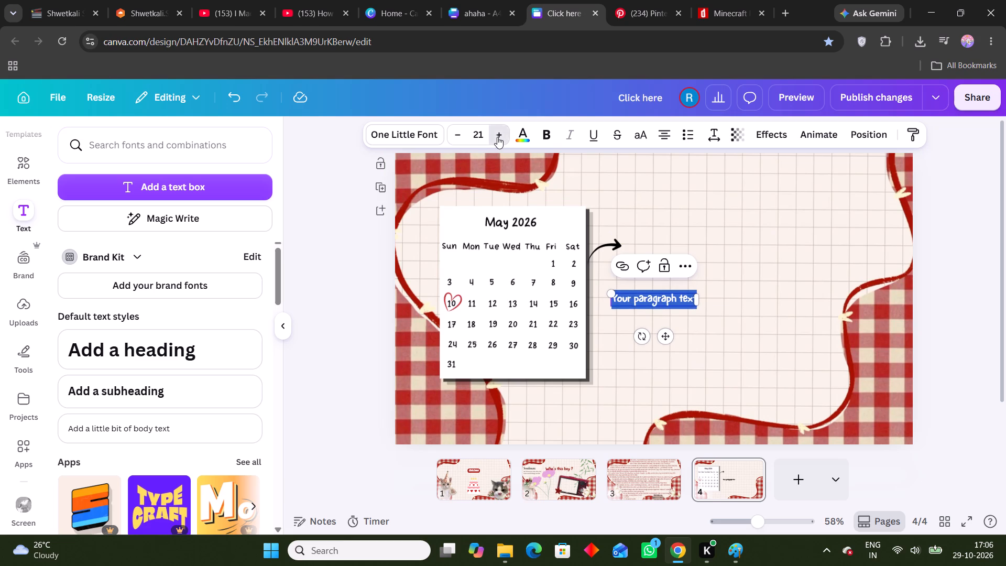
triple_click(497, 137)
left_click(545, 131)
left_click(531, 129)
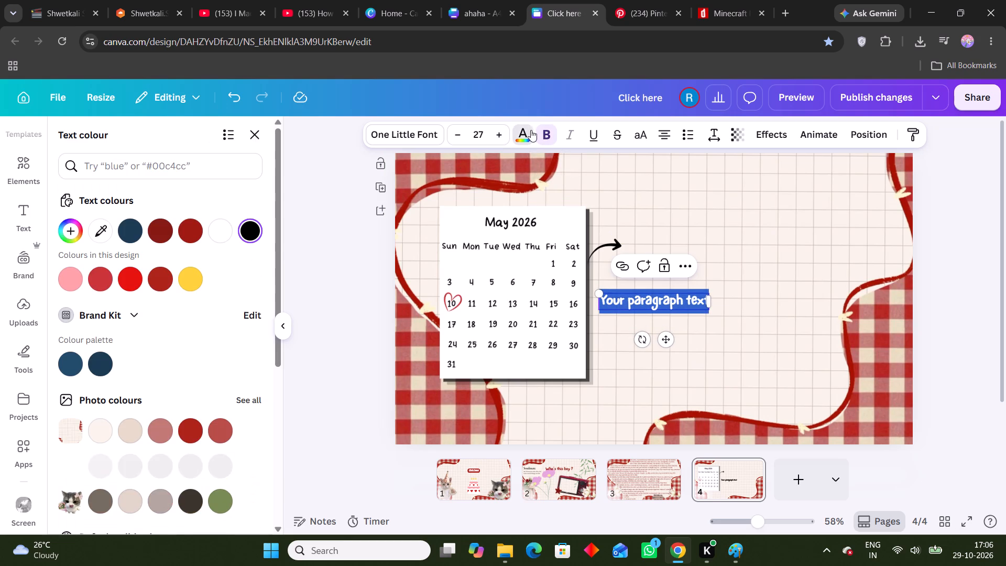
left_click(540, 133)
left_click(155, 226)
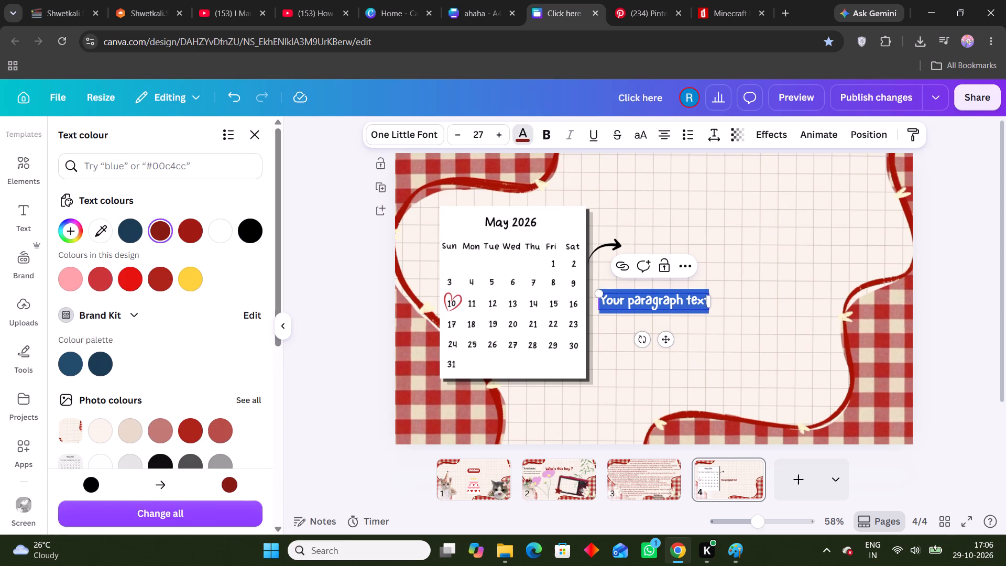
Enter "The day I became your girlfriend" in the text box and place it beside the calendar's arrow tip.
type("The")
key("space")
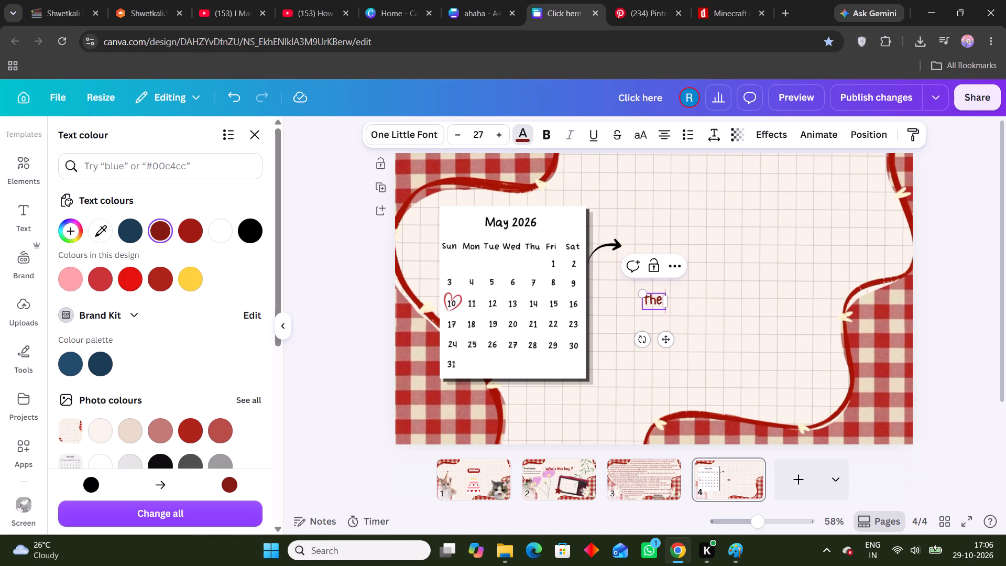
key("BackSpace")
key("BackSpace")
key("BackSpace")
key("BackSpace")
key("BackSpace")
type("The day I became your")
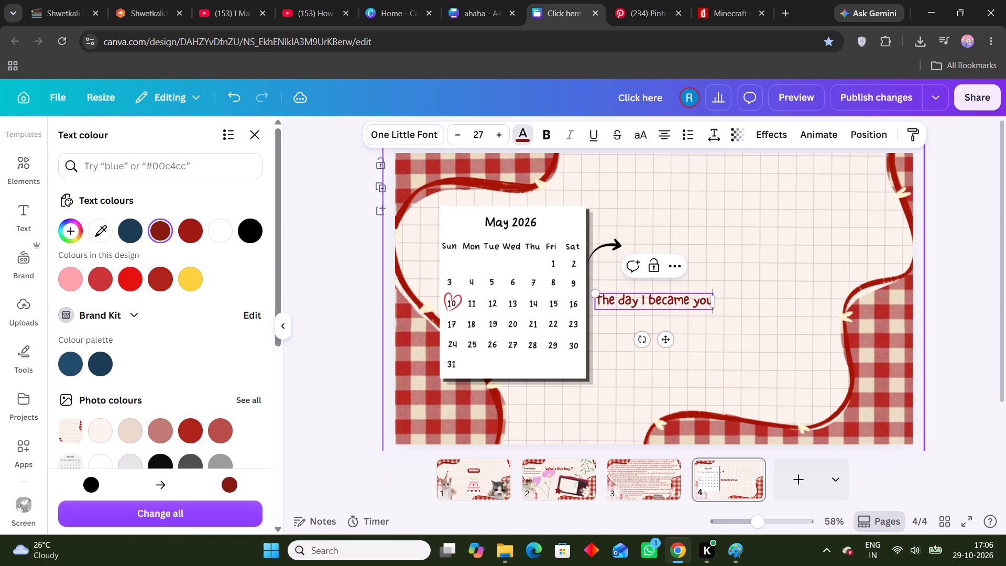
key("space")
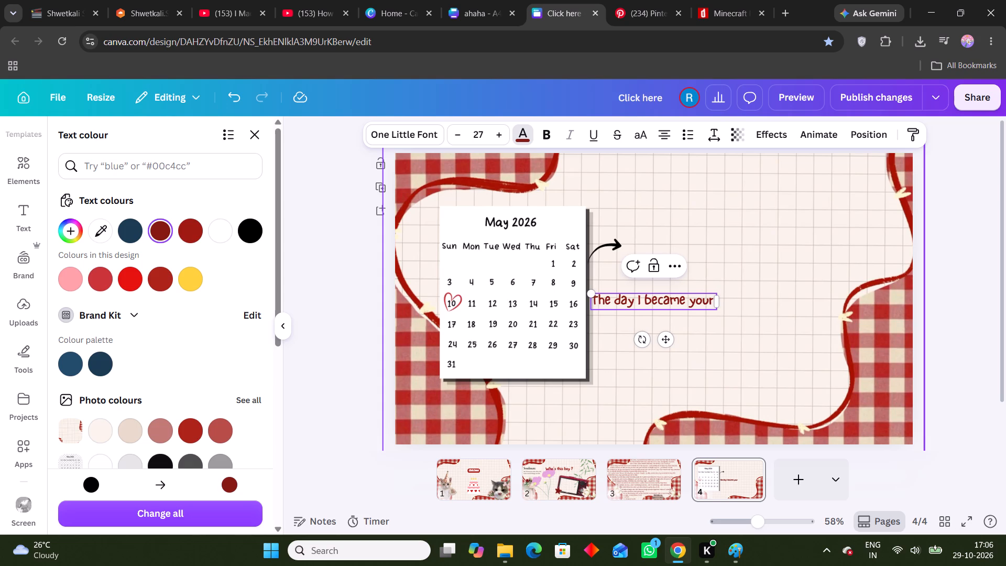
type("girl")
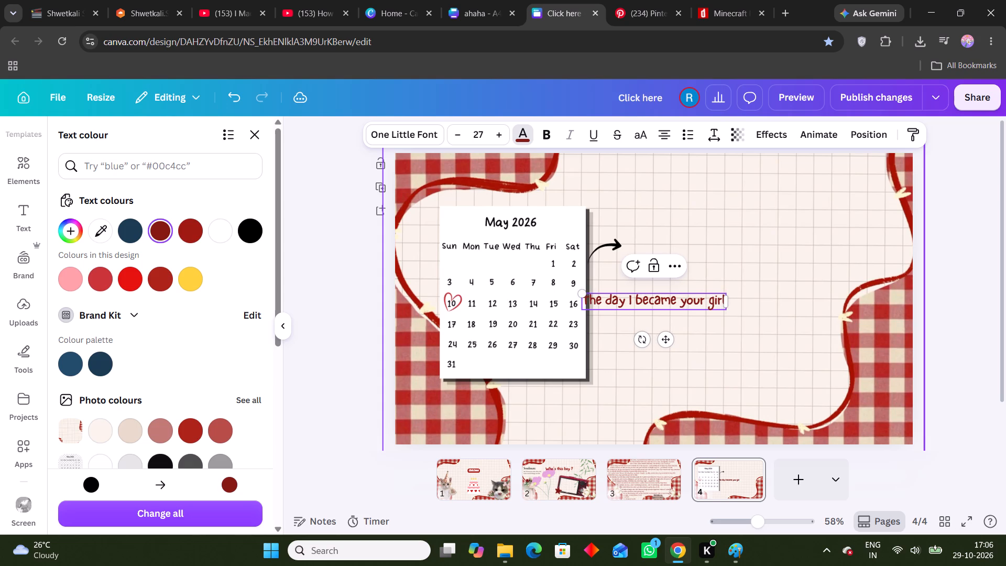
type("friend")
key("space")
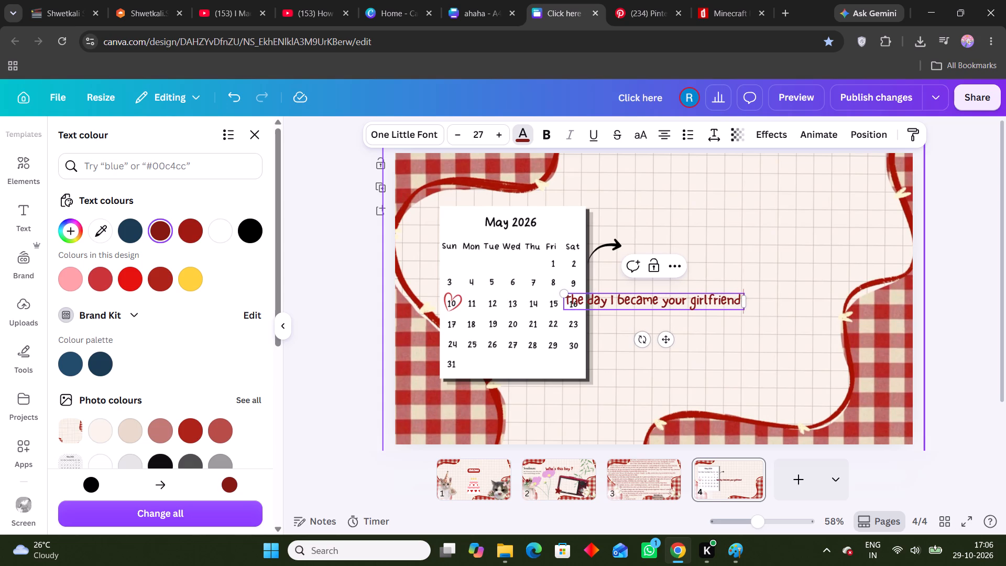
left_click_drag(660, 337, 712, 277)
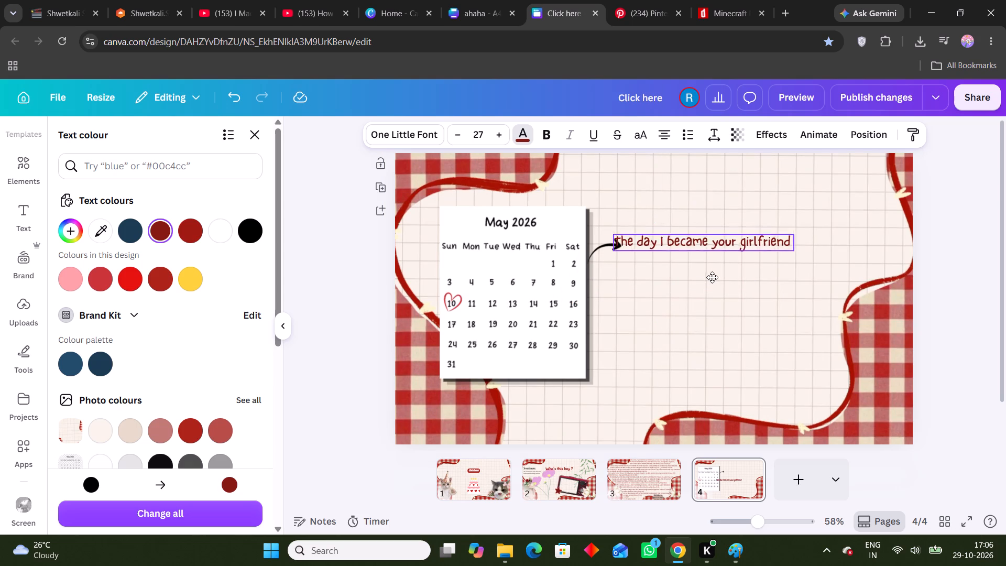
left_click_drag(712, 277, 722, 281)
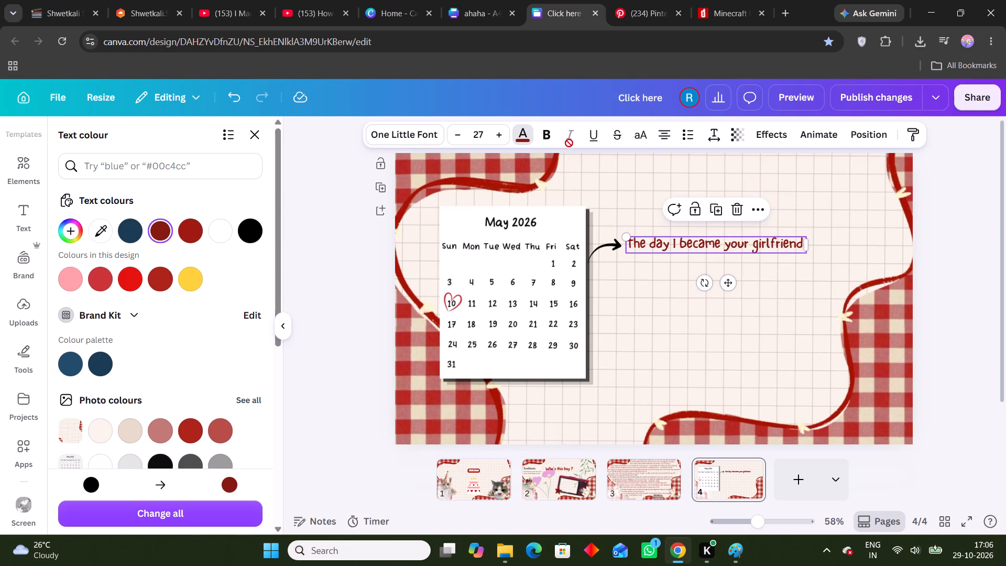
Make the heading bold at font size 36 and reposition it so that it starts at the arrow tip.
left_click(547, 136)
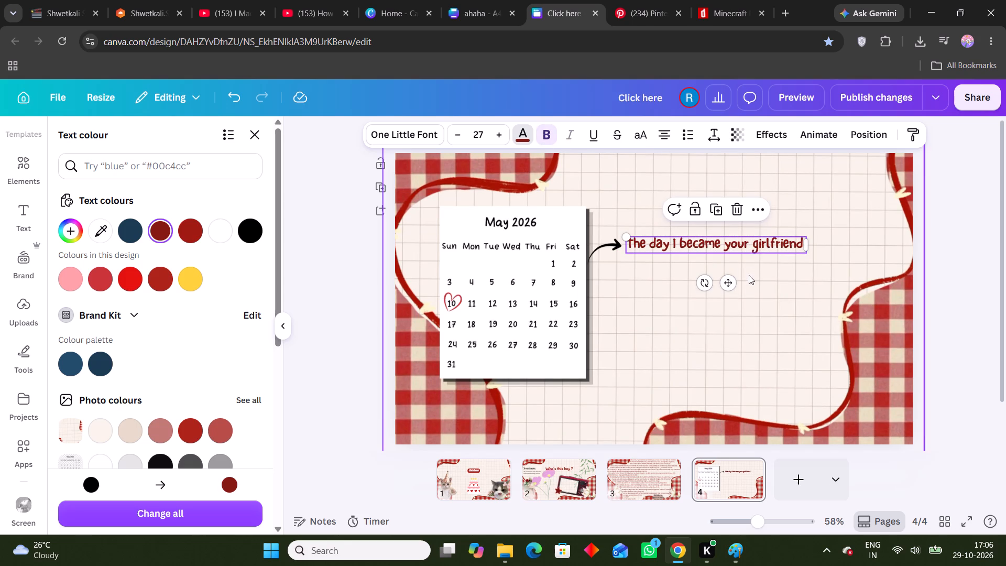
triple_click(495, 132)
triple_click(495, 132)
triple_click(495, 132)
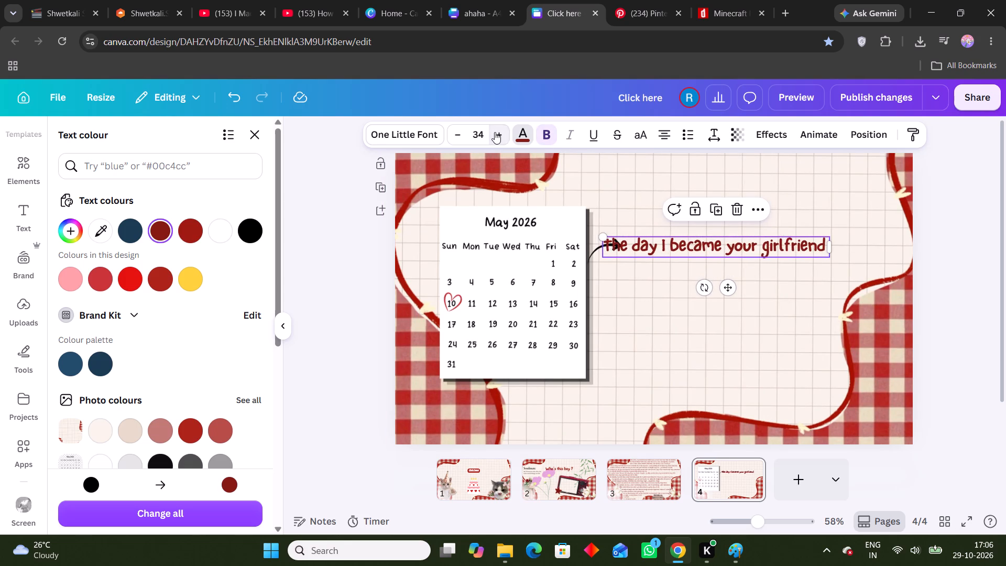
left_click_drag(728, 284, 753, 282)
left_click(1004, 248)
left_click(976, 238)
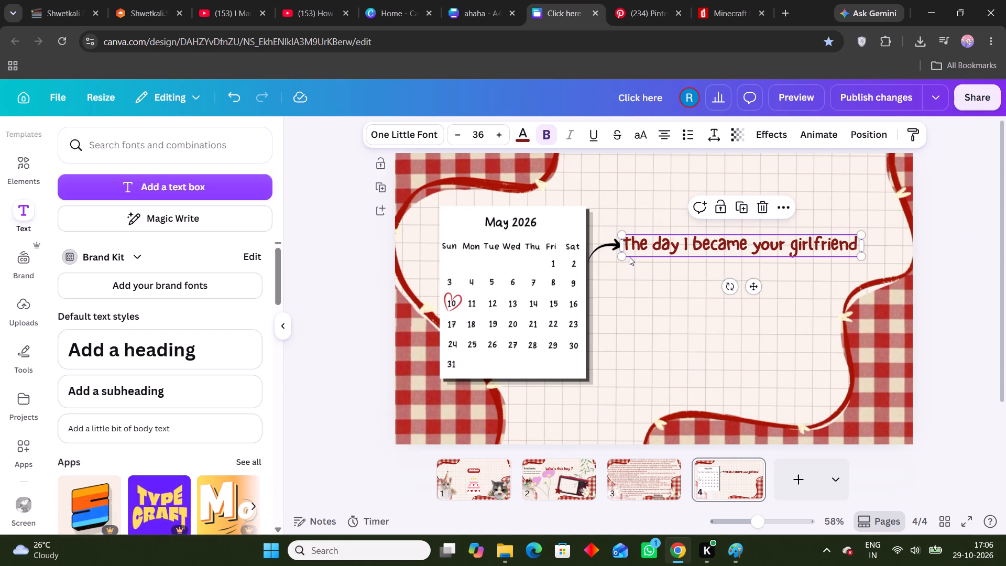
Copy the full paragraph below the calendar on page 3 of the ahaha design into a new text box on page 4.
left_click(643, 7)
left_click(592, 0)
left_click(499, 0)
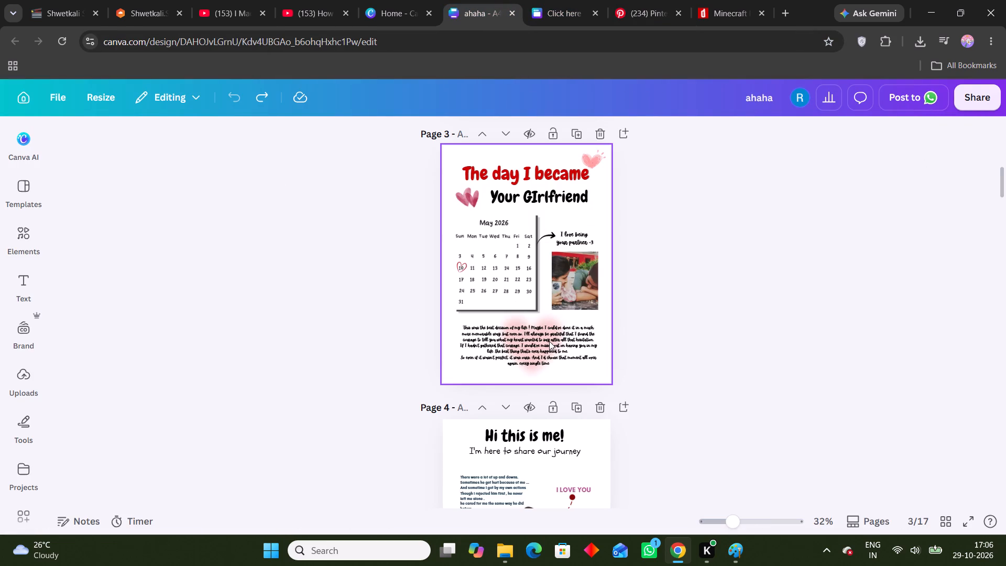
left_click(549, 341)
double_click(556, 363)
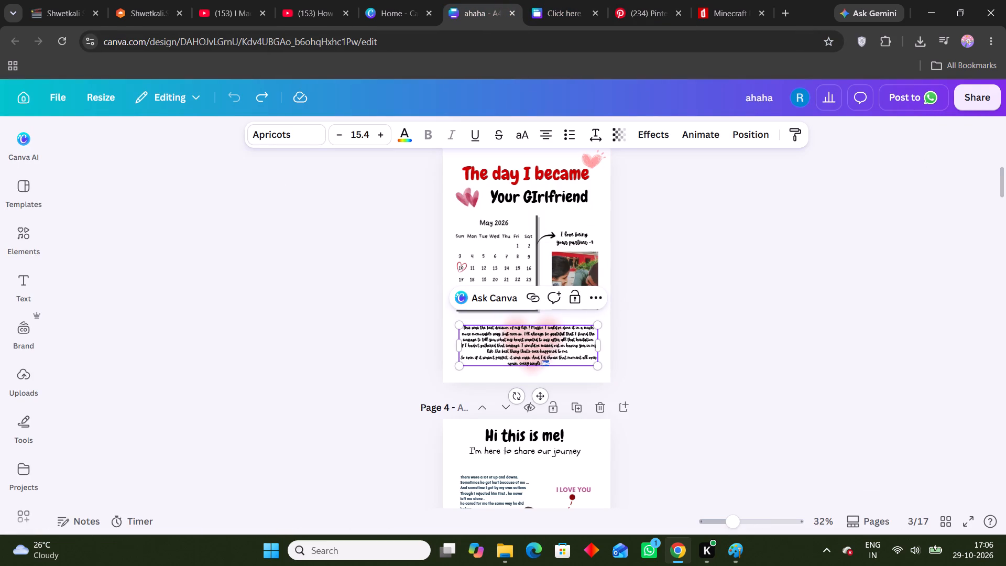
triple_click(556, 363)
left_click(556, 363)
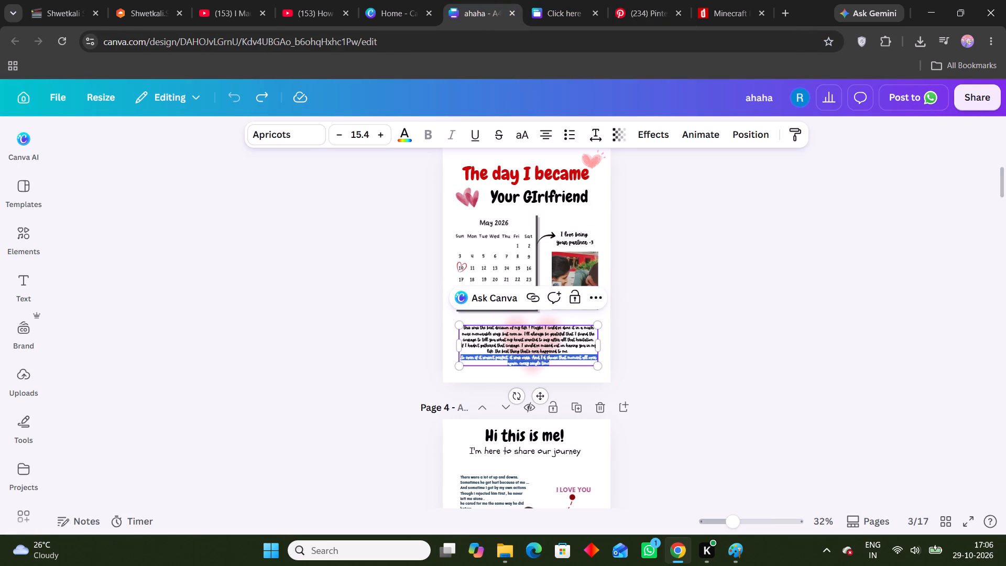
key("ctrl+a")
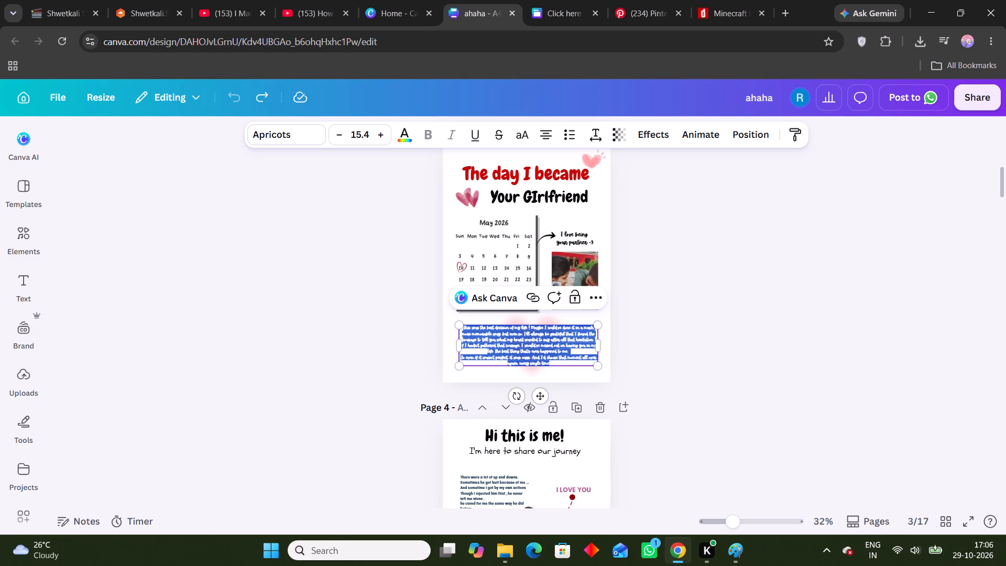
key("ctrl+c")
left_click(572, 18)
left_click(702, 307)
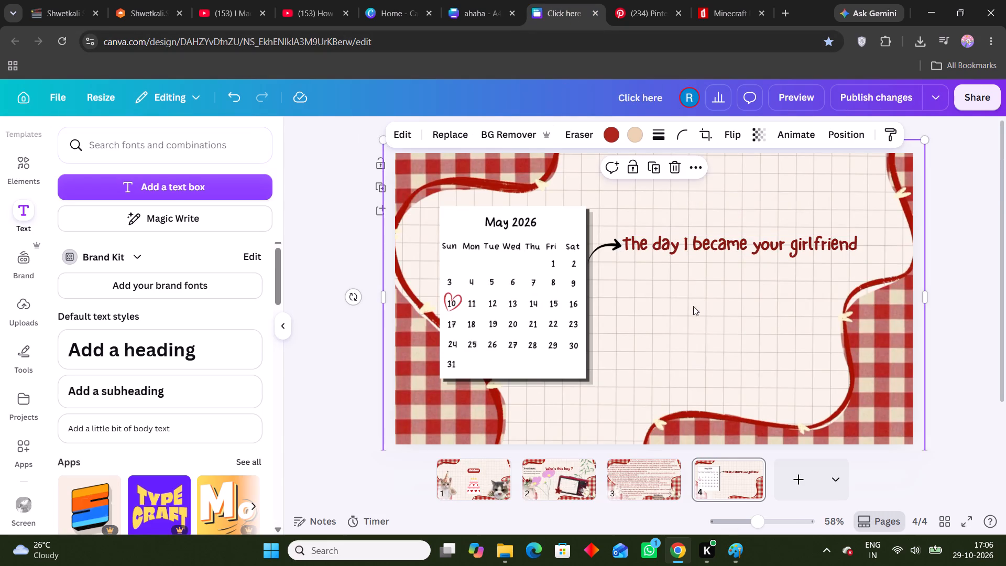
left_click(171, 193)
key("ctrl+v")
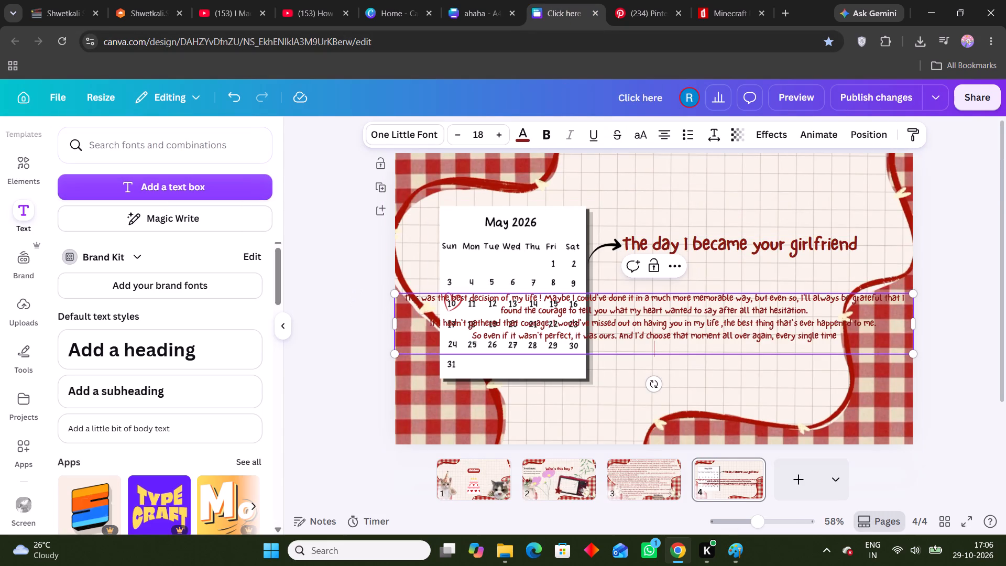
Narrow the pasted paragraph's text box and place it beneath the girlfriend heading, beside the calendar.
left_click_drag(916, 325, 834, 328)
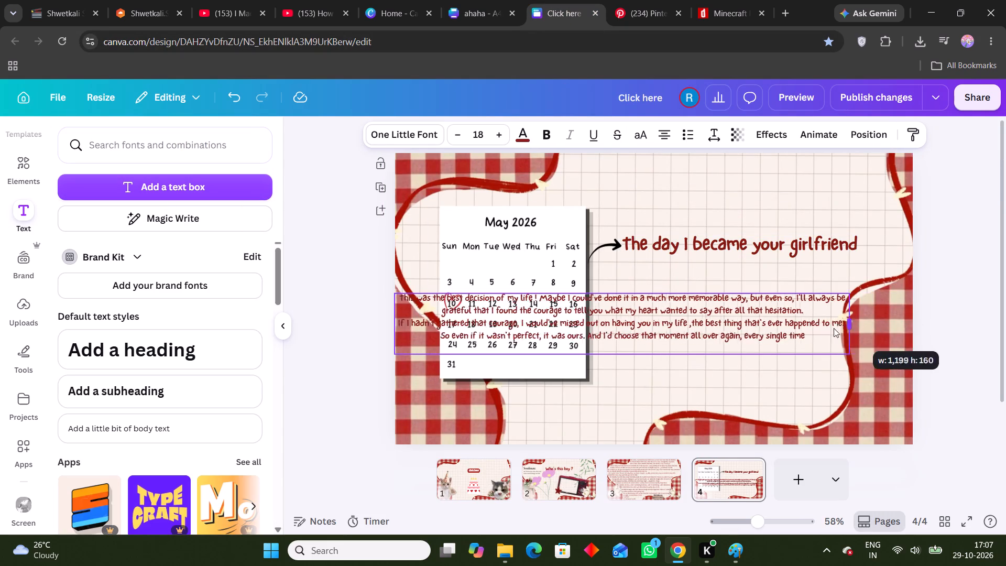
left_click_drag(834, 328, 689, 327)
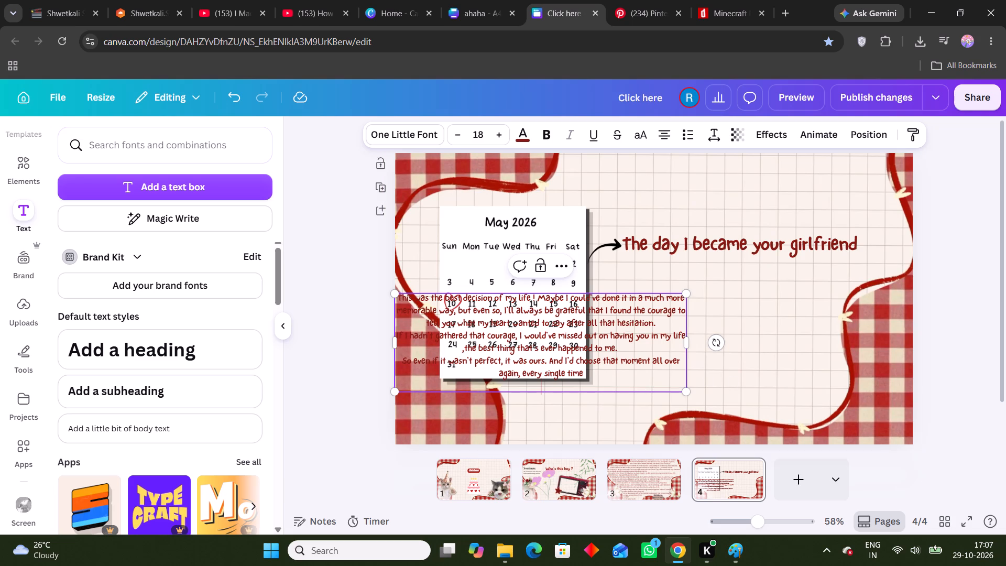
left_click(633, 373)
left_click_drag(630, 388, 677, 400)
left_click_drag(643, 394, 817, 410)
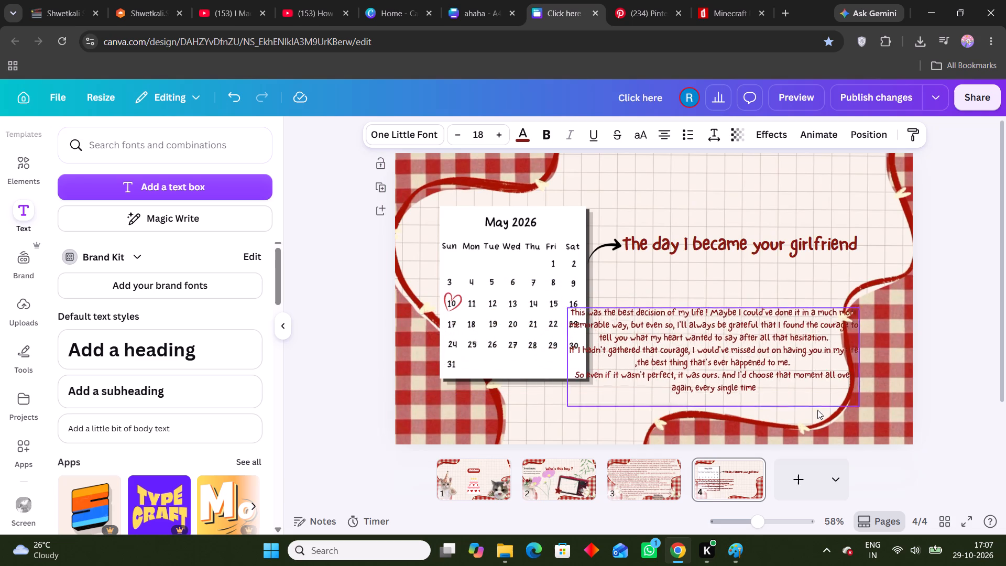
left_click_drag(817, 410, 838, 367)
Rotate the black arrow and move it up beside the calendar's top edge, clear of the heading.
left_click(605, 244)
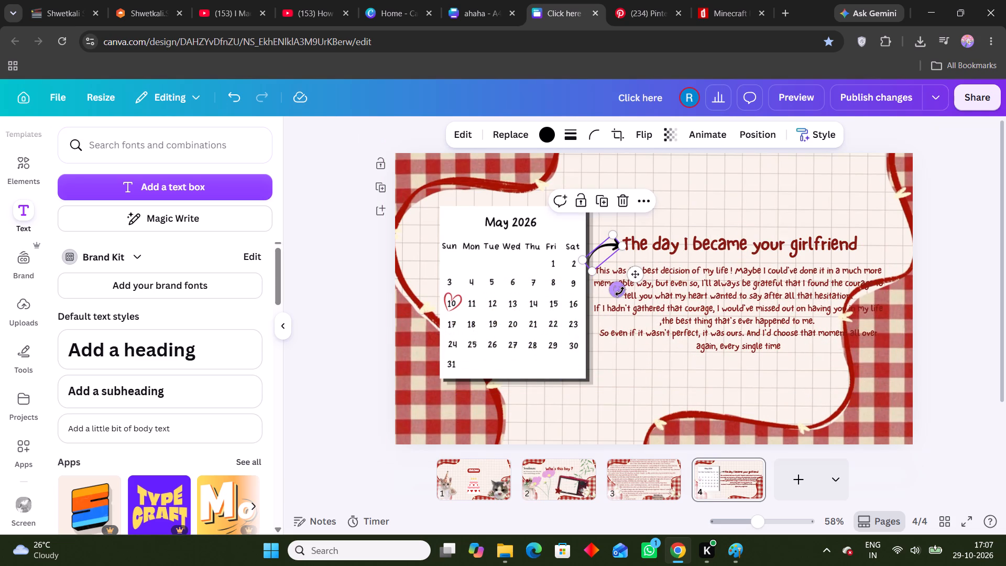
left_click_drag(620, 291, 626, 268)
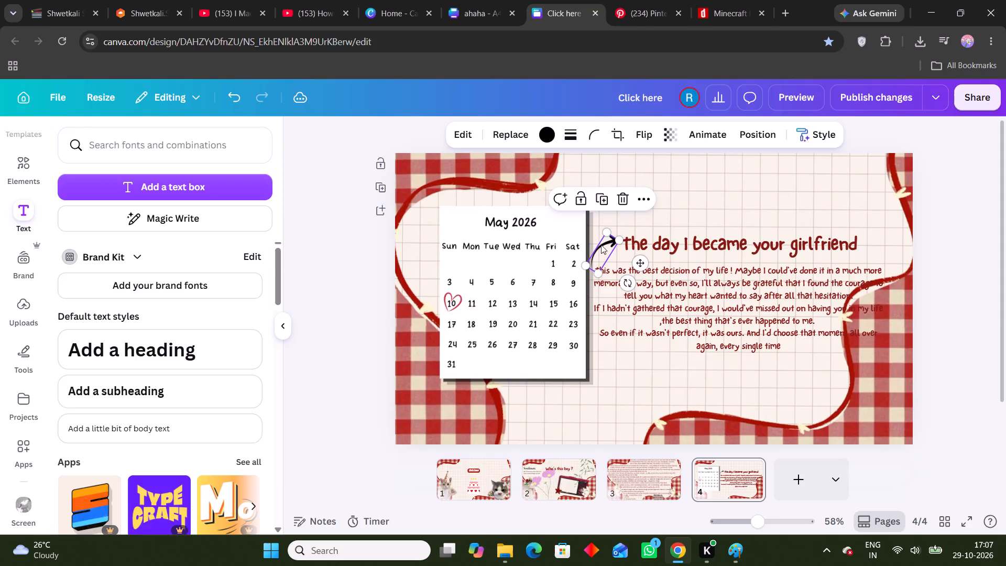
left_click(591, 236)
left_click(612, 247)
left_click_drag(612, 247, 606, 232)
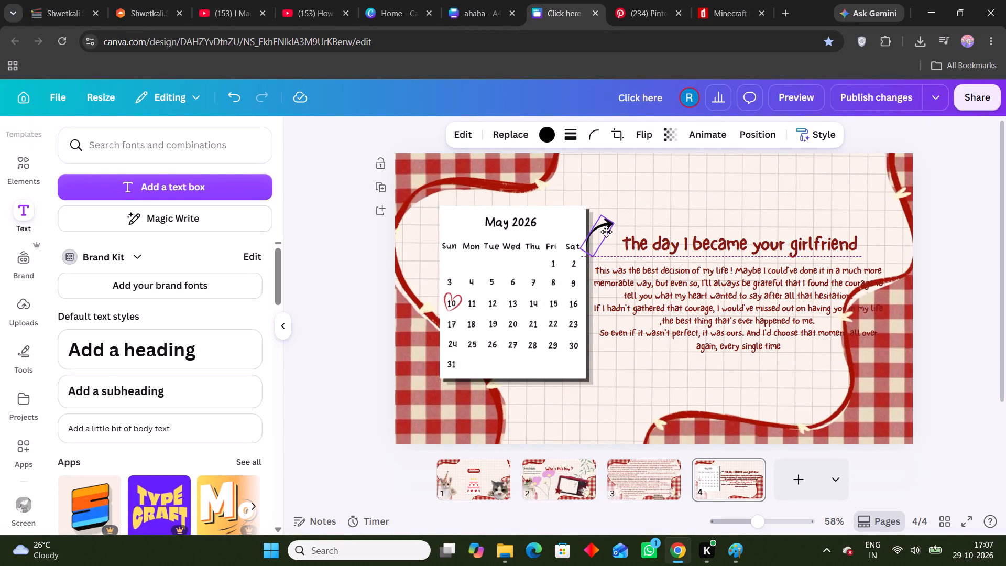
left_click_drag(606, 232, 609, 223)
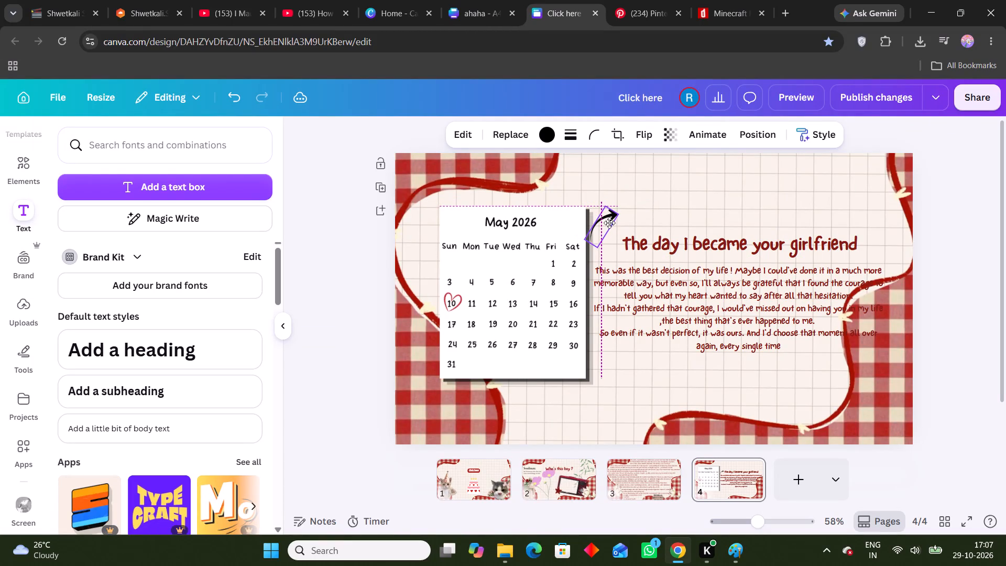
left_click_drag(609, 223, 609, 223)
left_click_drag(627, 256, 620, 257)
Move the heading up level with the raised arrow and bring the paragraph up beneath it.
left_click_drag(701, 239, 702, 235)
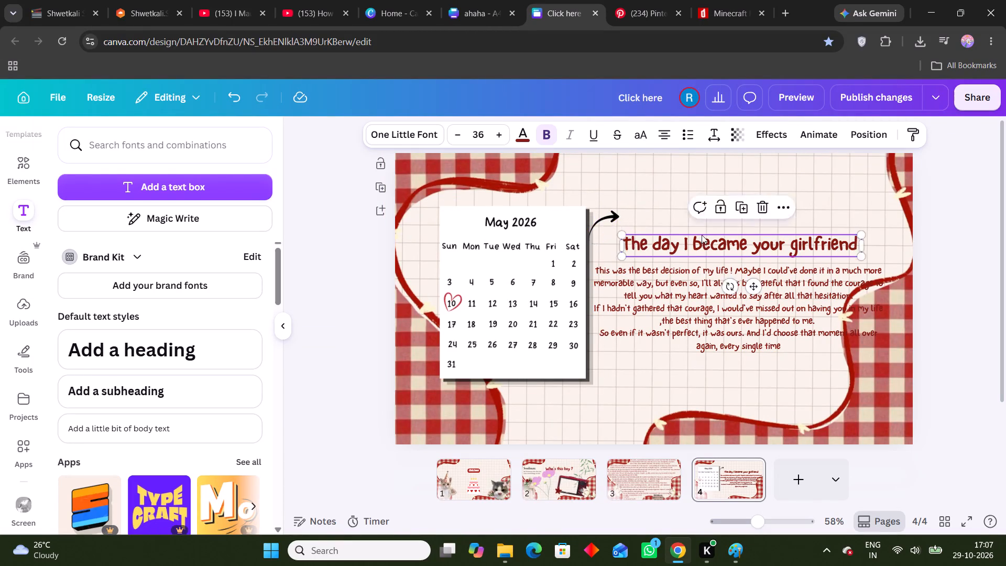
left_click_drag(702, 235, 708, 215)
left_click_drag(723, 293, 728, 270)
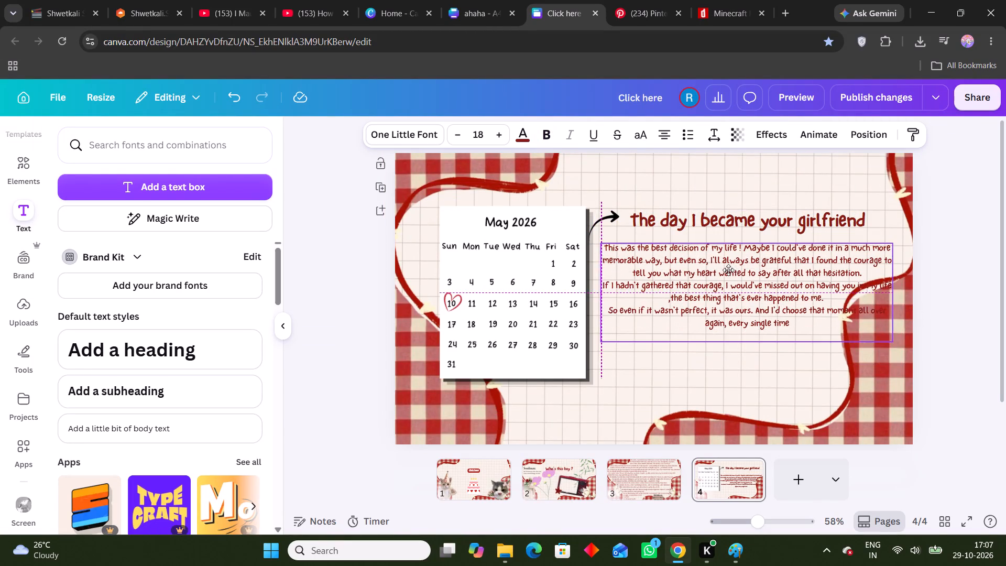
left_click_drag(728, 270, 724, 268)
Left-align the paragraph, enlarge it to size 19.6, and fit it inside the ribbon border with a wider gap below the heading.
left_click(671, 135)
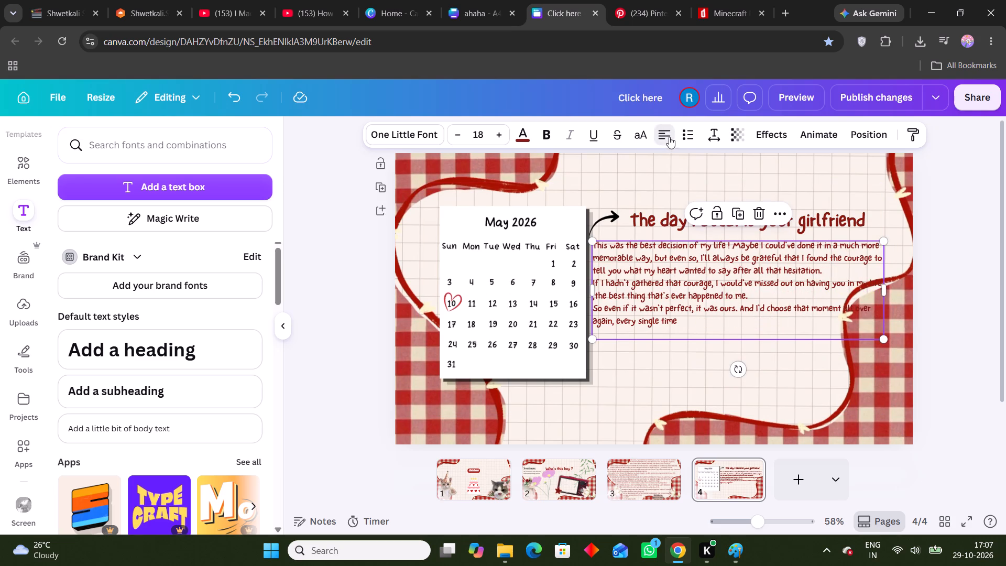
left_click_drag(700, 269, 705, 269)
left_click_drag(895, 295, 904, 295)
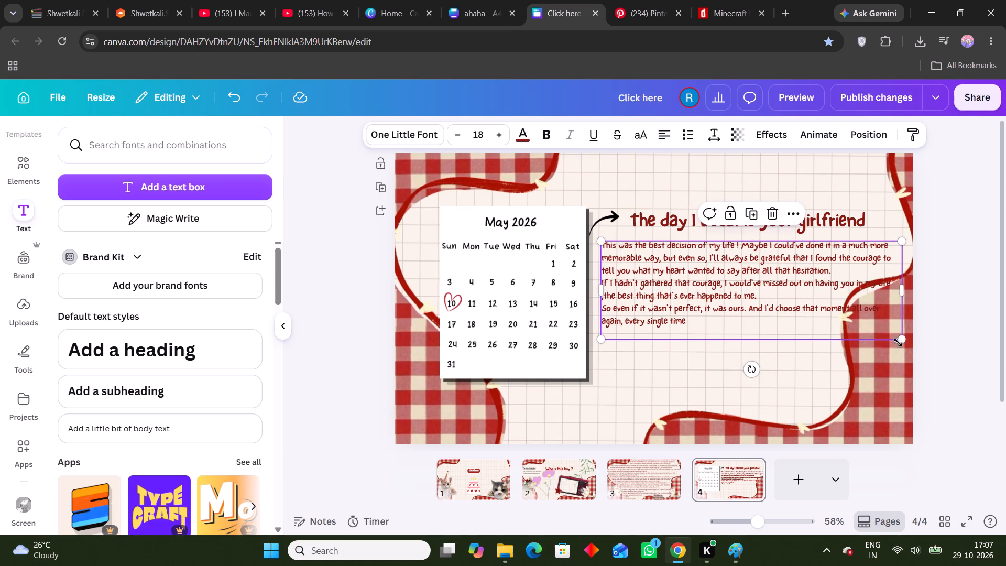
left_click_drag(904, 341, 910, 348)
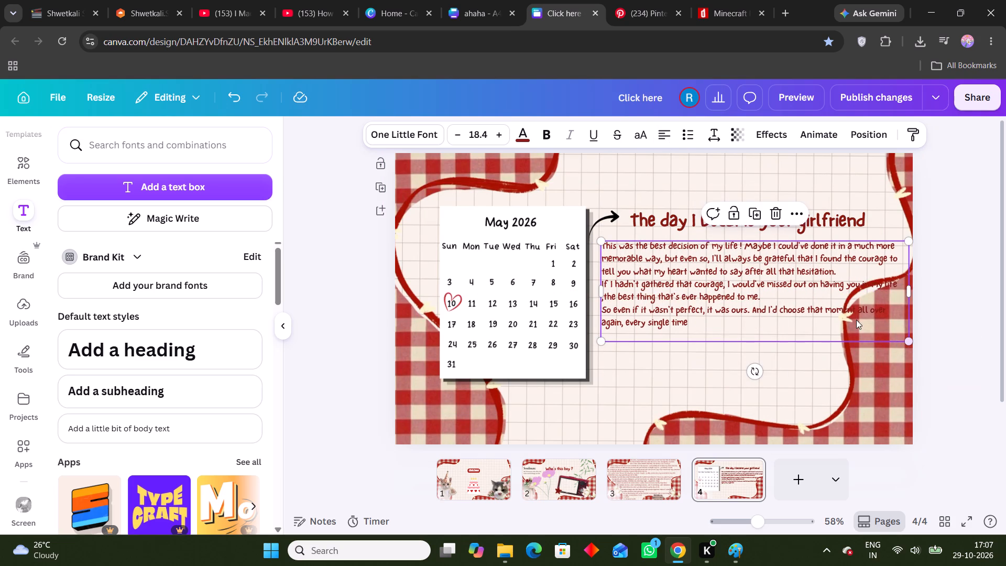
left_click_drag(910, 293, 883, 297)
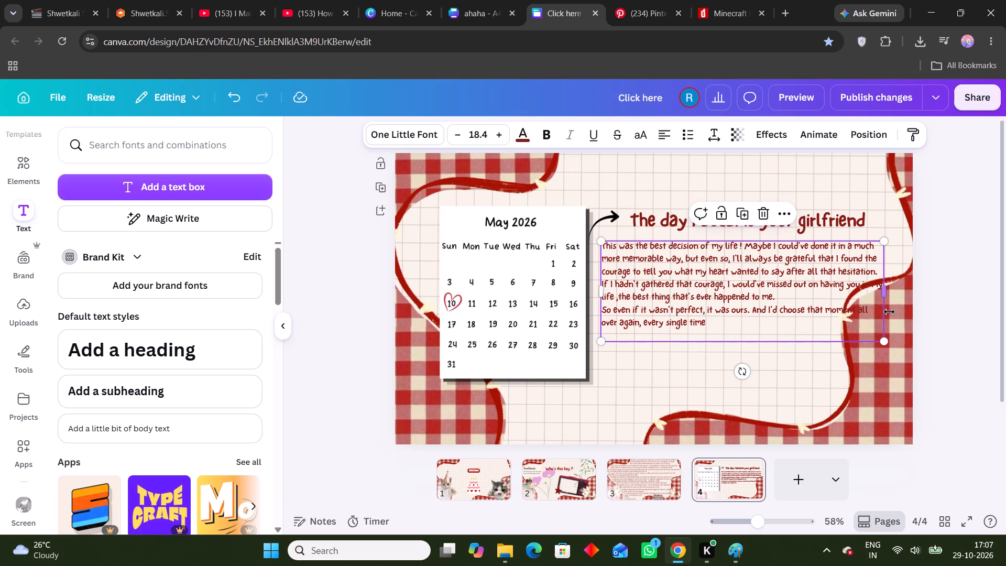
left_click_drag(884, 342, 896, 363)
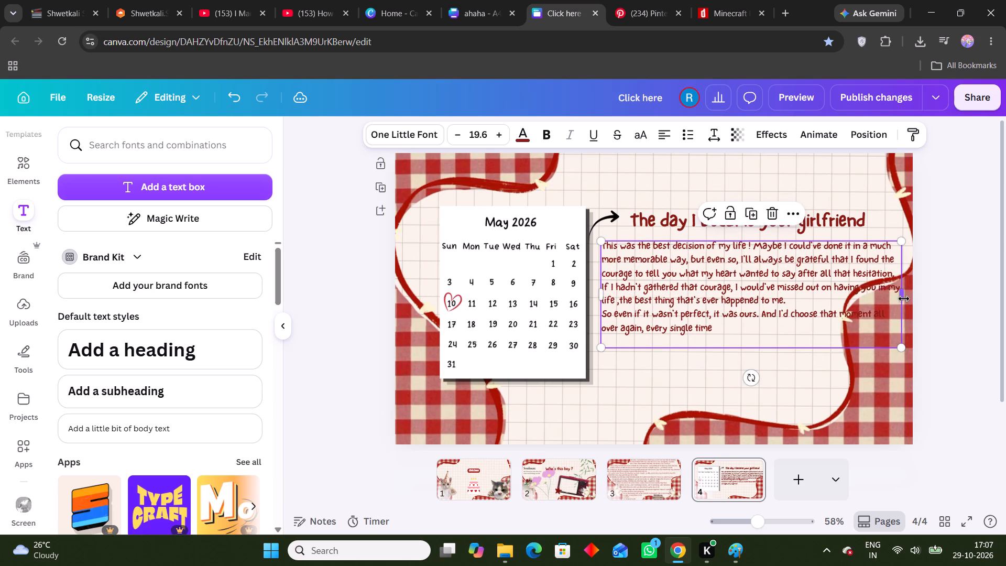
left_click_drag(904, 299, 843, 309)
left_click(994, 281)
left_click_drag(777, 334, 775, 346)
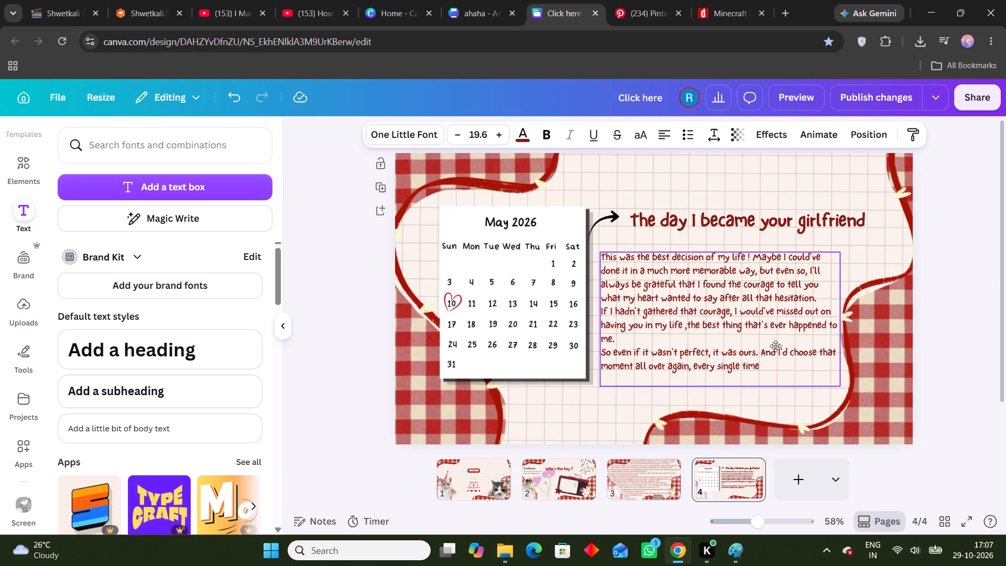
left_click_drag(775, 346, 775, 376)
Move the calendar, heart marker and arrow together up and left, towards the page's upper-left corner.
left_click(476, 318)
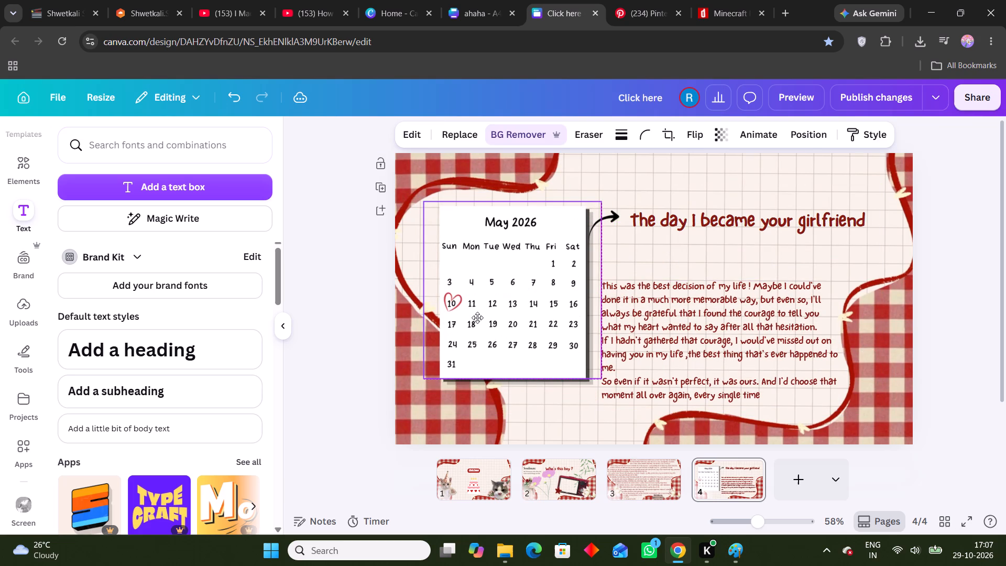
left_click(347, 307)
left_click_drag(400, 199, 418, 209)
left_click_drag(411, 203, 595, 349)
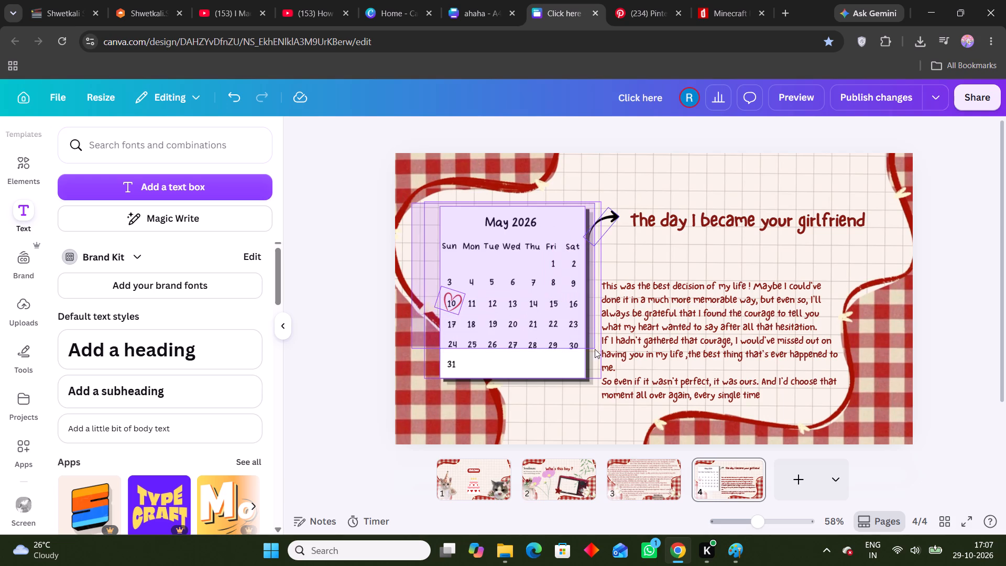
left_click_drag(595, 349, 595, 350)
left_click_drag(521, 310, 487, 290)
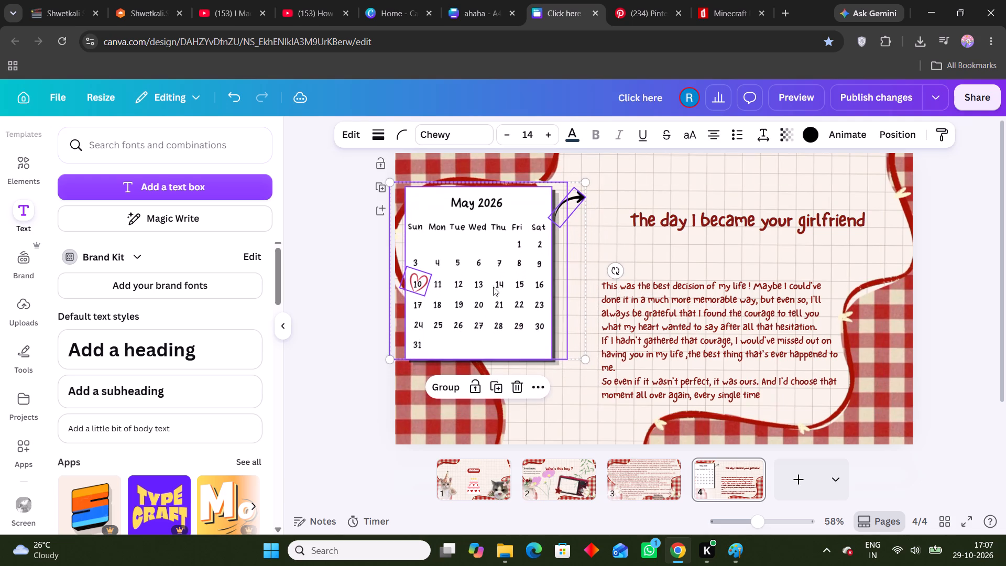
Move the girlfriend heading beside the arrow's tip and shift the paragraph down towards the page's bottom edge, closer to the calendar.
left_click_drag(734, 217, 696, 194)
left_click_drag(714, 288, 689, 303)
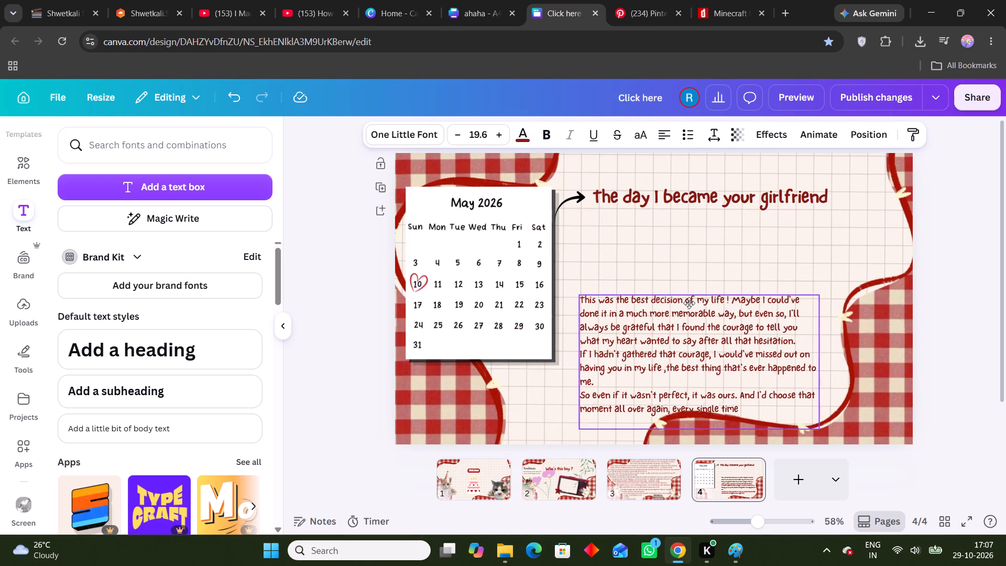
left_click_drag(689, 303, 675, 305)
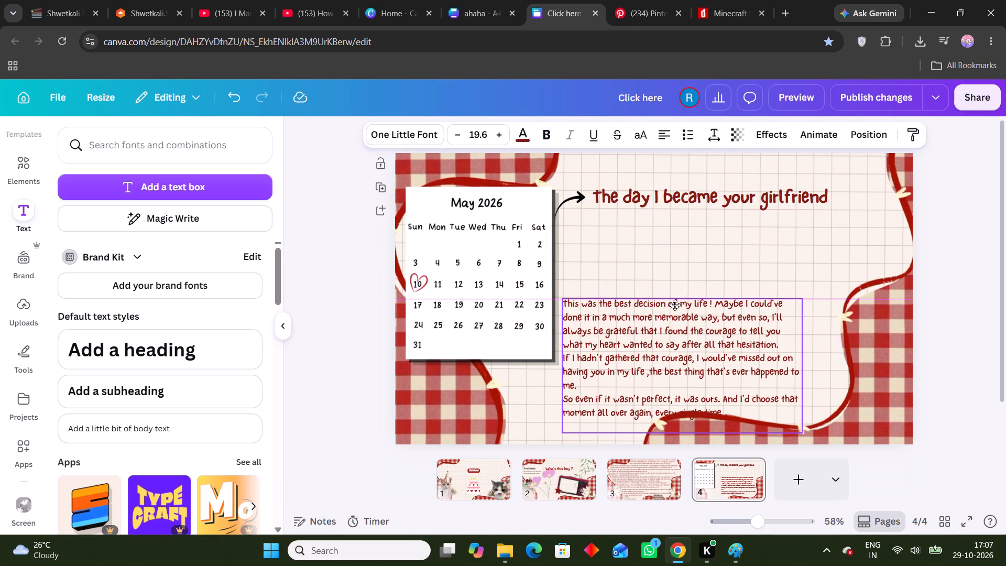
left_click_drag(675, 305, 670, 343)
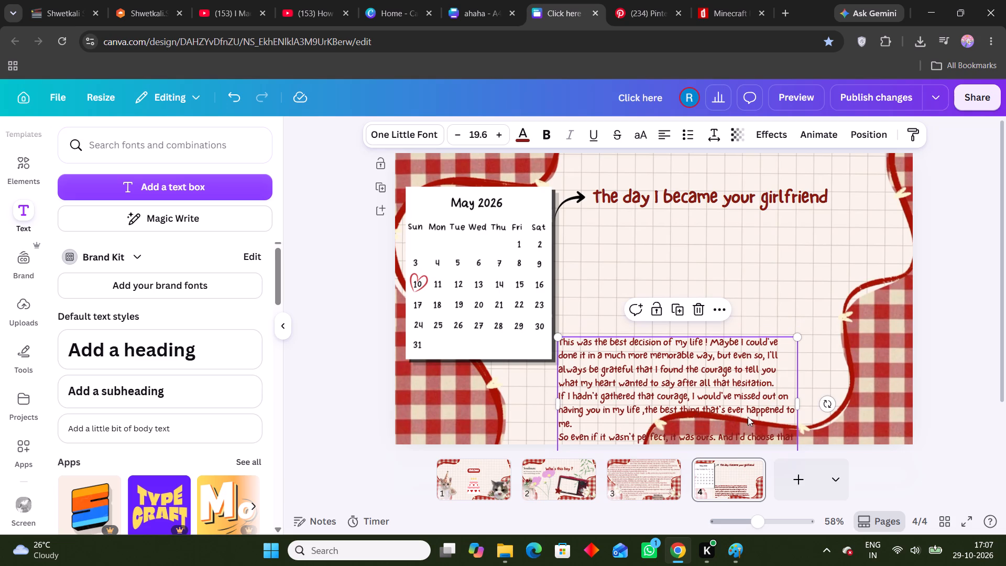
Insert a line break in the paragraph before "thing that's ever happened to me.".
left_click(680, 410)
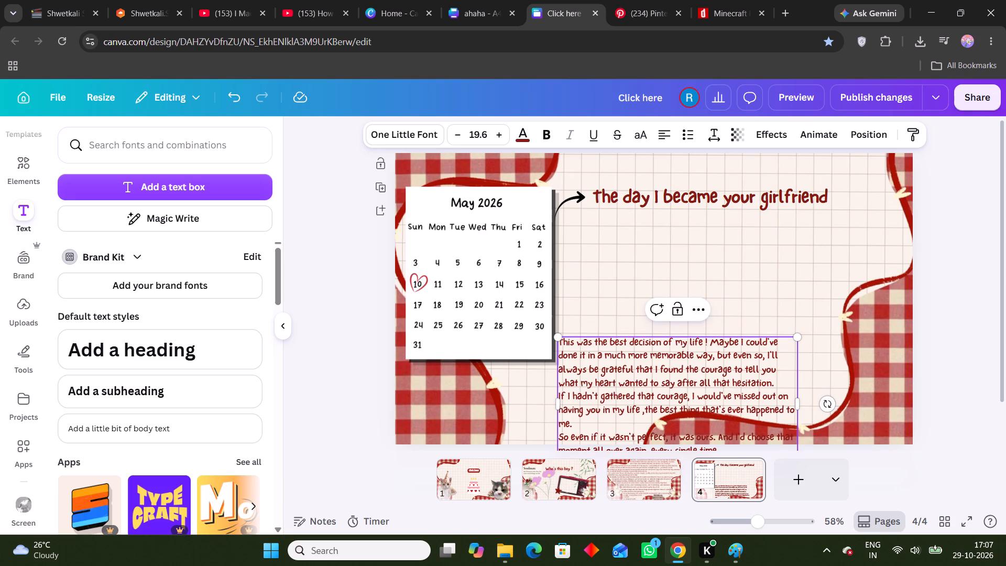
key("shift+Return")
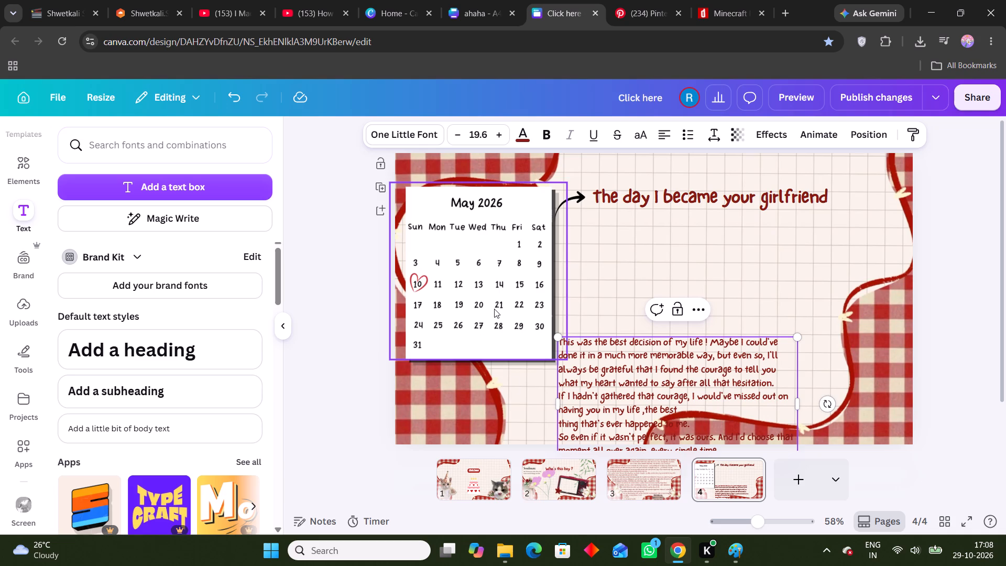
Change the heading's font to Minecraft Medium and reposition it so it starts at the arrow's tip.
left_click_drag(782, 195, 782, 188)
left_click(779, 198)
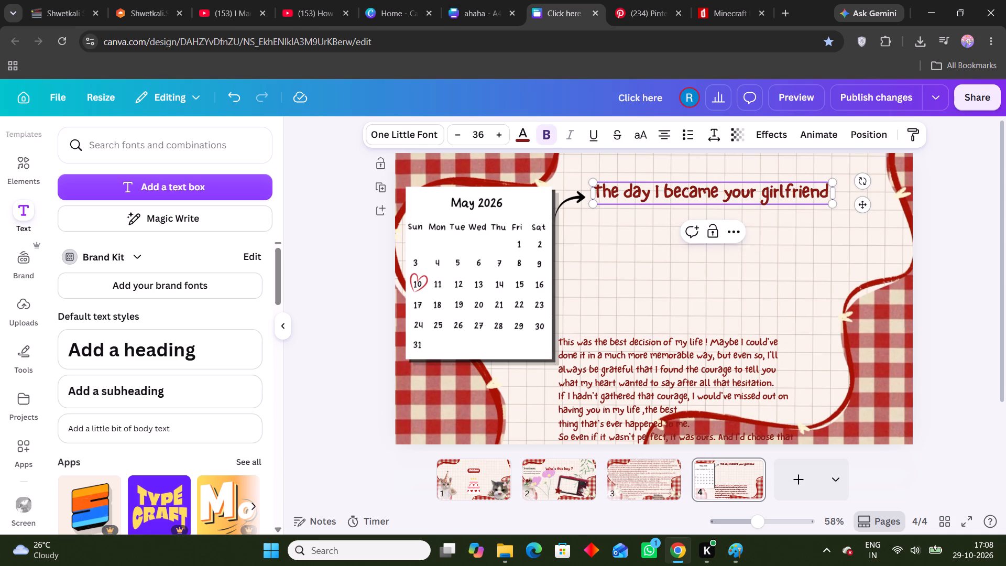
left_click(783, 187)
triple_click(789, 188)
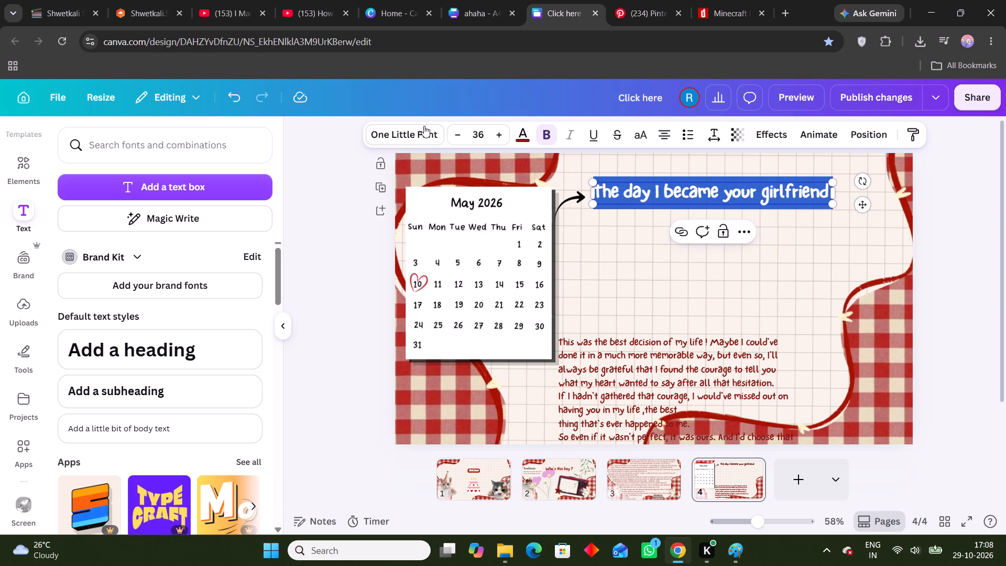
left_click(433, 137)
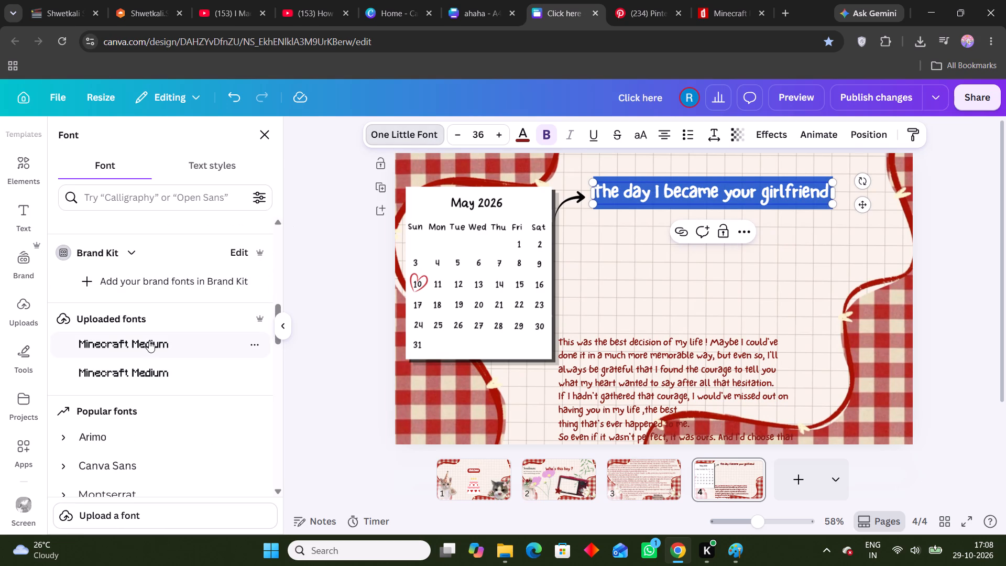
left_click(149, 341)
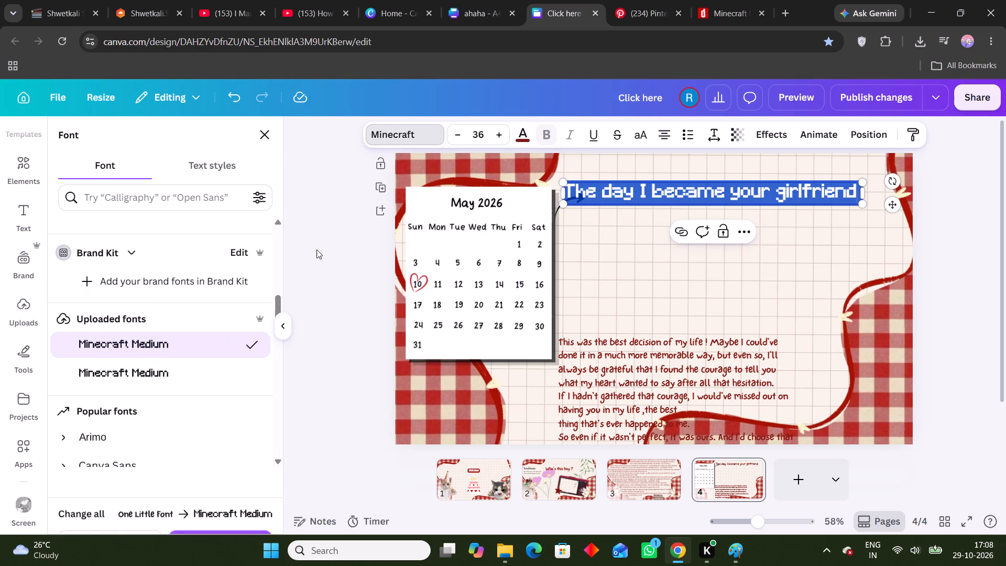
left_click(316, 247)
left_click(710, 208)
left_click_drag(753, 198, 774, 198)
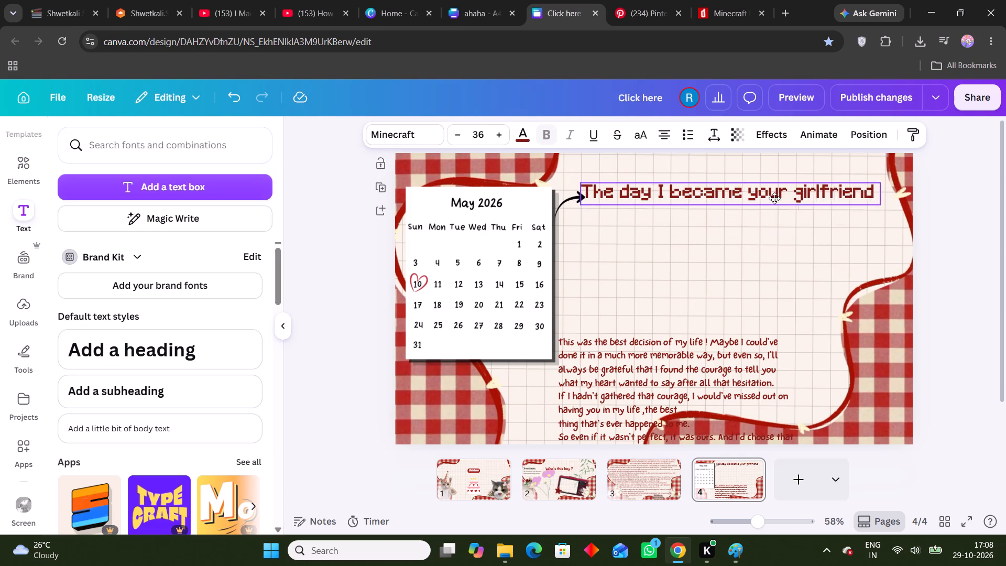
left_click_drag(774, 198, 779, 202)
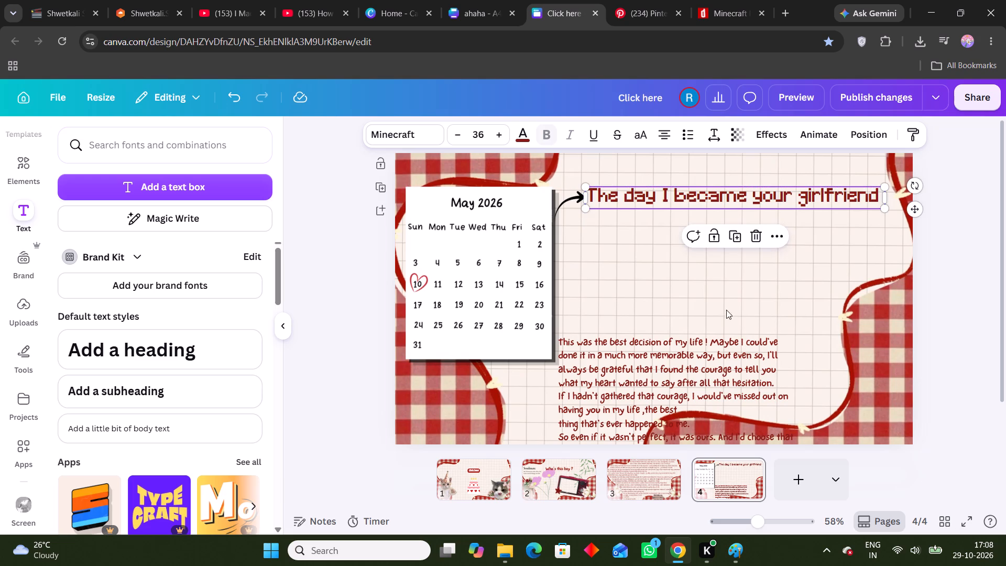
Move the paragraph up directly beneath the heading and widen its text box almost to the page's edge.
left_click_drag(717, 379, 728, 260)
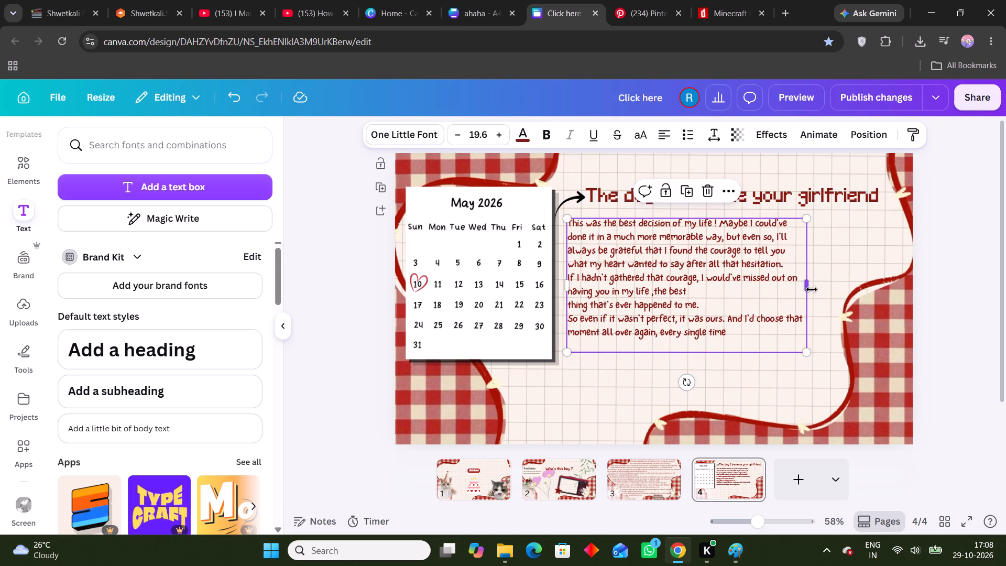
left_click_drag(812, 289, 852, 287)
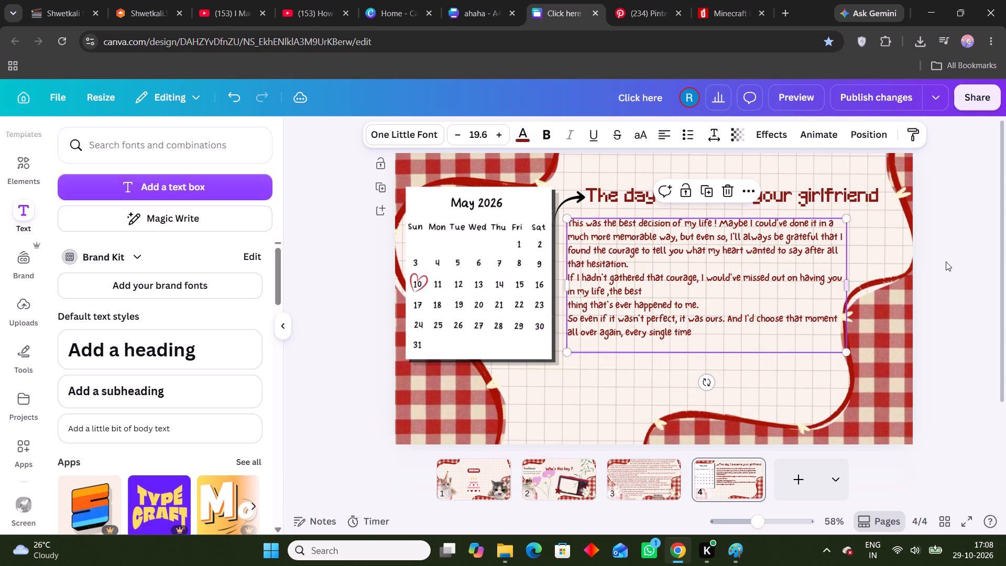
left_click(947, 262)
left_click(821, 275)
left_click_drag(855, 290, 917, 285)
left_click(846, 304)
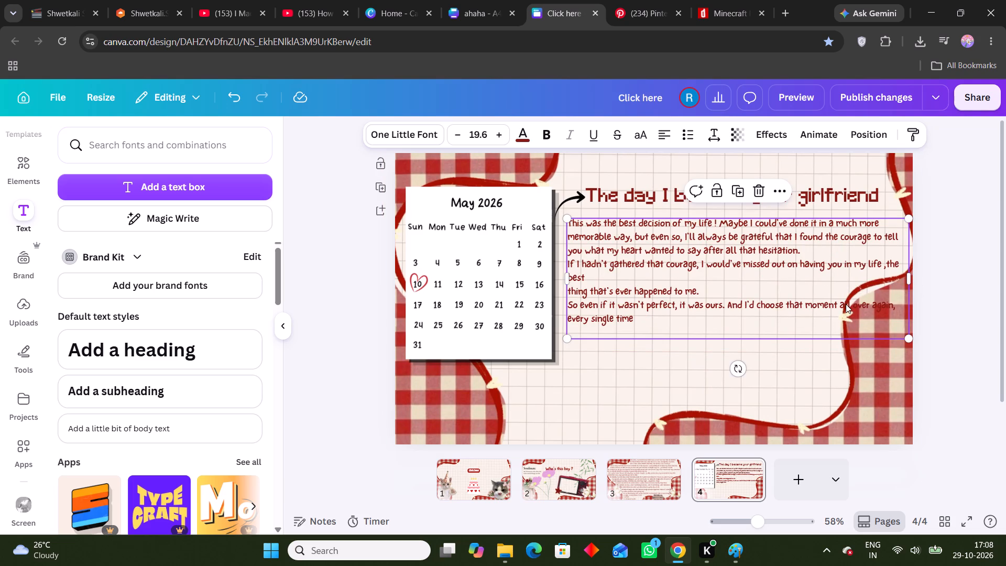
Insert a line break before "all over again" and remove the one before "thing that's ever happened to me.".
left_click(839, 304)
key("shift+Return")
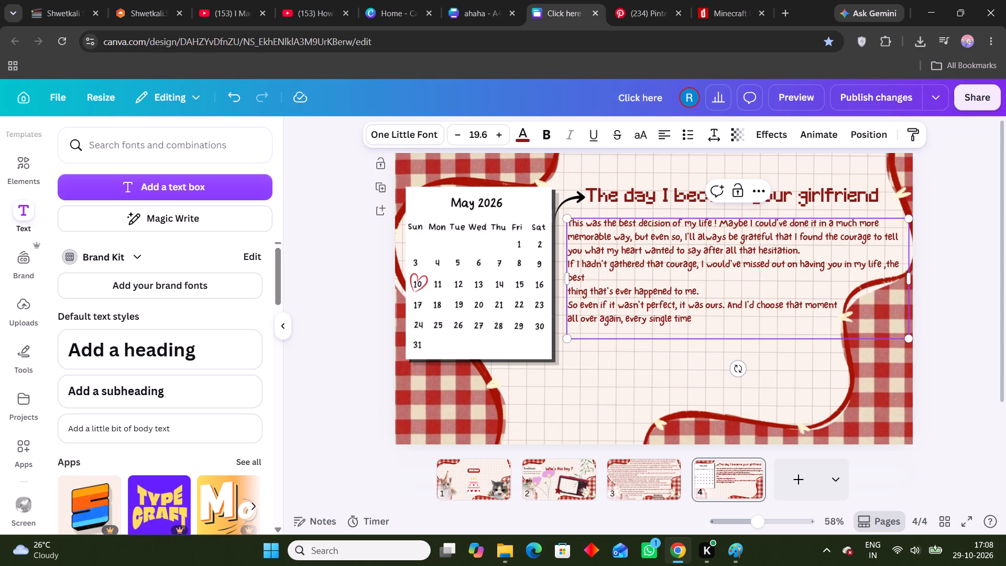
left_click(573, 288)
key("Left")
key("BackSpace")
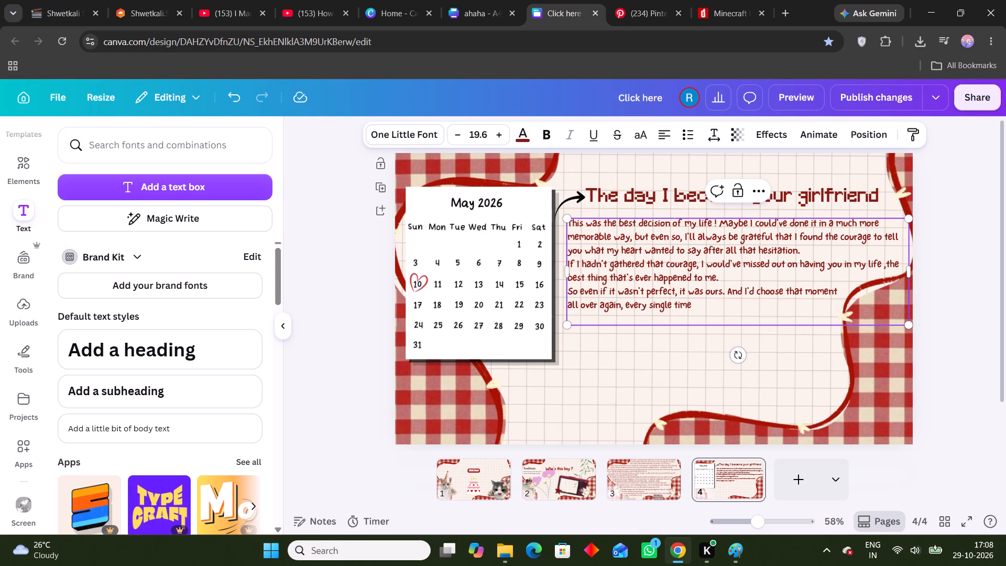
left_click(994, 279)
Switch to the ahaha design and look through its pages from 4 to 16.
left_click(520, 0)
scroll(559, 331, "down", 6)
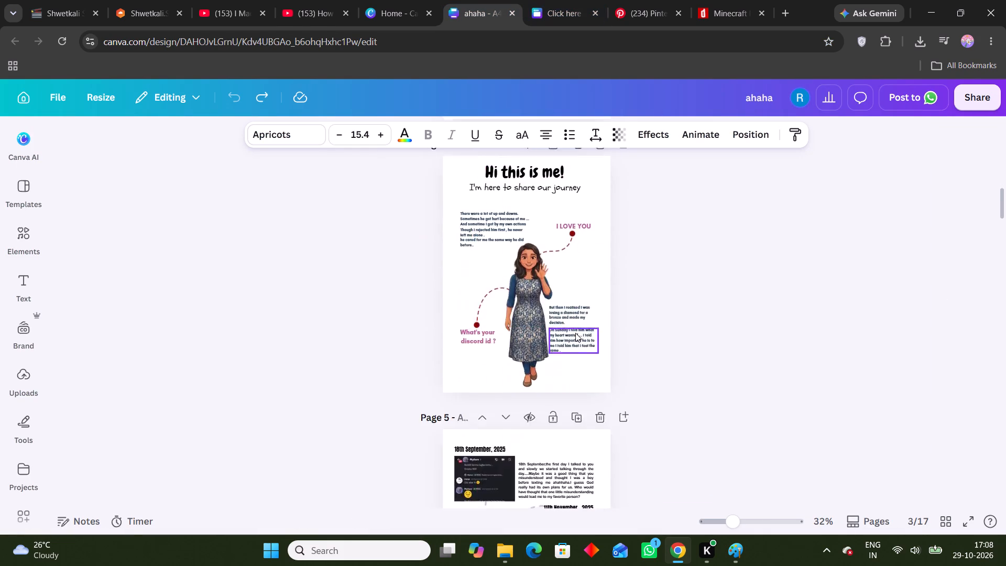
scroll(565, 335, "down", 15)
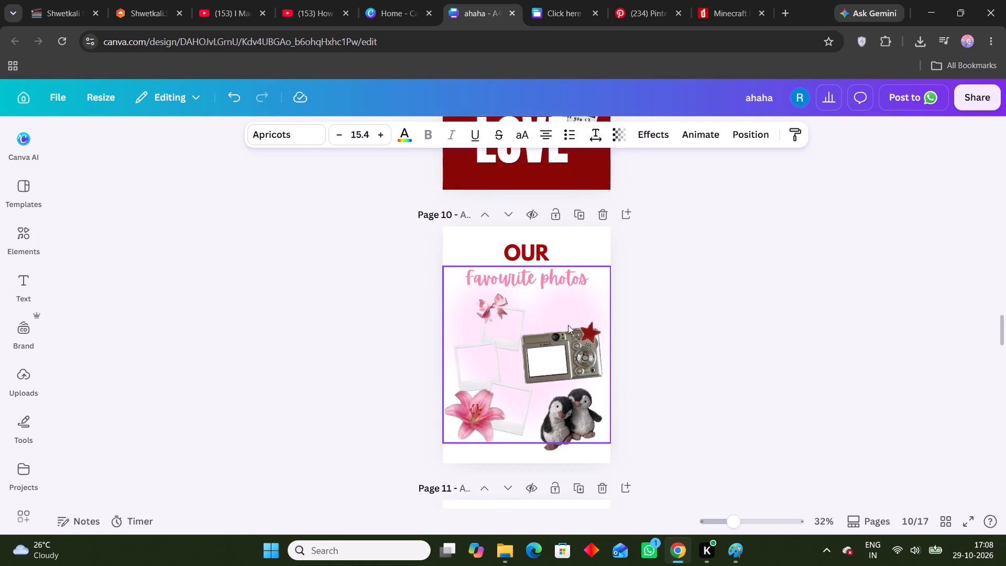
scroll(568, 325, "down", 1)
scroll(568, 322, "up", 3)
scroll(604, 385, "down", 4)
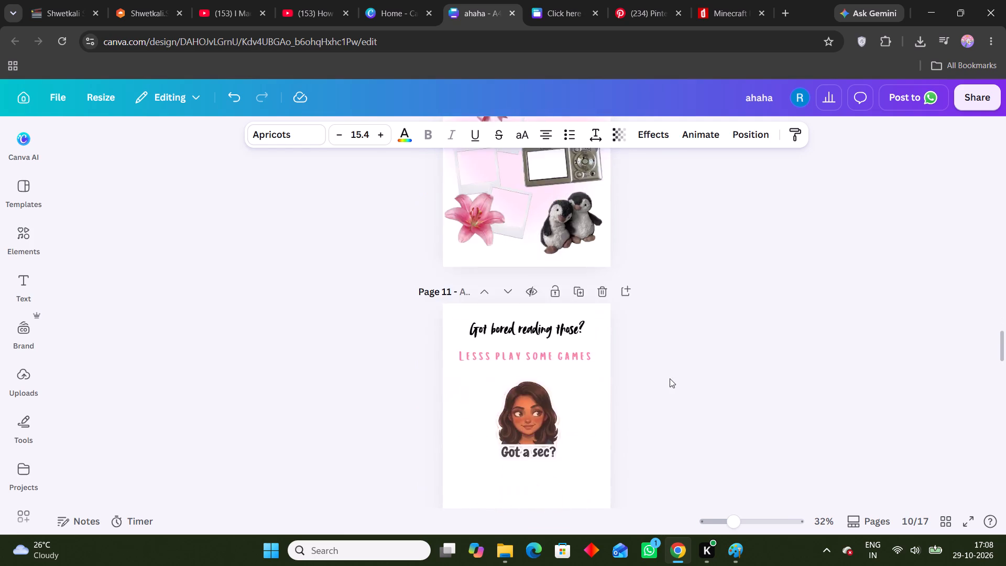
scroll(670, 378, "down", 20)
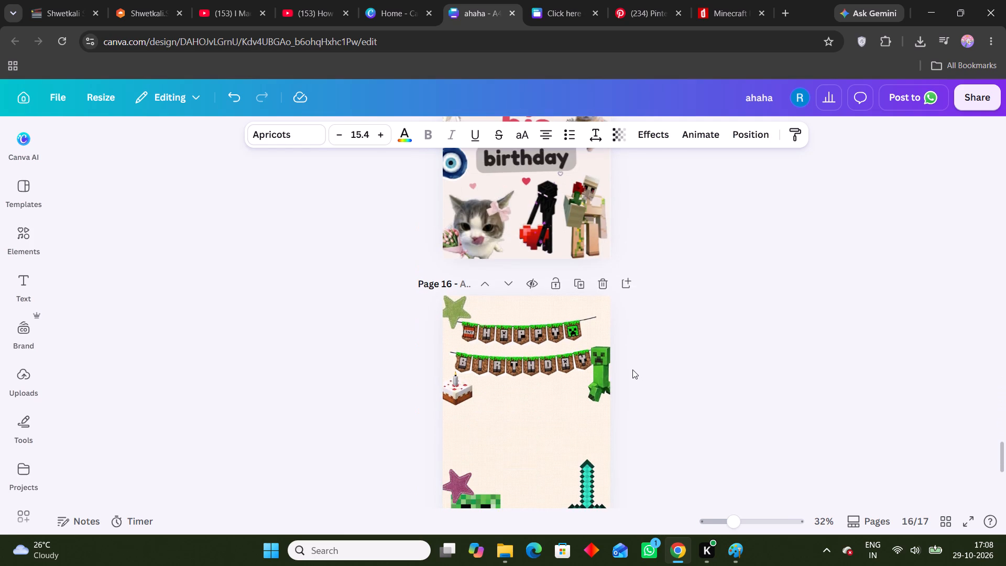
scroll(632, 369, "up", 1)
scroll(632, 369, "down", 11)
Switch to the birthday surprise website video on YouTube and search for "how to make puzzle game website in canva".
left_click(674, 0)
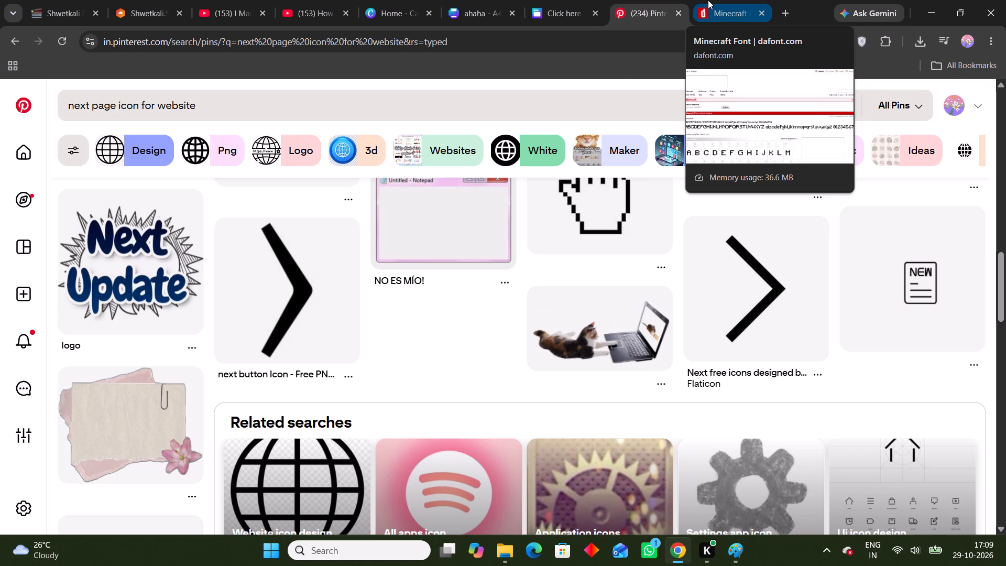
left_click(280, 0)
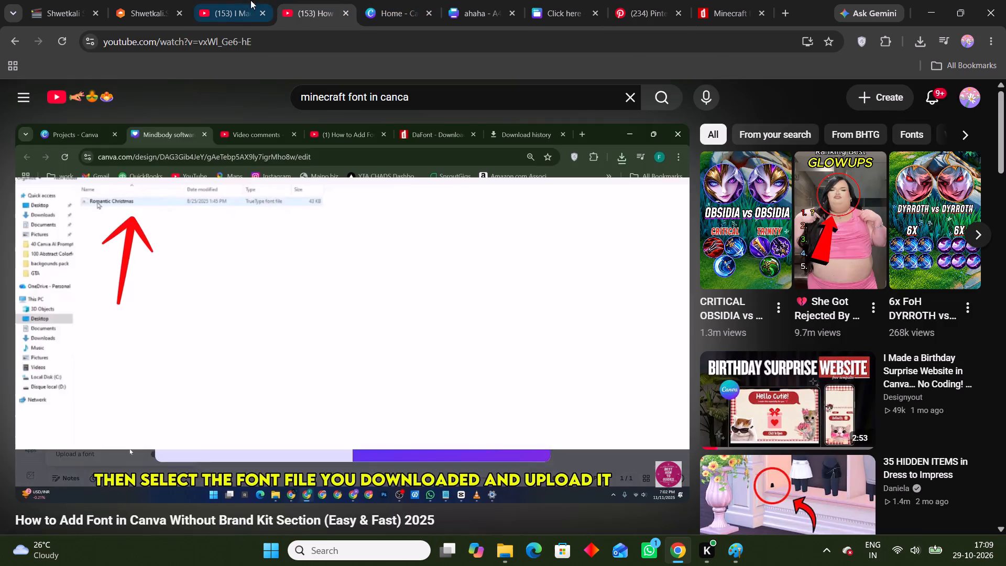
left_click(237, 0)
triple_click(396, 103)
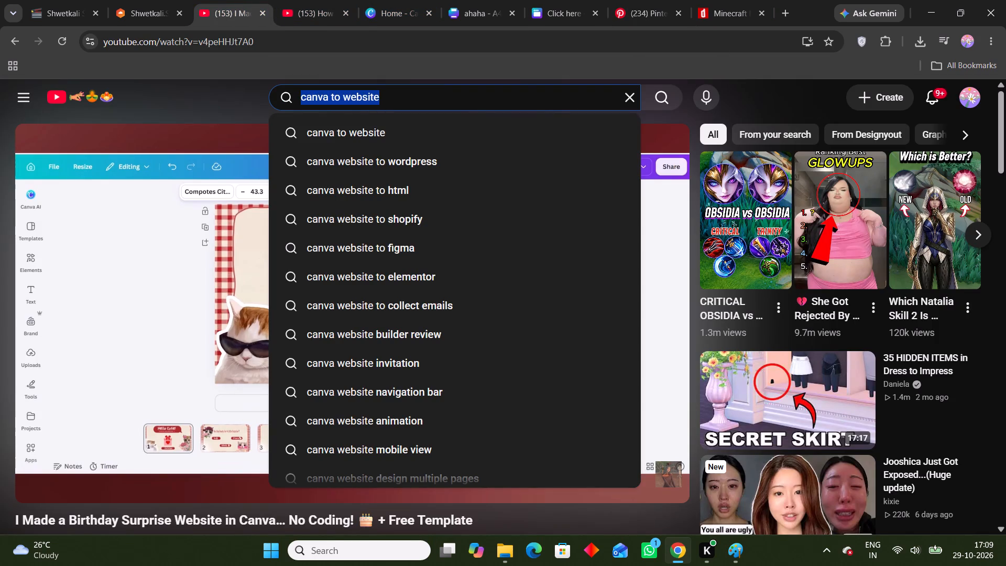
type("how ro")
key("BackSpace")
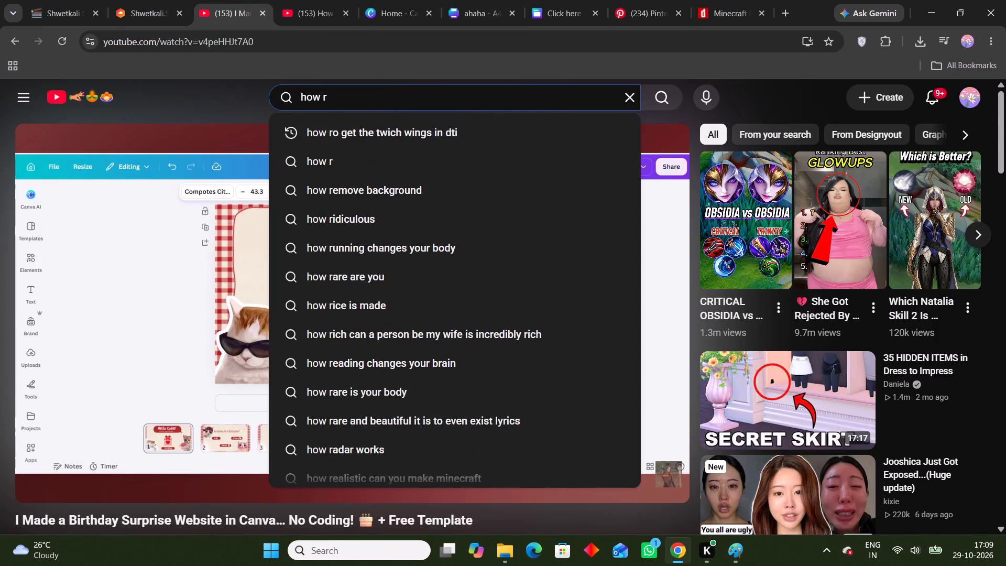
key("t")
key("BackSpace")
key("BackSpace")
type("to make")
key("space")
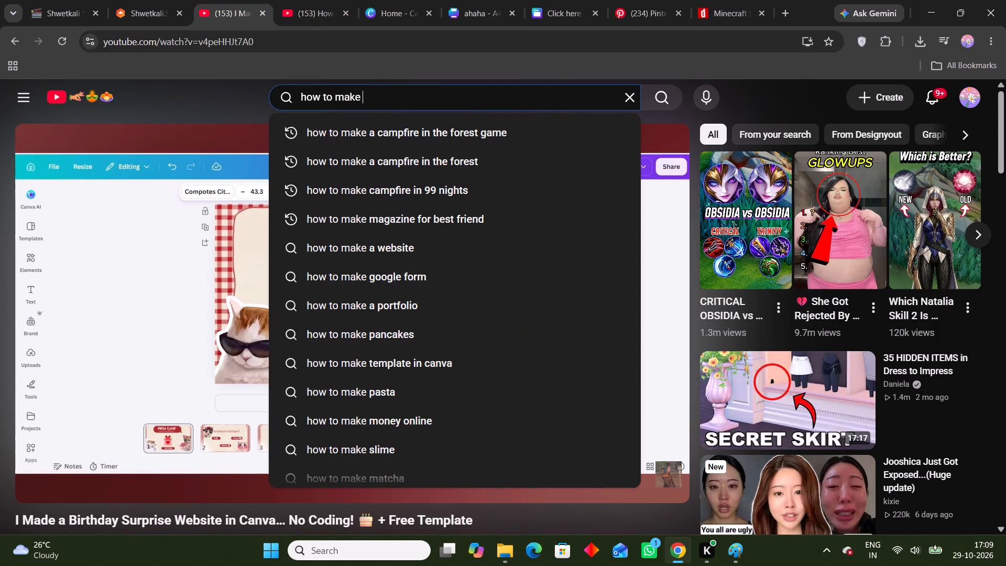
type("puzzle game website in canva")
key("Return")
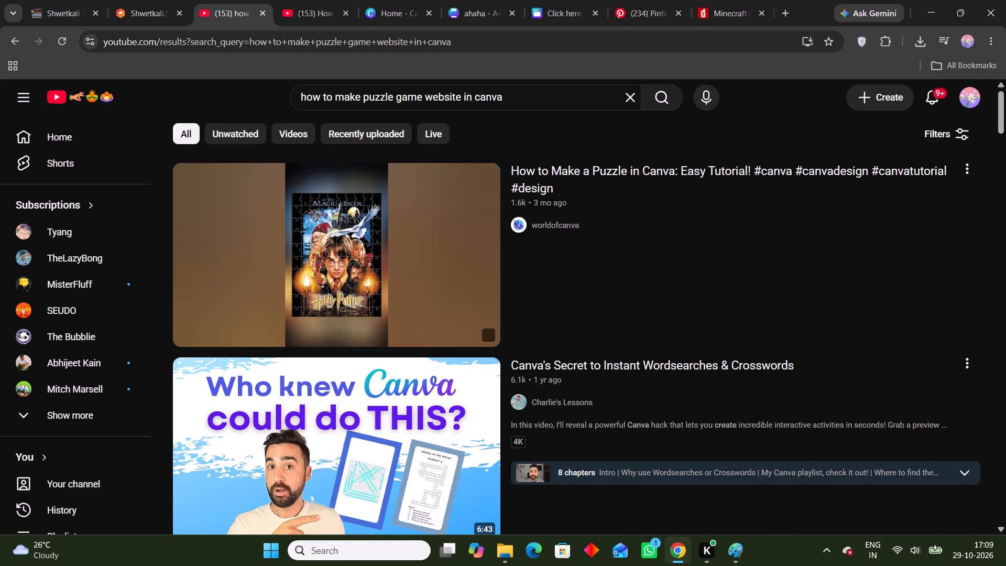
Look through the puzzle and quiz game video results and return to the birthday surprise website video.
scroll(510, 336, "down", 2)
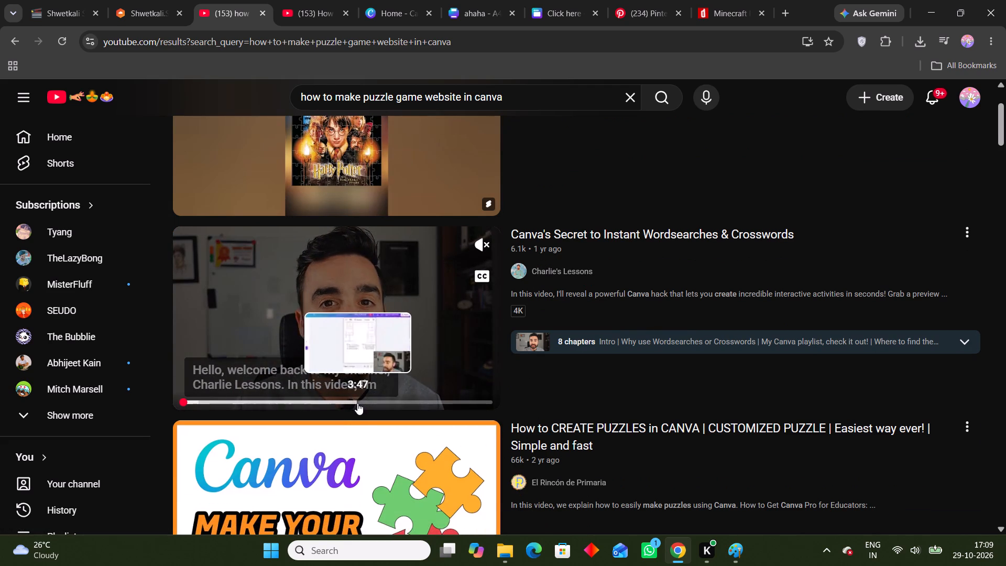
scroll(390, 401, "down", 3)
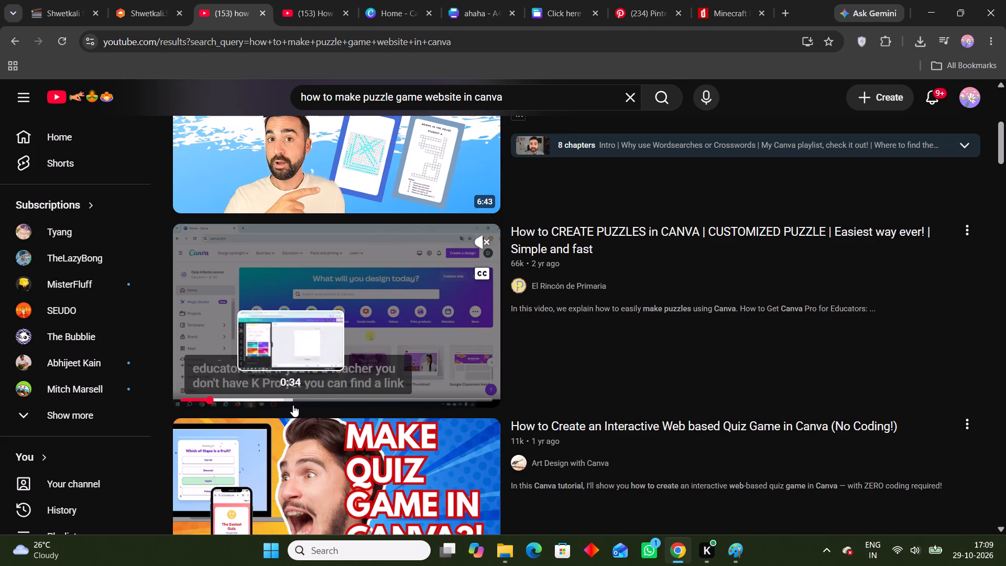
scroll(516, 383, "down", 3)
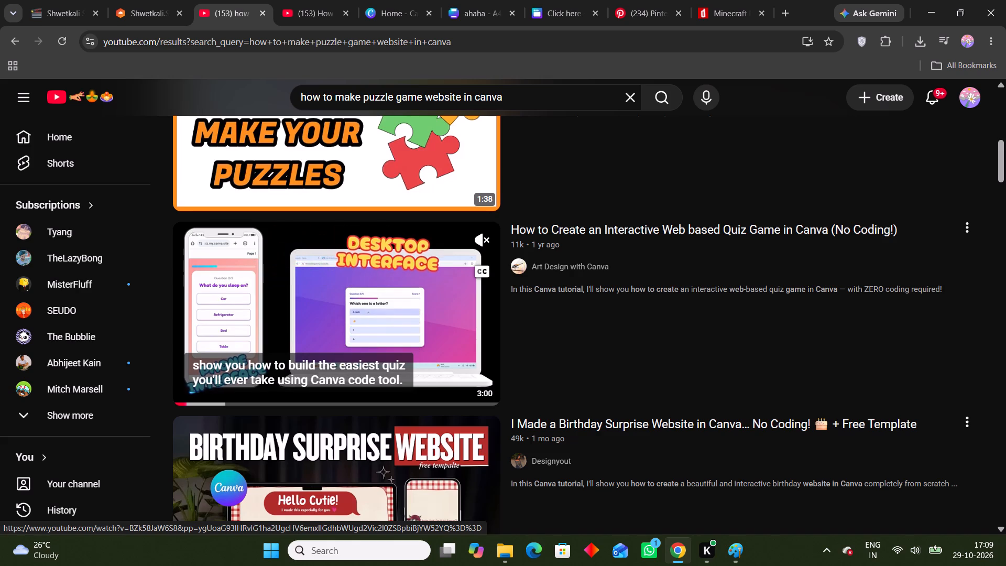
left_click_drag(497, 227, 891, 0)
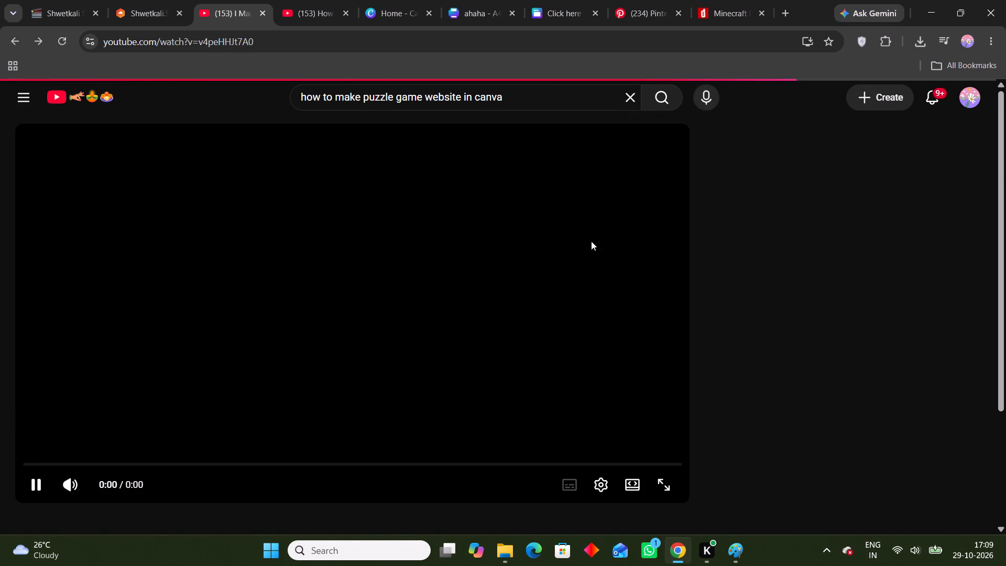
left_click(609, 253)
left_click(443, 248)
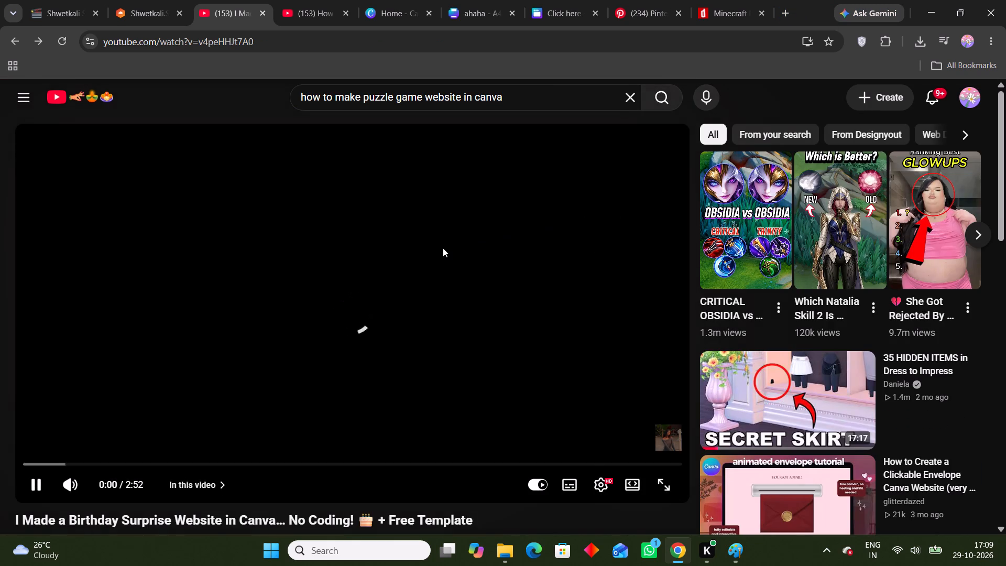
Search Google in a new tab for "i want to make something on canva website.".
left_click(792, 19)
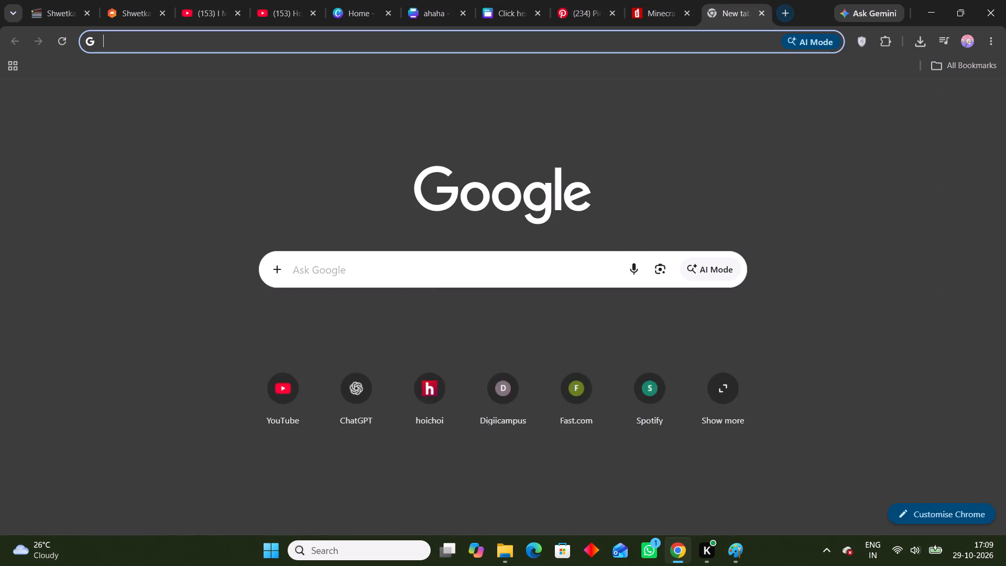
left_click(429, 285)
type("i want to ma")
type("ke something")
key("space")
type("on canva website.")
key("space")
key("Return")
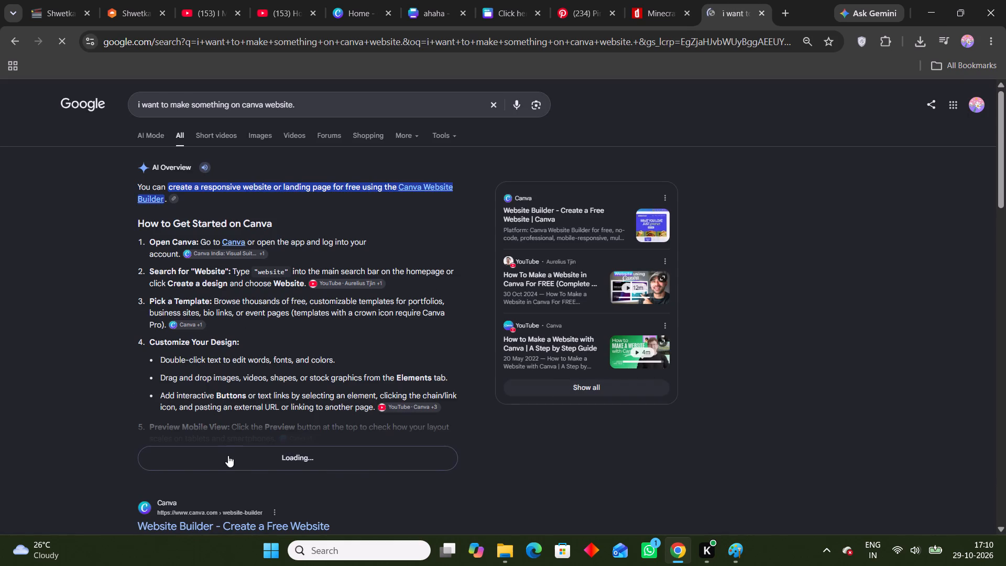
Expand the AI overview and send the follow-up "but there's something i want to ask".
scroll(240, 378, "down", 3)
left_click(239, 426)
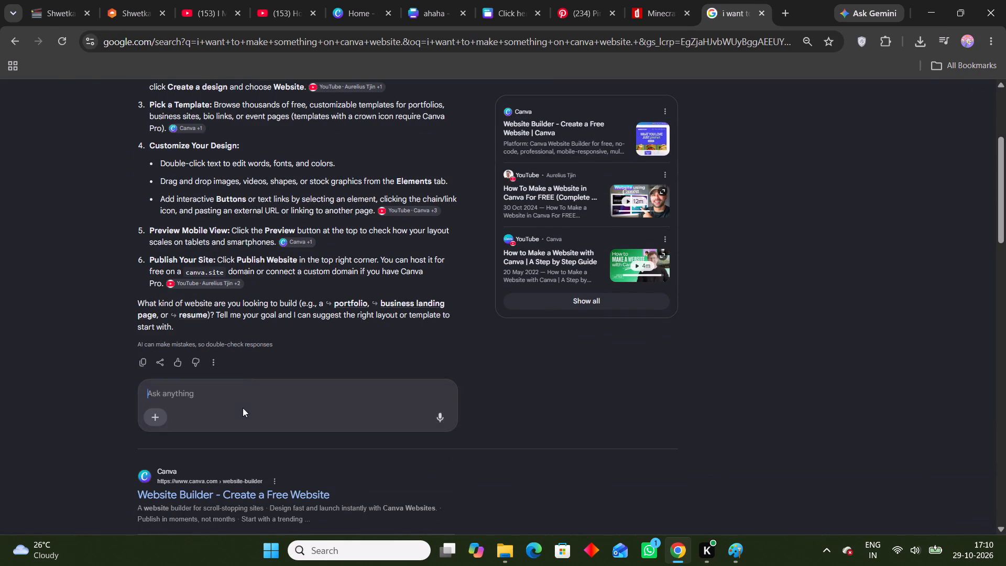
type("but there's something i want to ask")
key("Return")
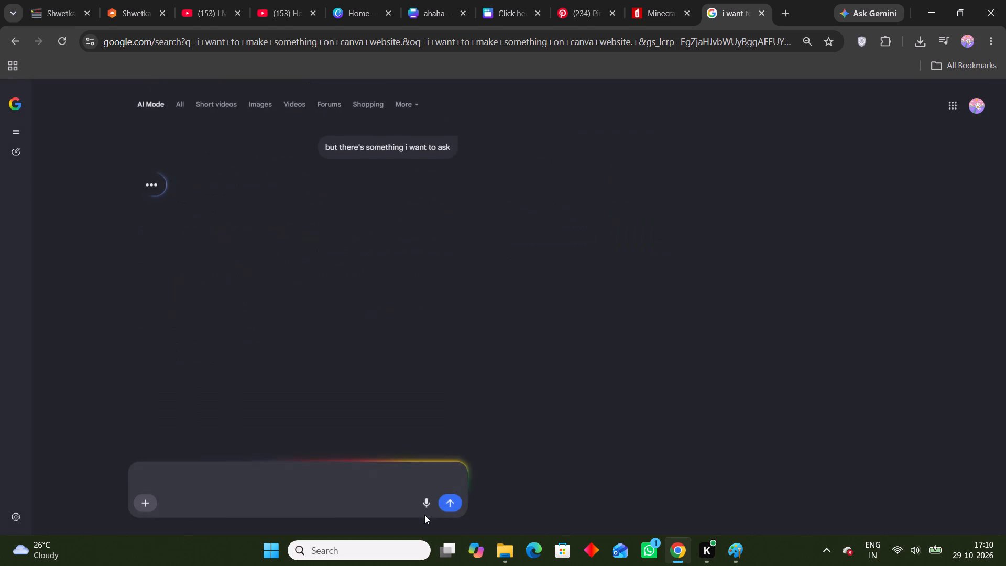
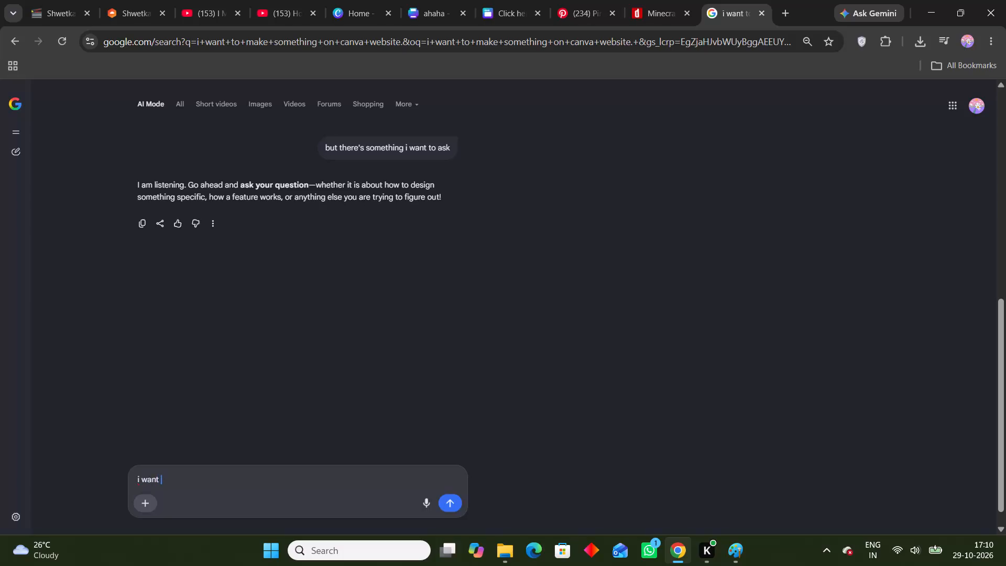
Ask AI Mode how to make a last page where the user gets a chance to doodle something.
type("like")
key("space")
key("t")
key("BackSpace")
type("there will be the last page where ht")
key("BackSpace")
key("BackSpace")
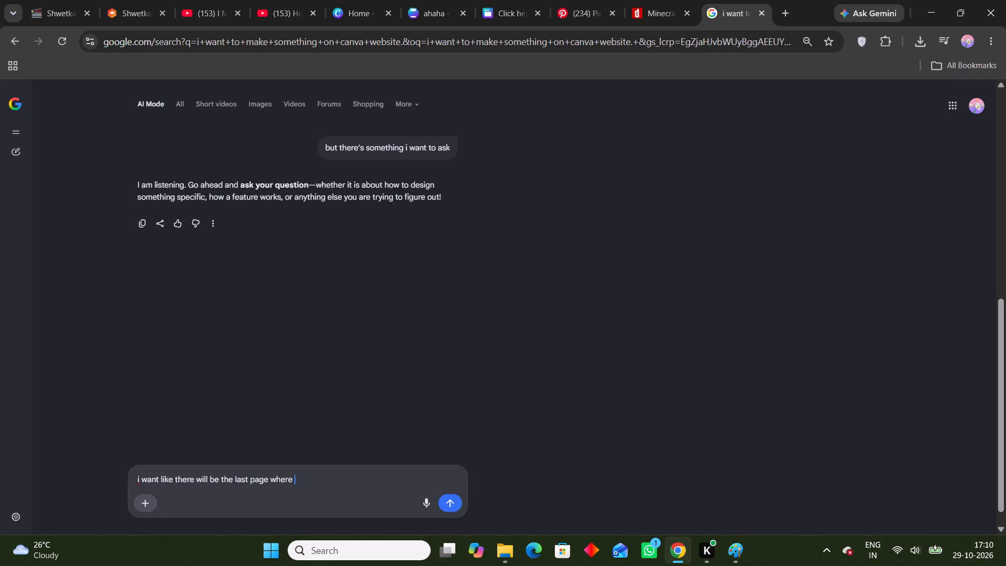
type("the user")
key("space")
type("gets a chance to doodle something h")
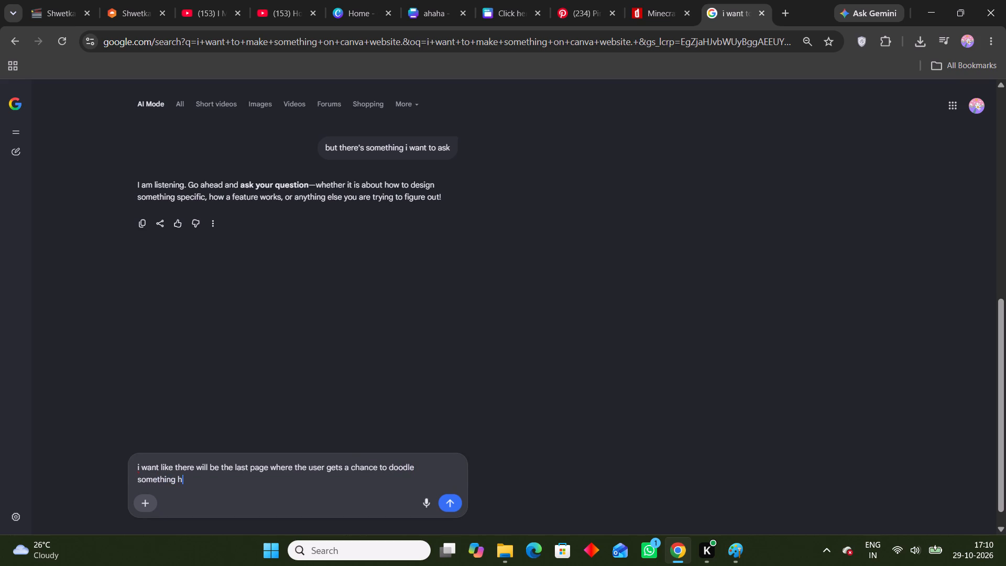
type("ow do i make that")
key("space")
key("Return")
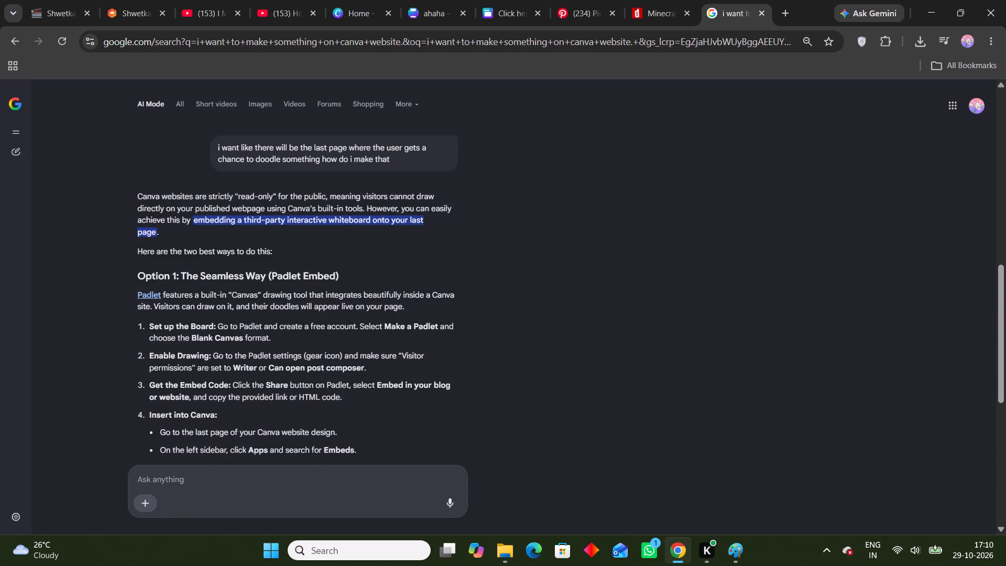
Close the Canva Home and ahaha tabs.
left_click(393, 14)
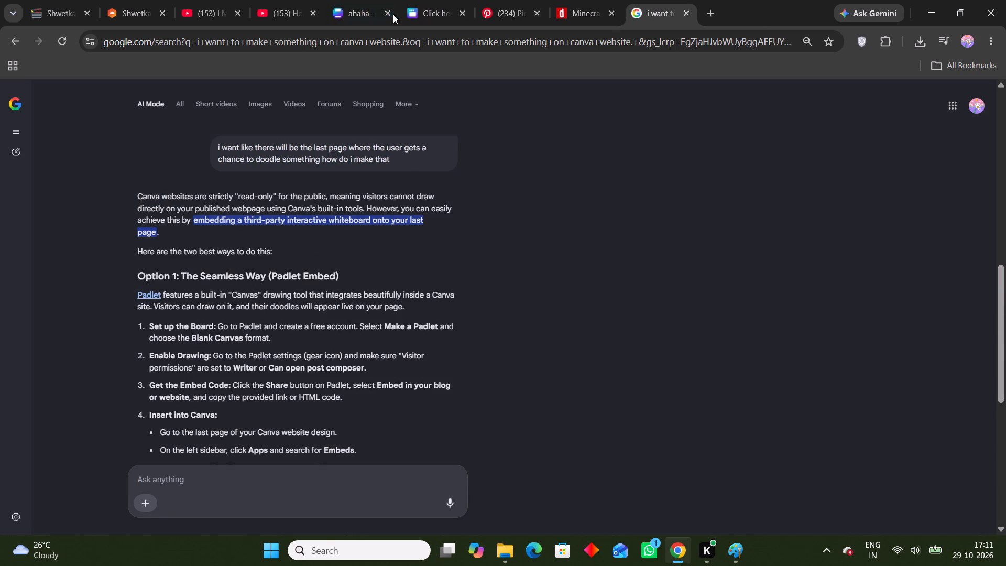
left_click(393, 14)
left_click(393, 14)
left_click(388, 12)
left_click(388, 12)
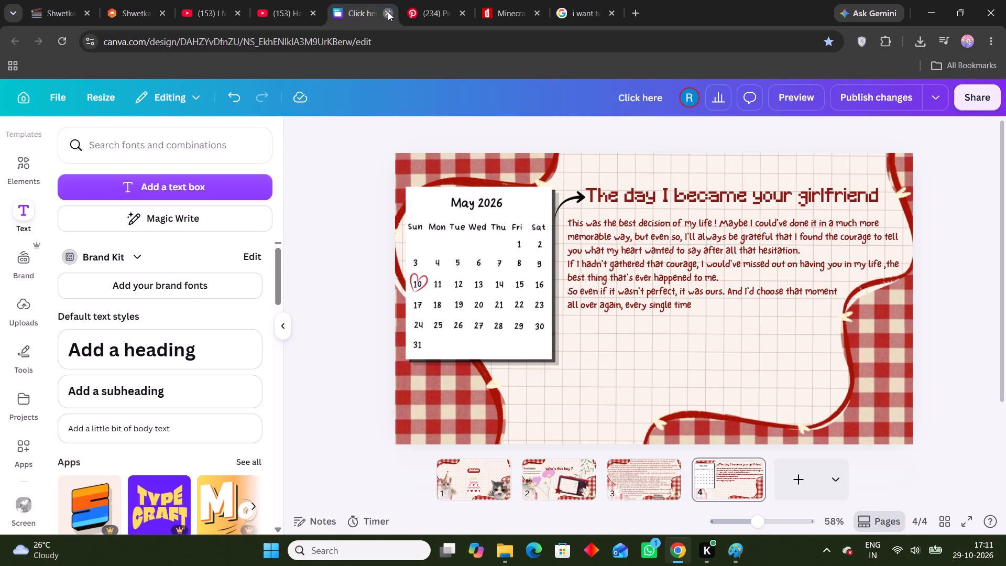
Return to the AI Mode answer and read its Padlet embed and whiteboard link options for a doodle page.
left_click(496, 4)
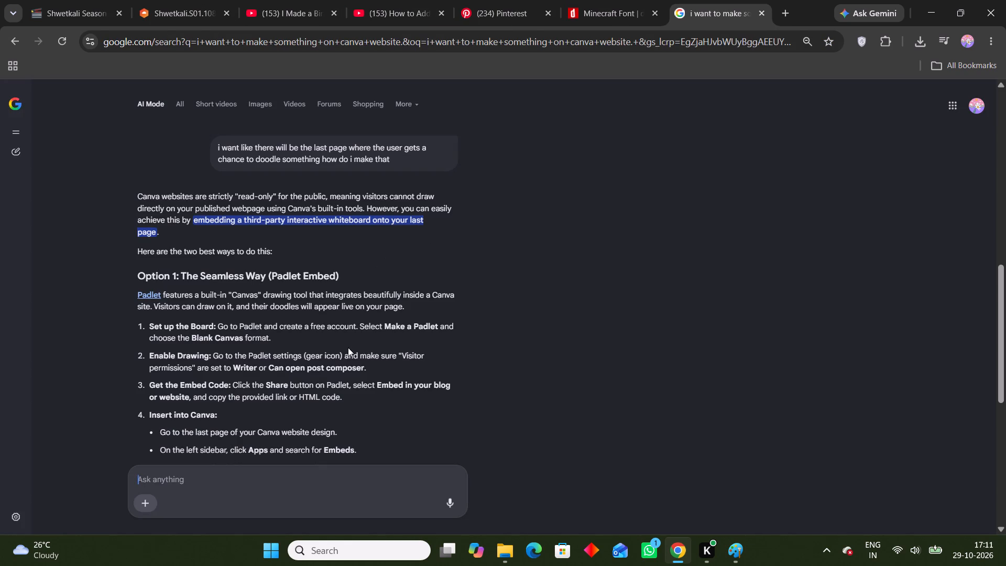
scroll(348, 327, "down", 2)
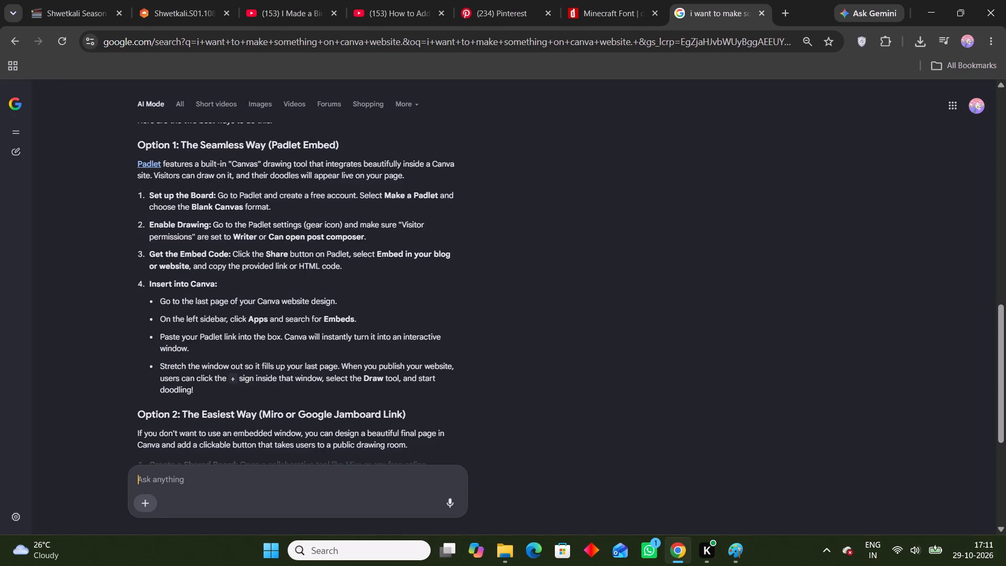
scroll(308, 306, "down", 2)
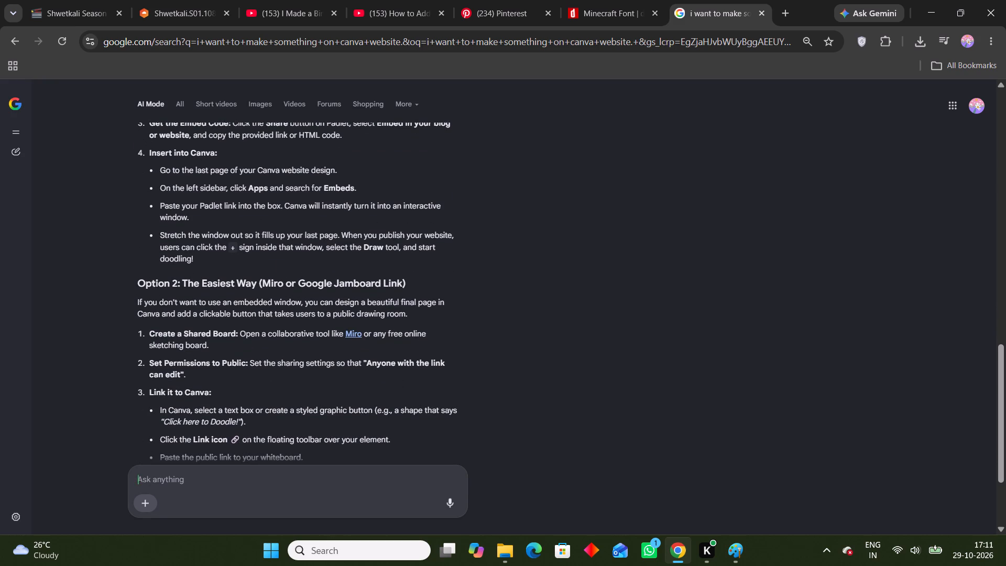
scroll(290, 290, "down", 1)
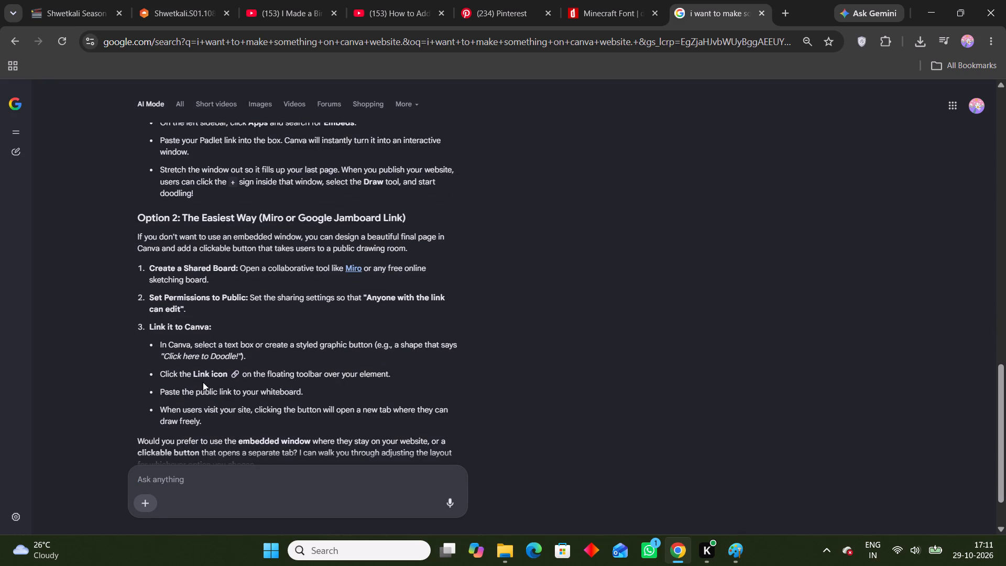
left_click(215, 374)
left_click(244, 376)
Send AI Mode the follow-up "tutorial ? like a video tutorial ?".
left_click(263, 480)
type("tutorial ? like a video tutorial ?")
key("Return")
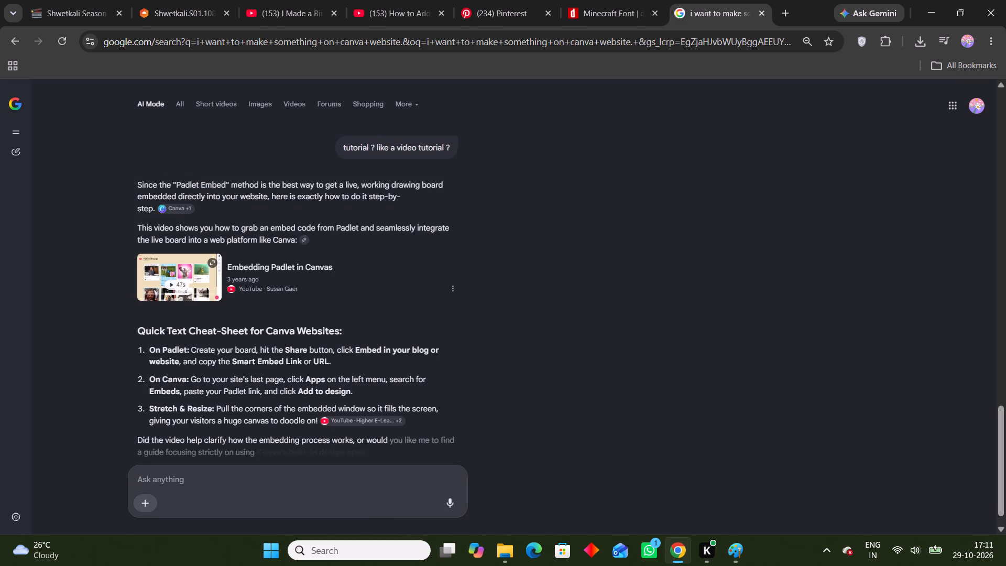
Open the "Embedding Padlet in Canvas" video, skim through it to the end, and leave the player.
left_click(188, 274)
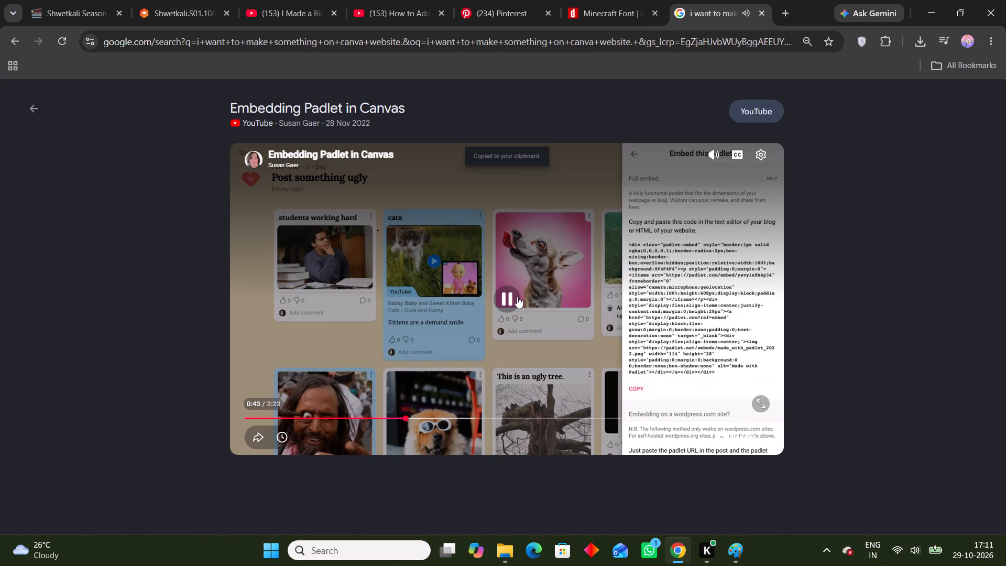
key("Right")
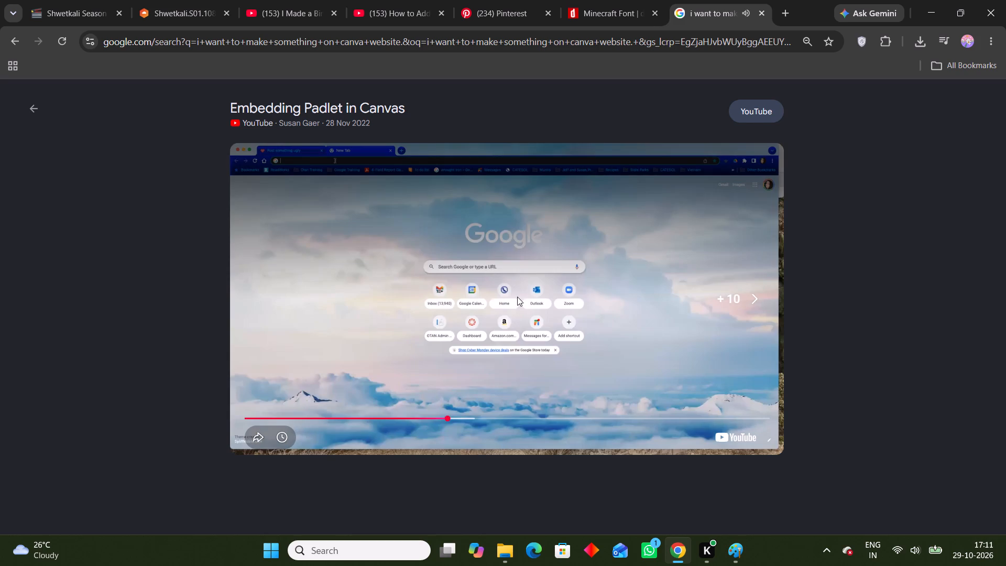
key("Right")
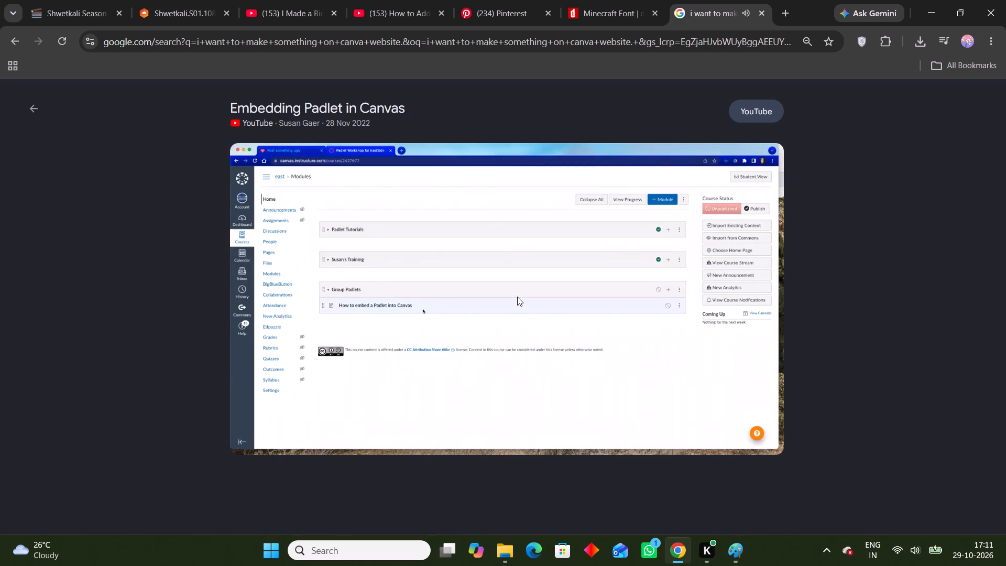
key("Right")
key("Right")
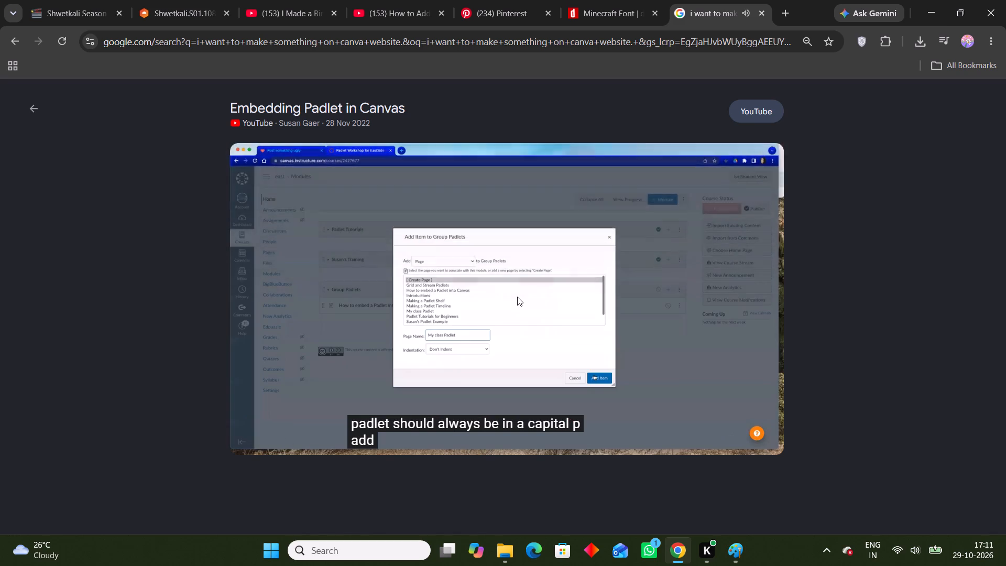
key("Right")
key("Right")
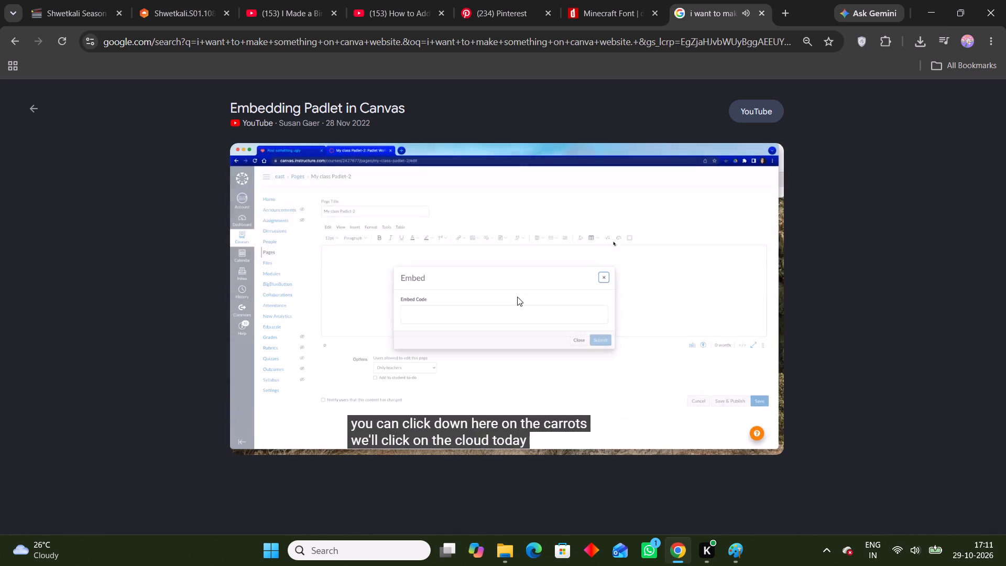
key("Right")
key("Right")
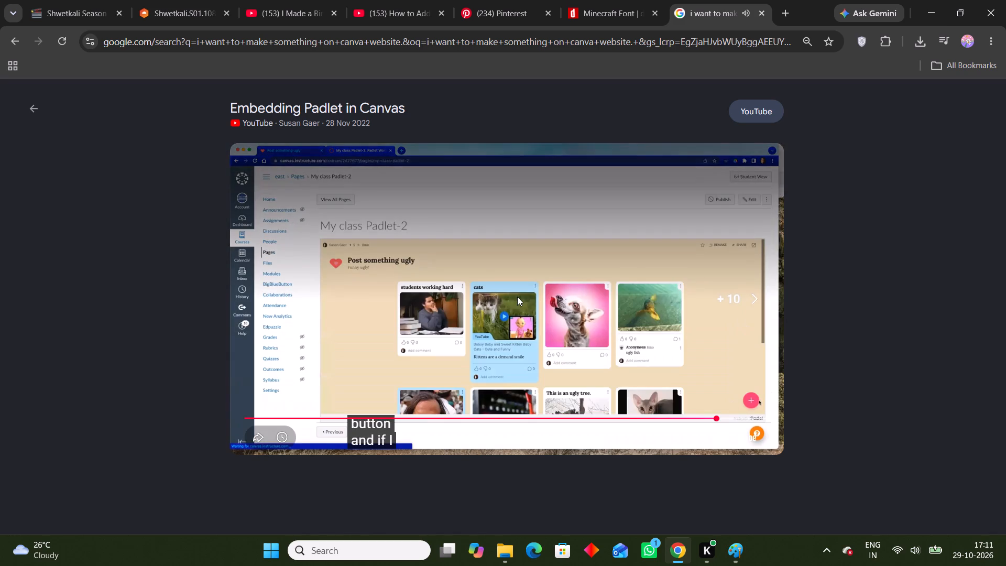
key("Right")
key("Right")
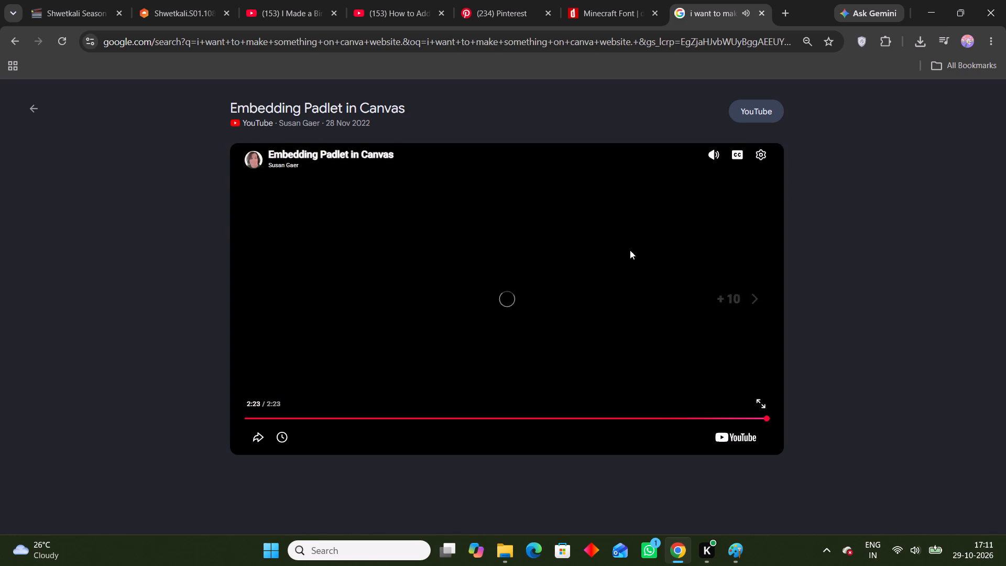
left_click(836, 188)
left_click(16, 101)
left_click(31, 114)
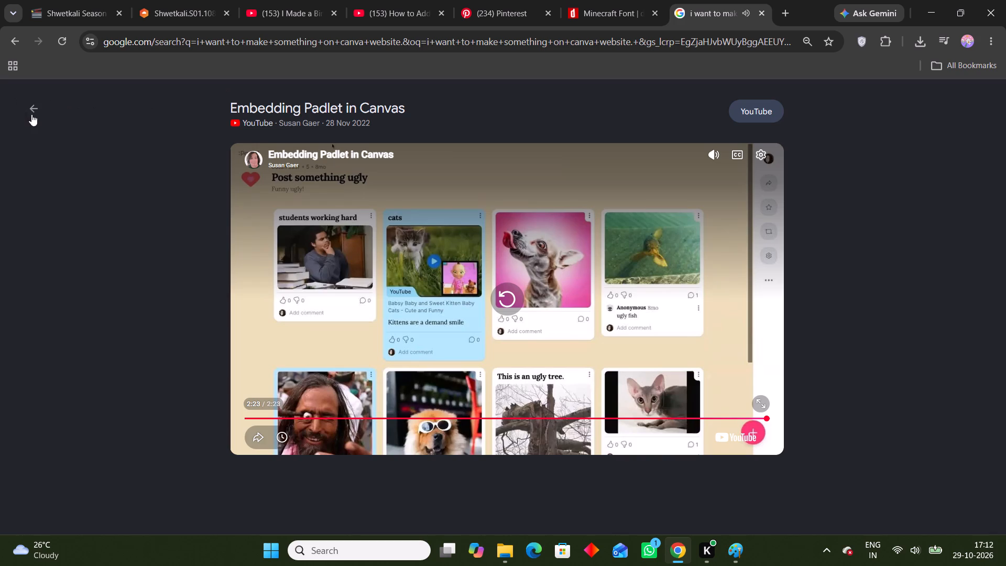
Close the AI Mode search tab and the browser window.
left_click(760, 16)
left_click(1005, 0)
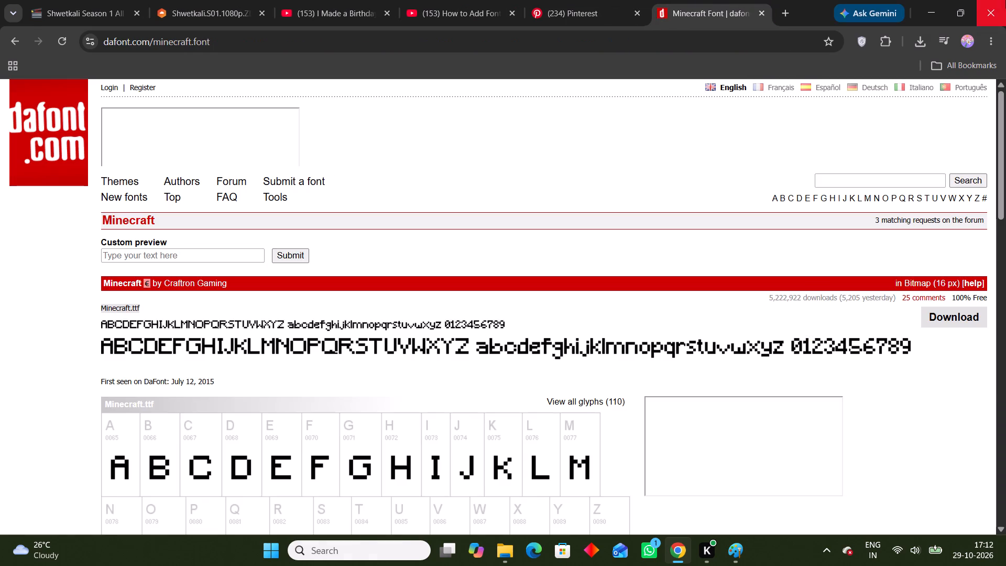
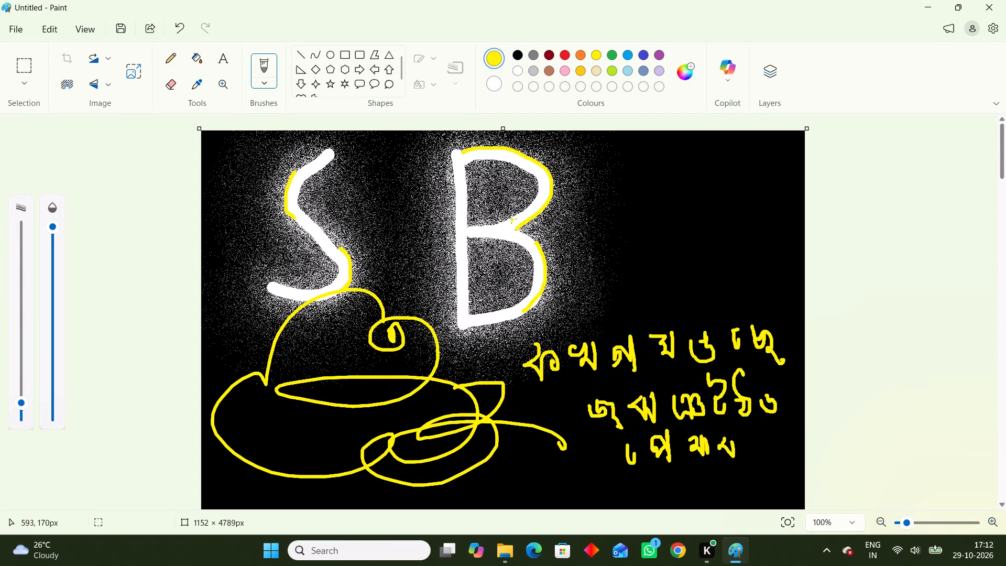
In the Paint drawing, undo the yellow loops and handwriting around the letters S and B, back to the earliest available state.
key("ctrl+z")
key("ctrl+z")
key("ctrl+z")
key("ctrl+z")
key("ctrl+z")
key("ctrl+z")
key("ctrl+z")
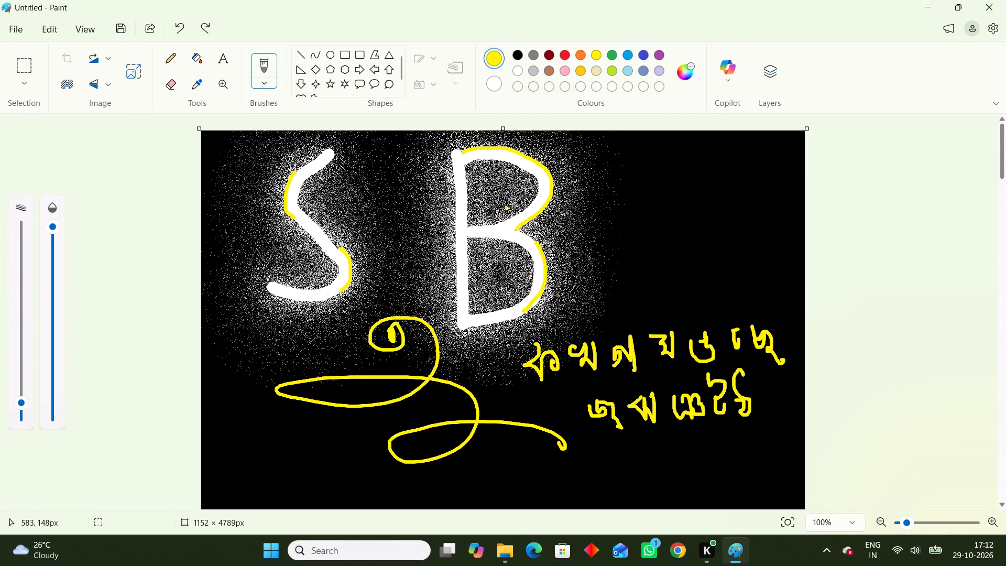
key("ctrl+z")
key("ctrl+z")
key("ctrl+z")
key("ctrl+z")
key("ctrl+z")
key("ctrl+z")
key("ctrl+z")
key("ctrl+z")
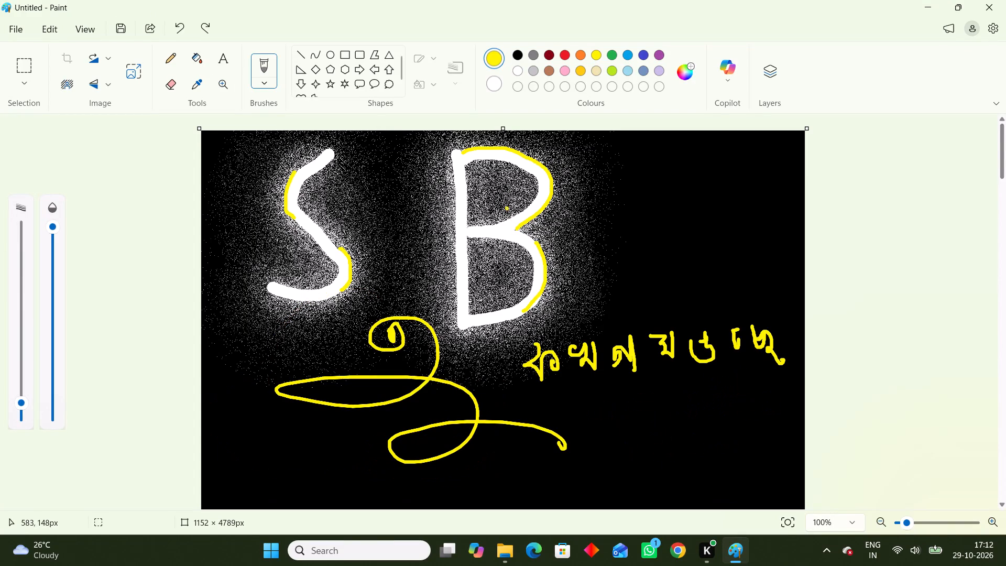
key("ctrl+z")
key("ctrl+z")
key("ctrl+z")
key("ctrl+z")
key("ctrl+z")
key("ctrl+z")
key("ctrl+z")
key("ctrl+z")
key("ctrl+z")
key("ctrl+z")
key("ctrl+z")
key("ctrl+z")
key("ctrl+z")
key("ctrl+z")
key("ctrl+z")
key("ctrl+z")
key("ctrl+z")
key("ctrl+z")
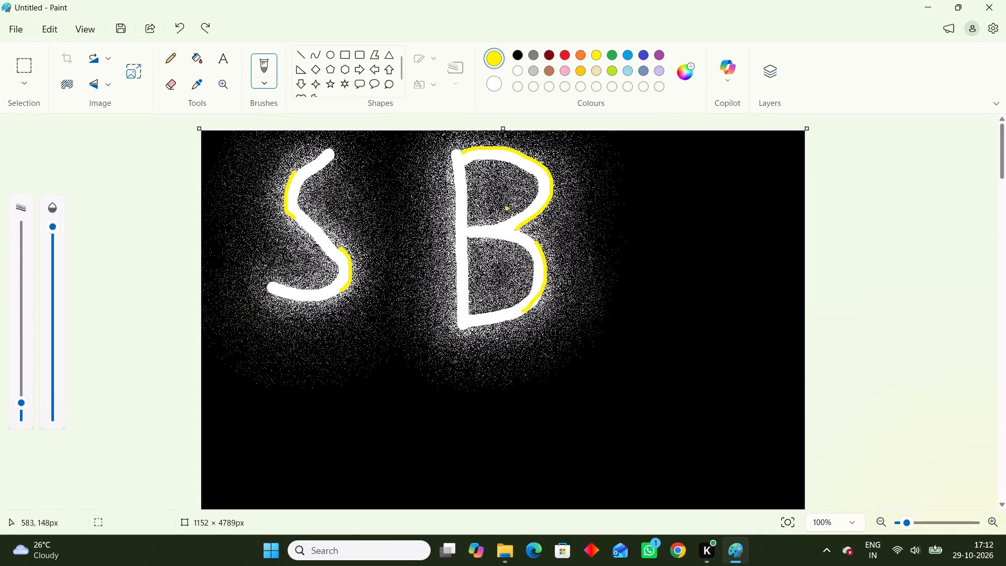
key("ctrl+z")
key("ctrl+z")
key("ctrl+z")
key("ctrl+z")
key("ctrl+z")
key("ctrl+z")
key("ctrl+z")
key("ctrl+z")
key("ctrl+z")
key("ctrl+z")
Fill the yellow edge strokes on the letters S and B with white.
left_click(191, 59)
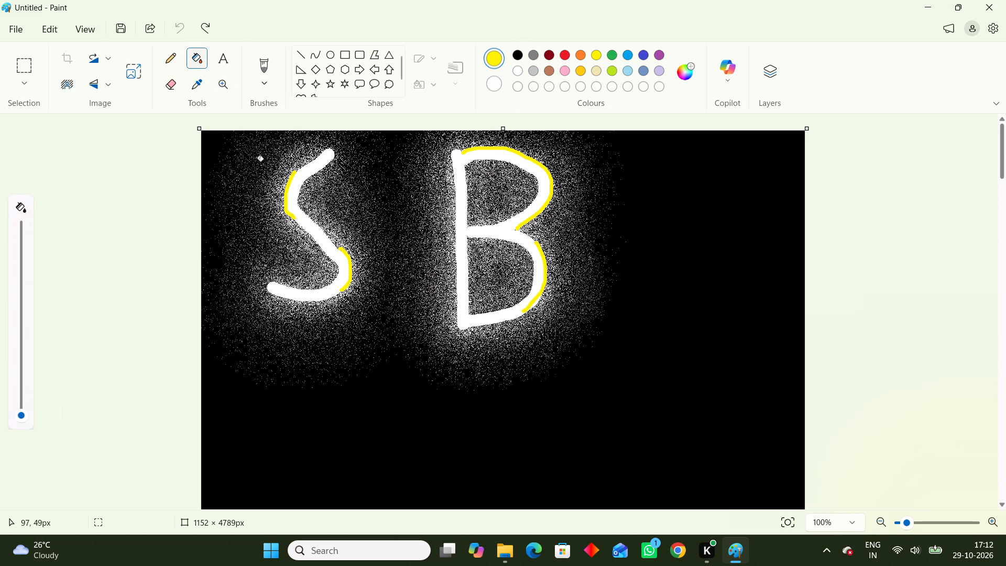
left_click(286, 188)
double_click(287, 188)
left_click(500, 85)
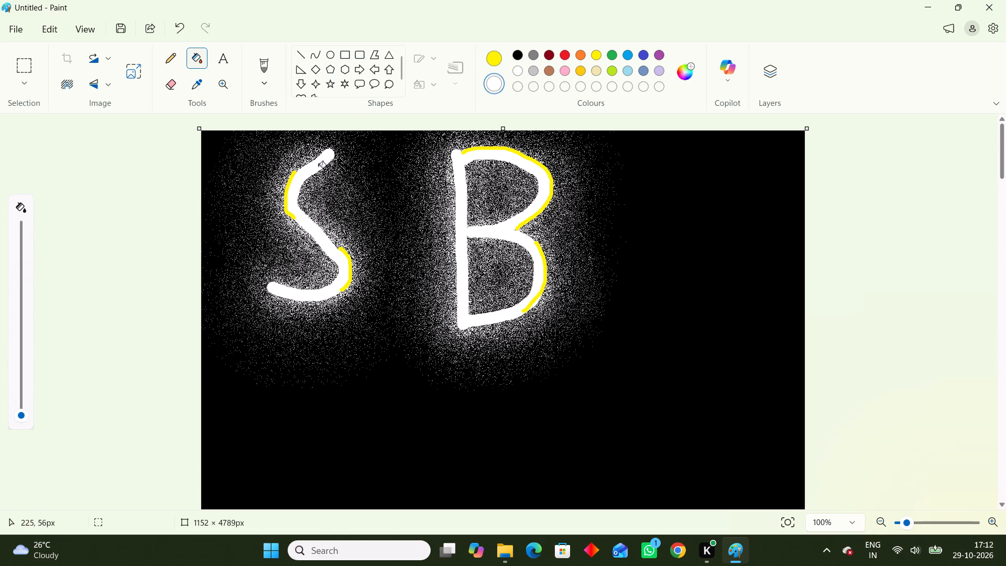
left_click(288, 188)
left_click(351, 267)
left_click(551, 198)
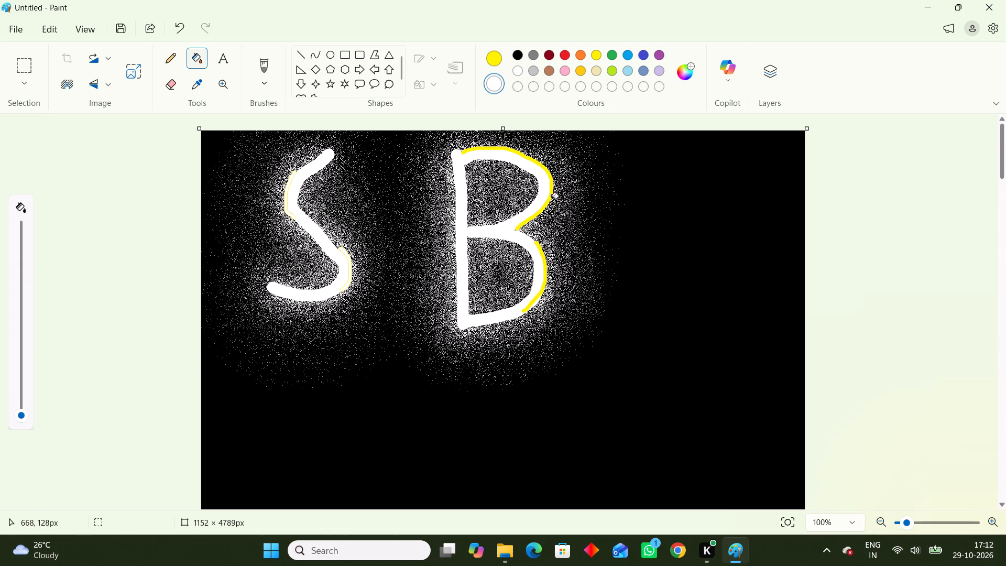
left_click(543, 292)
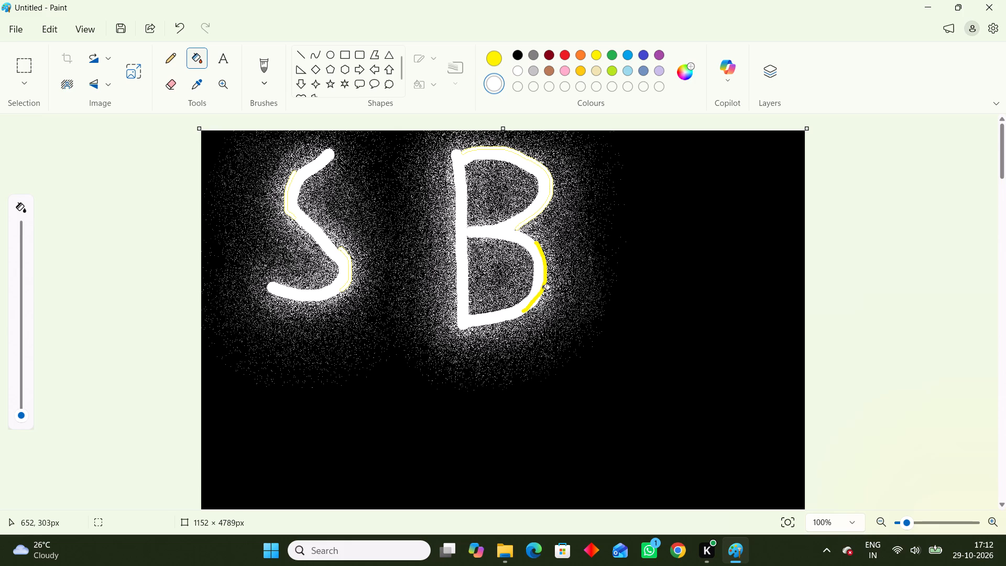
left_click(543, 289)
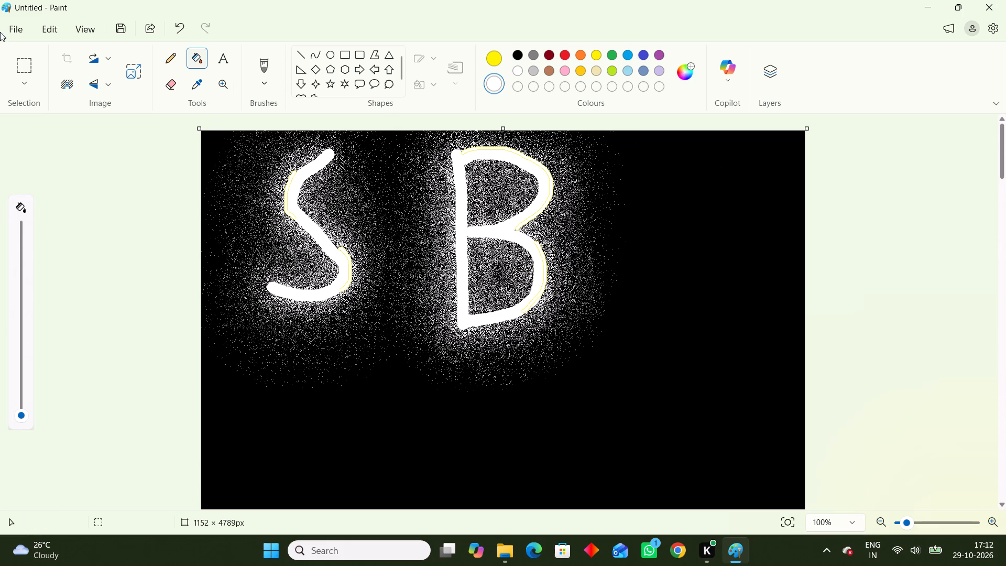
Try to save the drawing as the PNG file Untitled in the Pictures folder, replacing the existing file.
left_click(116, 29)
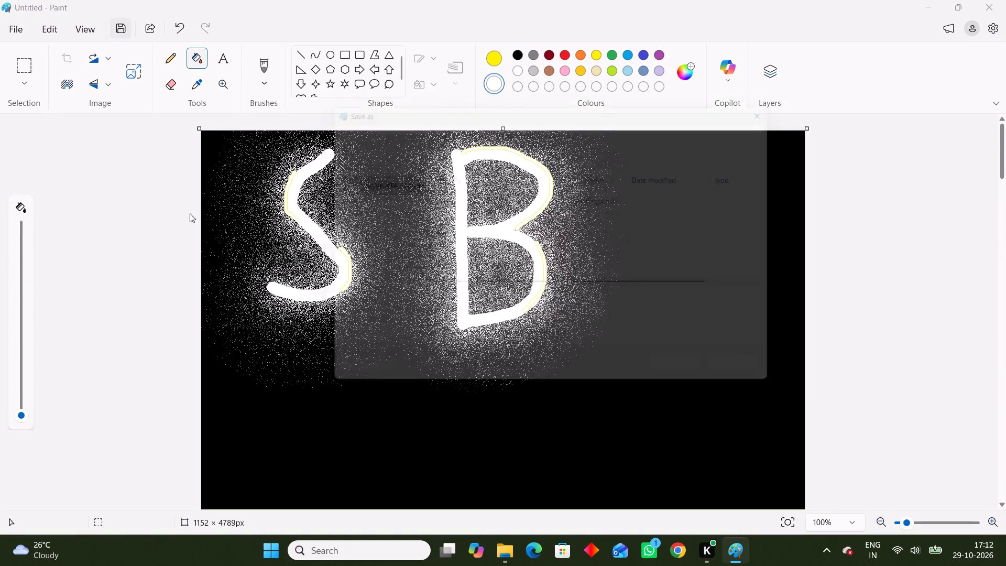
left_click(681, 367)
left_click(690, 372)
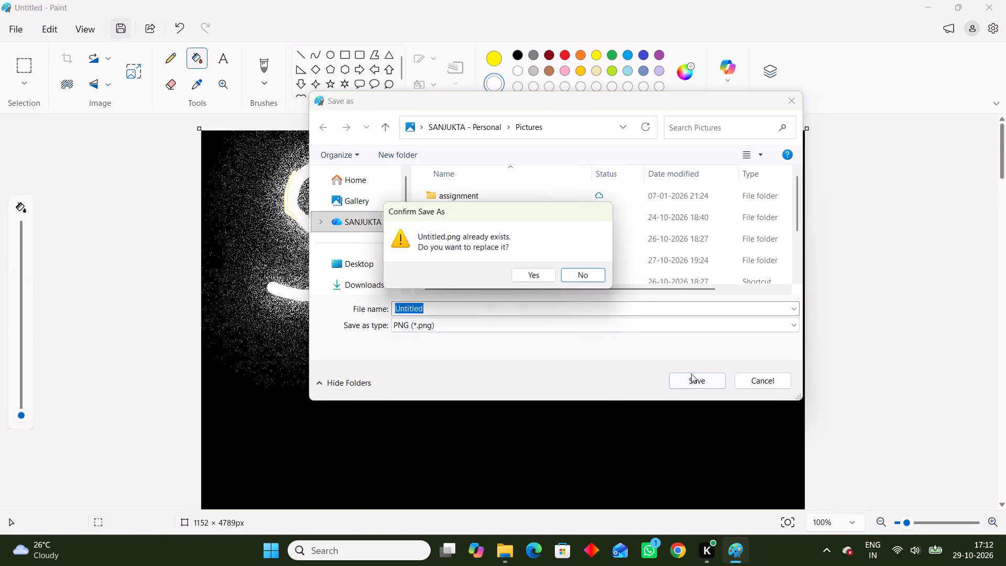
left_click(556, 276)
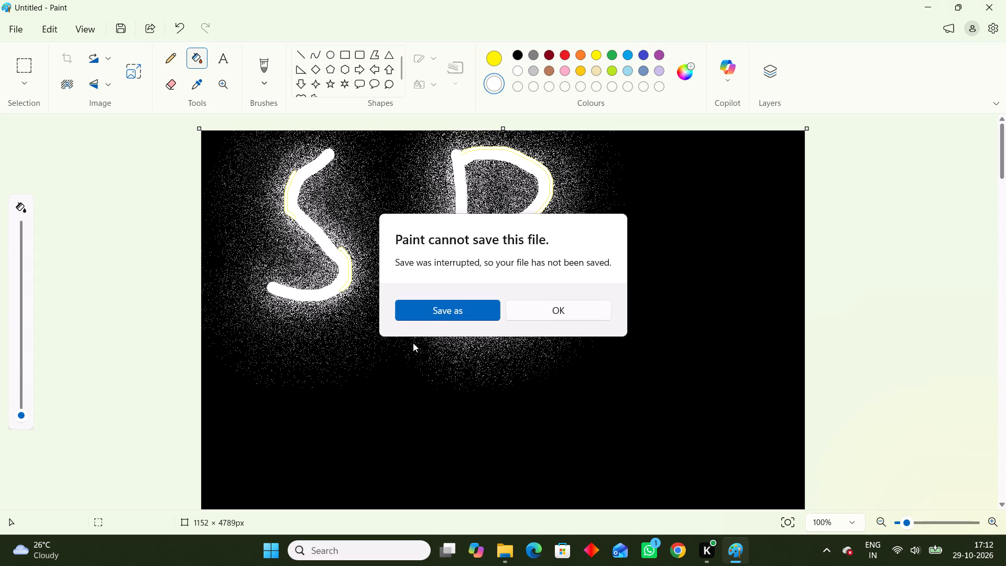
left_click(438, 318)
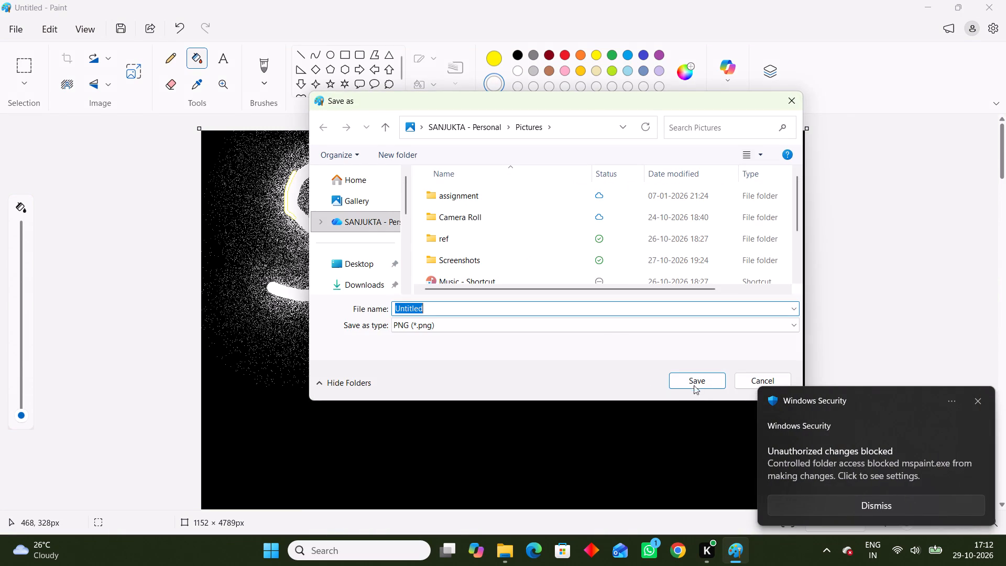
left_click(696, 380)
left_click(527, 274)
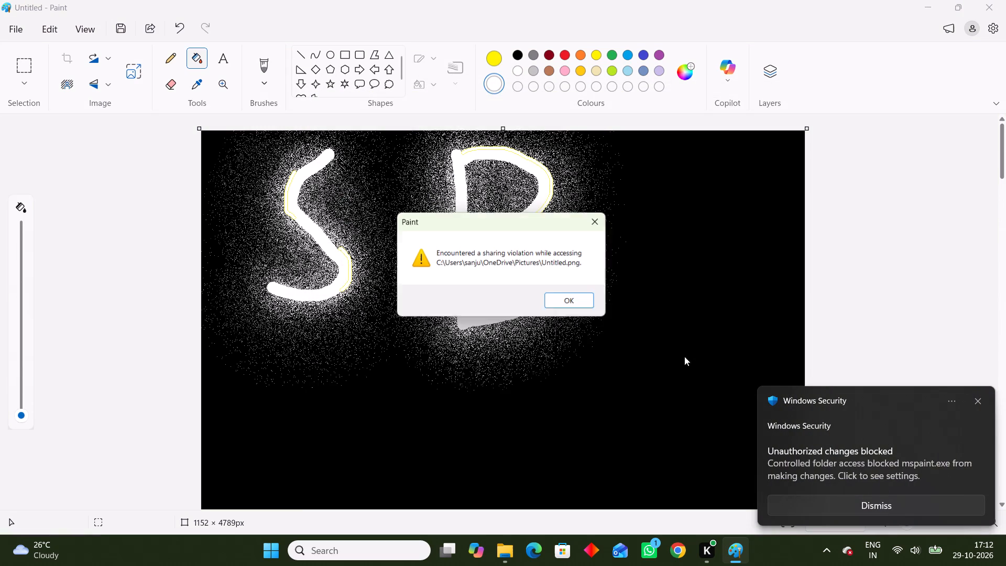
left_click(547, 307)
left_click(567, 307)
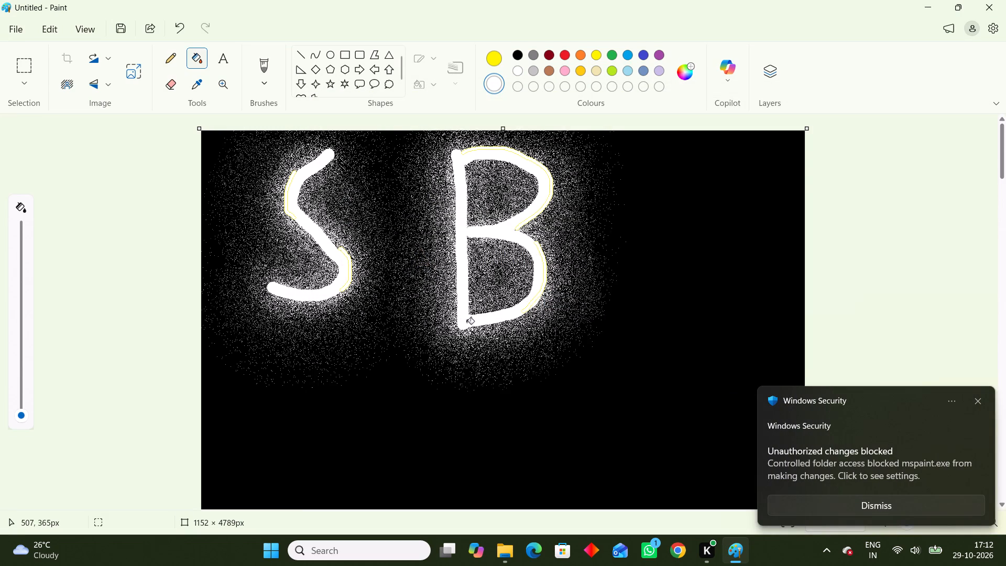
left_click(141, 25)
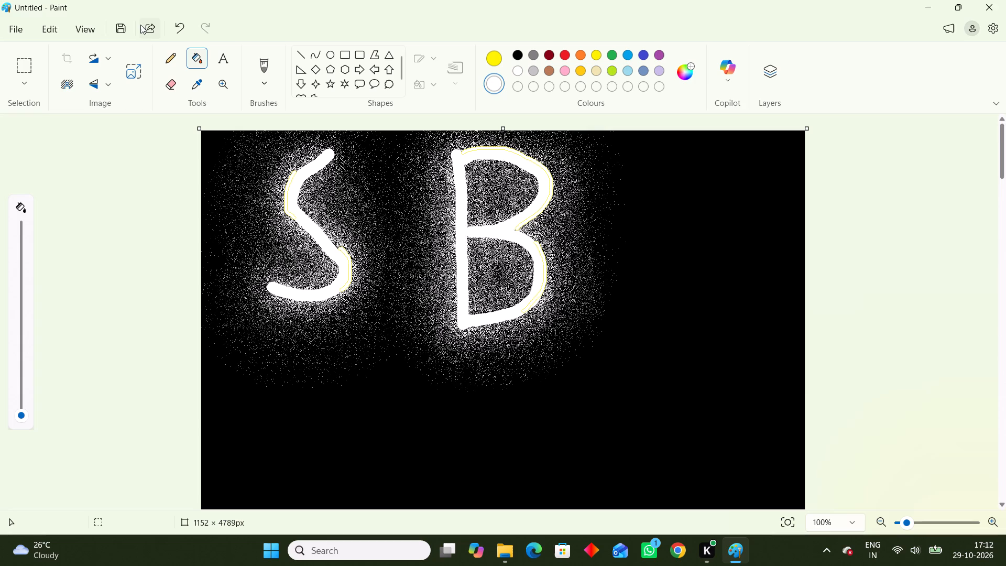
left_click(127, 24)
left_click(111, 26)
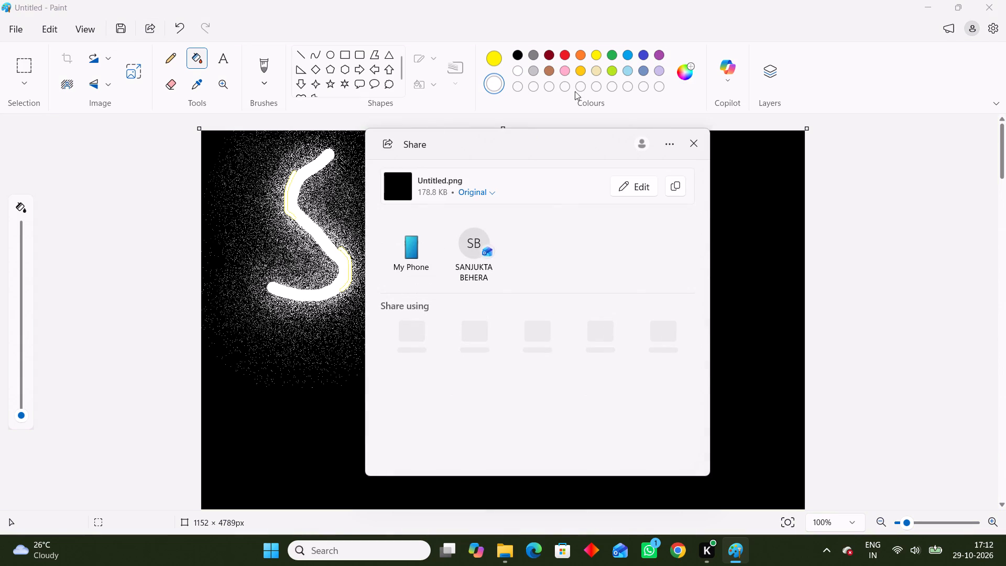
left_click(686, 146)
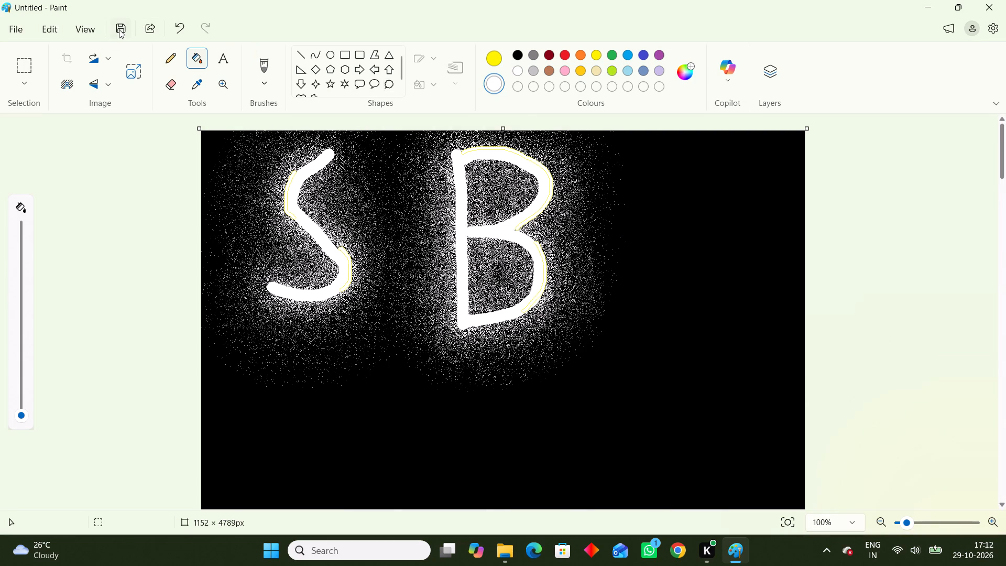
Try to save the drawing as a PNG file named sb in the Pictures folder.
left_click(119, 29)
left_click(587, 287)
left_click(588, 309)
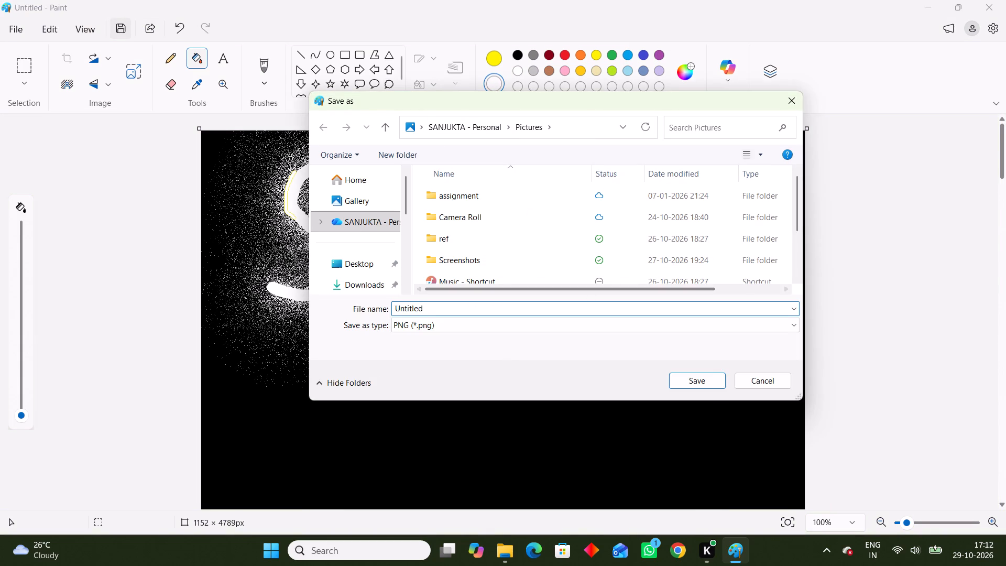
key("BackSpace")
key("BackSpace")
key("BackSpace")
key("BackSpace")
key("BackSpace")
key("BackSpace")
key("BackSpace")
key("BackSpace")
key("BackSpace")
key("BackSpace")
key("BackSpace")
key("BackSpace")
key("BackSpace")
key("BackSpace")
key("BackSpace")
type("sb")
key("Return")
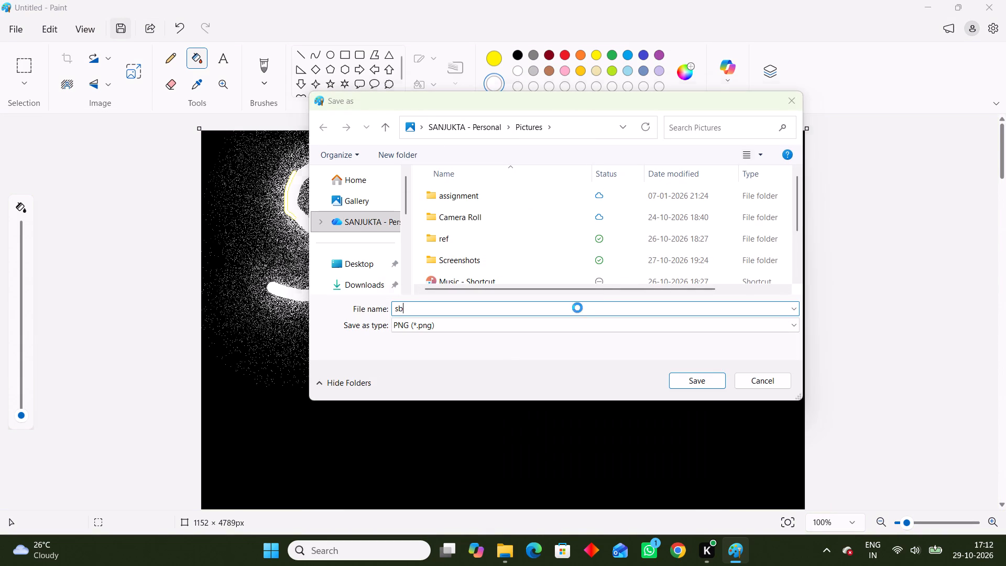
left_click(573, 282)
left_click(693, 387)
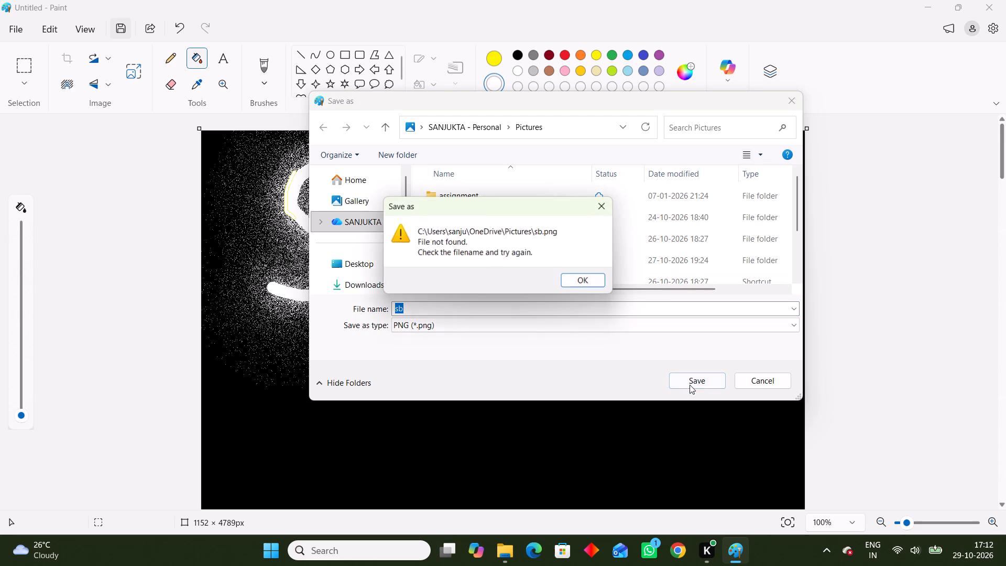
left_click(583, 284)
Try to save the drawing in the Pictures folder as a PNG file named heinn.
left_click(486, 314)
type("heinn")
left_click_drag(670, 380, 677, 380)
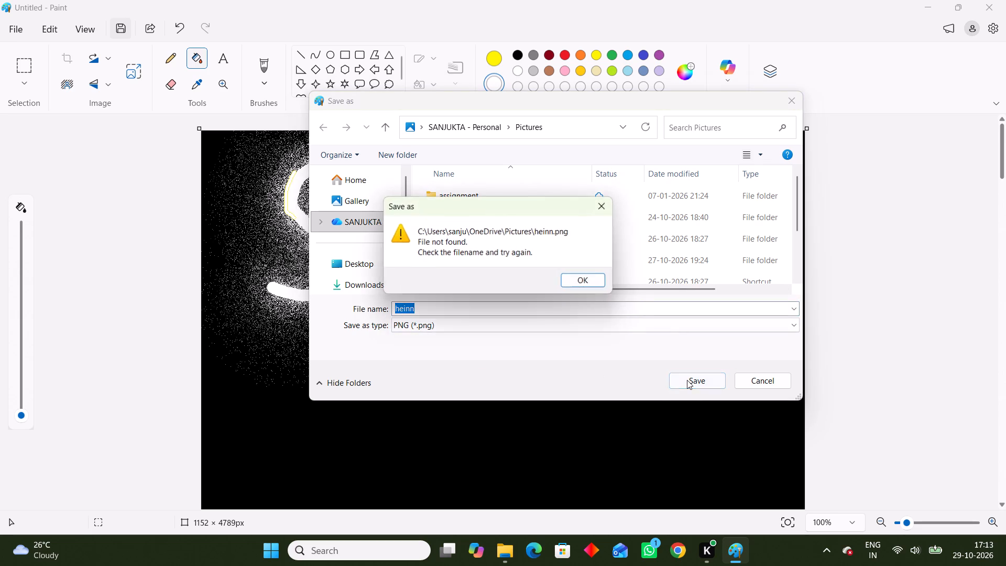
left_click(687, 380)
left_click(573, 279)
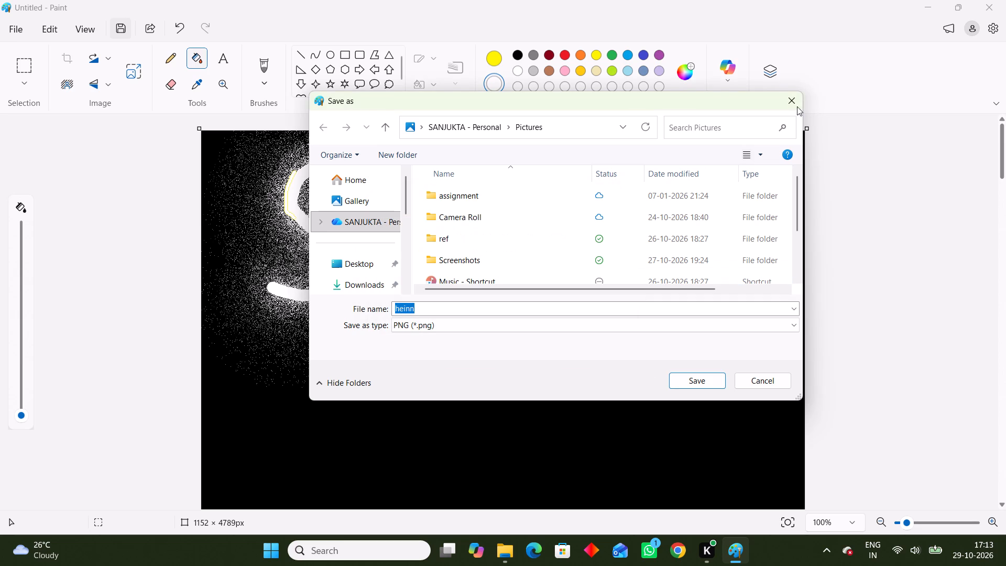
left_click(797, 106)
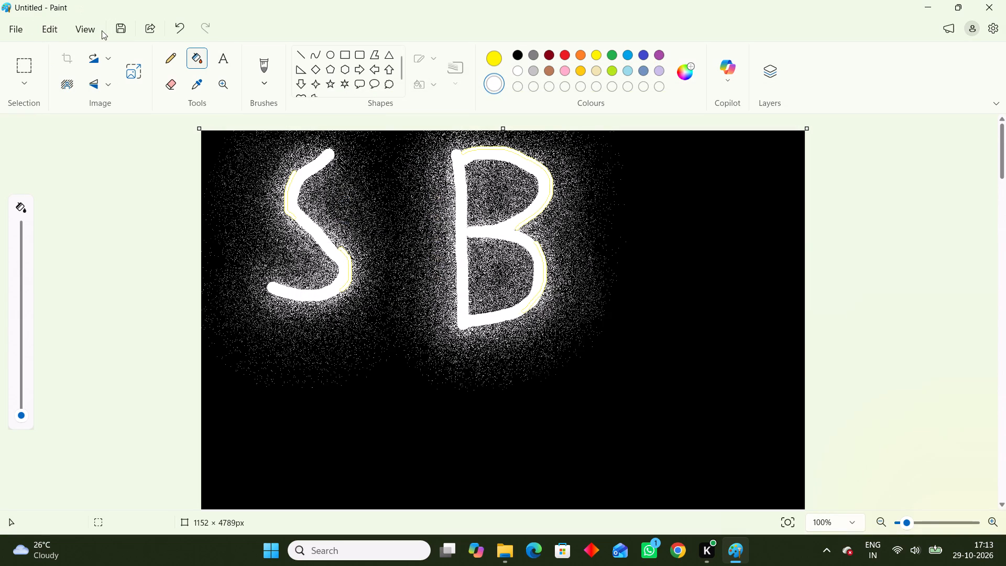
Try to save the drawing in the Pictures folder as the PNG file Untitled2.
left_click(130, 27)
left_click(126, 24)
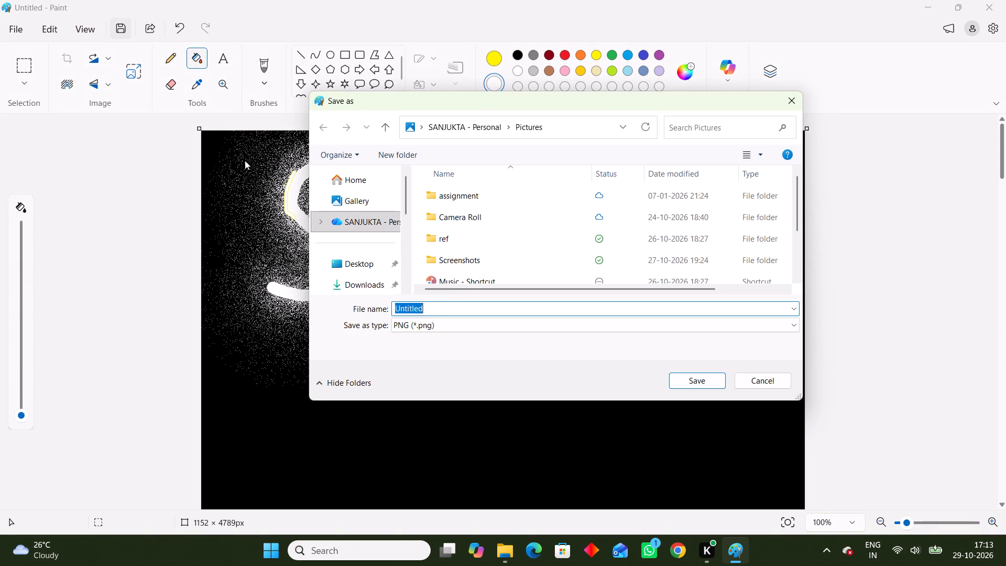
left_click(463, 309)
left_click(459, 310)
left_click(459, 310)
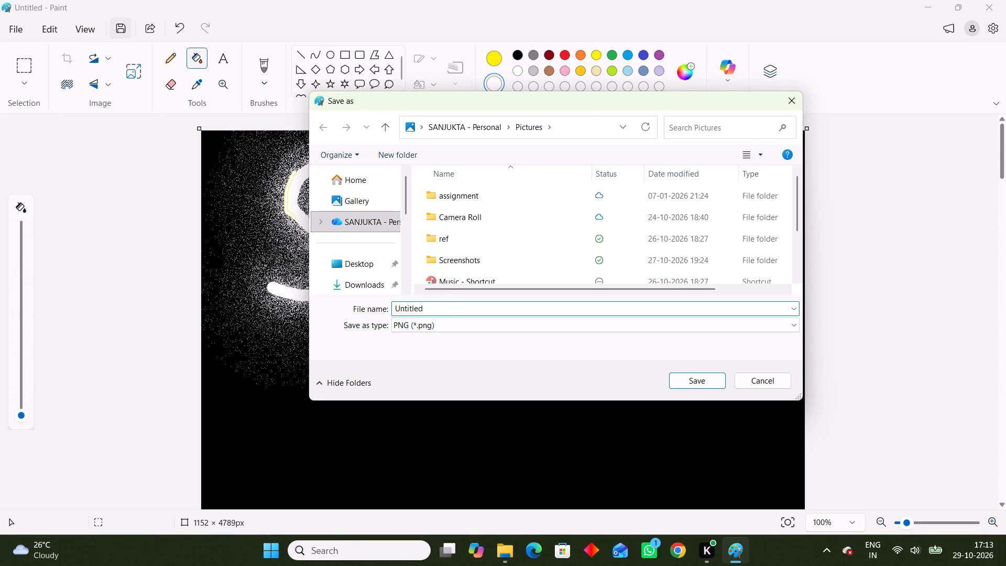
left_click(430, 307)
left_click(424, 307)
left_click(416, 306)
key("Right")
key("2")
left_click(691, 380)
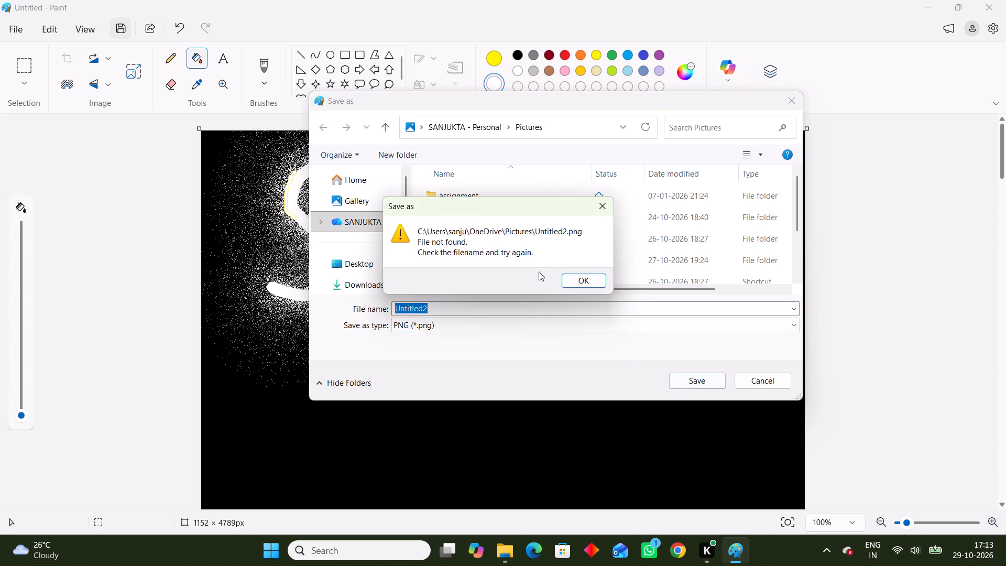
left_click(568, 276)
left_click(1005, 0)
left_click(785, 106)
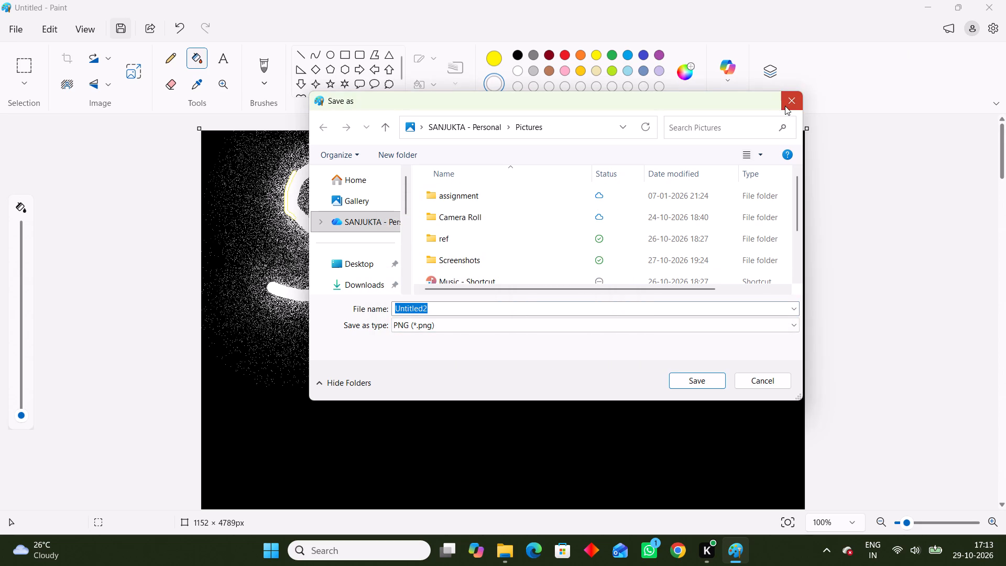
Close the Paint window with the drawing.
left_click(985, 0)
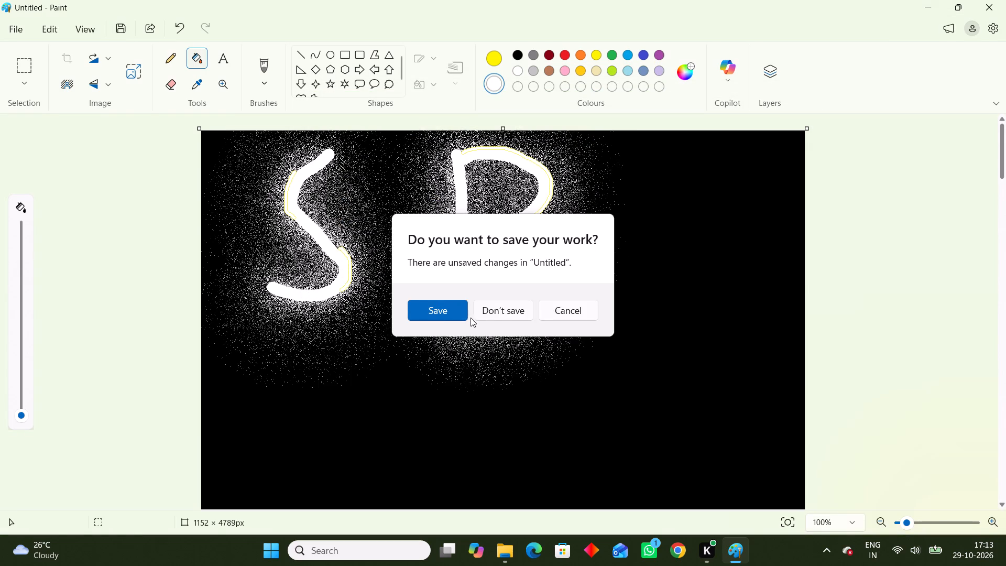